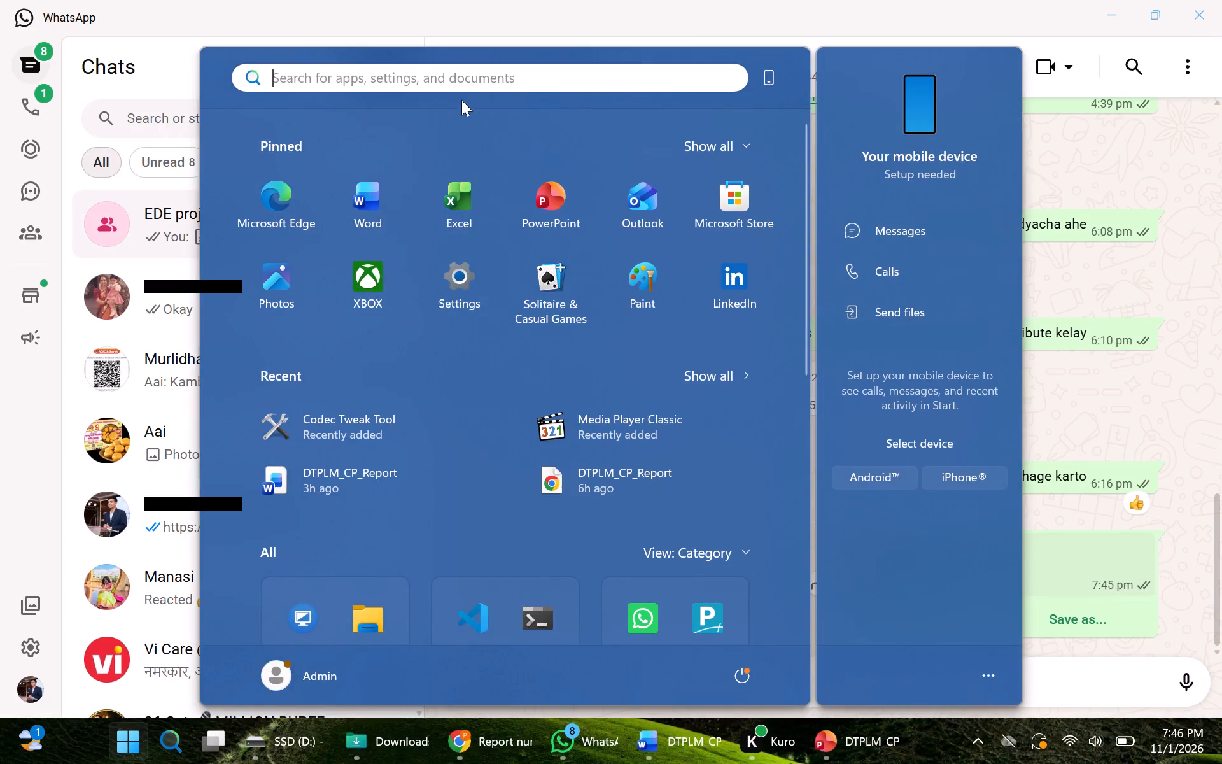
{"action": "left_click", "coordinate": [462, 84]}
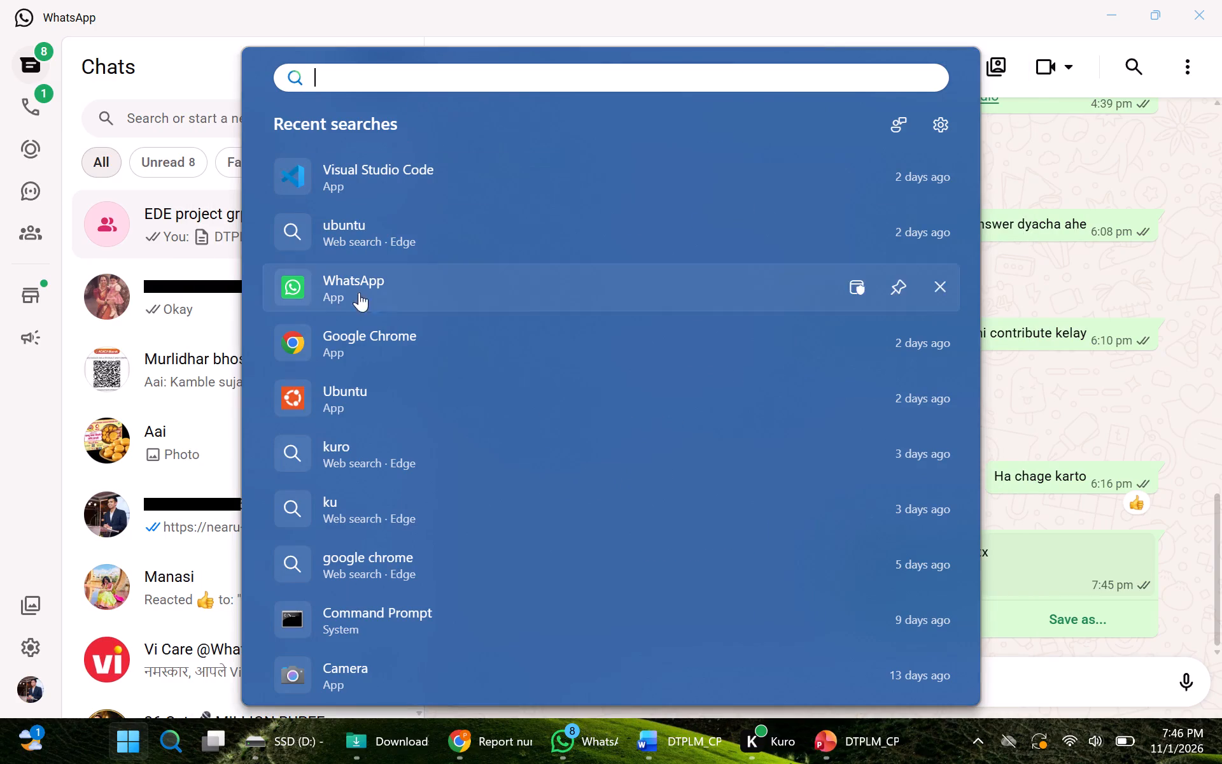
{"action": "left_click", "coordinate": [362, 327]}
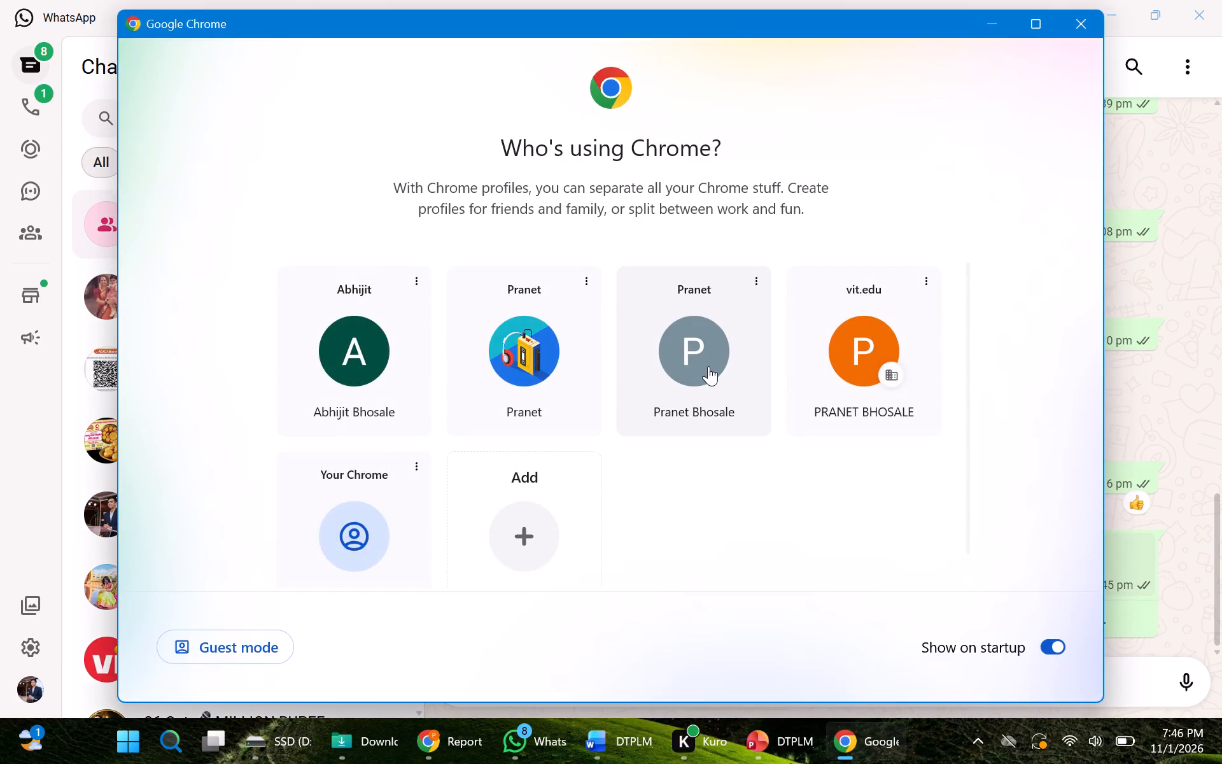
Start Chrome with the grey "P" profile and go to canva.com.
{"action": "left_click", "coordinate": [708, 366]}
{"action": "left_click", "coordinate": [682, 65]}
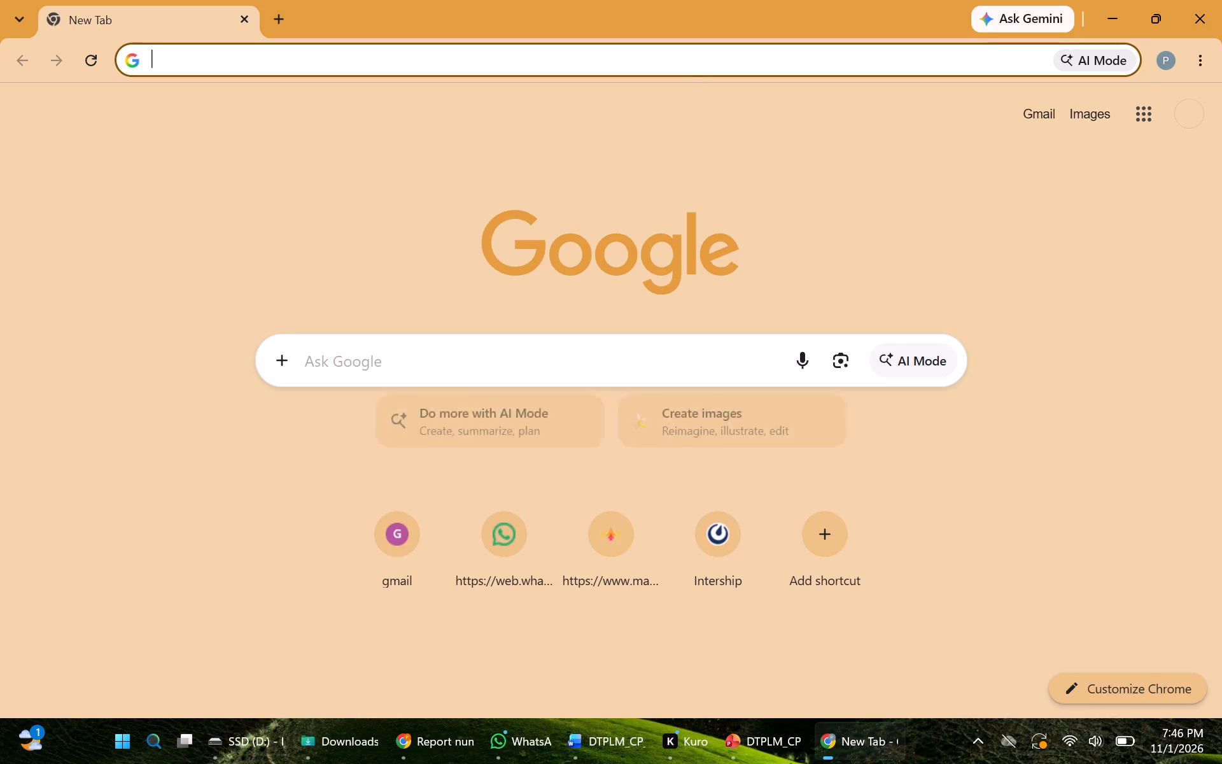
{"action": "type", "text": "canva"}
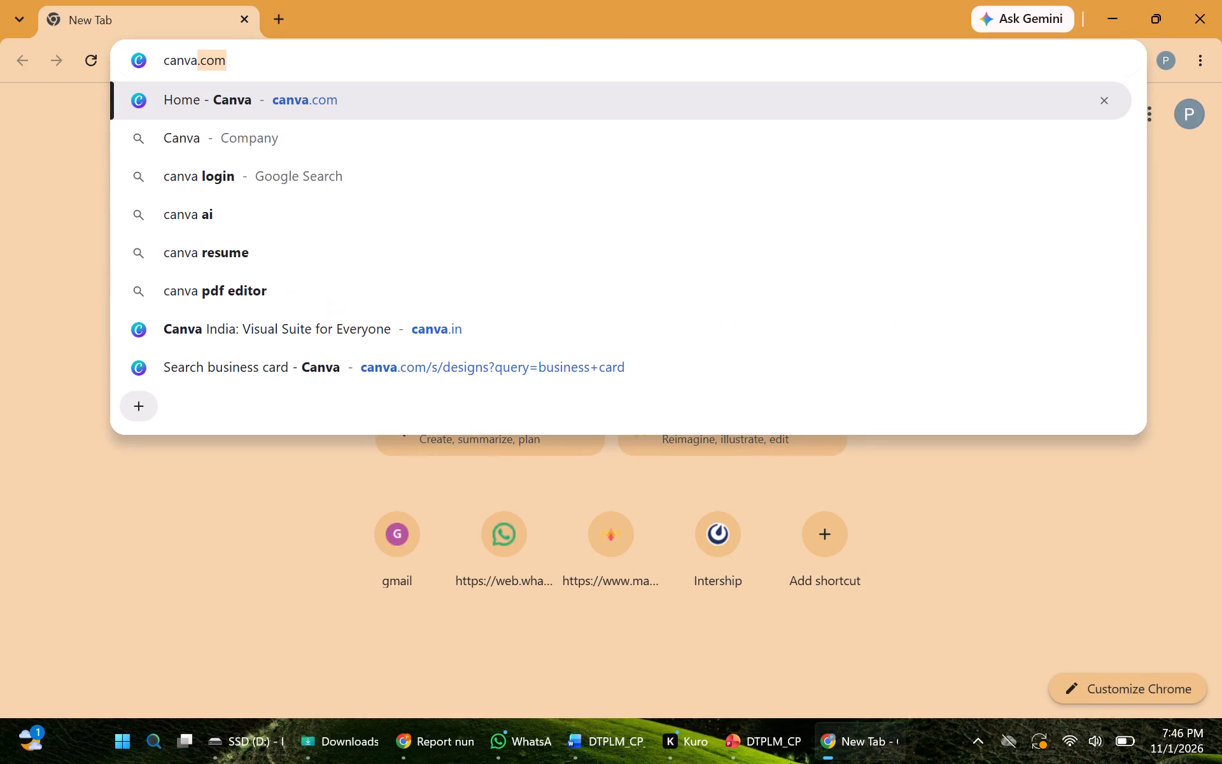
{"action": "left_click", "coordinate": [674, 101]}
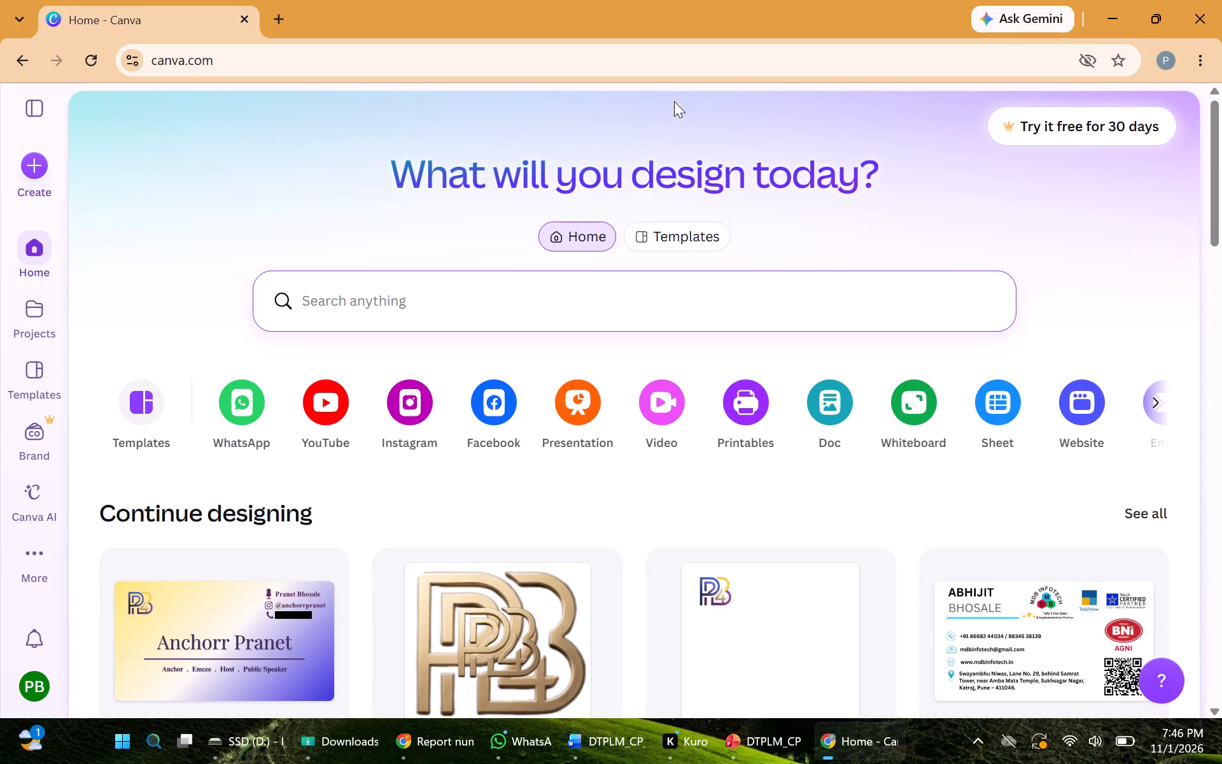
Open the recent yellow-to-blue "Gold Minimalist Name Business Card" design for editing.
{"action": "left_click", "coordinate": [237, 640]}
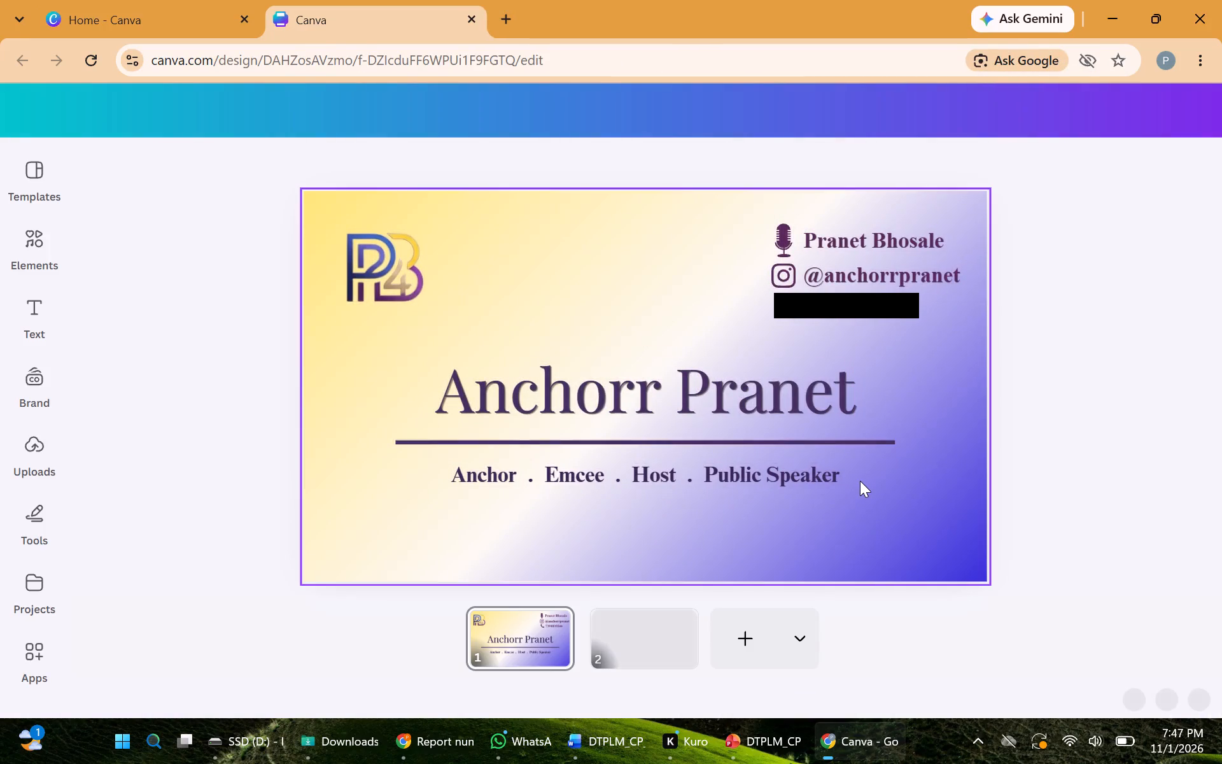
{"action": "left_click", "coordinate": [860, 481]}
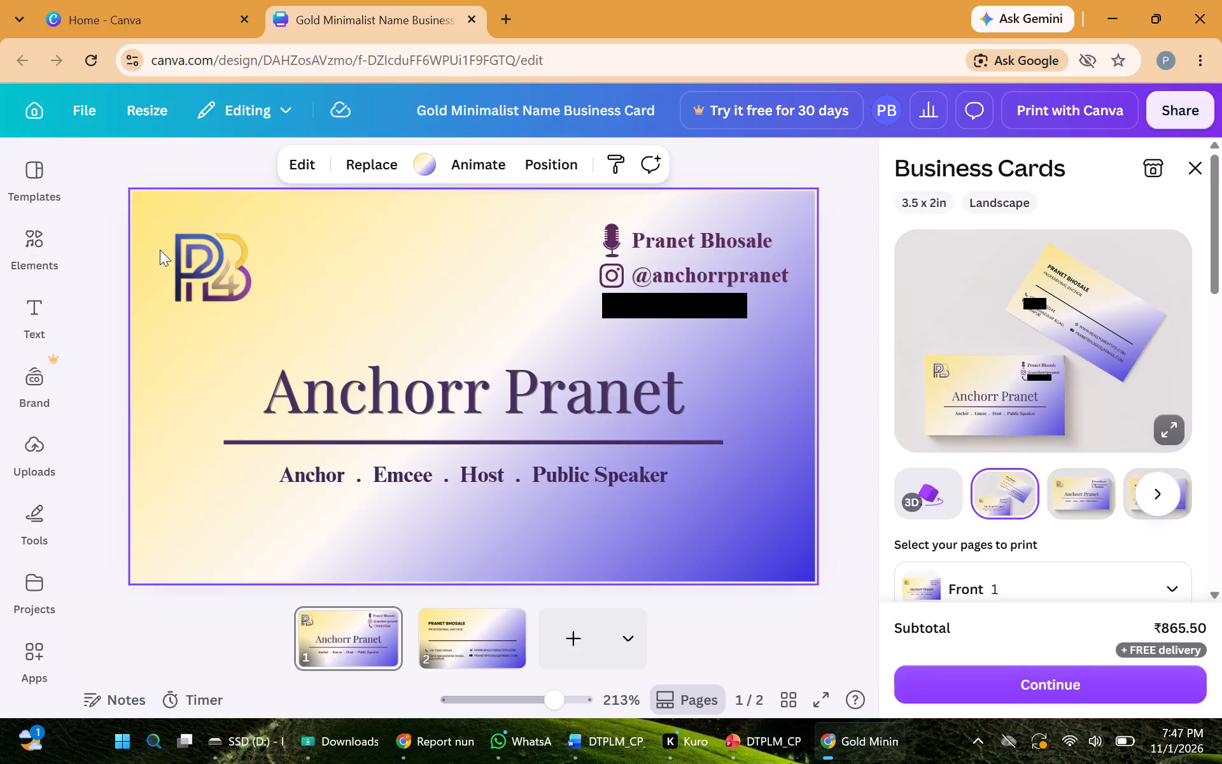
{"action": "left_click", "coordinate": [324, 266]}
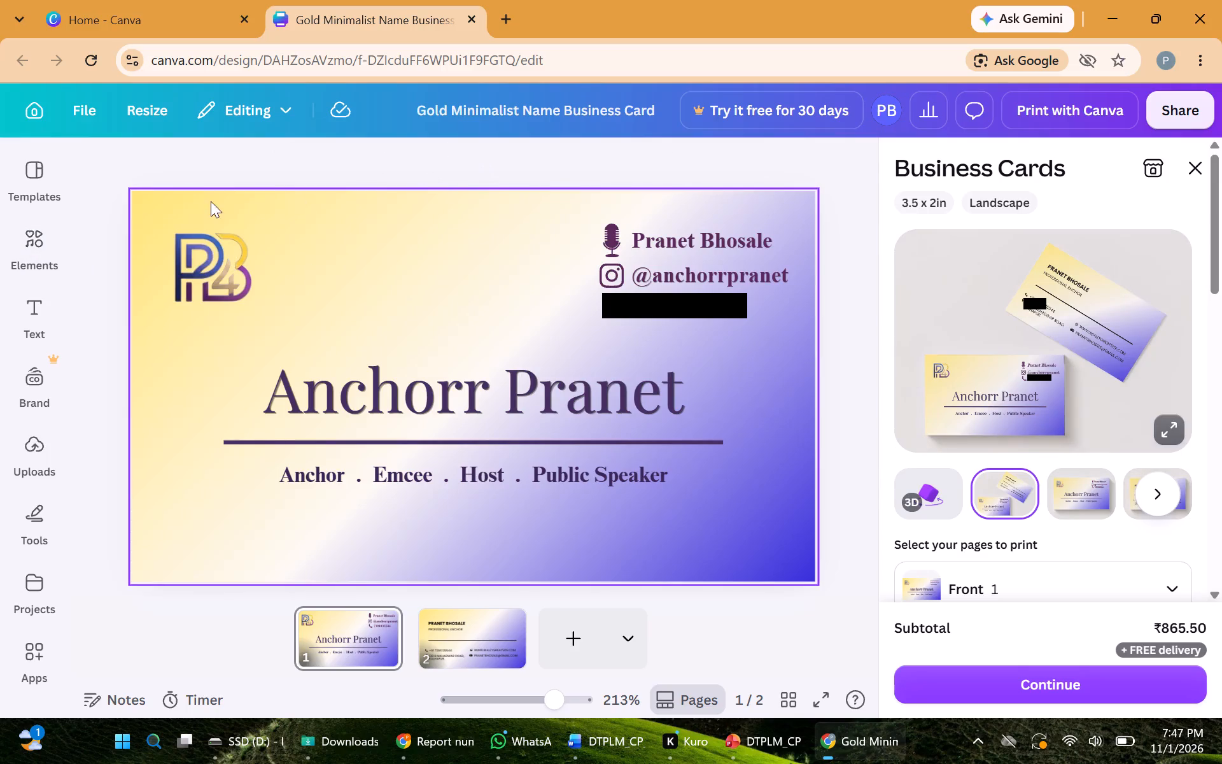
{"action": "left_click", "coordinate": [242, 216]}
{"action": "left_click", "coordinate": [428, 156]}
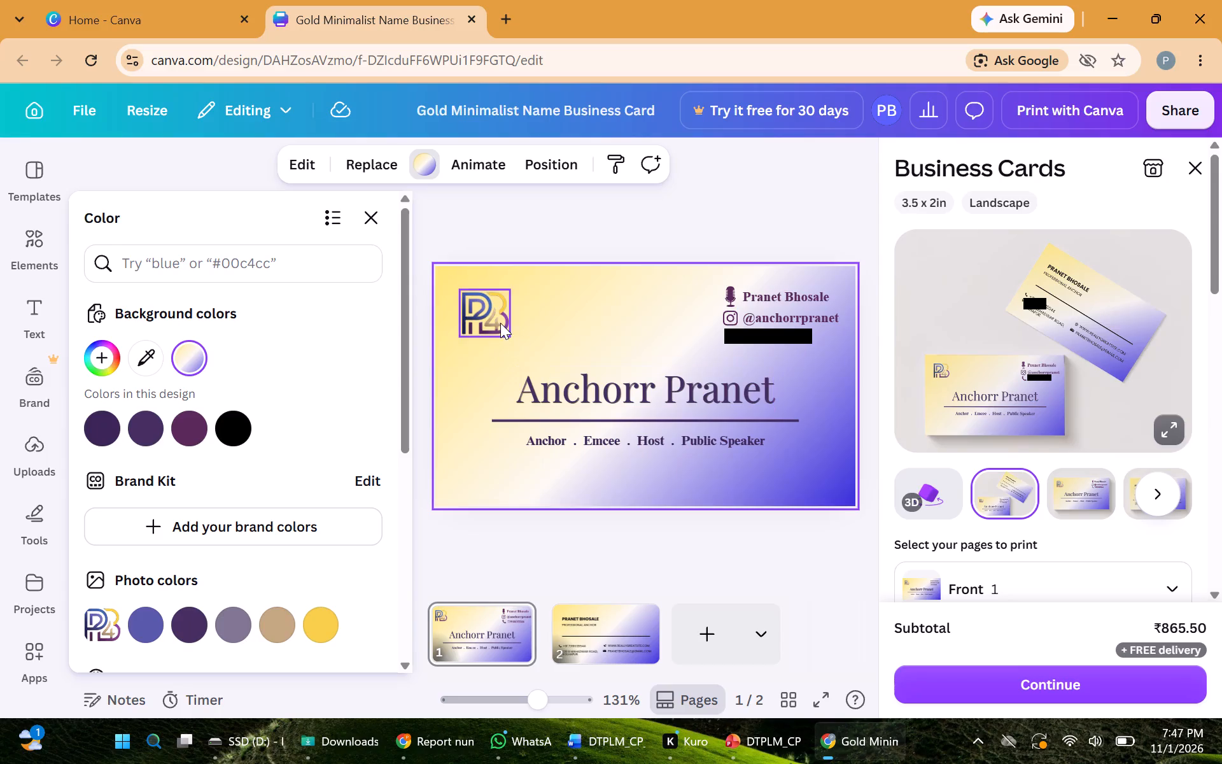
Search the colors for "gold" and set the card's large heading effect color to the golden yellow of the Four-layered Cake palette.
{"action": "left_click", "coordinate": [593, 384]}
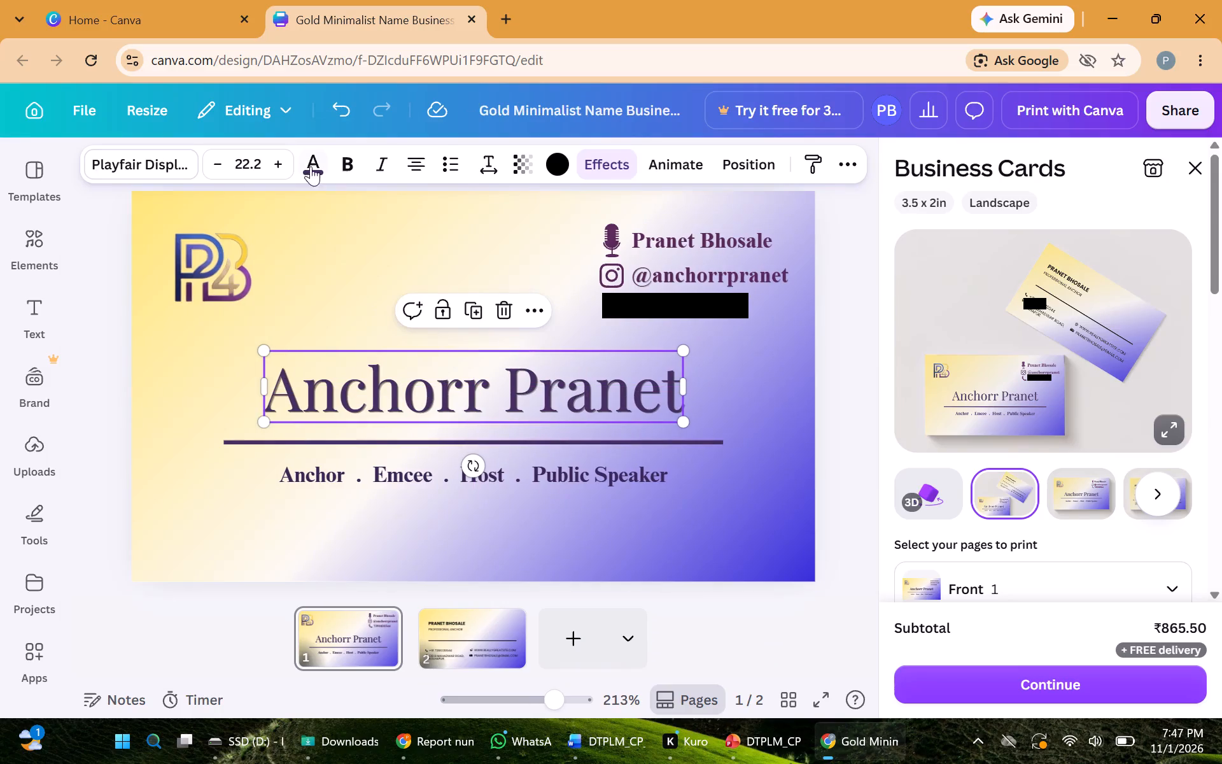
{"action": "left_click", "coordinate": [566, 160]}
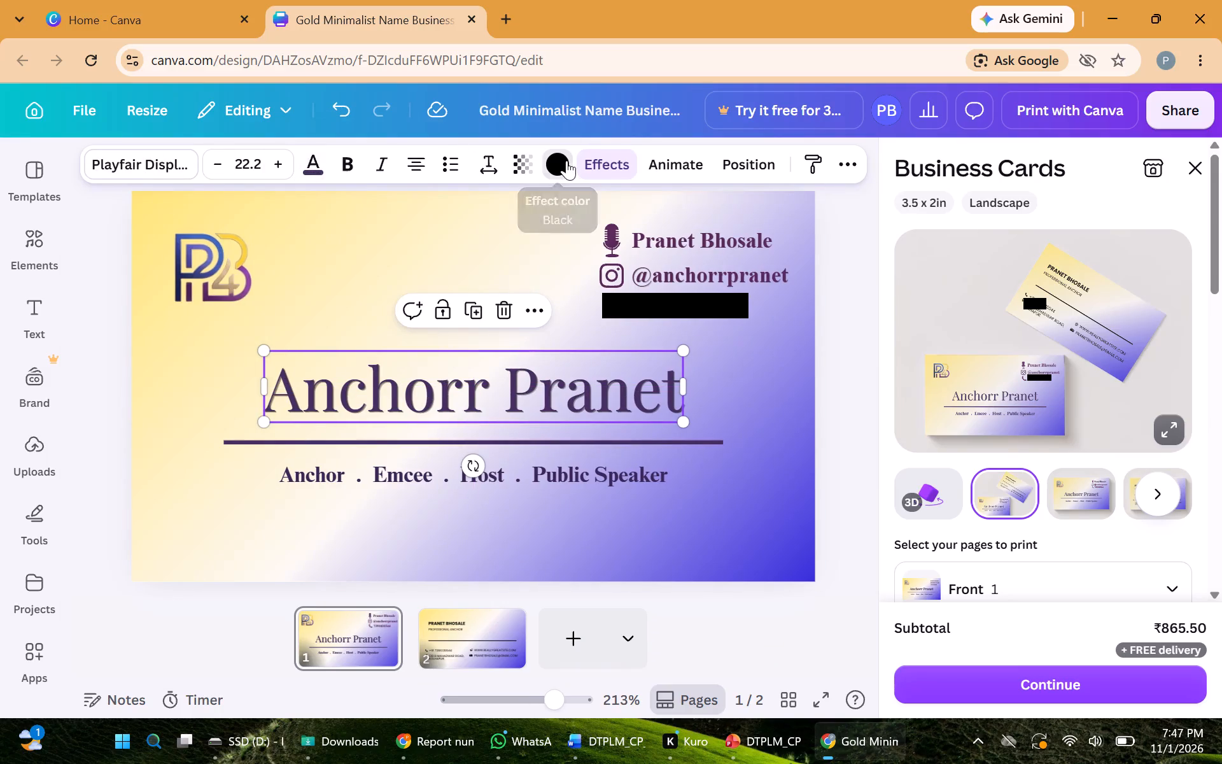
{"action": "left_click", "coordinate": [247, 276]}
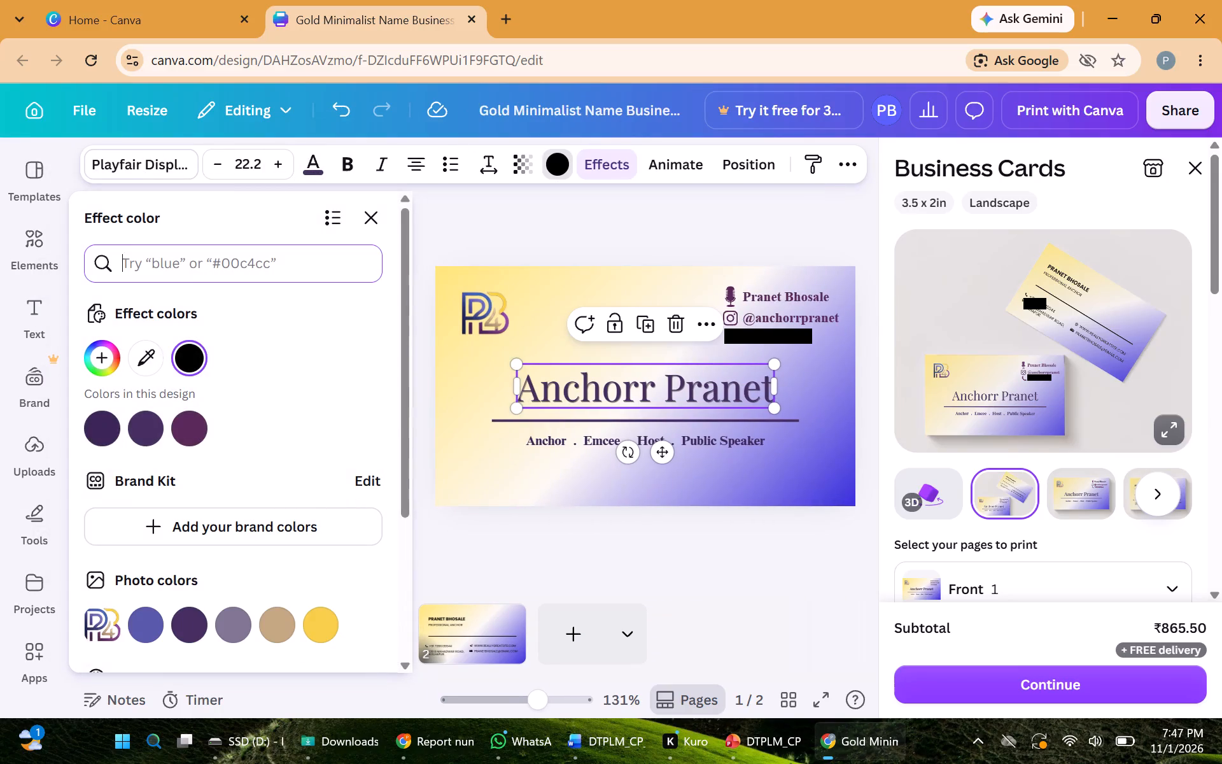
{"action": "type", "text": "gold"}
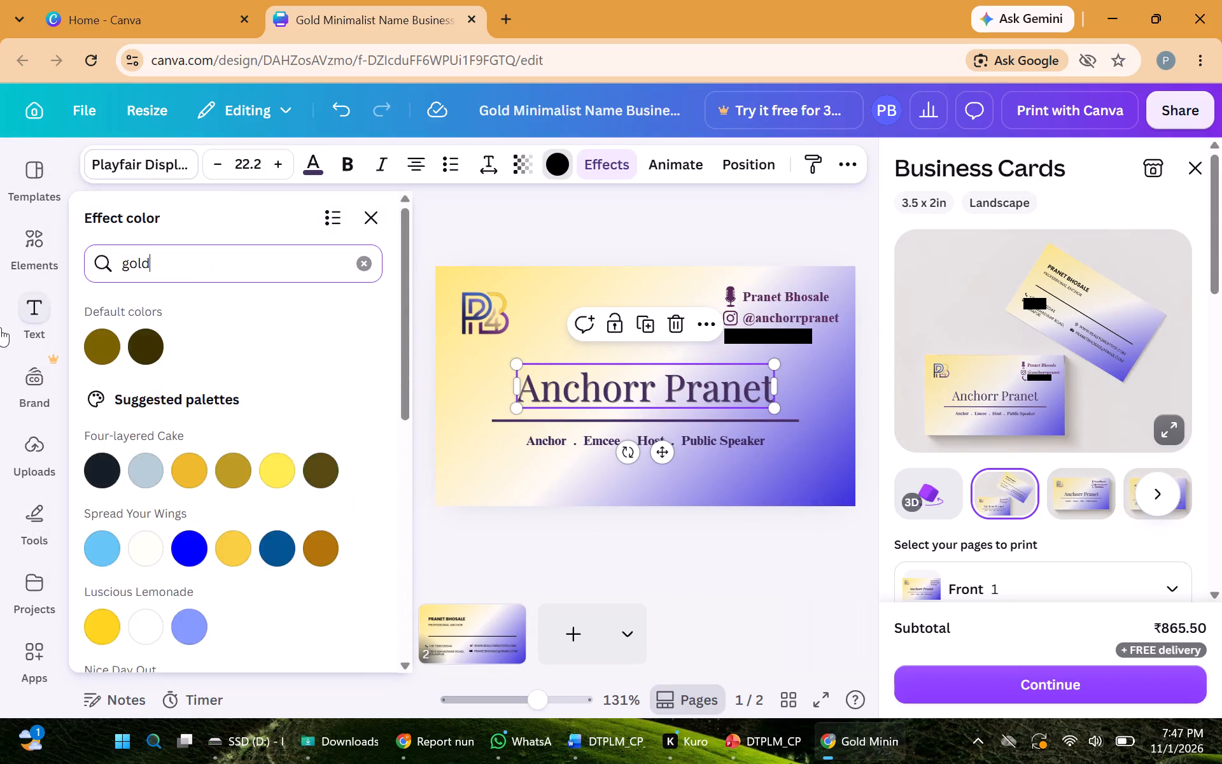
{"action": "left_click", "coordinate": [227, 463]}
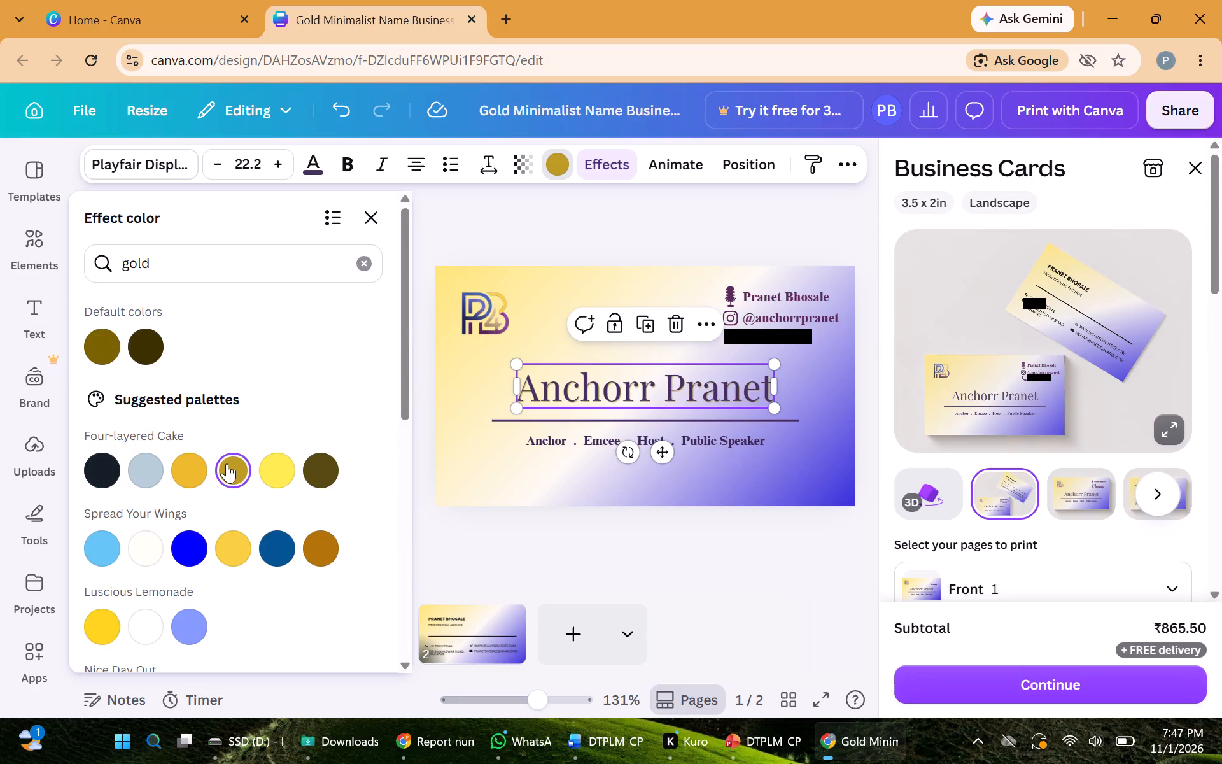
{"action": "left_click", "coordinate": [200, 470]}
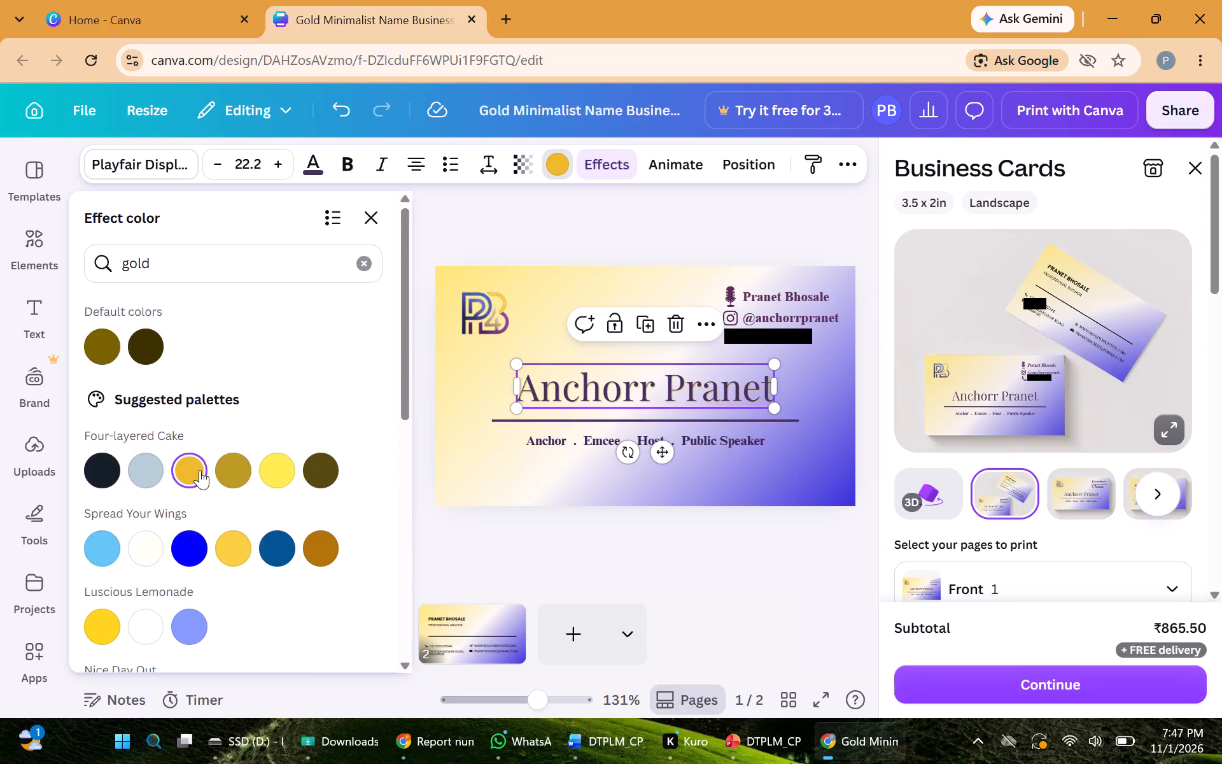
{"action": "left_click", "coordinate": [472, 475]}
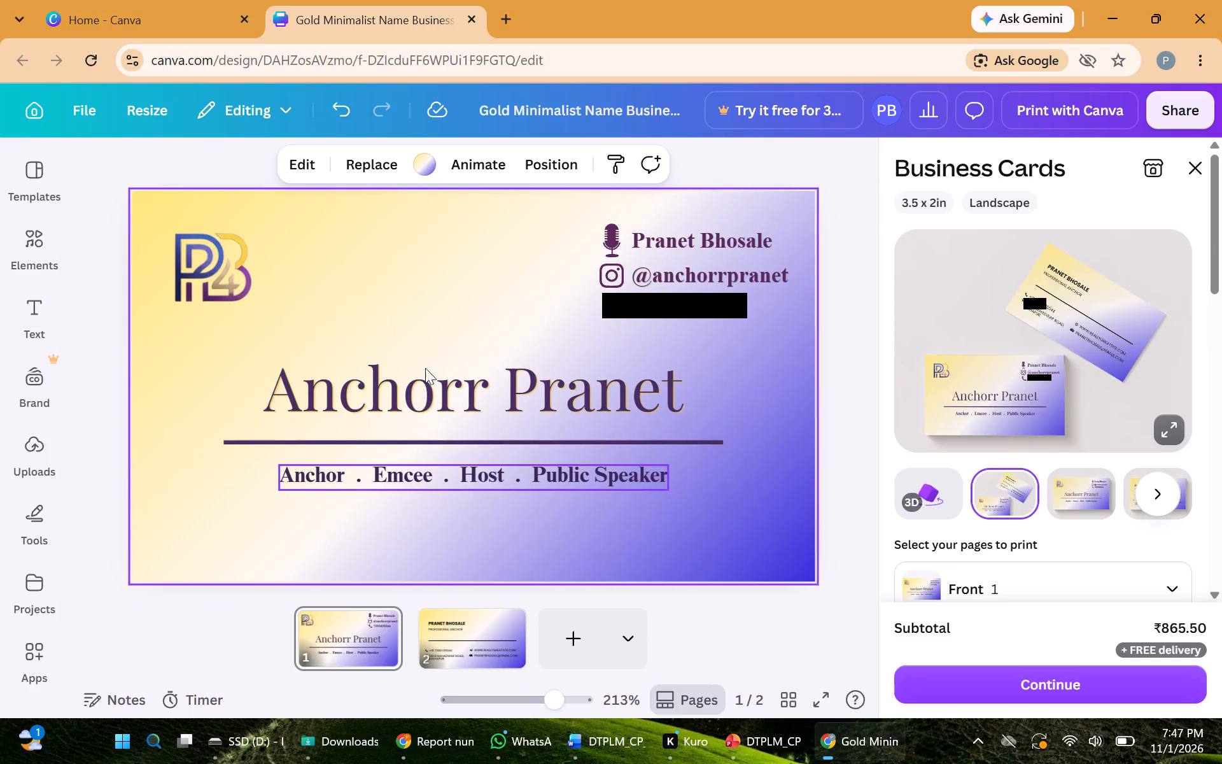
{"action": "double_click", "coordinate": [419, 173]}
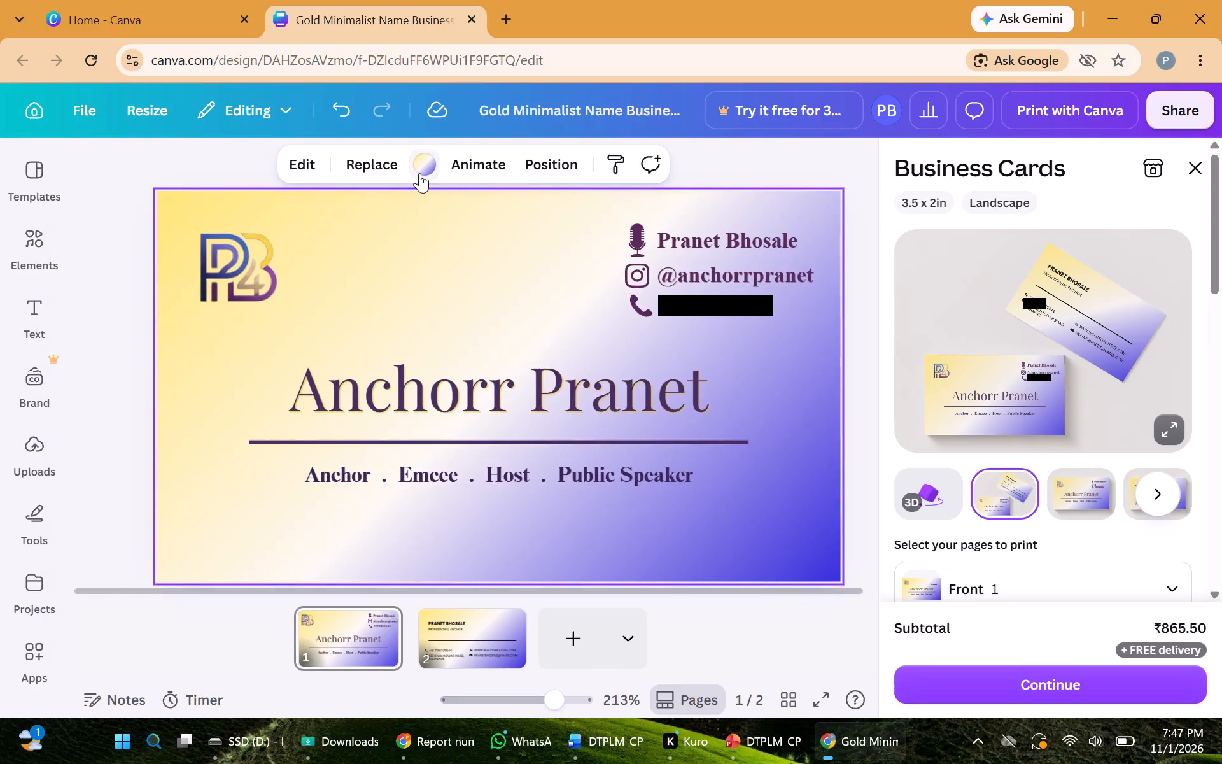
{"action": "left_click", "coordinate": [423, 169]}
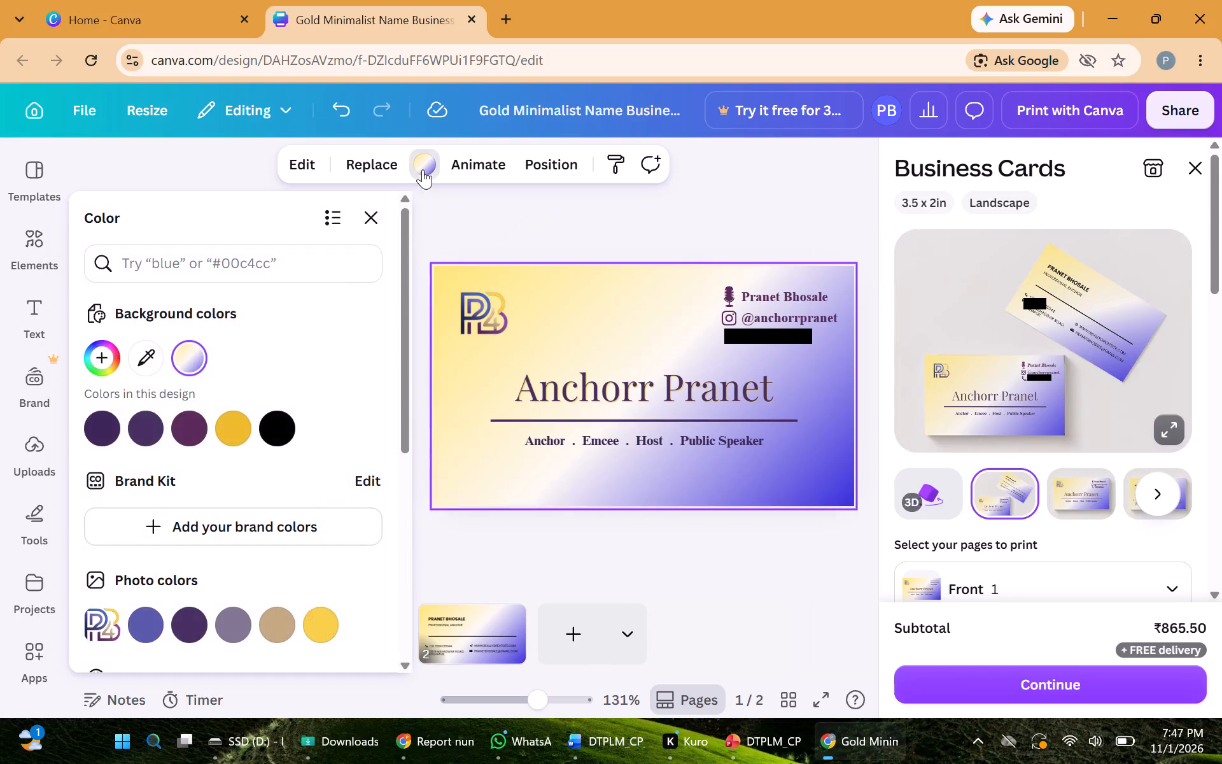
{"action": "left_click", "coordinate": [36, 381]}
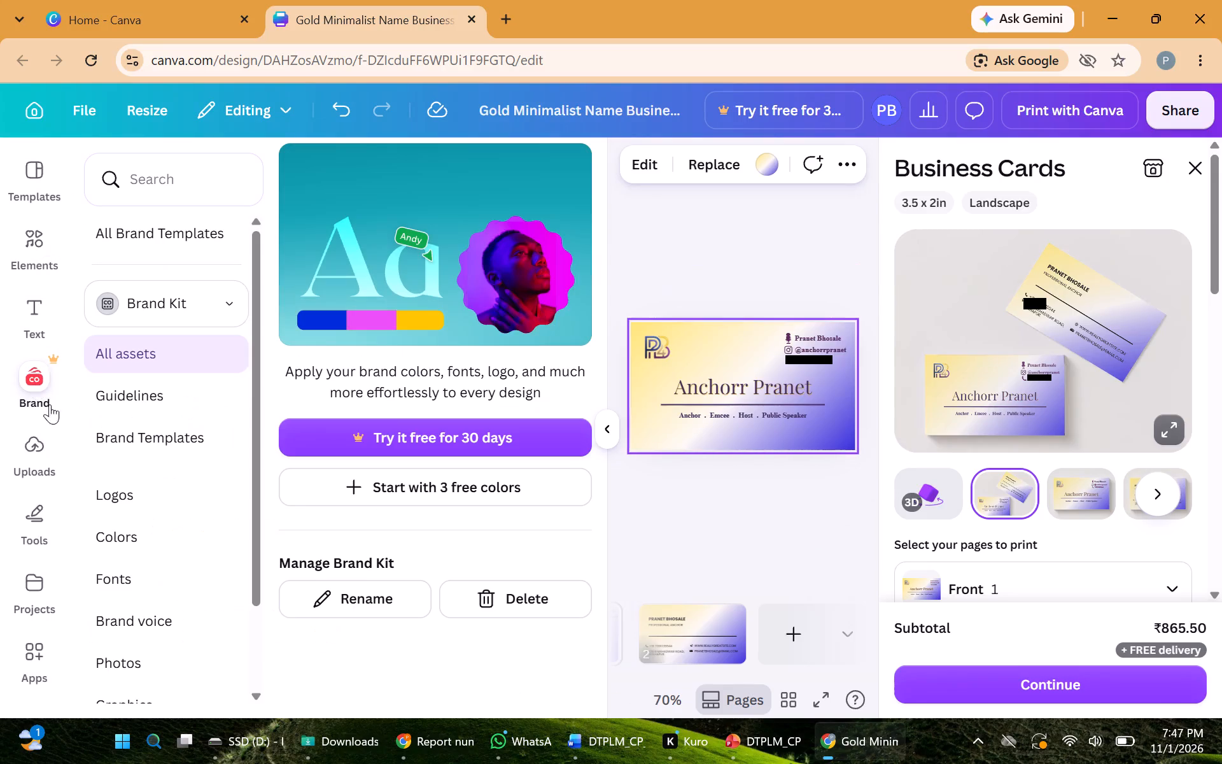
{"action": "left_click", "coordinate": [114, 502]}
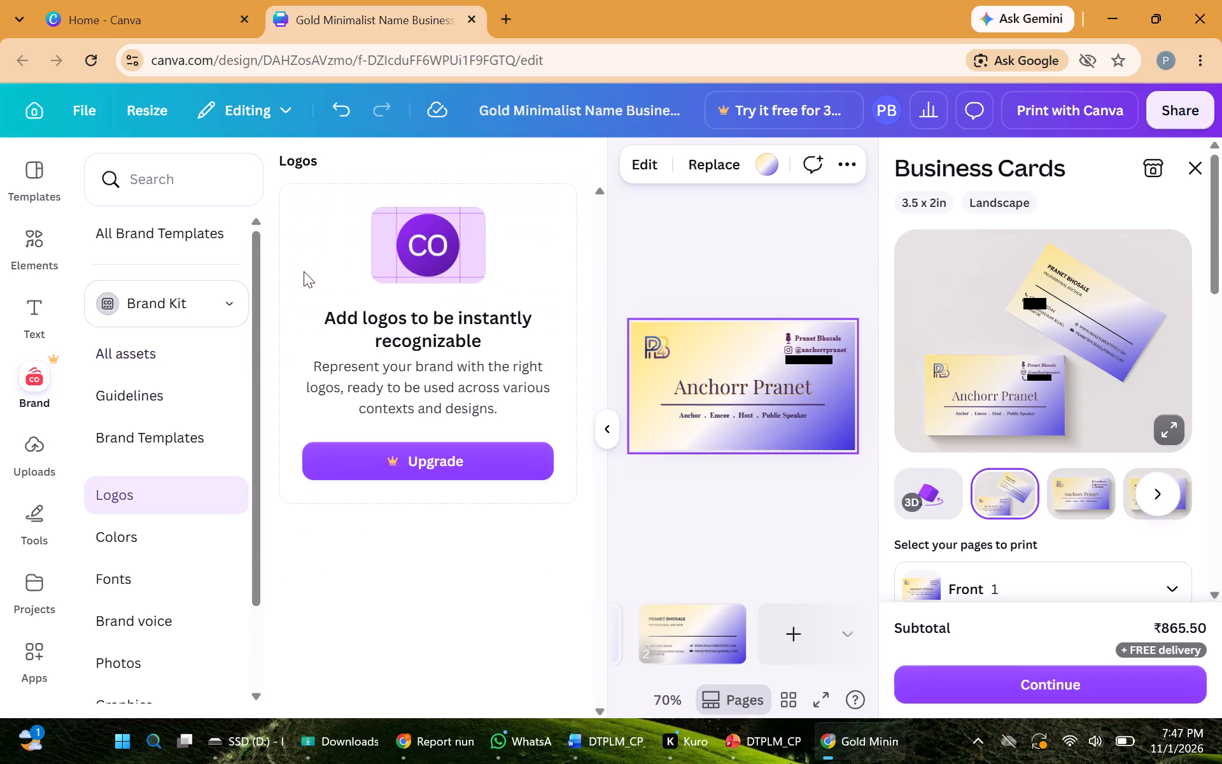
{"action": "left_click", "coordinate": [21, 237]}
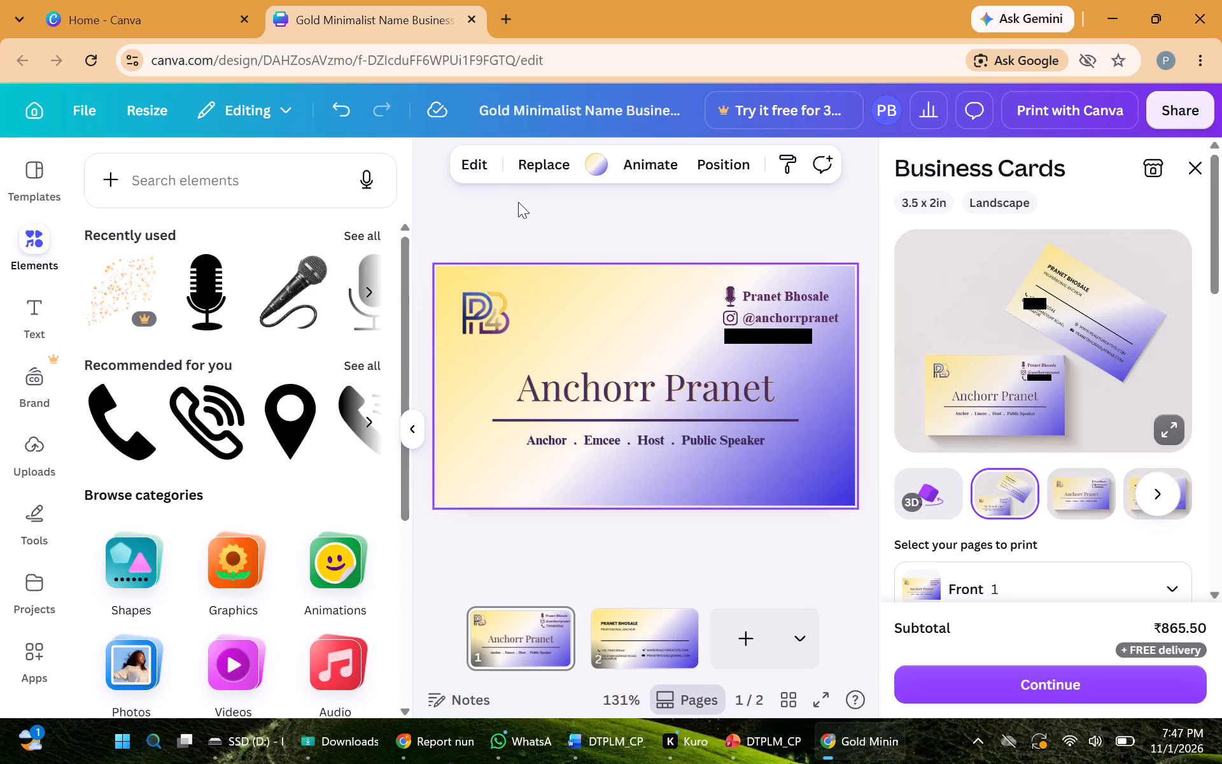
Change the yellow color of page 1's background gradient to a vivid blue-violet, about #4C03FF.
{"action": "left_click", "coordinate": [600, 169]}
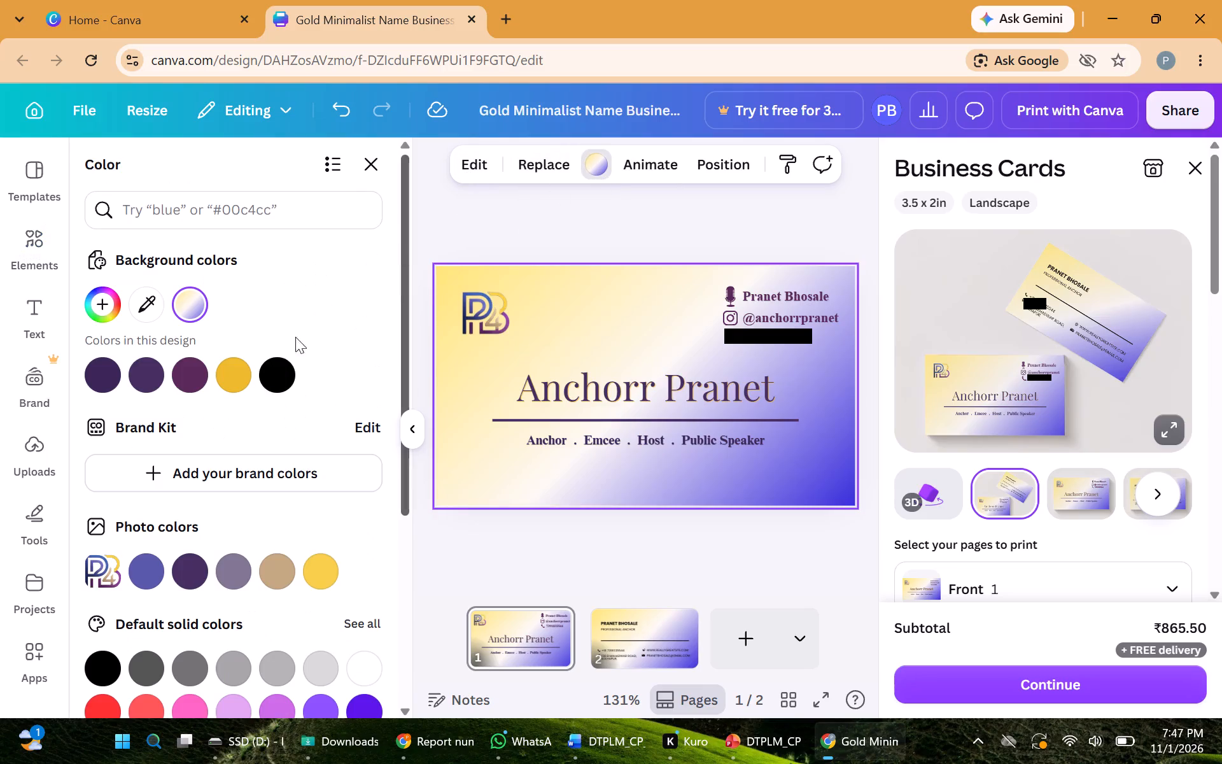
{"action": "double_click", "coordinate": [600, 153]}
{"action": "left_click", "coordinate": [595, 163]}
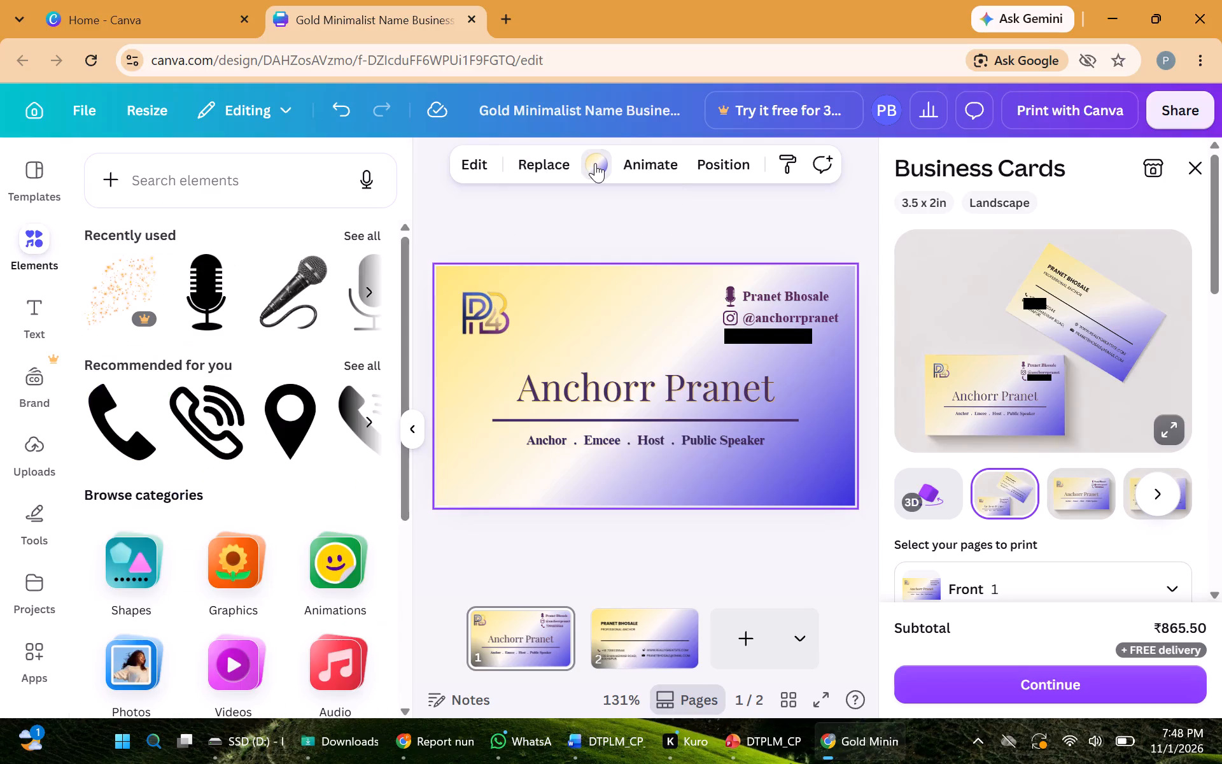
{"action": "left_click", "coordinate": [595, 162]}
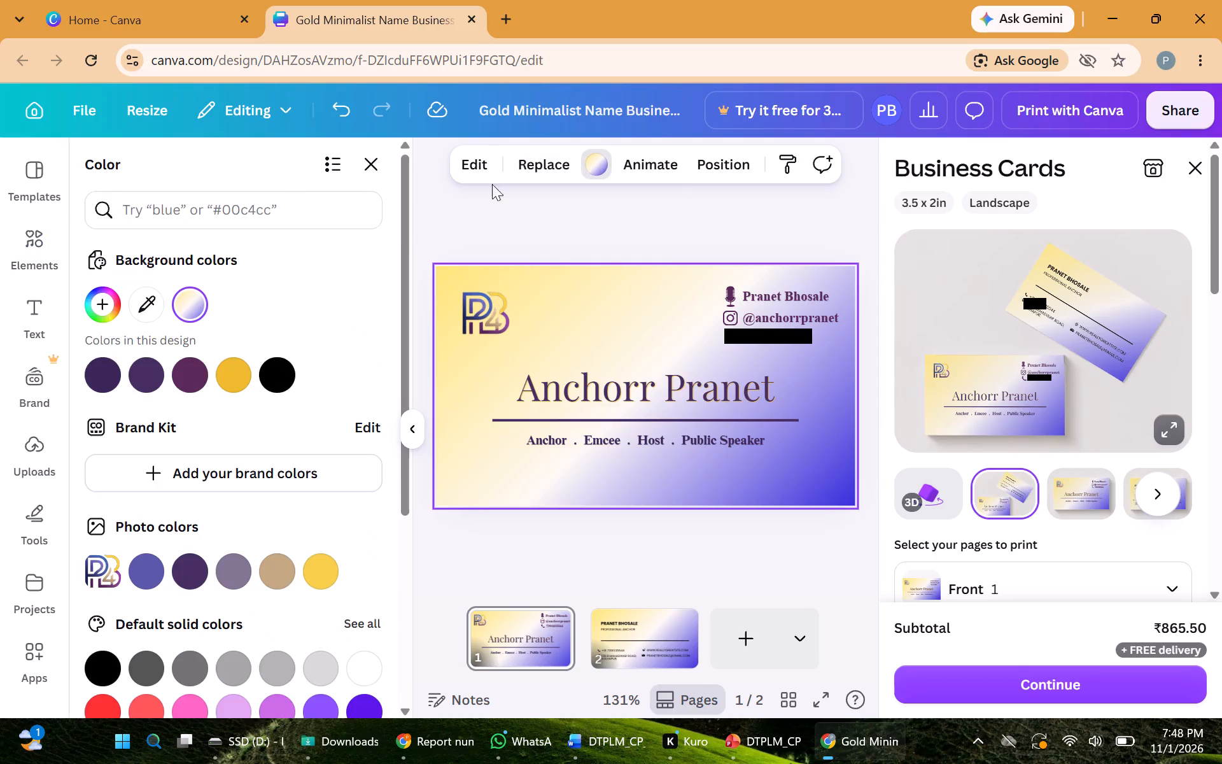
{"action": "double_click", "coordinate": [190, 304]}
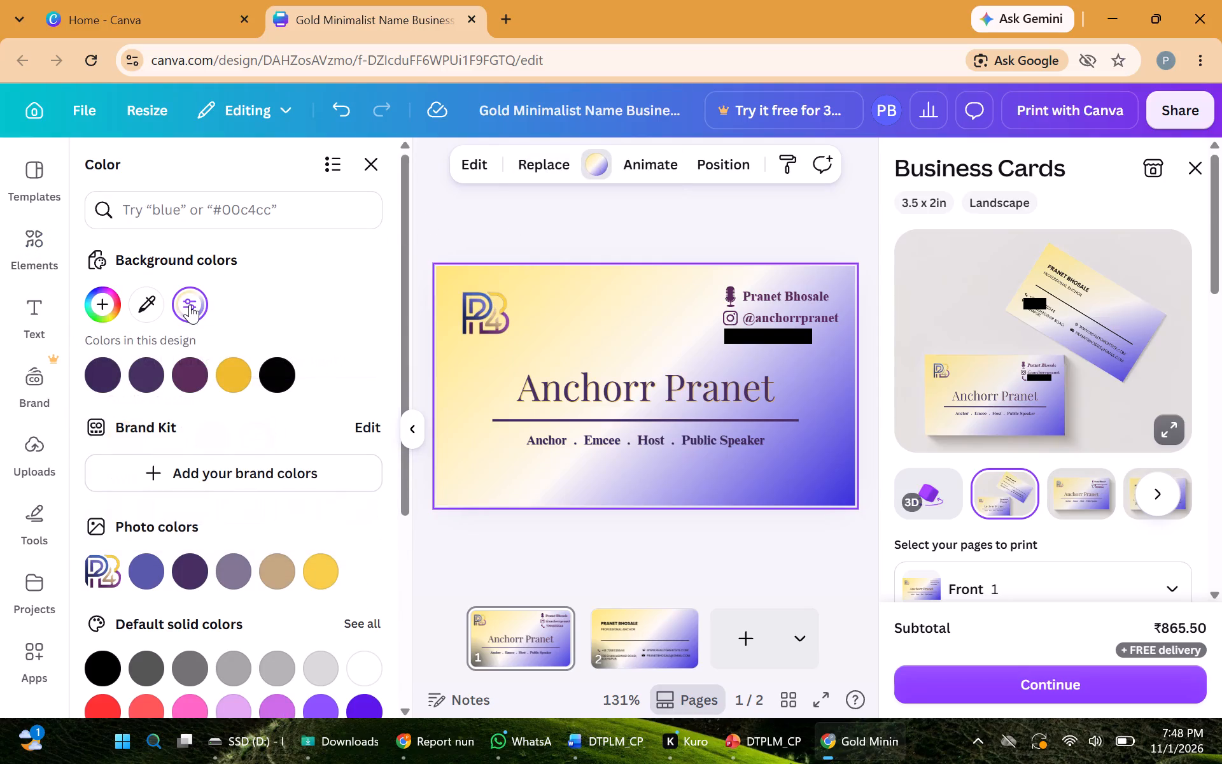
{"action": "double_click", "coordinate": [190, 304]}
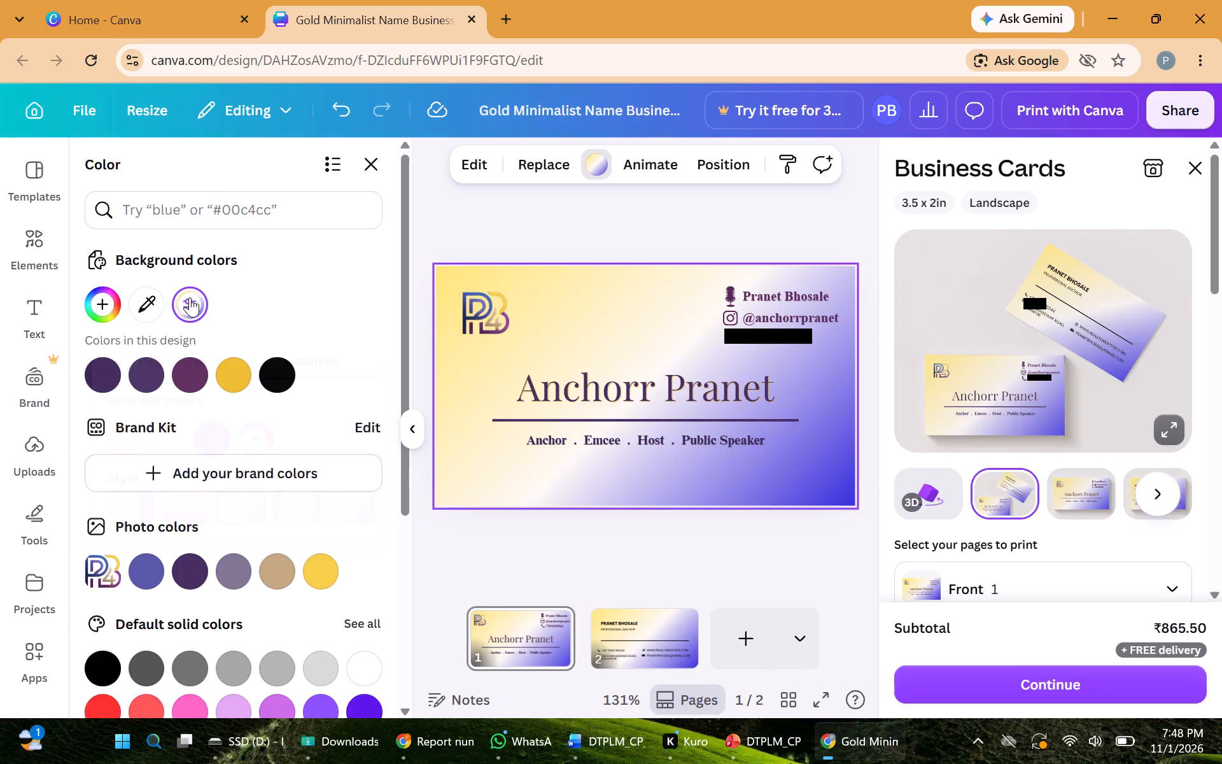
{"action": "double_click", "coordinate": [190, 294]}
{"action": "left_click", "coordinate": [190, 294]}
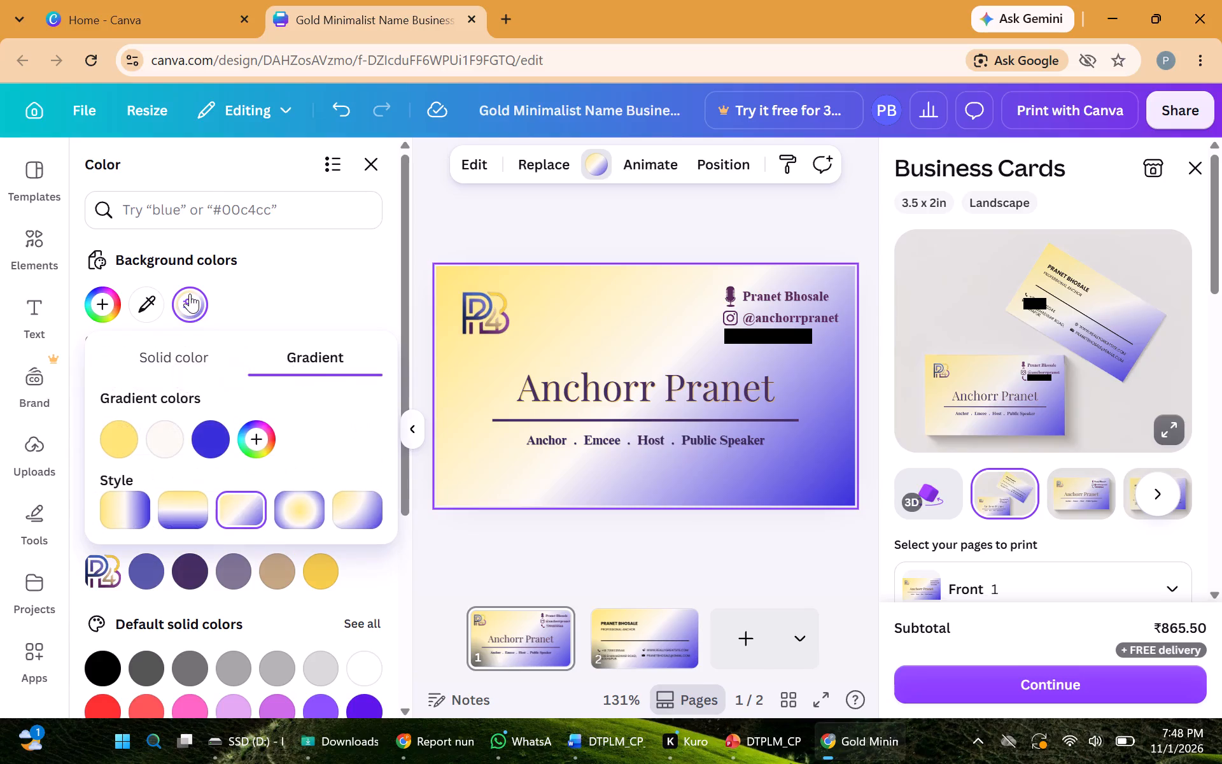
{"action": "left_click", "coordinate": [123, 435]}
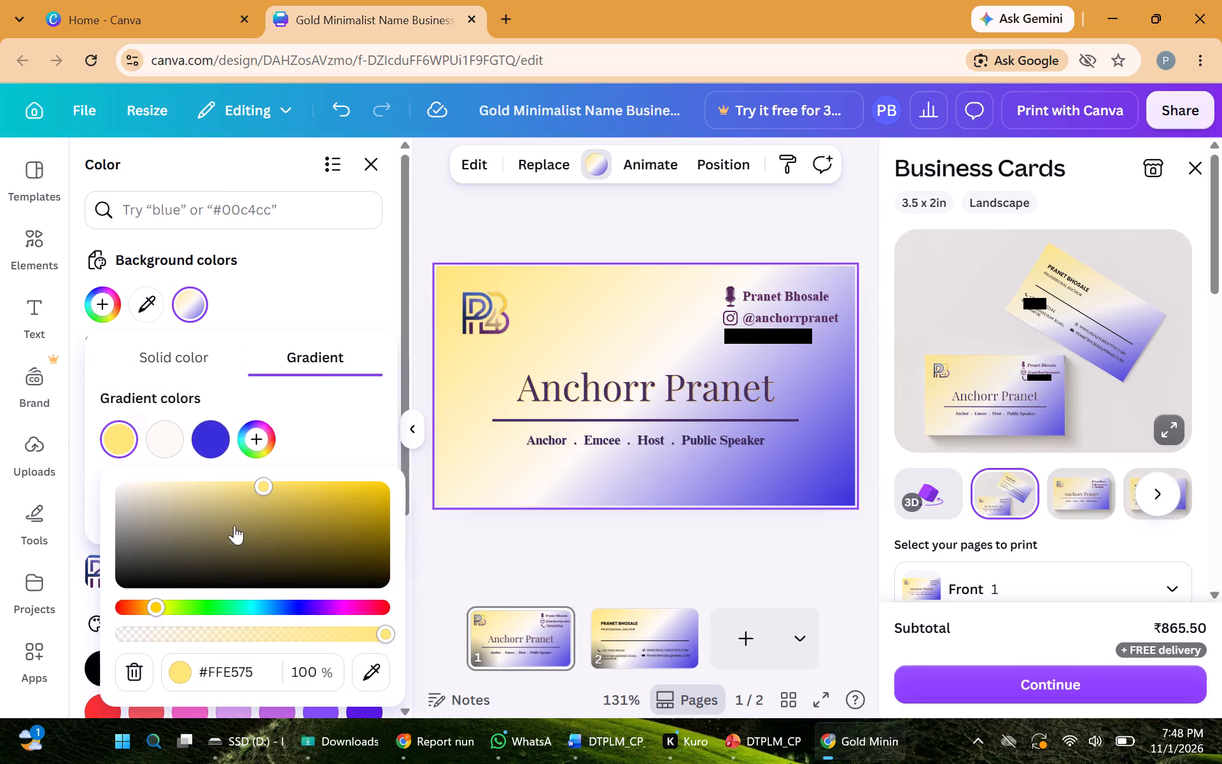
{"action": "left_click", "coordinate": [298, 600]}
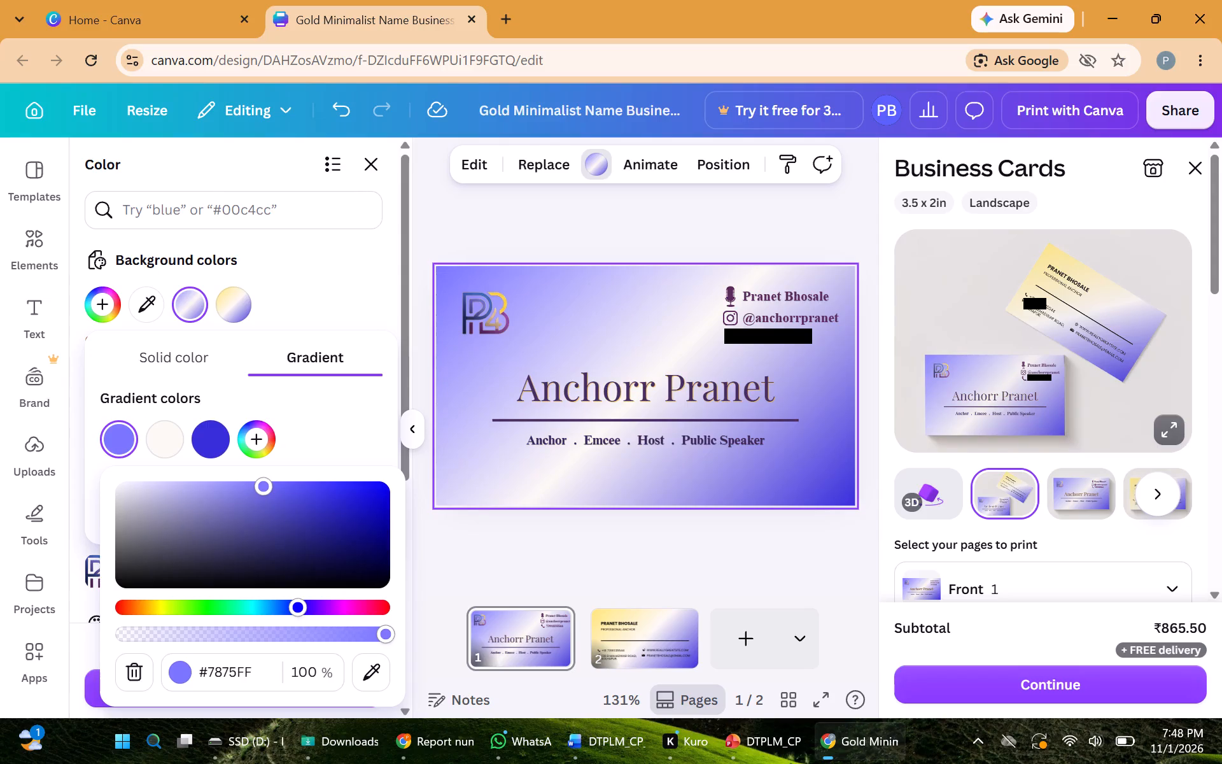
{"action": "left_click", "coordinate": [310, 605]}
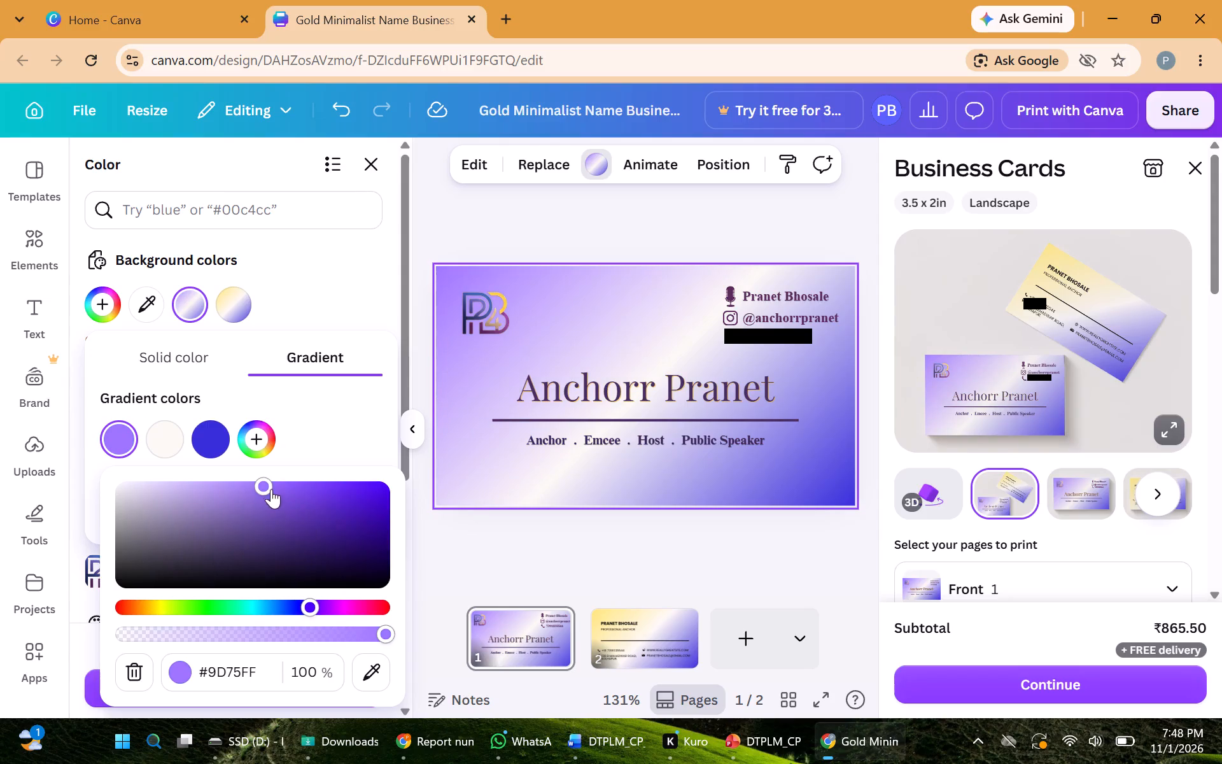
{"action": "left_click_drag", "start_coordinate": [268, 486], "coordinate": [337, 539]}
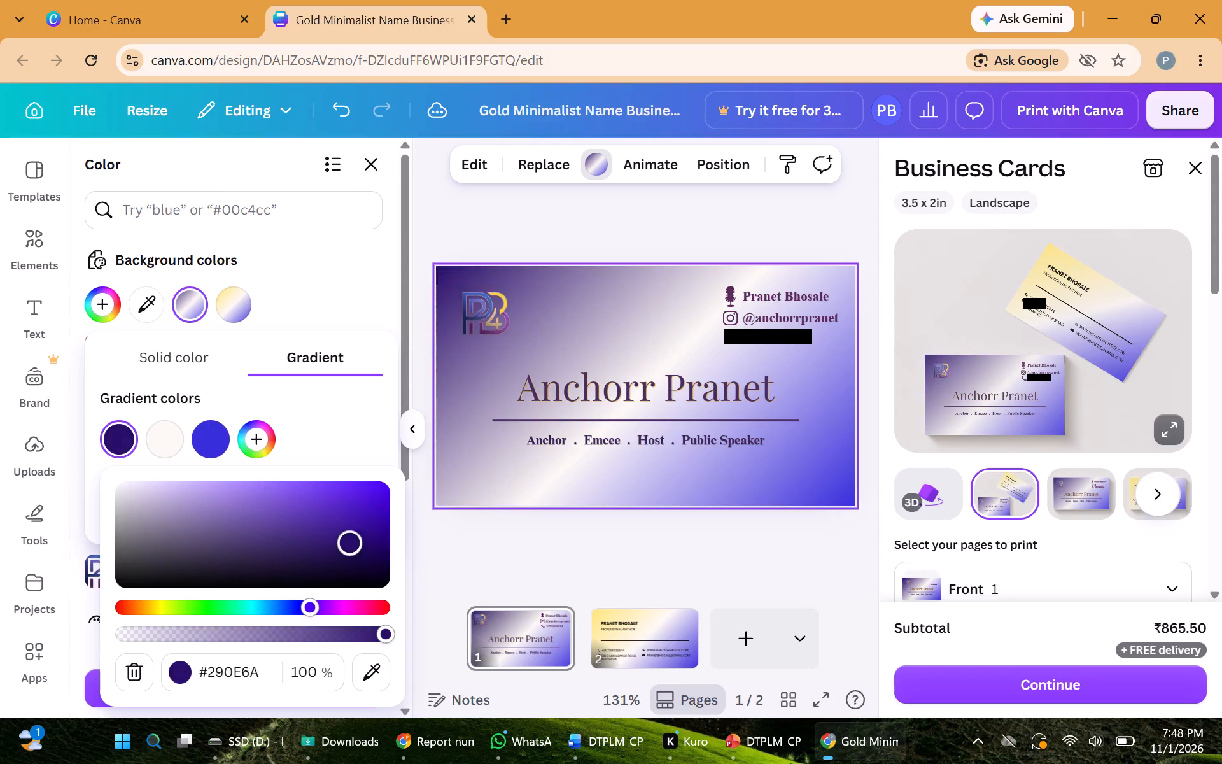
{"action": "left_click_drag", "start_coordinate": [337, 539], "coordinate": [392, 525]}
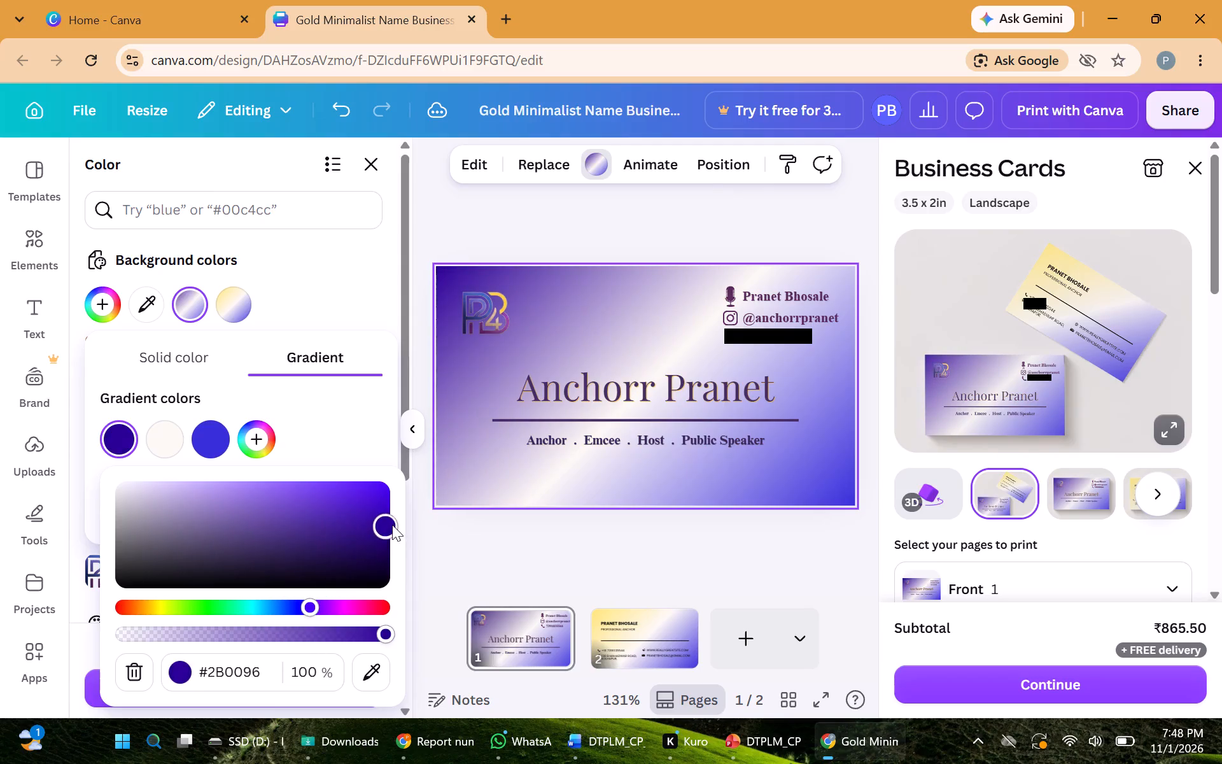
{"action": "left_click_drag", "start_coordinate": [392, 525], "coordinate": [403, 513]}
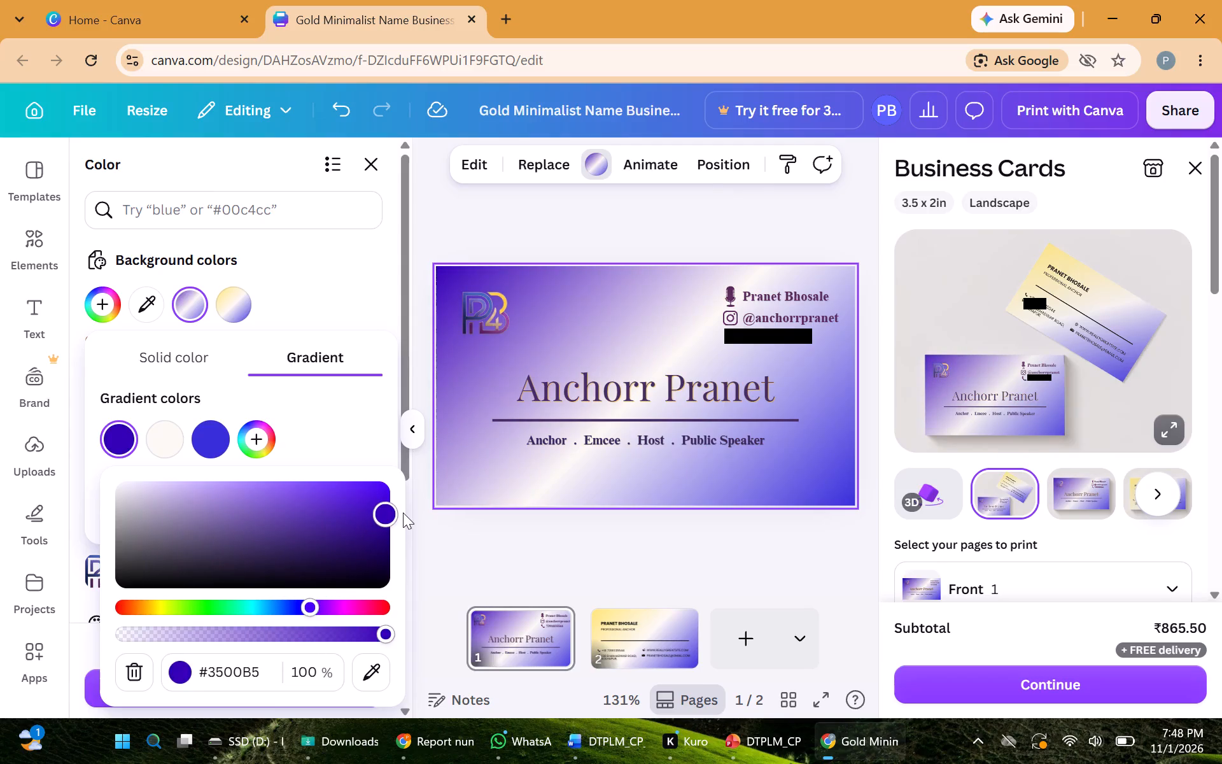
{"action": "left_click_drag", "start_coordinate": [403, 513], "coordinate": [394, 486]}
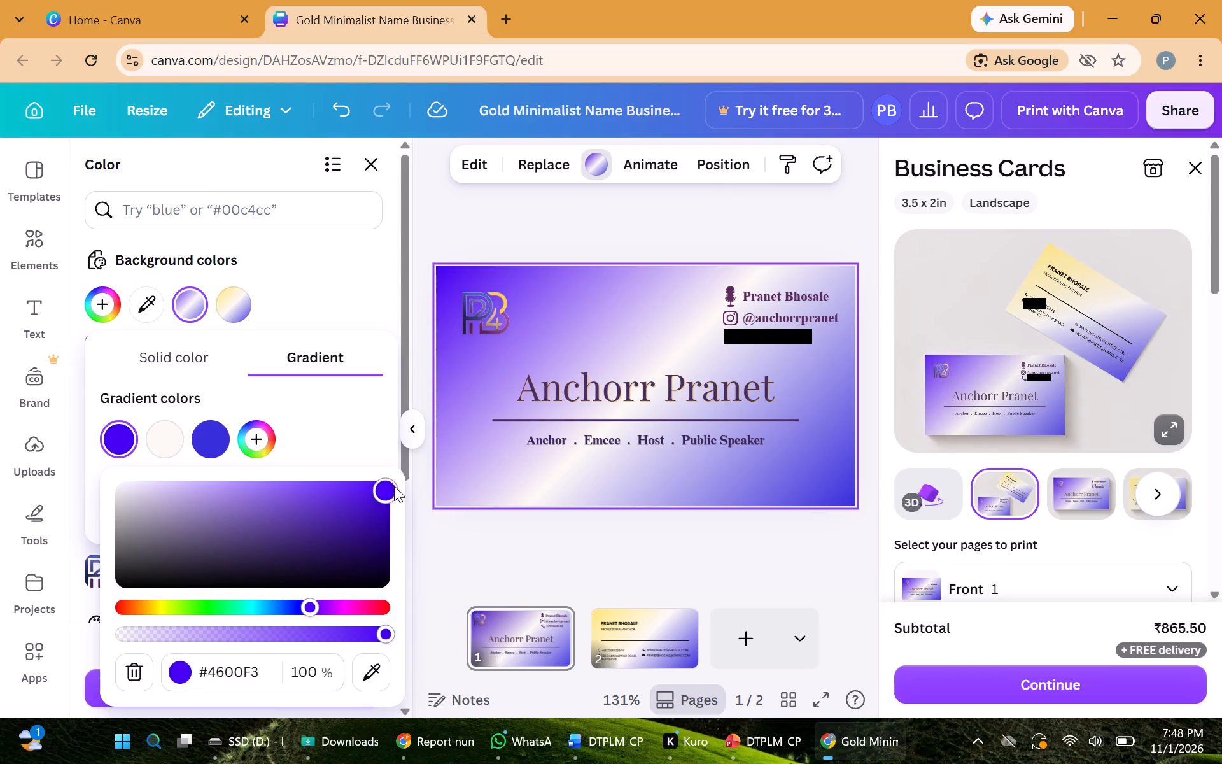
{"action": "left_click_drag", "start_coordinate": [394, 486], "coordinate": [387, 472]}
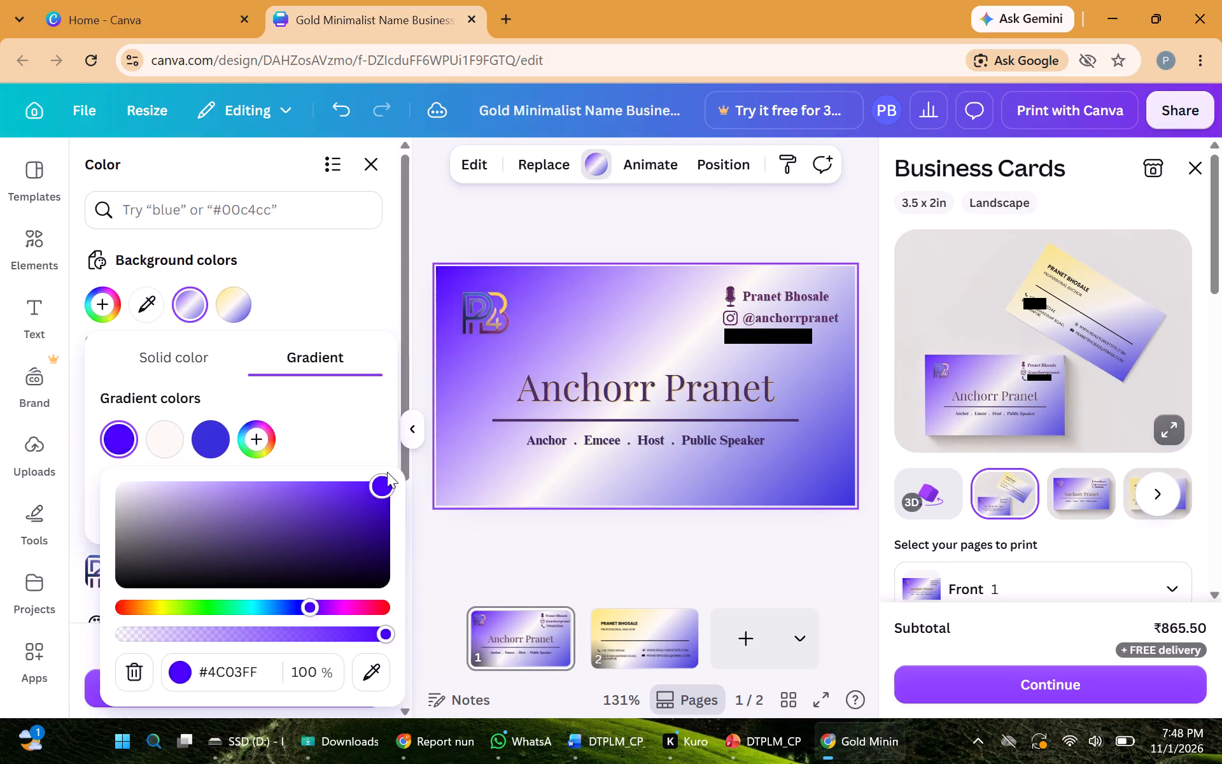
{"action": "left_click_drag", "start_coordinate": [387, 472], "coordinate": [390, 476]}
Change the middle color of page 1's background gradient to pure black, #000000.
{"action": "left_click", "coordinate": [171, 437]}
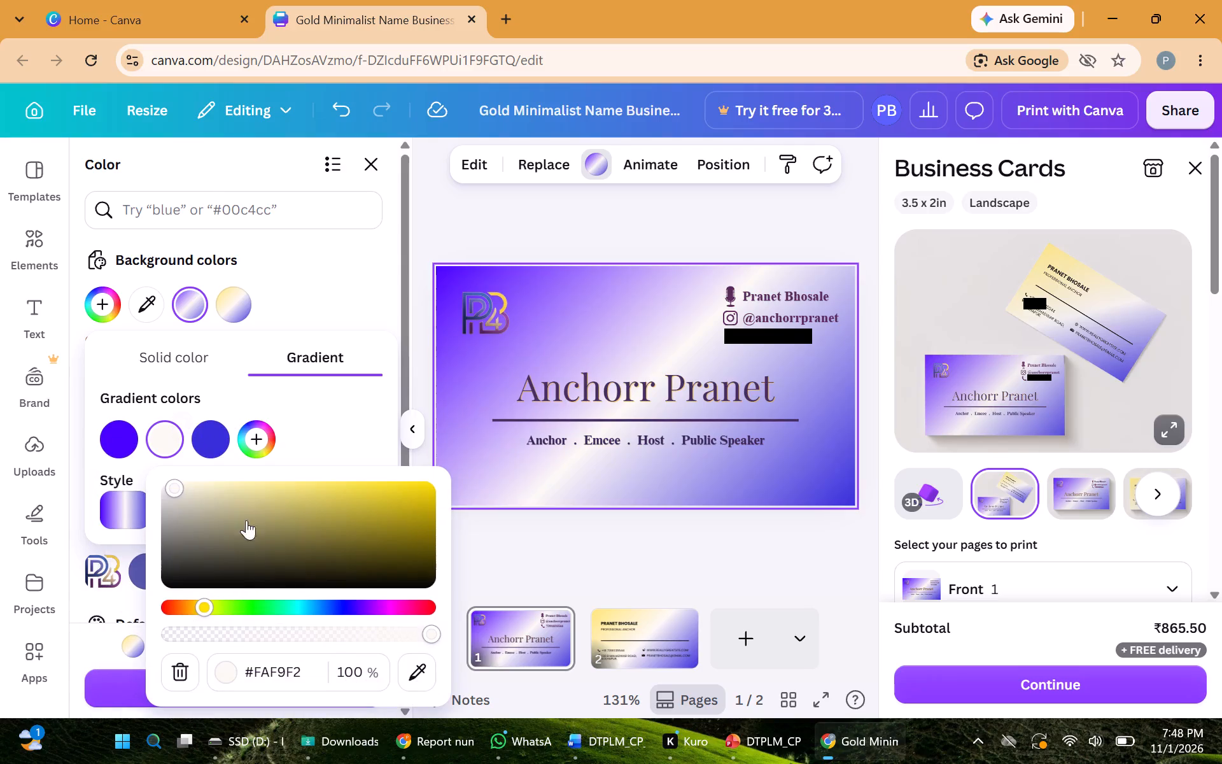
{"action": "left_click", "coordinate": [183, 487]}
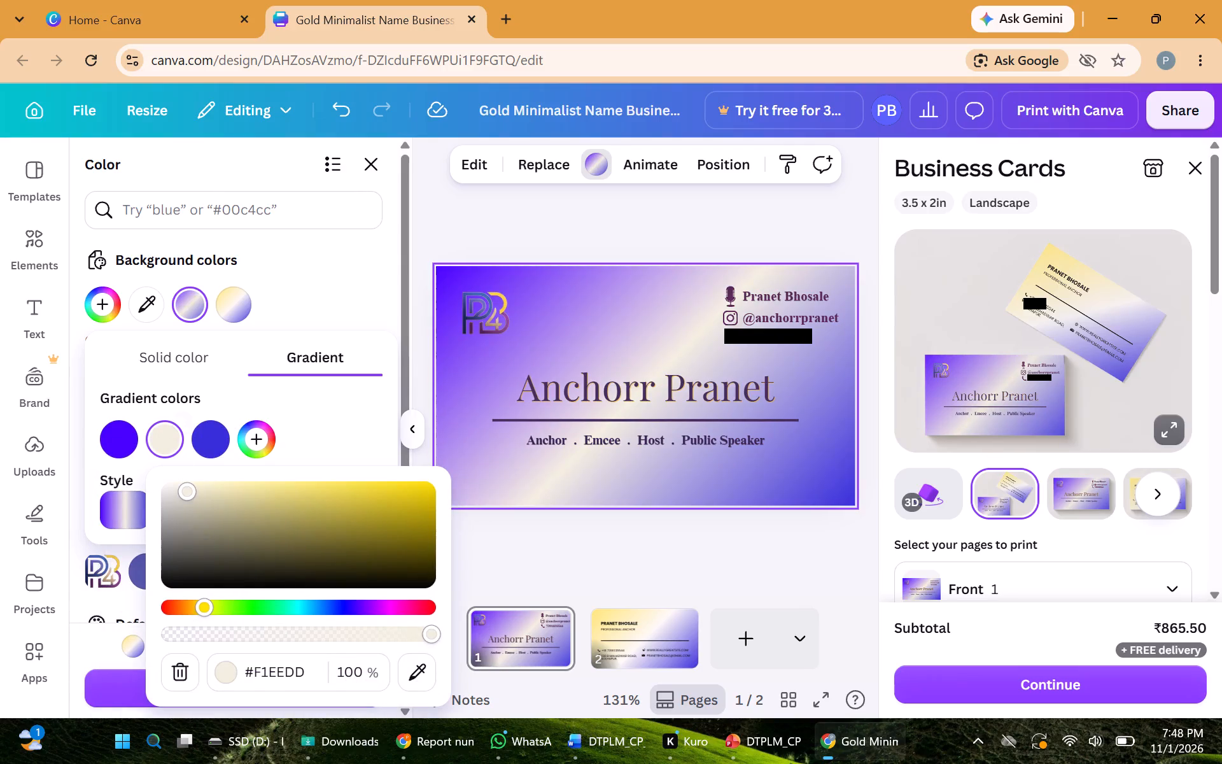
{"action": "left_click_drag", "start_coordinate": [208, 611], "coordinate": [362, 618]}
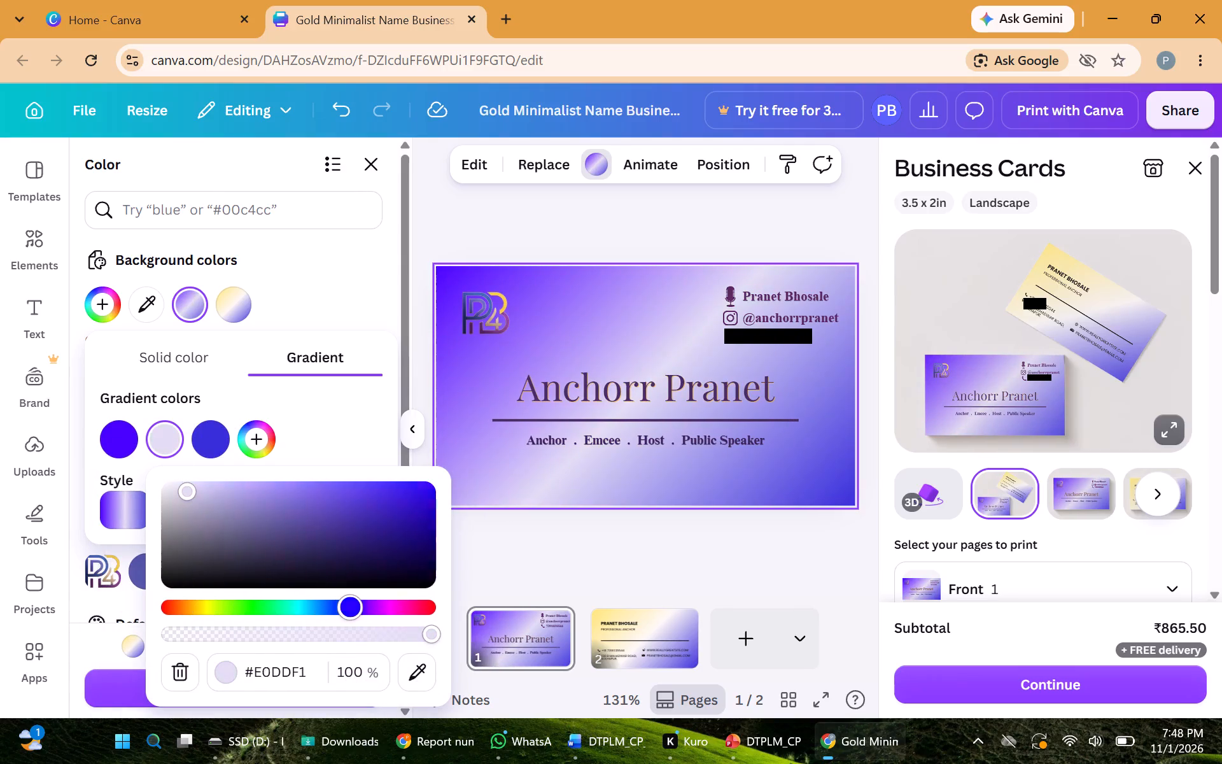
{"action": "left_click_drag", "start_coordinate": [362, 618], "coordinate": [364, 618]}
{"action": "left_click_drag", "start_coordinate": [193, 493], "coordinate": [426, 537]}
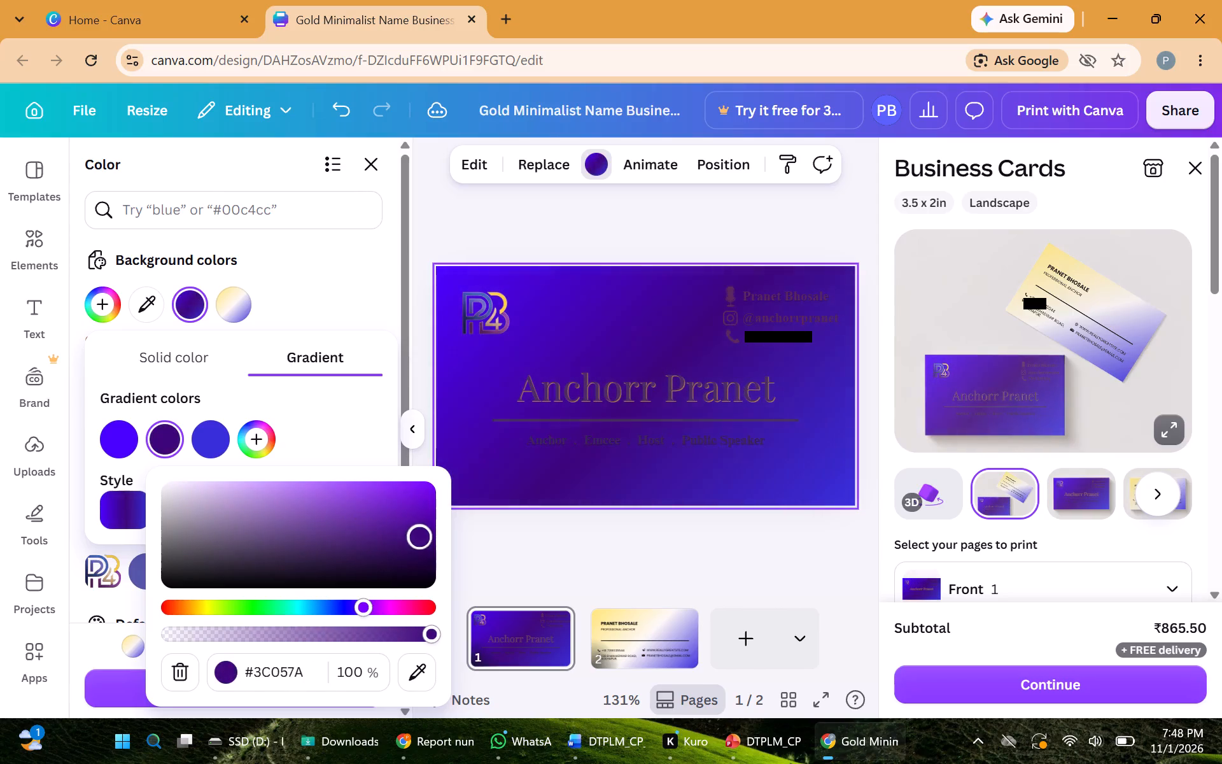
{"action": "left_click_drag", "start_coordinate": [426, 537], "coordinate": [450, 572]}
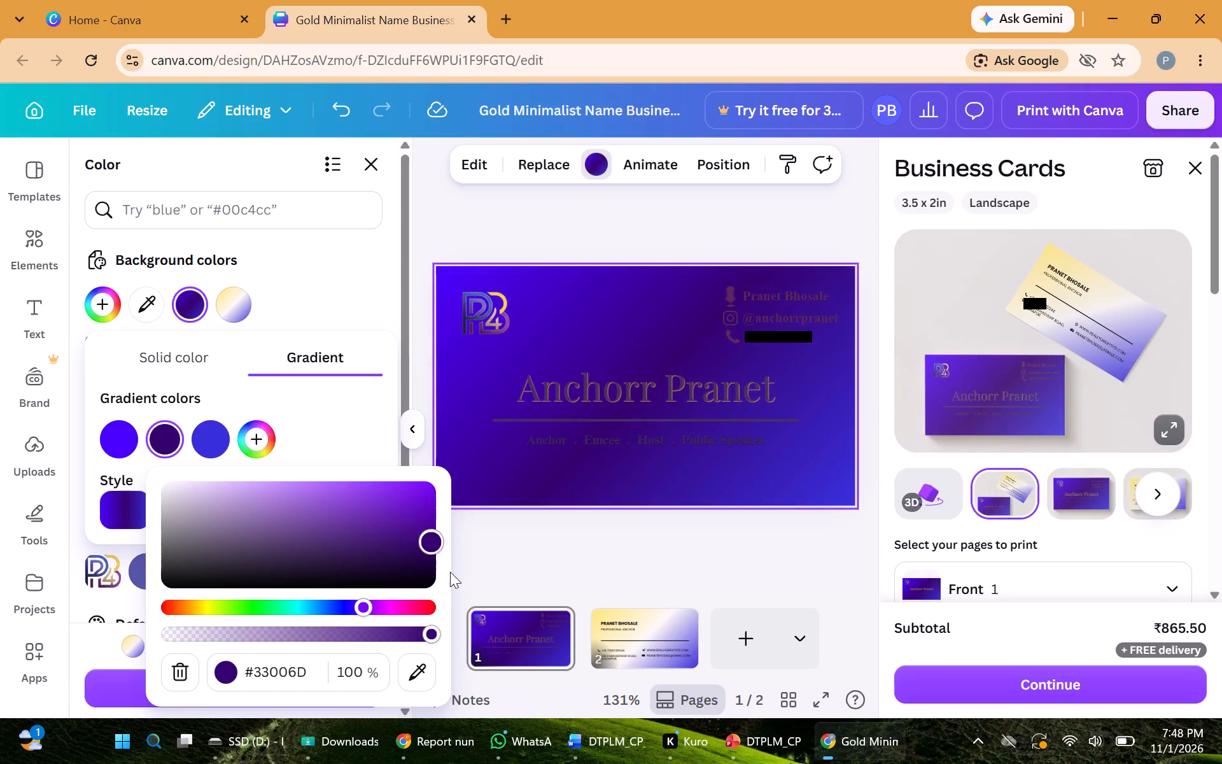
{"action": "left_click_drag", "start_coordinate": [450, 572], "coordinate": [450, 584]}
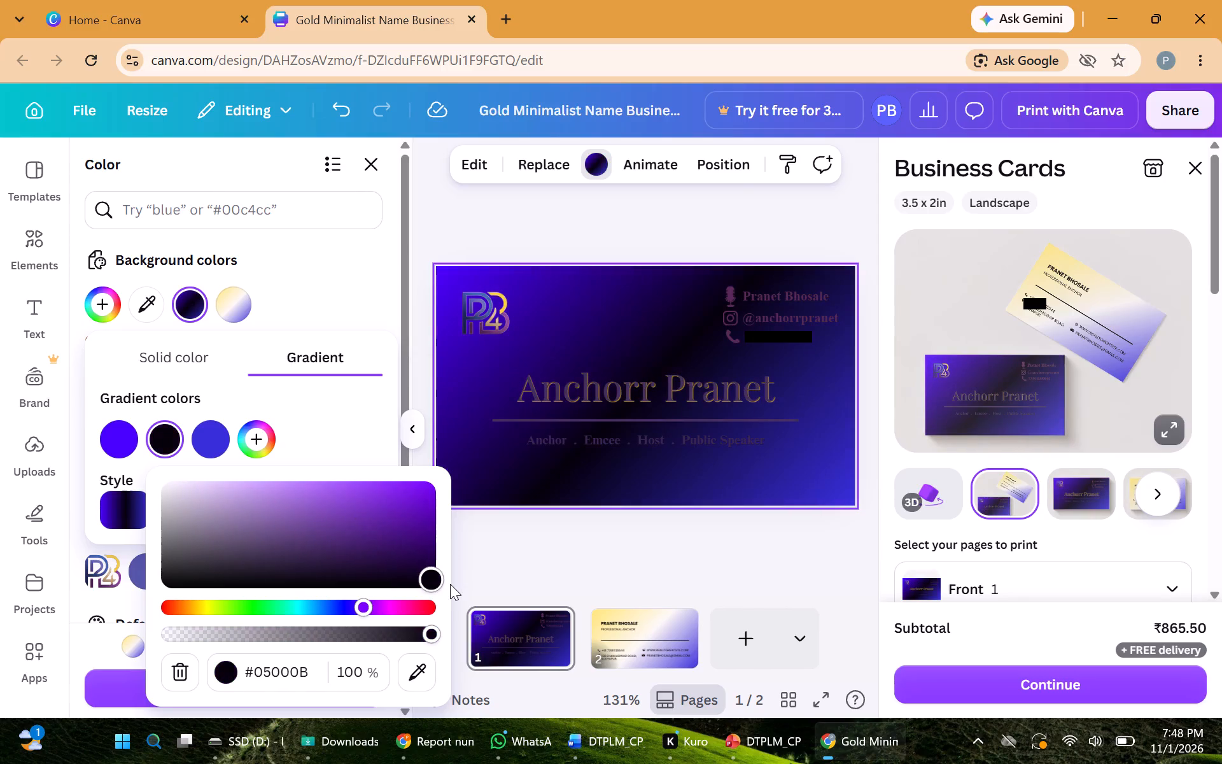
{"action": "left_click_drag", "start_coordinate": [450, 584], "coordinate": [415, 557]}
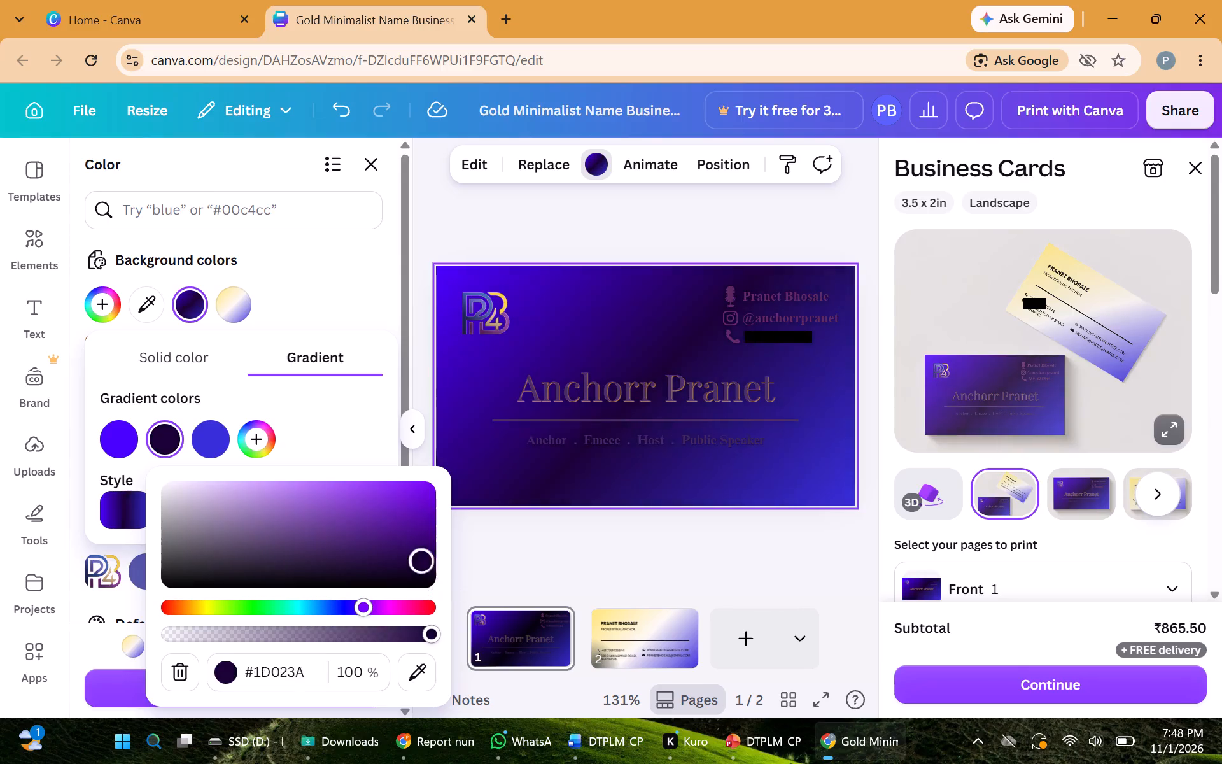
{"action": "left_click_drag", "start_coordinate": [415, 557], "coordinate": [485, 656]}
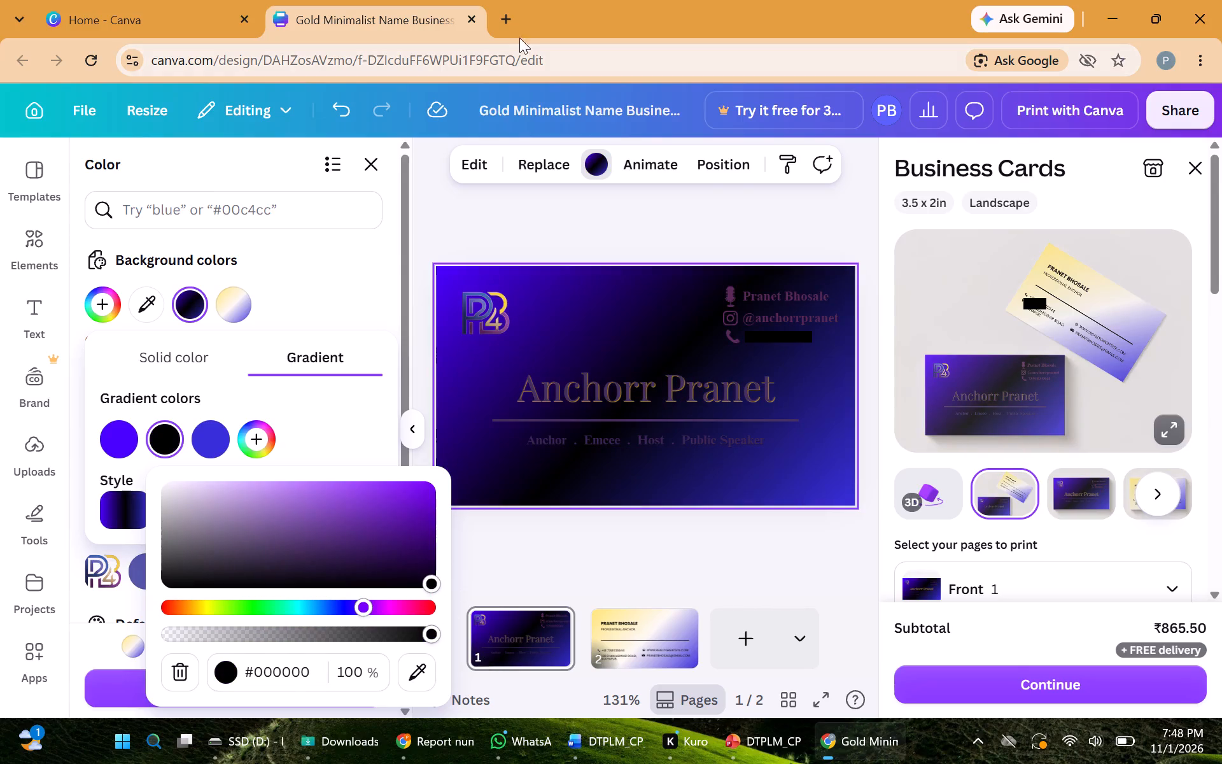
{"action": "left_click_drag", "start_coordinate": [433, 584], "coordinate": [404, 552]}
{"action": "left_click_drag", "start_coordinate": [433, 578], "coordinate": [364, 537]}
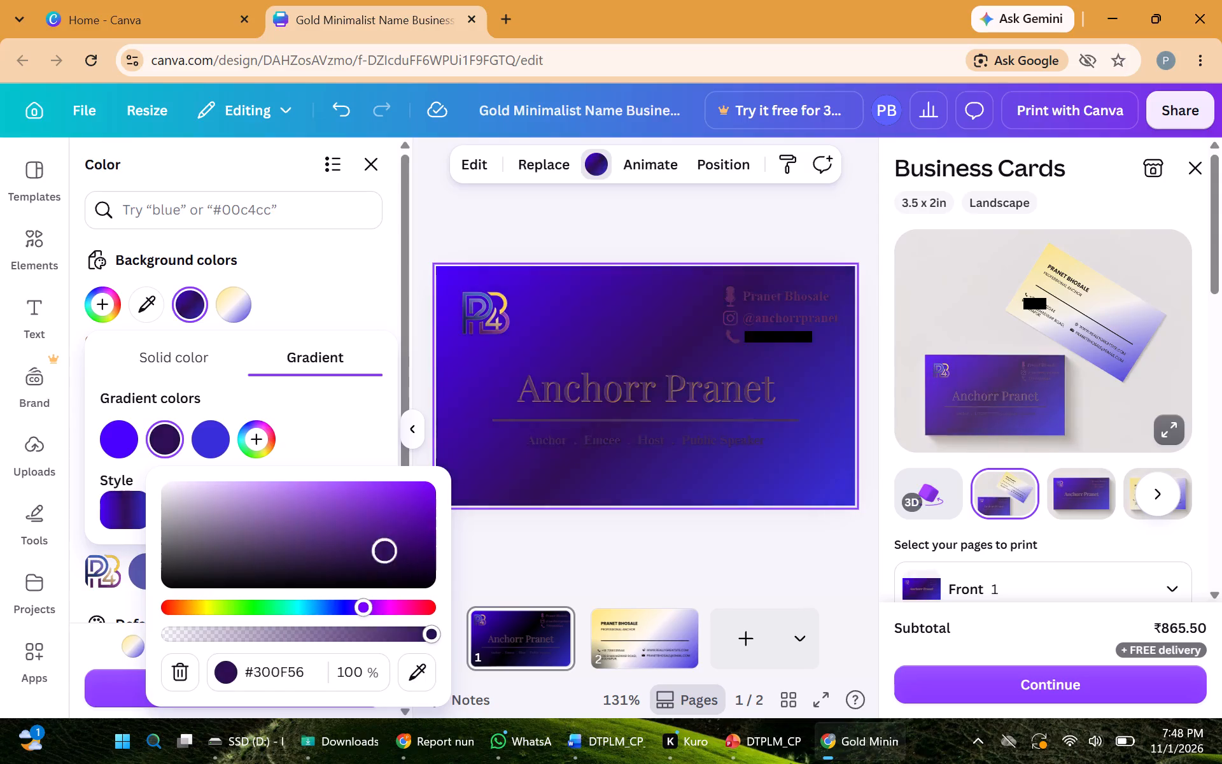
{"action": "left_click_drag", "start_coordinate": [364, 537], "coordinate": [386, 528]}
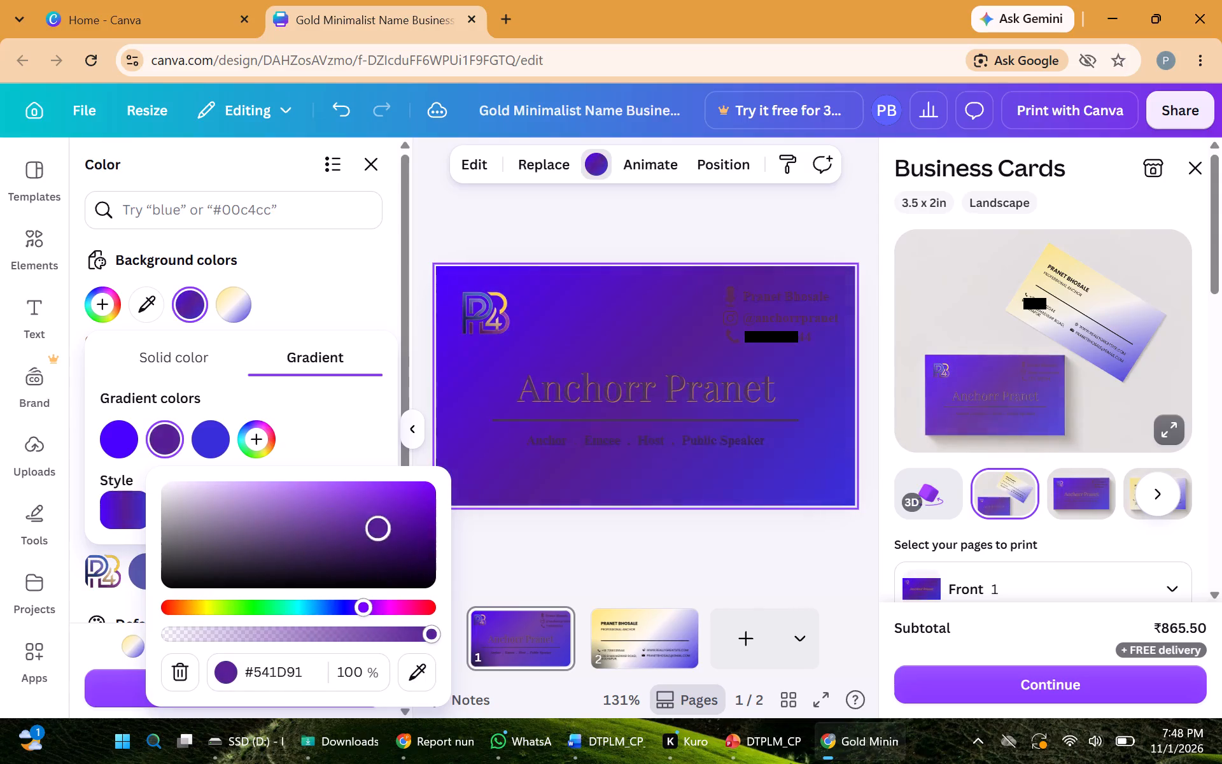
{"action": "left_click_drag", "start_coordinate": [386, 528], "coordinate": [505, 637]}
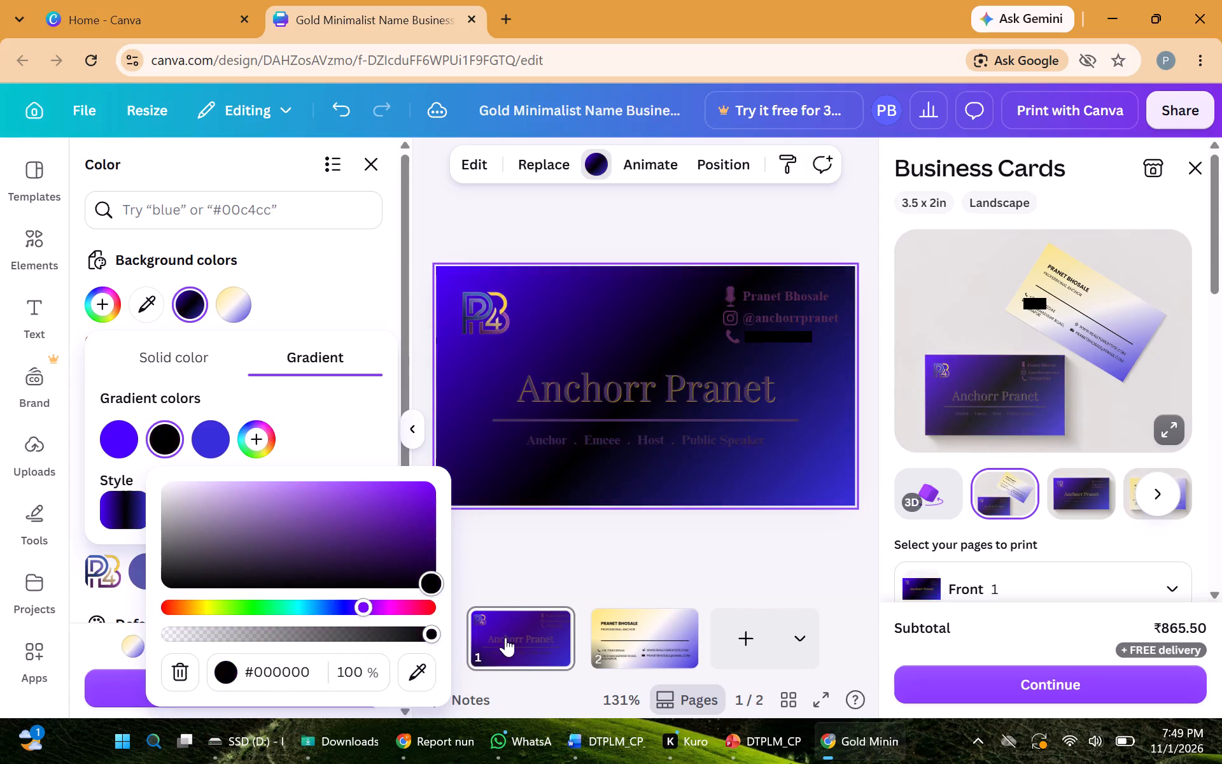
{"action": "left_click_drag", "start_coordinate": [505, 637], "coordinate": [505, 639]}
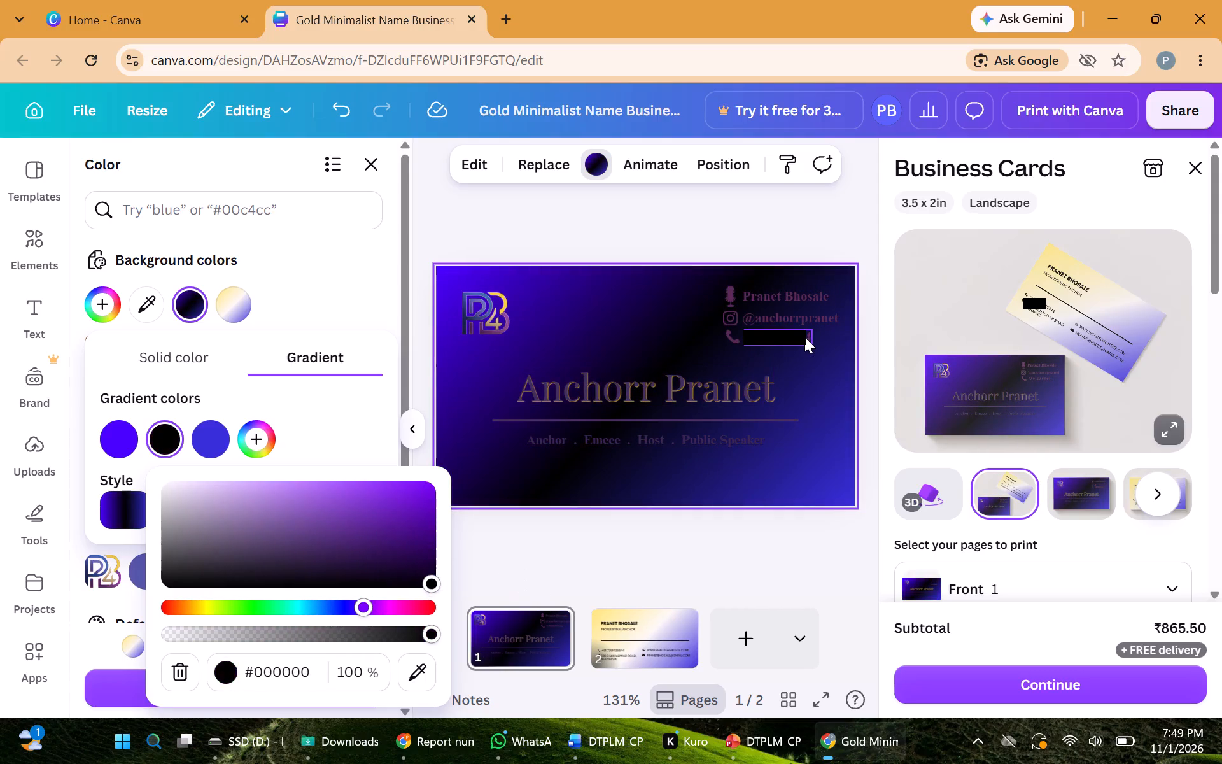
Set the middle color of page 1's background gradient to a light sky blue, about #80D9FF.
{"action": "left_click", "coordinate": [505, 320]}
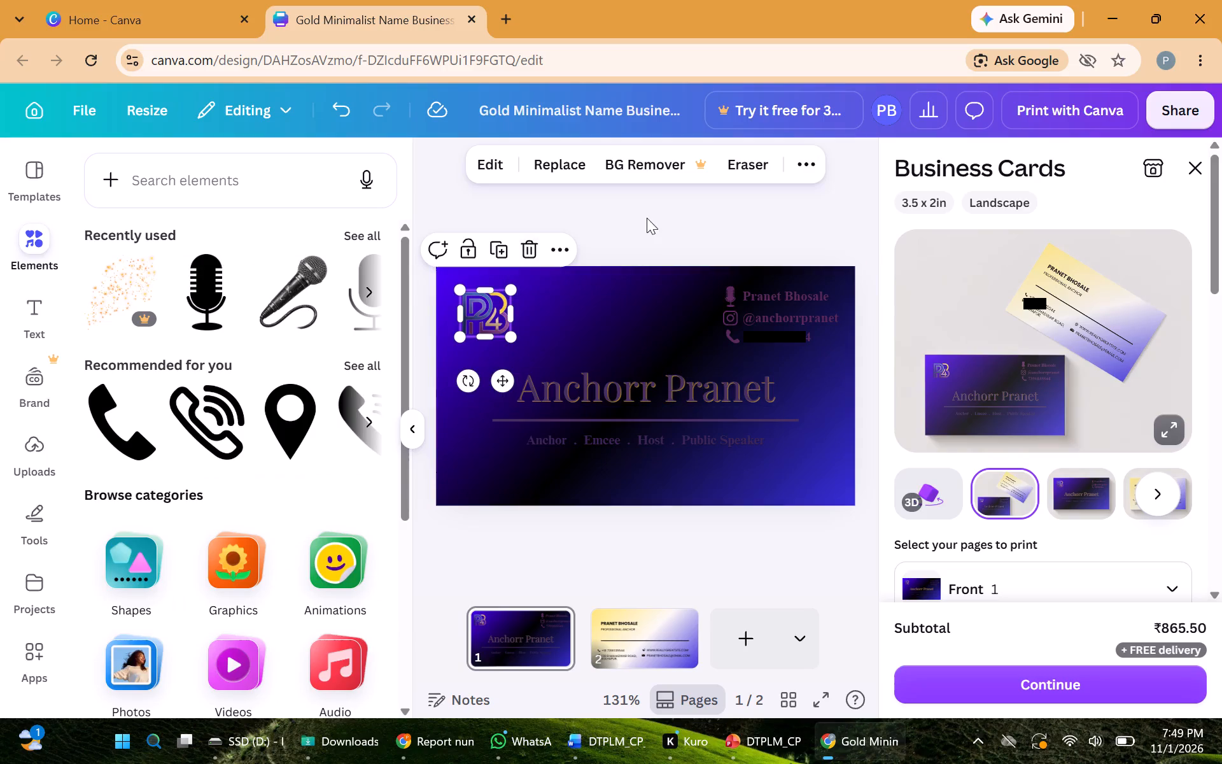
{"action": "left_click", "coordinate": [642, 358]}
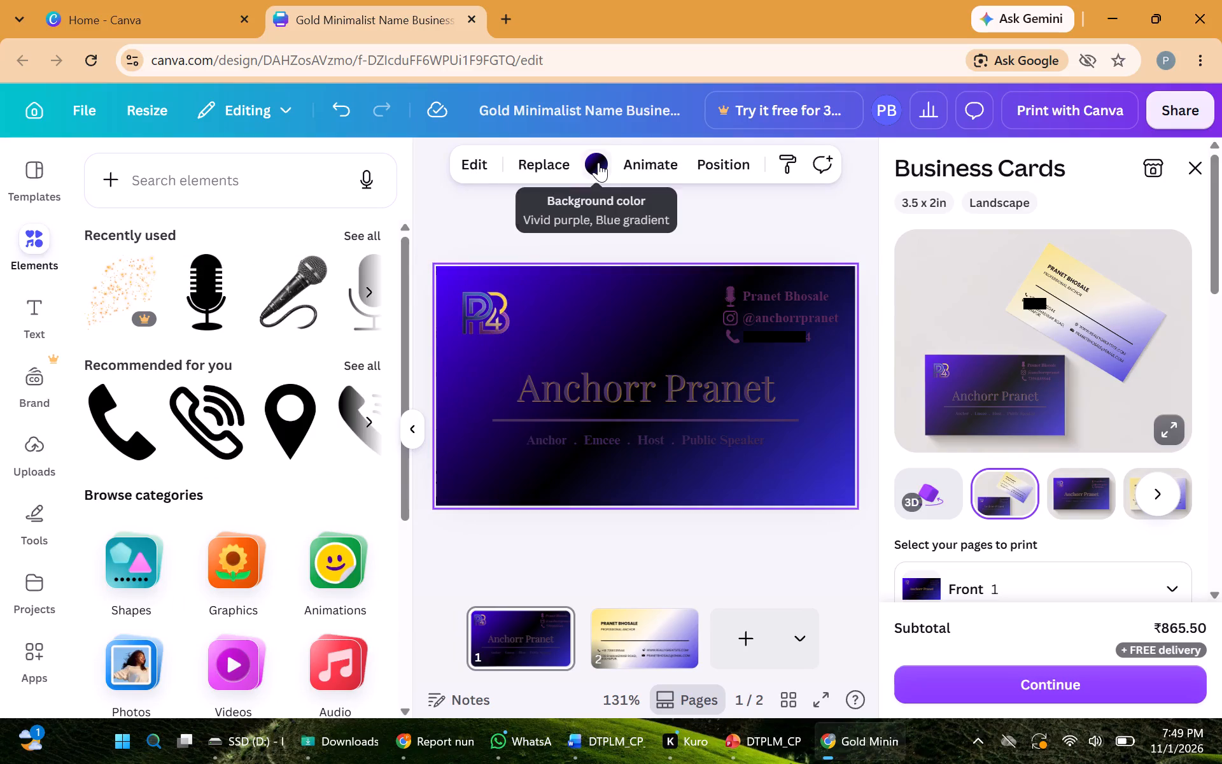
{"action": "left_click", "coordinate": [598, 162]}
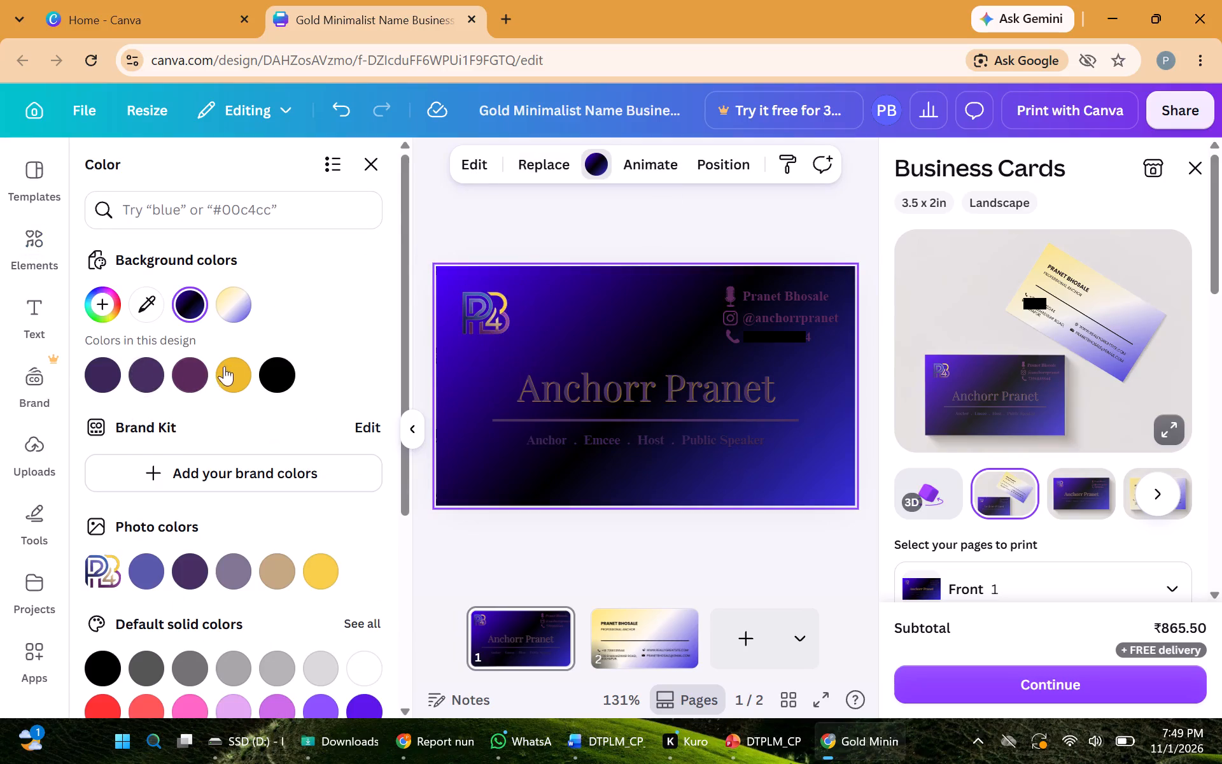
{"action": "left_click", "coordinate": [188, 299]}
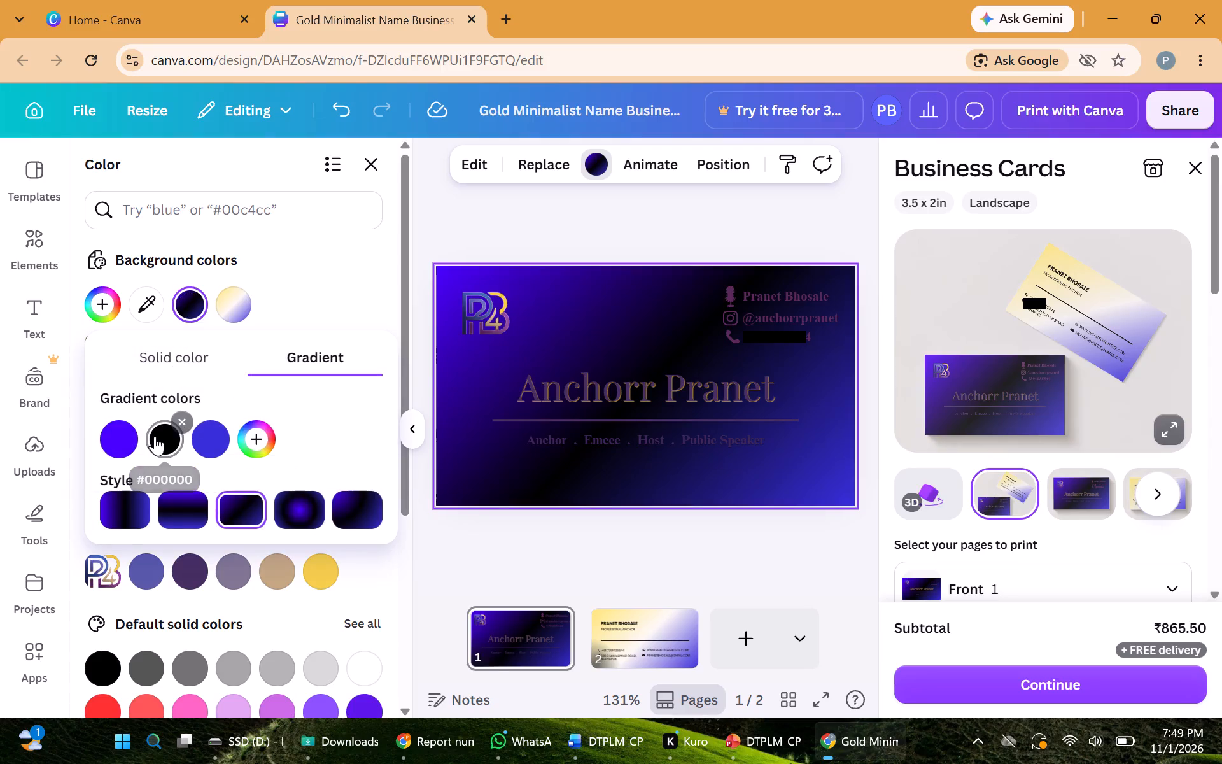
{"action": "left_click", "coordinate": [155, 436]}
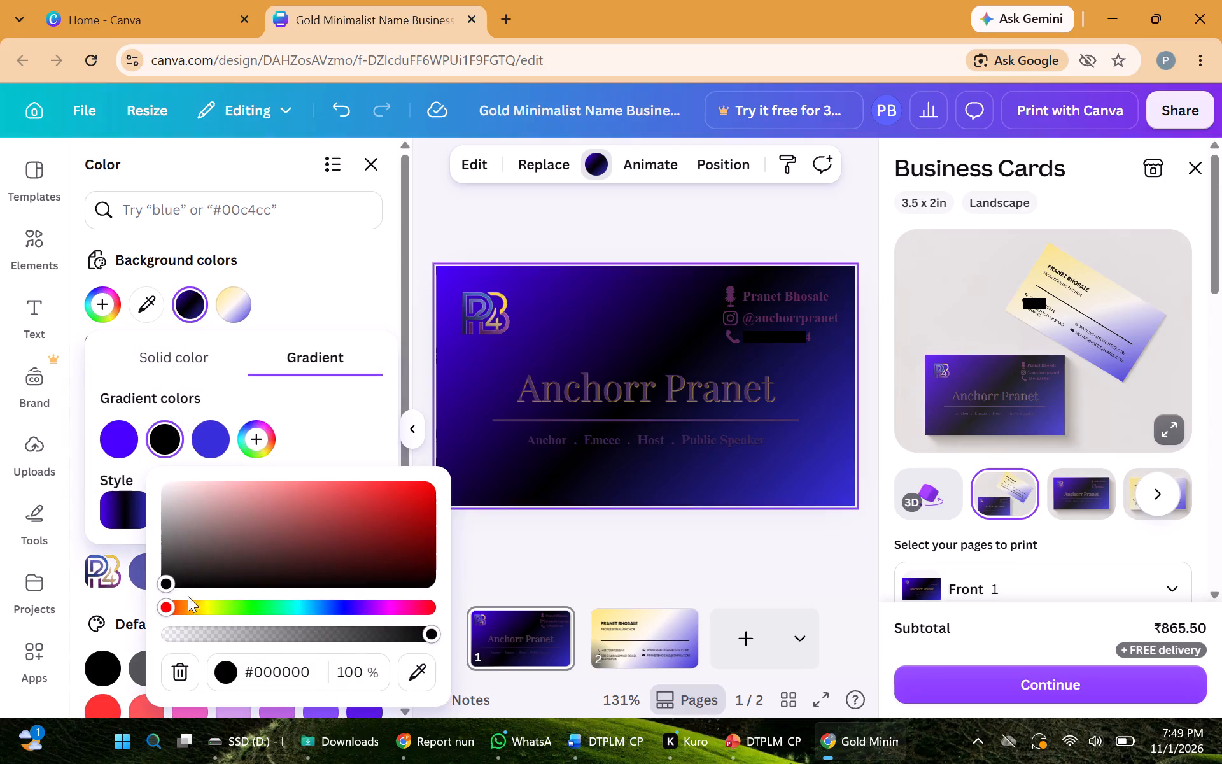
{"action": "left_click", "coordinate": [166, 615]}
{"action": "left_click_drag", "start_coordinate": [166, 609], "coordinate": [307, 605]}
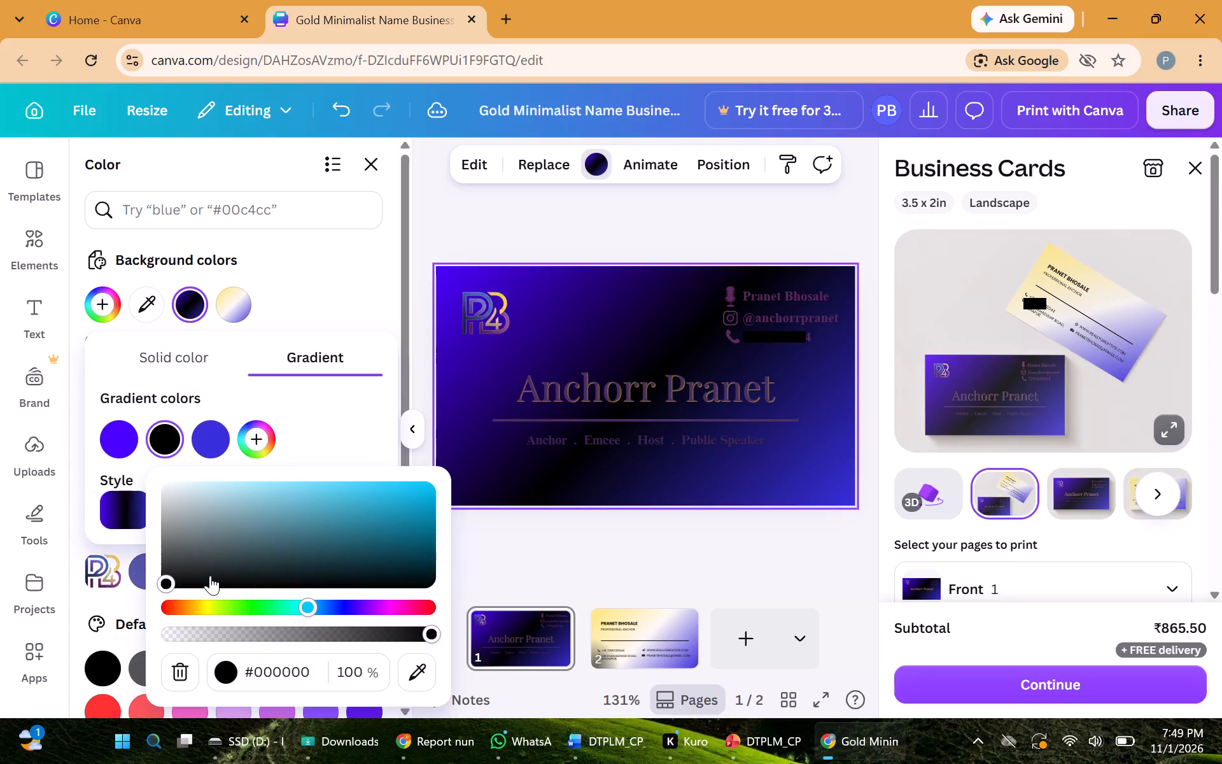
{"action": "left_click", "coordinate": [171, 437]}
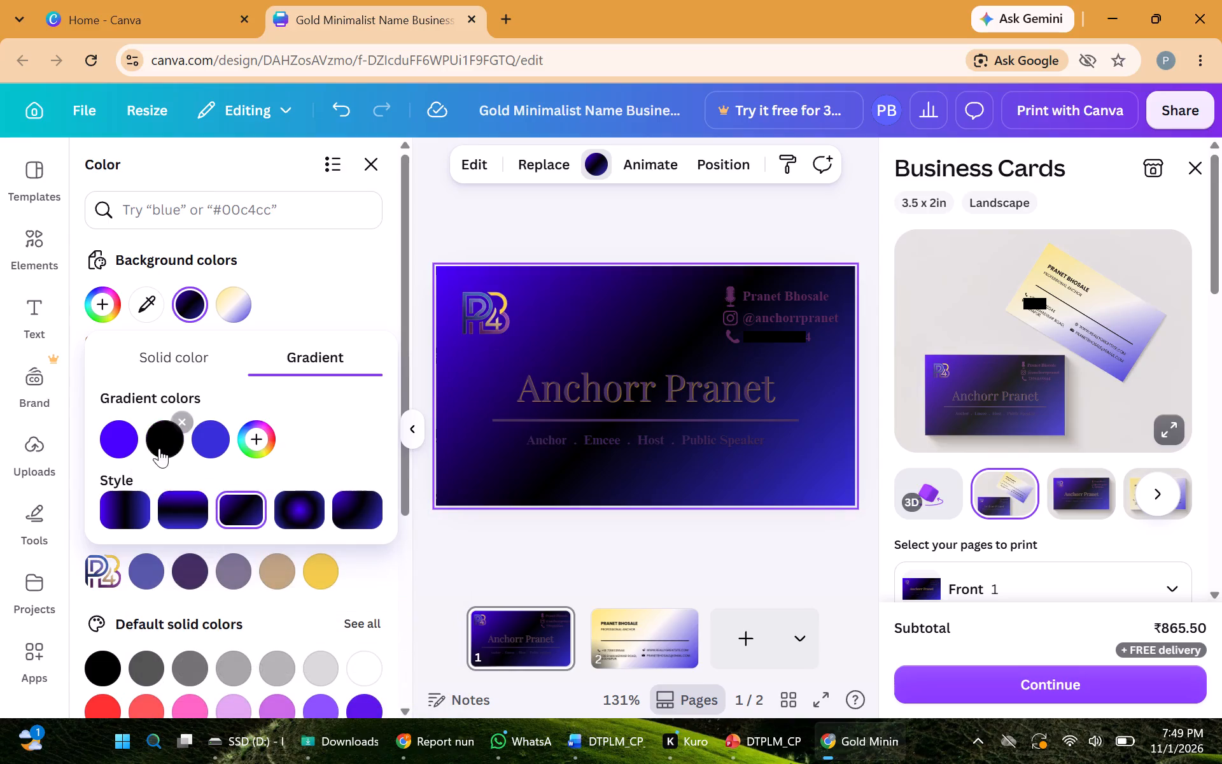
{"action": "left_click", "coordinate": [158, 443]}
{"action": "left_click_drag", "start_coordinate": [168, 583], "coordinate": [312, 495]}
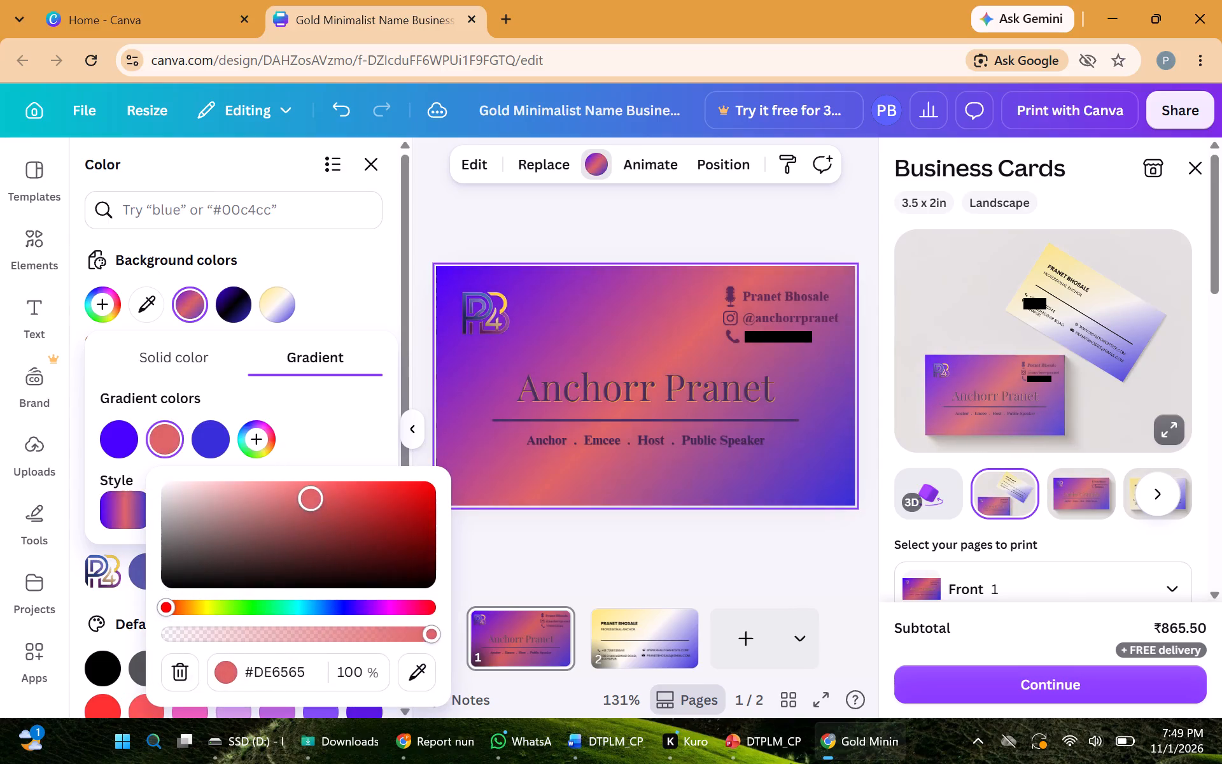
{"action": "left_click_drag", "start_coordinate": [312, 495], "coordinate": [298, 459]}
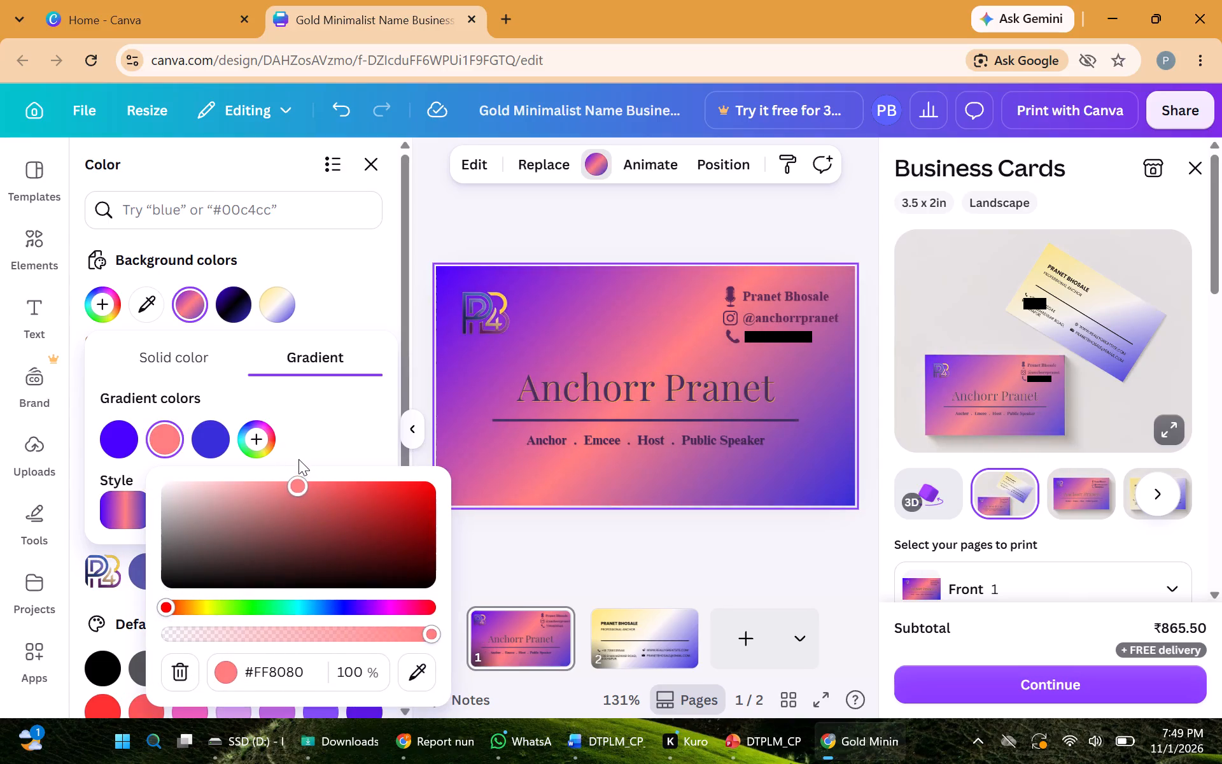
{"action": "left_click_drag", "start_coordinate": [165, 606], "coordinate": [290, 604]}
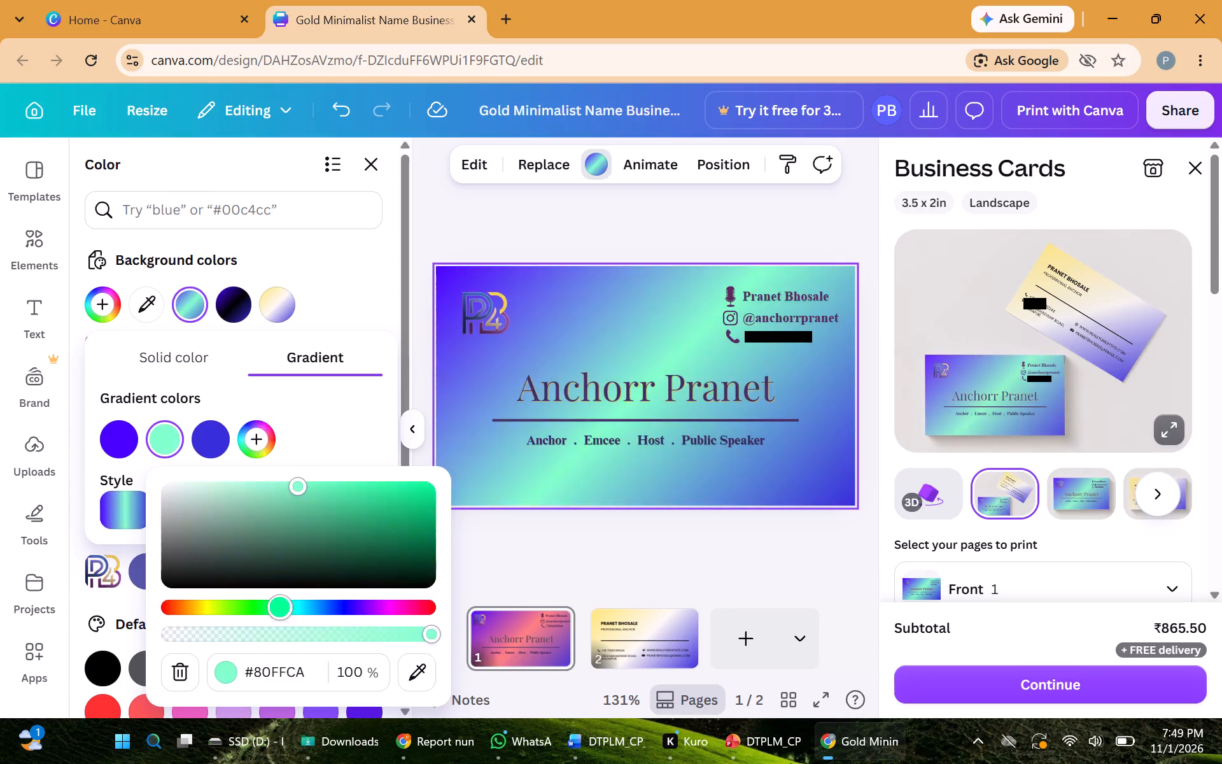
{"action": "left_click_drag", "start_coordinate": [290, 604], "coordinate": [325, 609]}
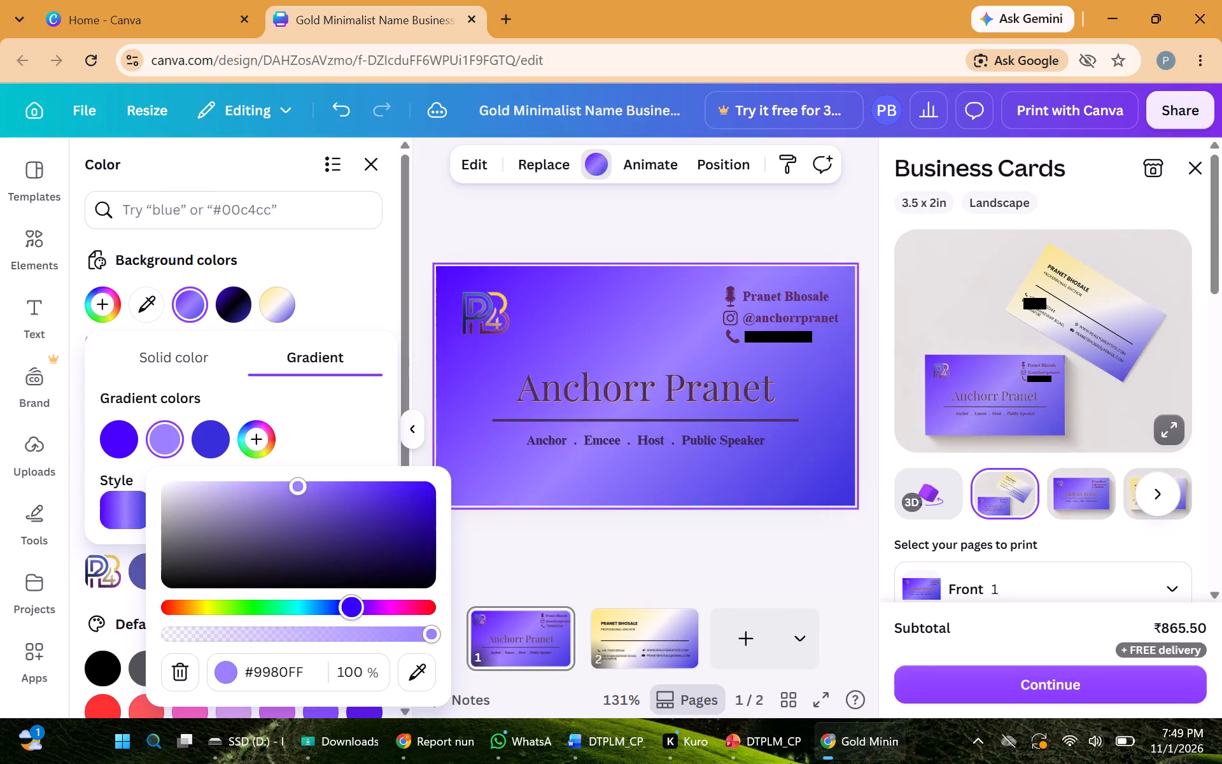
{"action": "left_click_drag", "start_coordinate": [325, 609], "coordinate": [312, 609]}
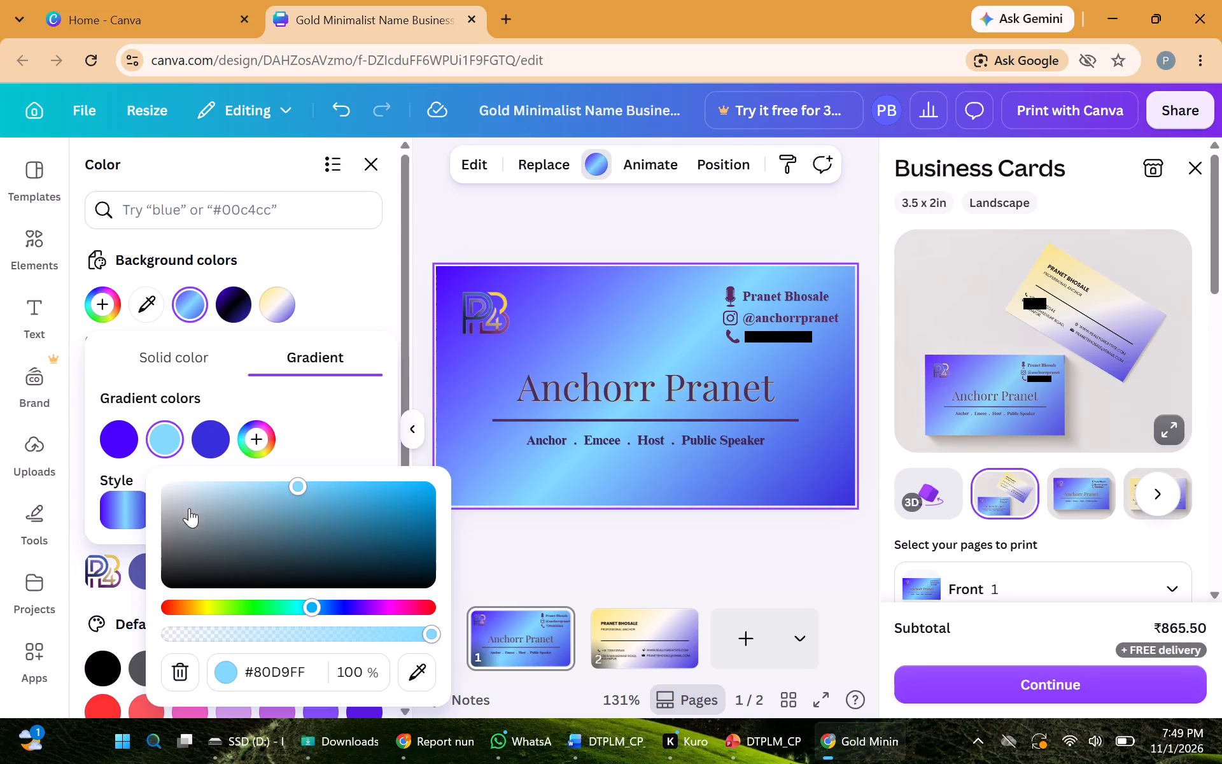
Replace the third color of page 1's background gradient with a dark navy, about #1B155A, at 100% opacity.
{"action": "left_click", "coordinate": [220, 430]}
{"action": "left_click", "coordinate": [214, 434]}
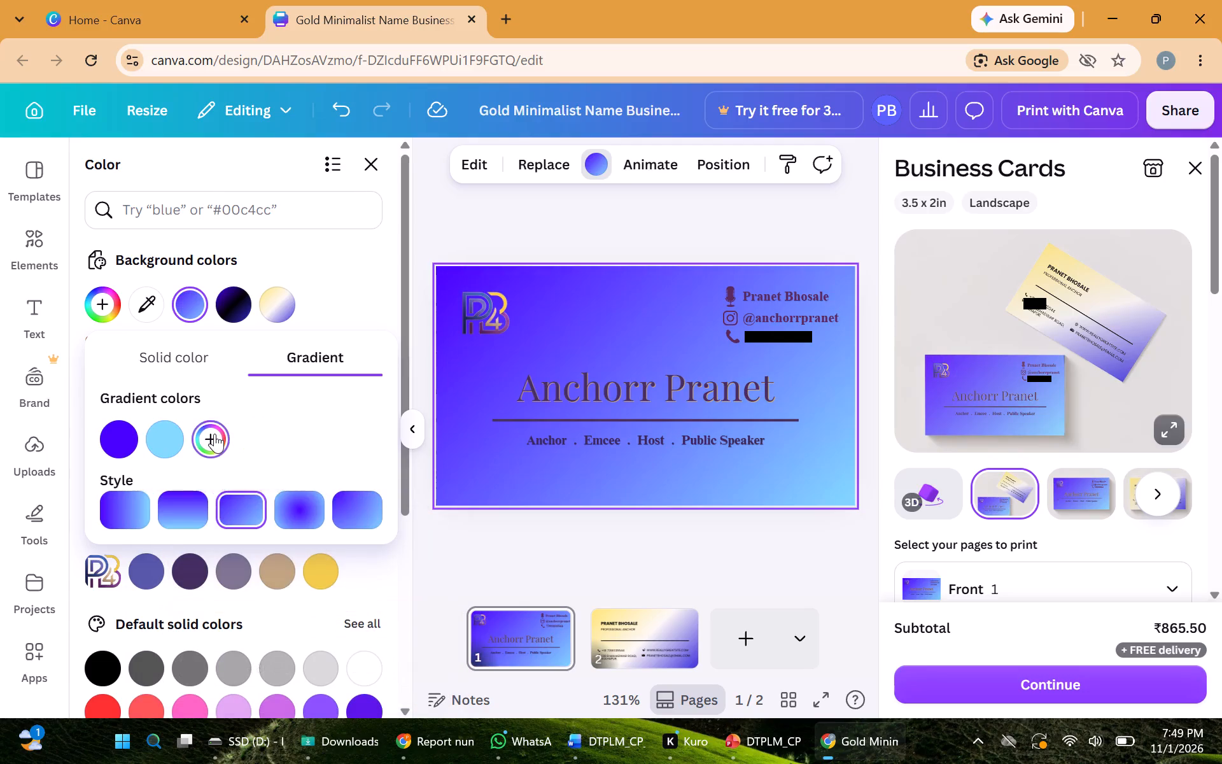
{"action": "left_click", "coordinate": [345, 485]}
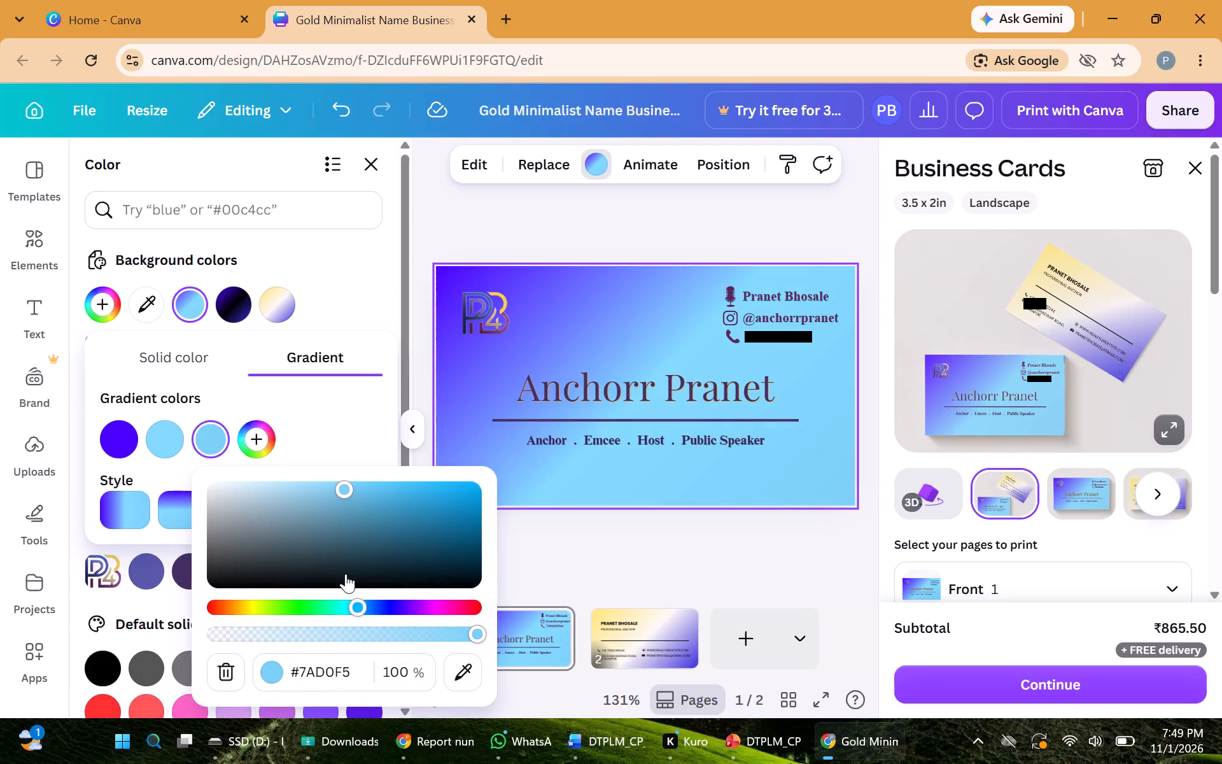
{"action": "left_click_drag", "start_coordinate": [344, 490], "coordinate": [373, 521]}
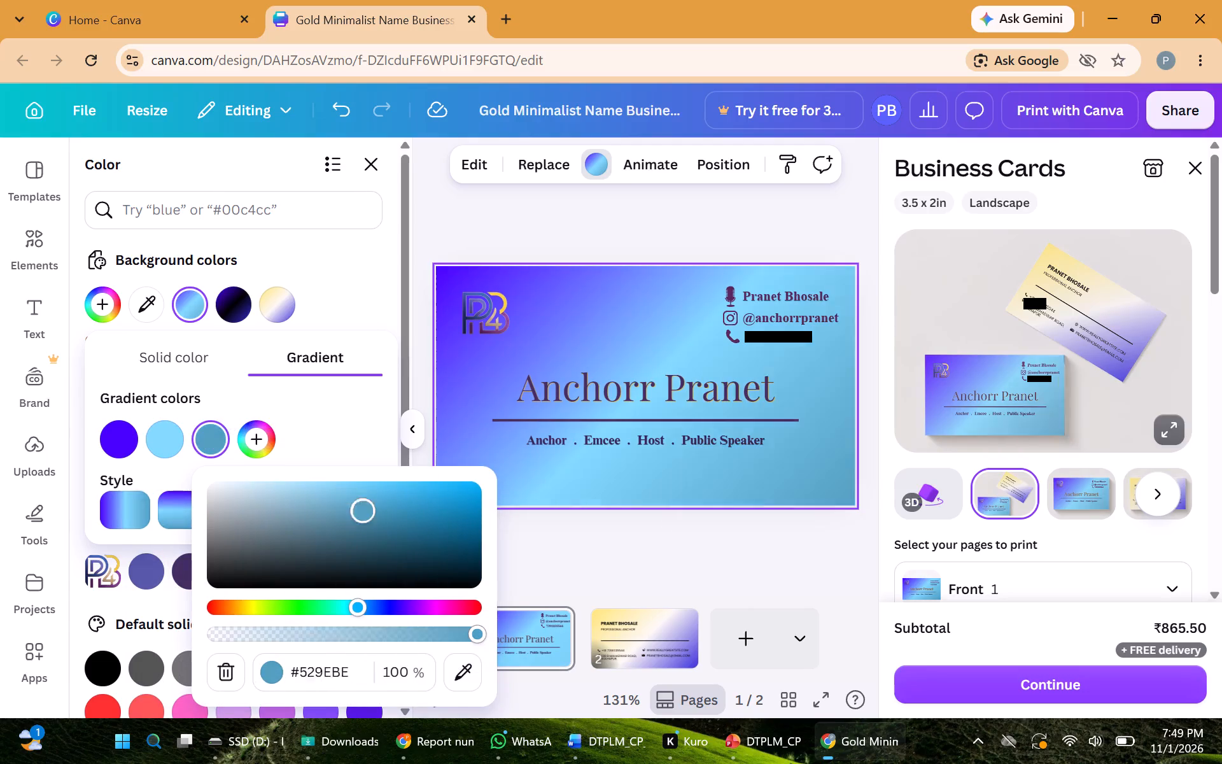
{"action": "left_click_drag", "start_coordinate": [373, 521], "coordinate": [420, 542]}
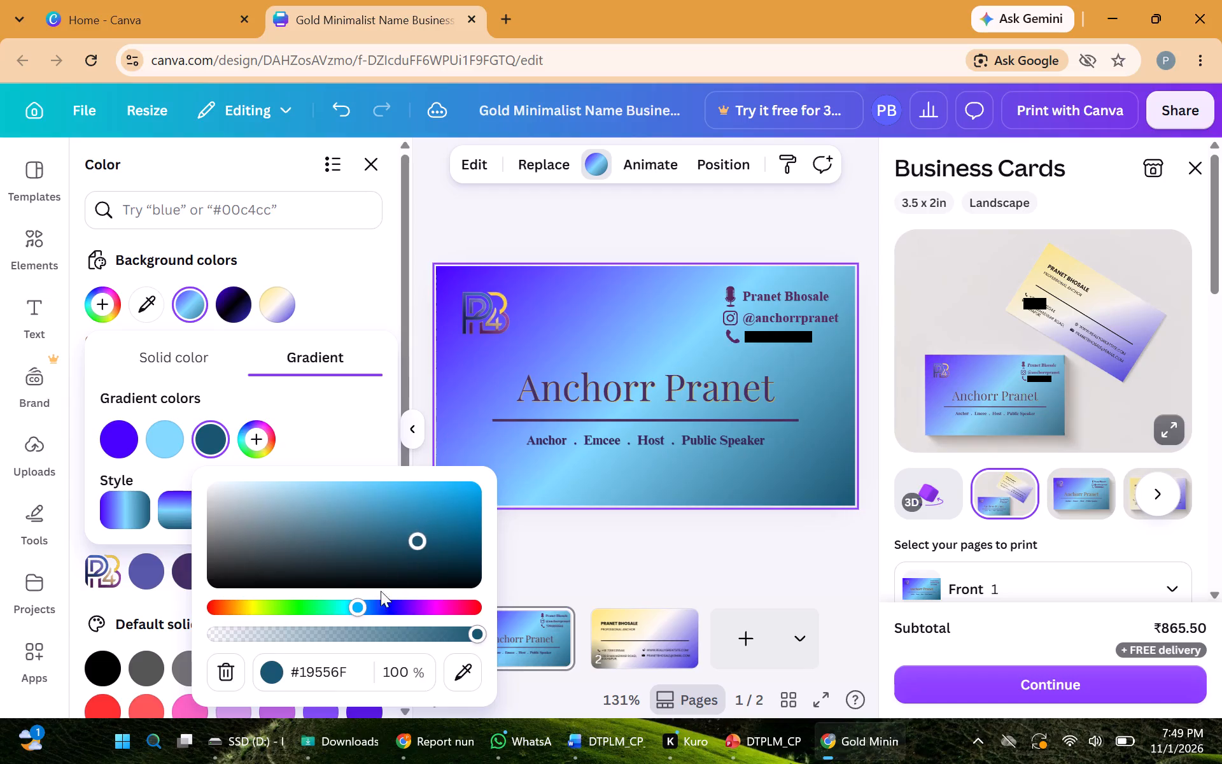
{"action": "left_click_drag", "start_coordinate": [362, 607], "coordinate": [389, 607]}
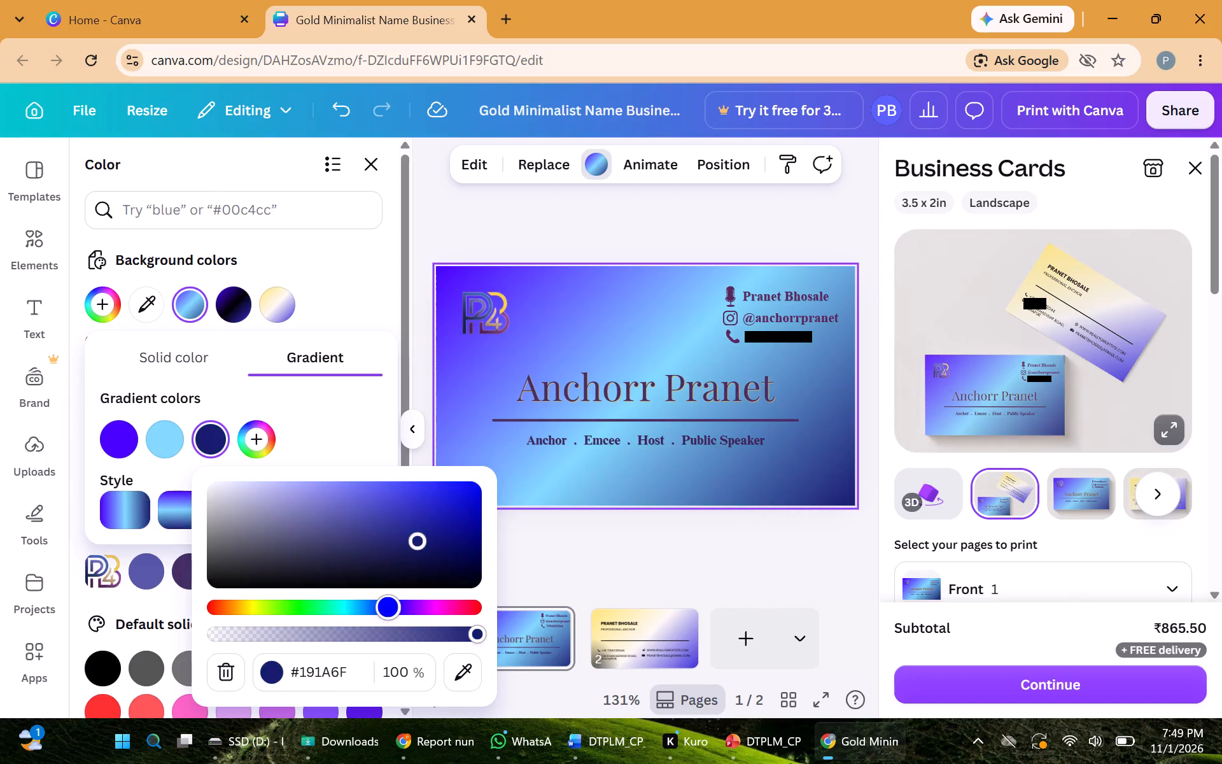
{"action": "left_click_drag", "start_coordinate": [389, 607], "coordinate": [393, 608]}
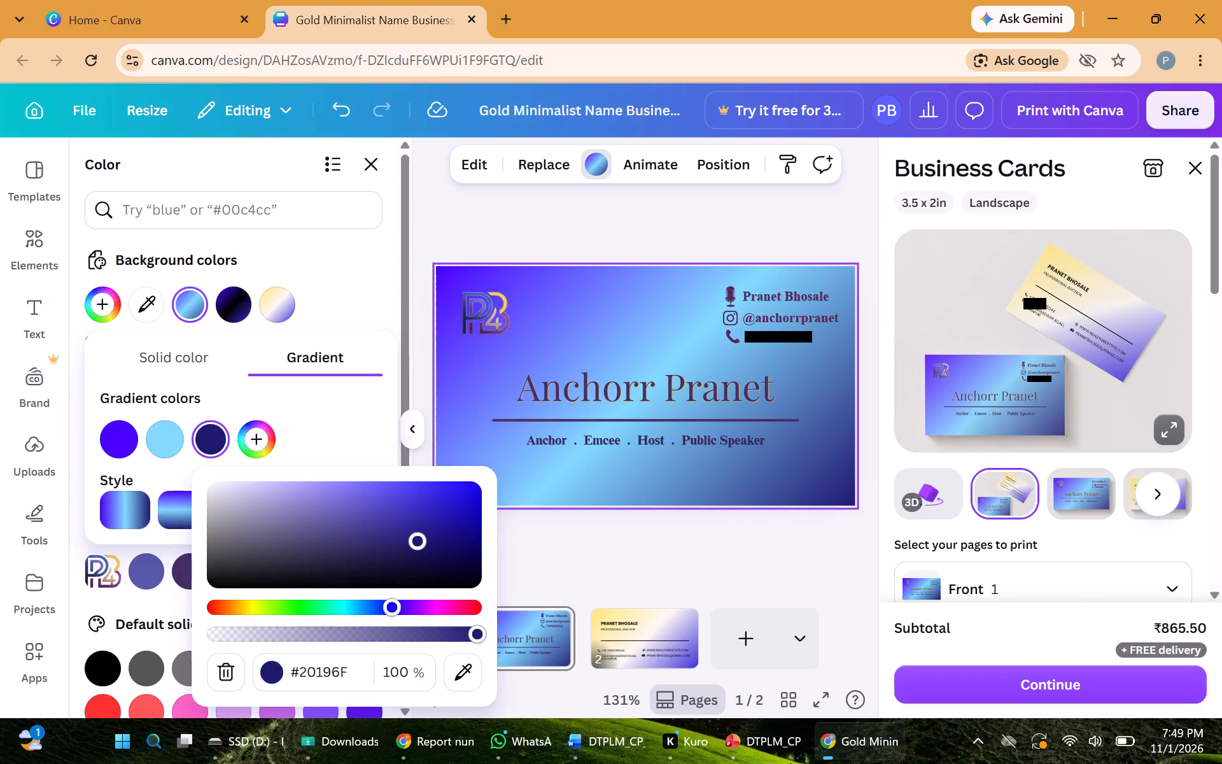
{"action": "left_click_drag", "start_coordinate": [476, 637], "coordinate": [428, 645]}
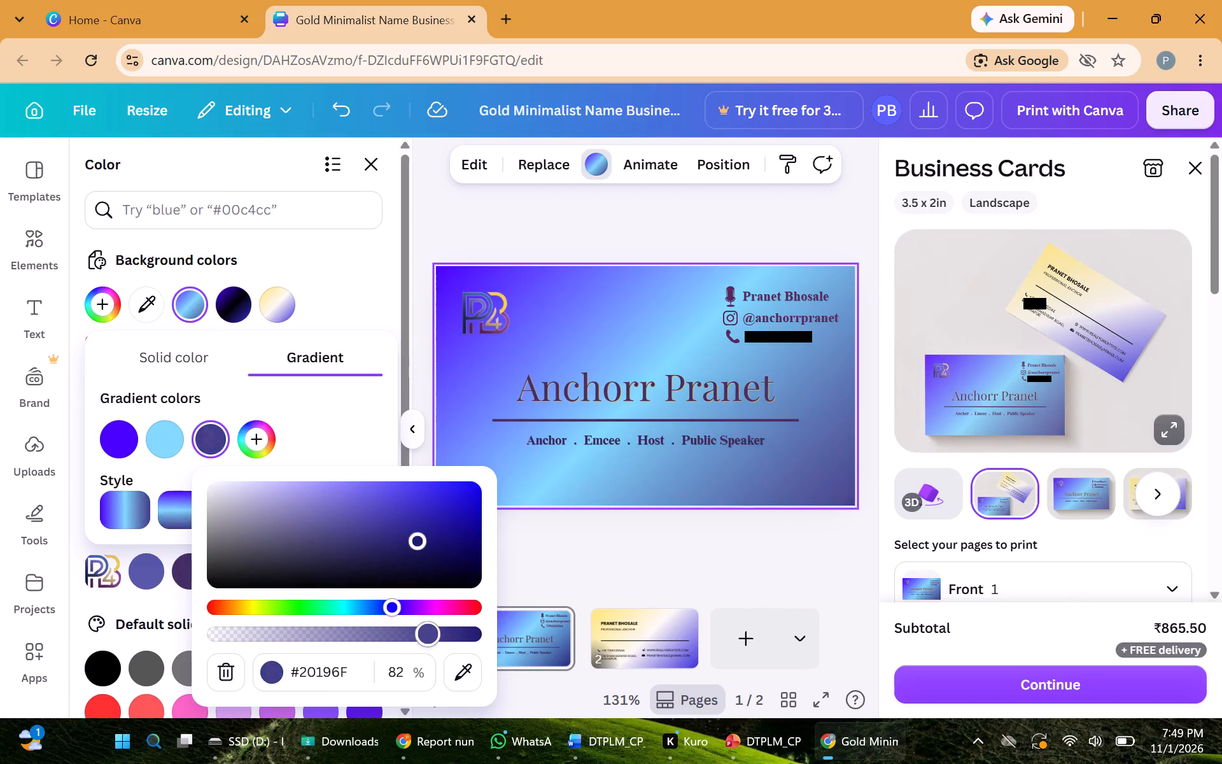
{"action": "left_click_drag", "start_coordinate": [428, 645], "coordinate": [503, 655]}
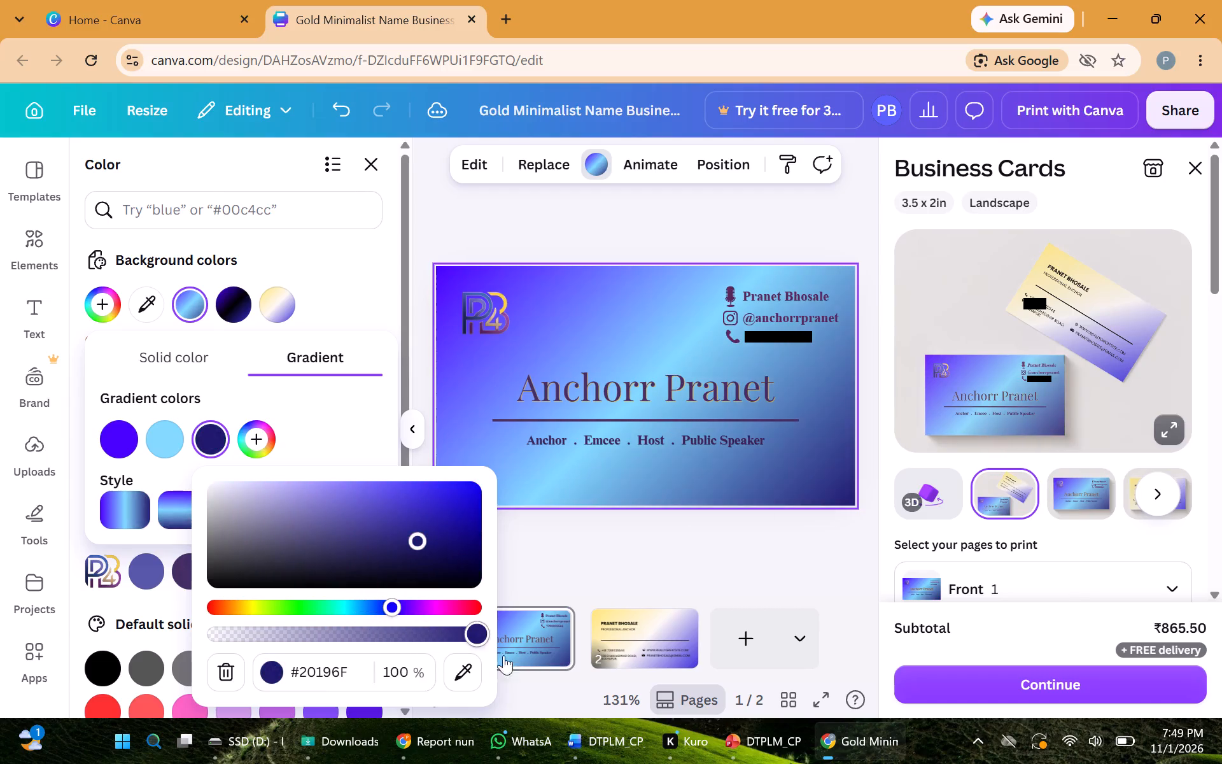
{"action": "left_click_drag", "start_coordinate": [416, 541], "coordinate": [424, 558]}
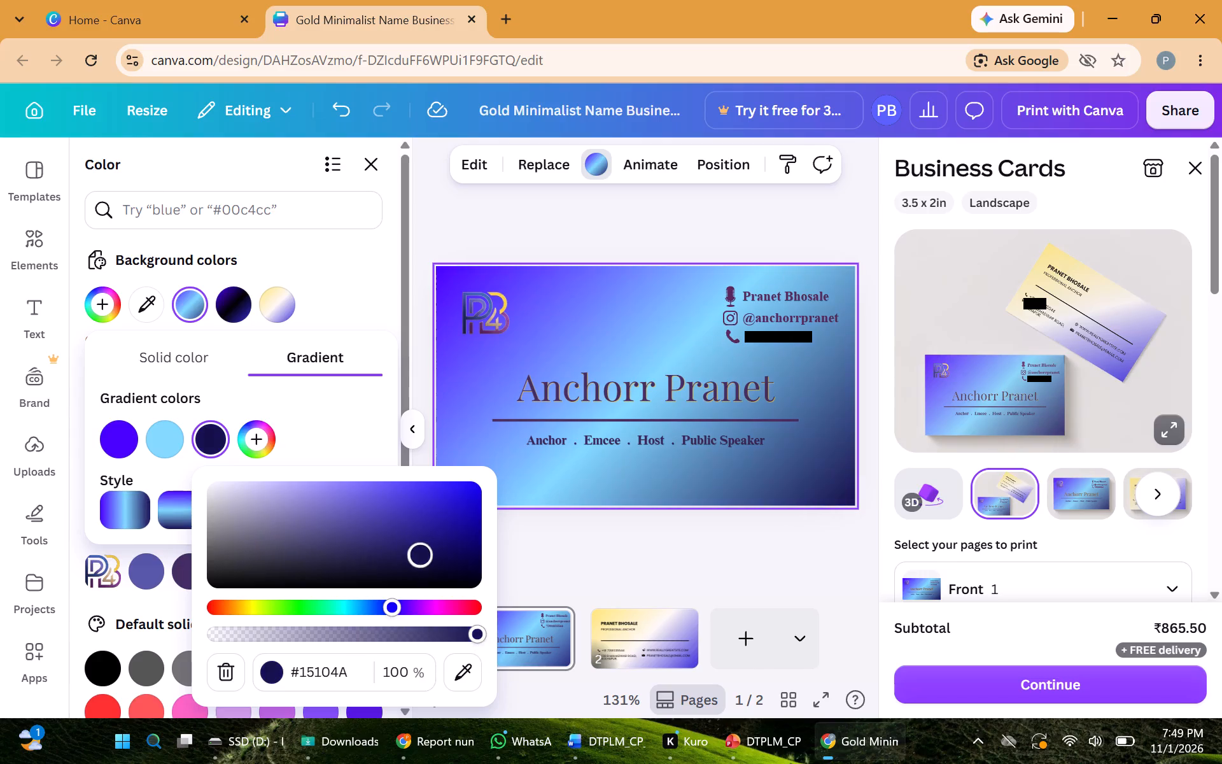
{"action": "left_click_drag", "start_coordinate": [424, 558], "coordinate": [418, 551]}
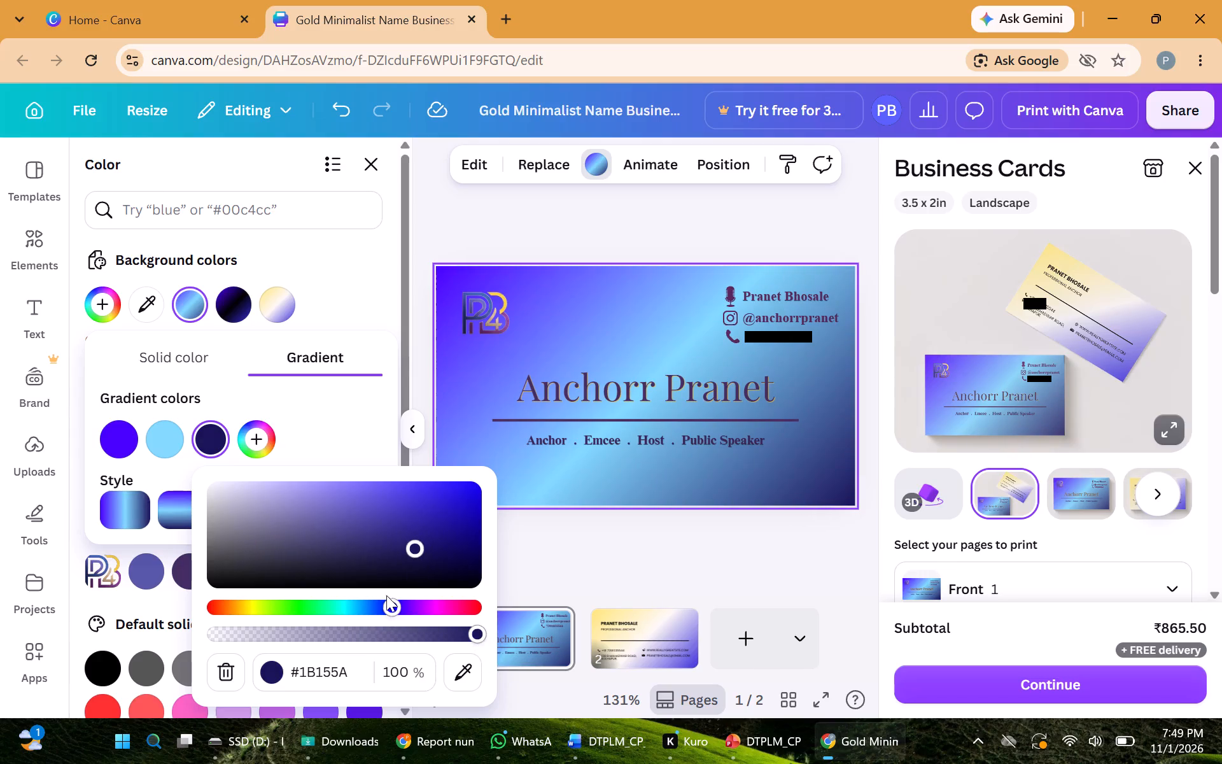
Change the third color of page 1's background gradient to a vivid blue, about #0425FF.
{"action": "left_click_drag", "start_coordinate": [395, 609], "coordinate": [399, 610]}
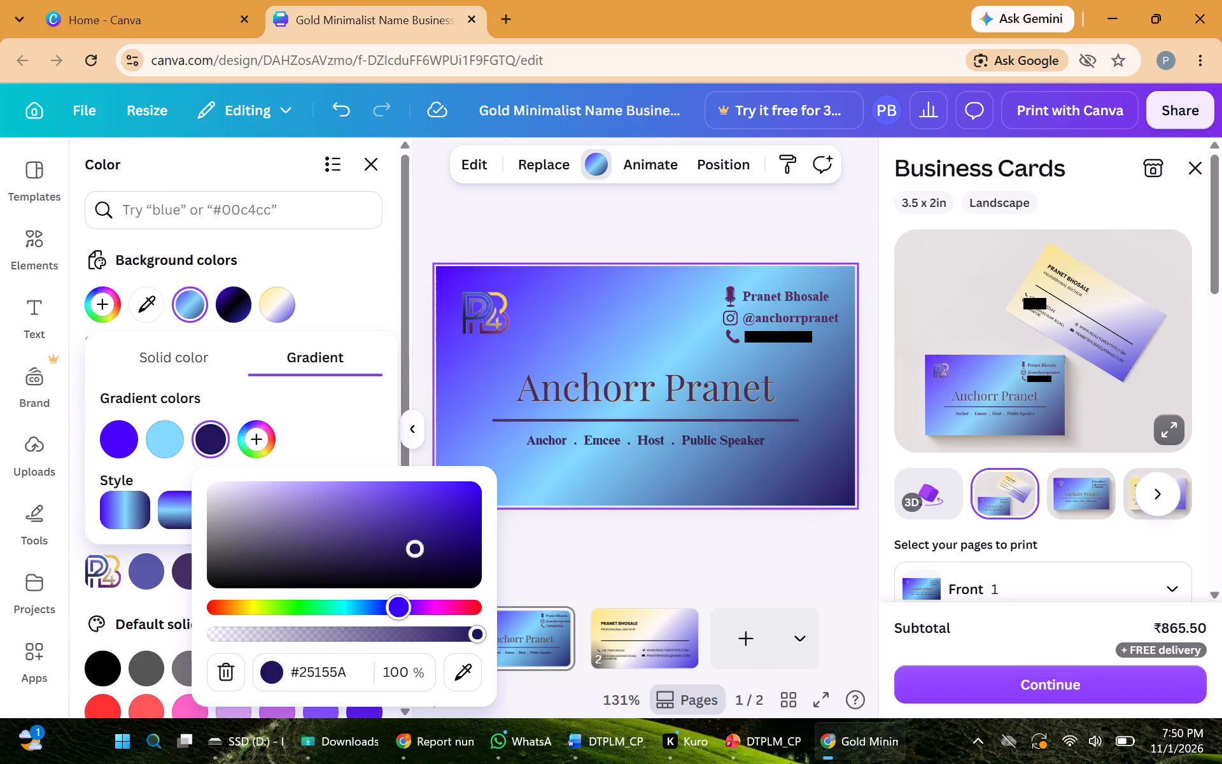
{"action": "left_click_drag", "start_coordinate": [399, 610], "coordinate": [409, 616]}
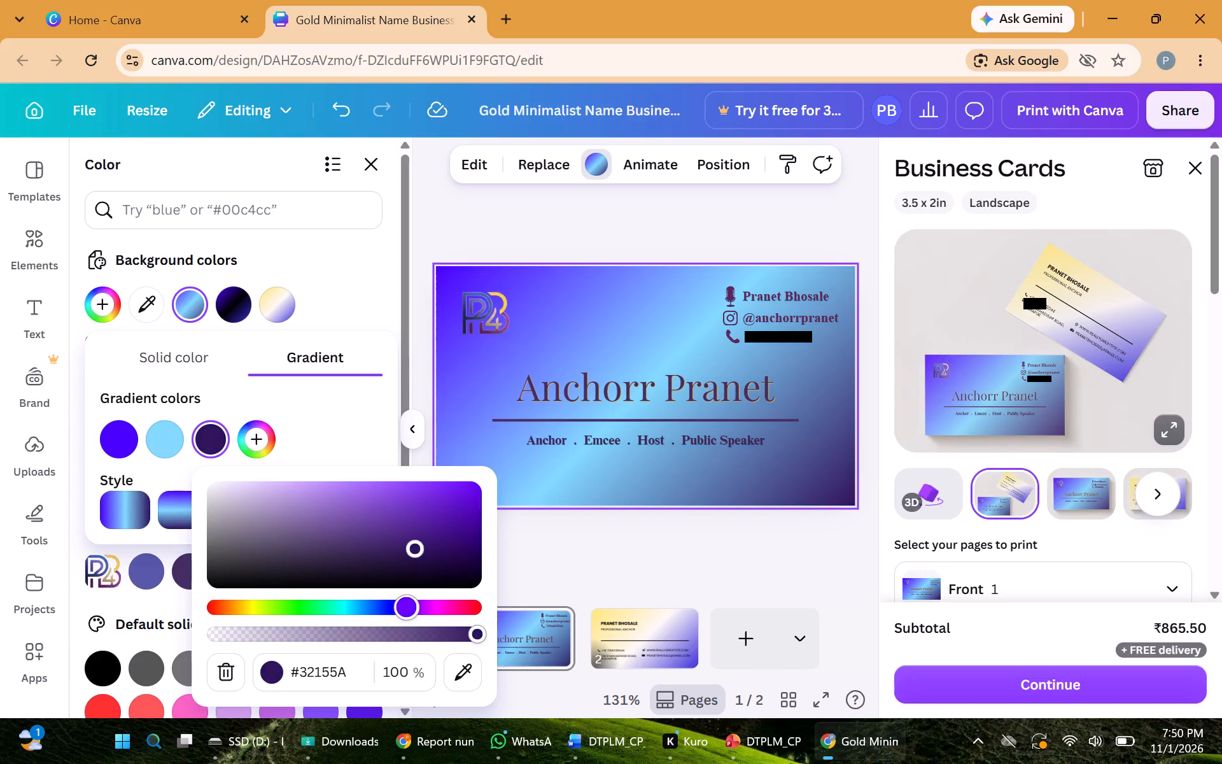
{"action": "left_click_drag", "start_coordinate": [409, 616], "coordinate": [391, 624]}
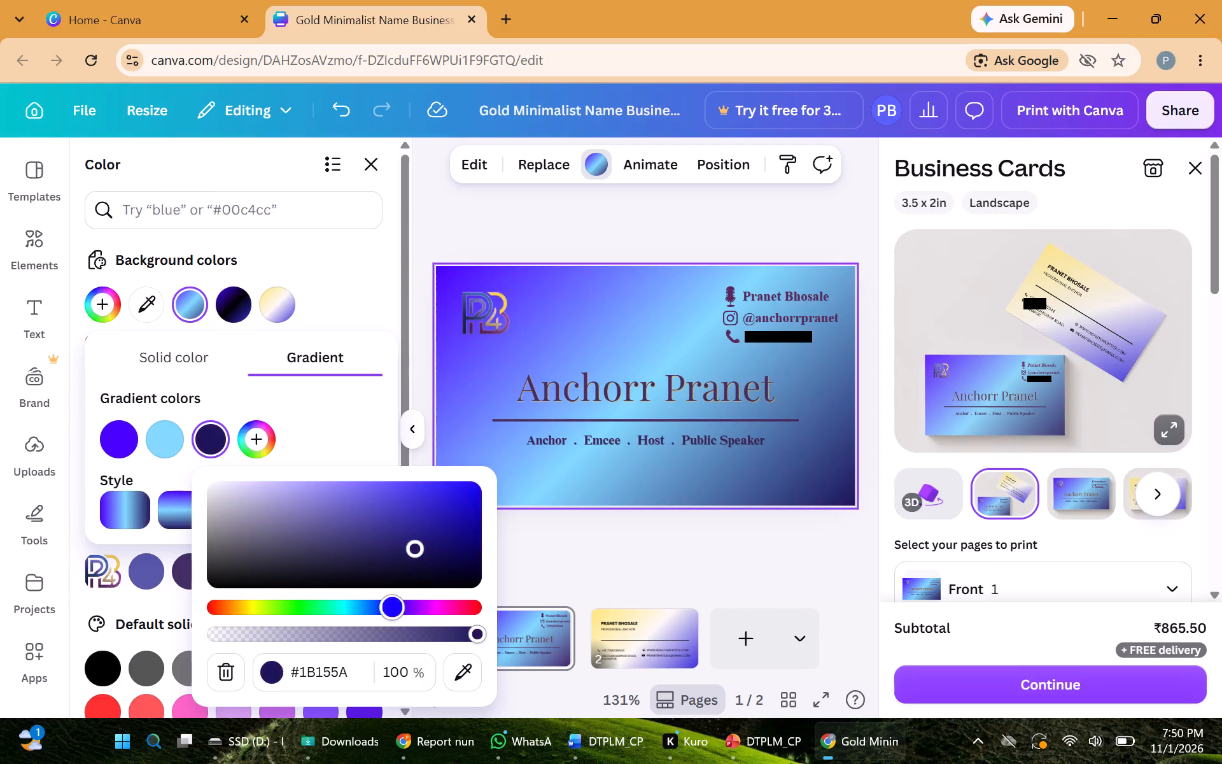
{"action": "left_click_drag", "start_coordinate": [391, 624], "coordinate": [383, 625]}
{"action": "left_click_drag", "start_coordinate": [416, 547], "coordinate": [425, 513]}
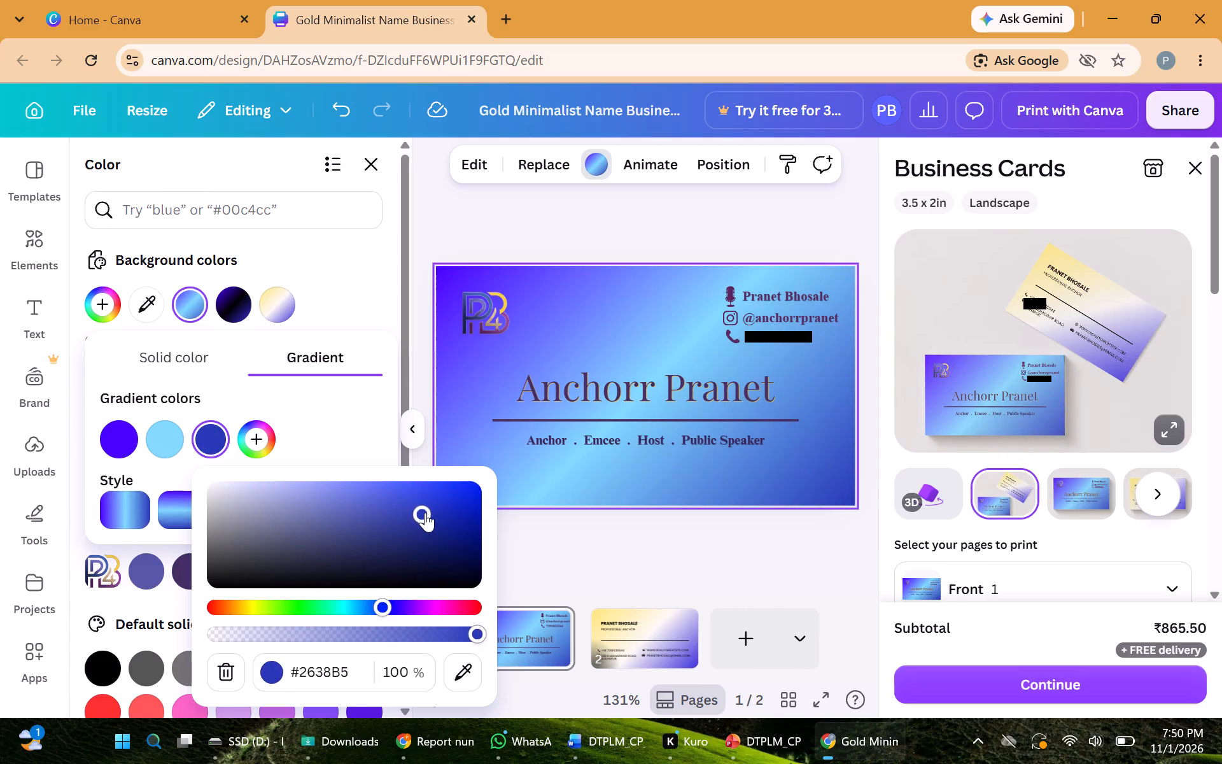
{"action": "left_click_drag", "start_coordinate": [425, 513], "coordinate": [442, 534]}
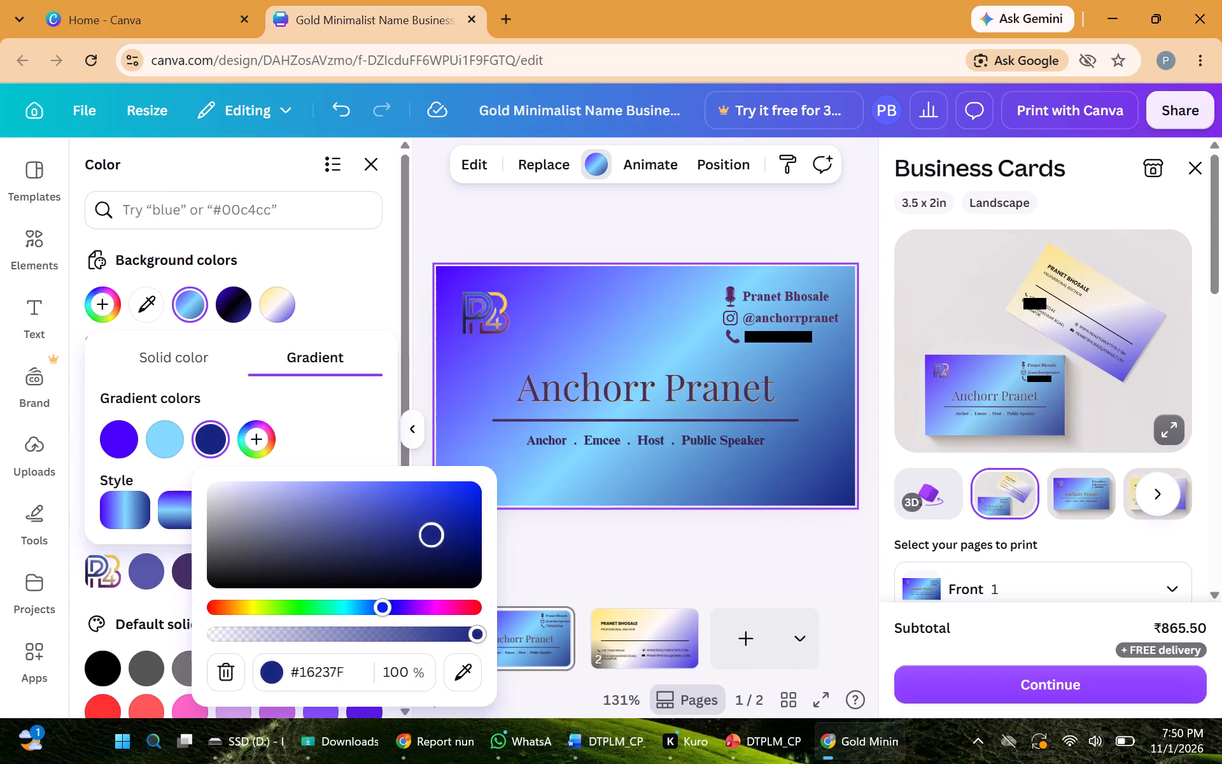
{"action": "left_click_drag", "start_coordinate": [442, 534], "coordinate": [493, 531]}
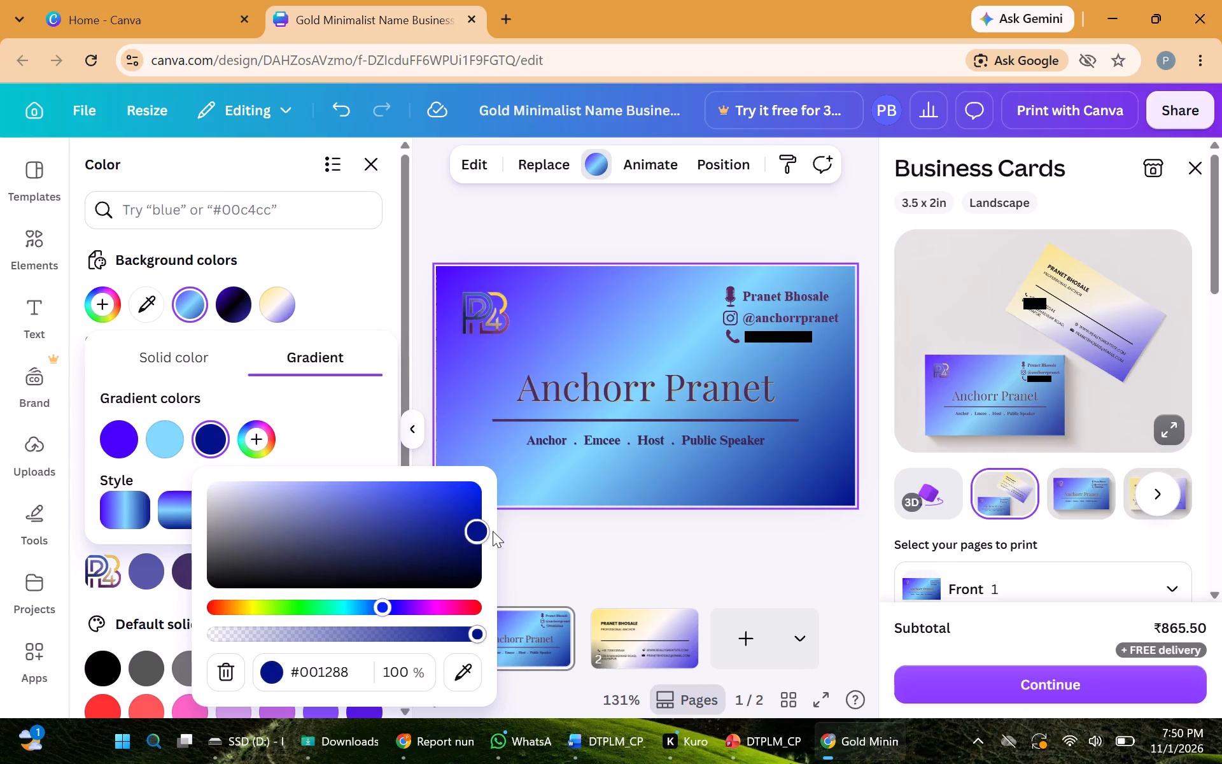
{"action": "left_click_drag", "start_coordinate": [493, 531], "coordinate": [469, 555]}
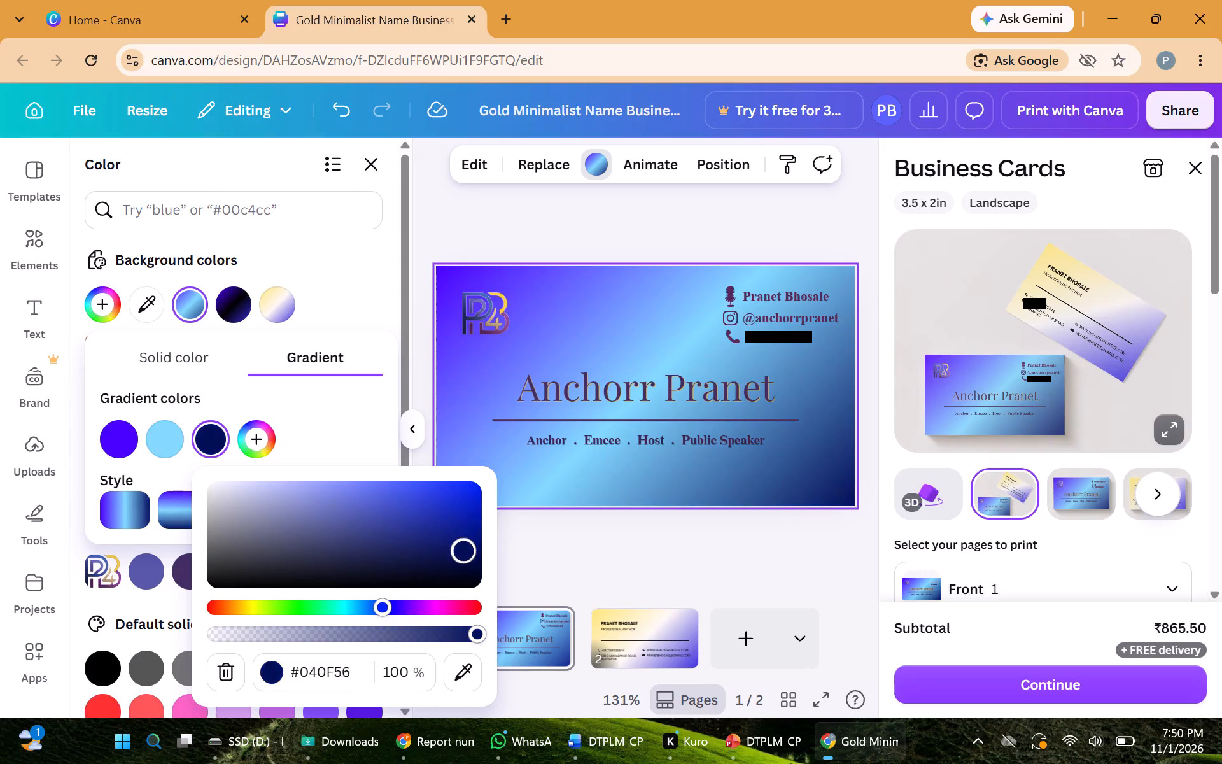
{"action": "left_click_drag", "start_coordinate": [469, 555], "coordinate": [473, 544]}
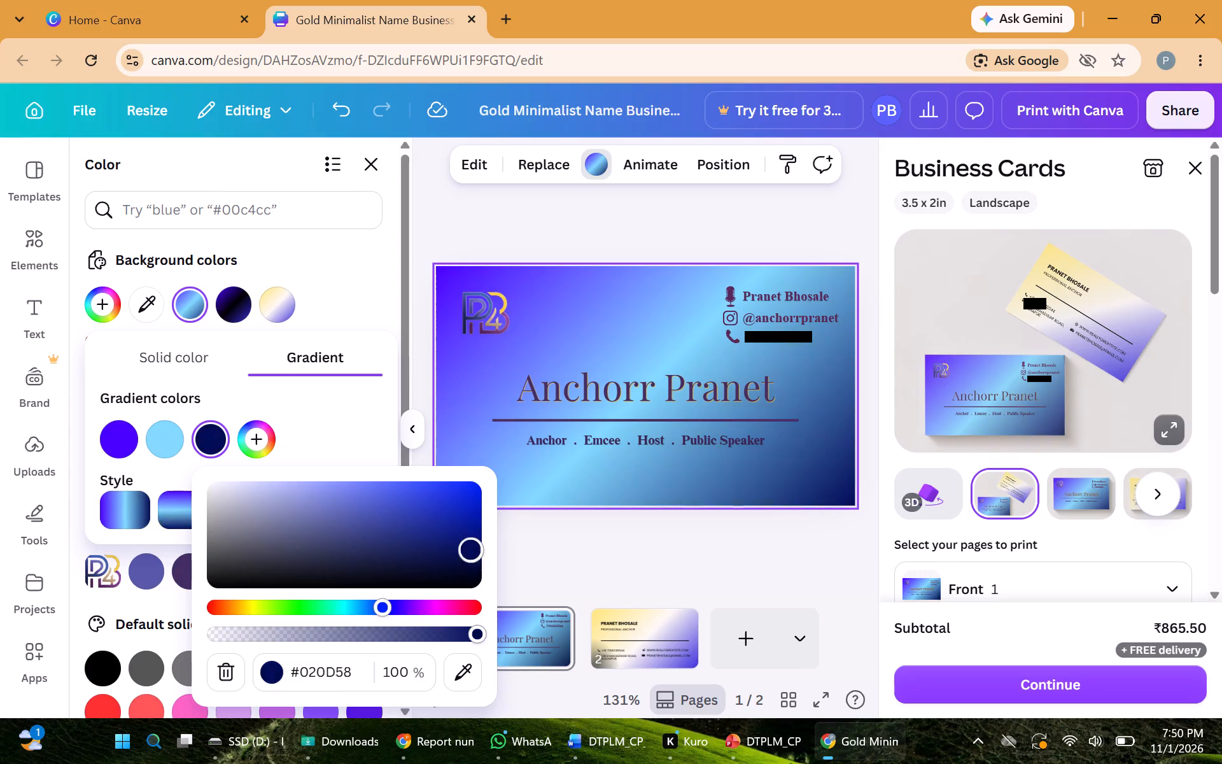
{"action": "left_click_drag", "start_coordinate": [473, 544], "coordinate": [474, 474]}
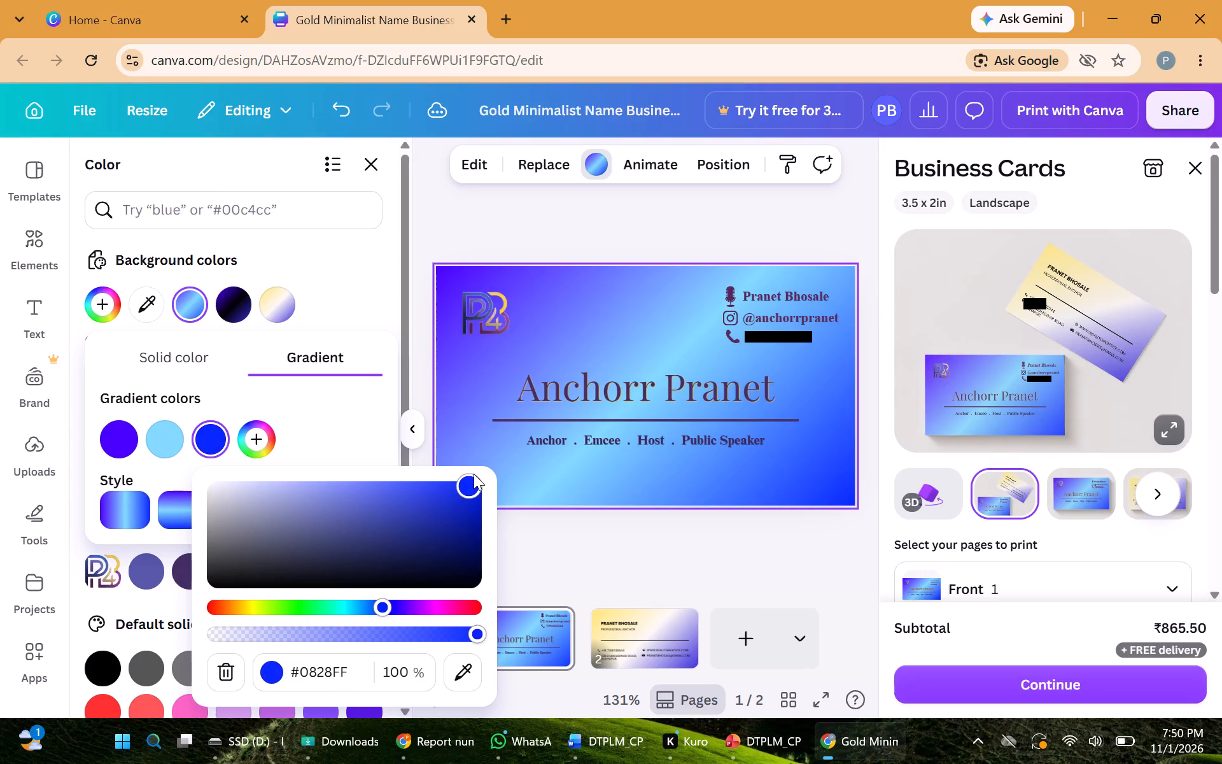
{"action": "left_click_drag", "start_coordinate": [474, 474], "coordinate": [478, 465]}
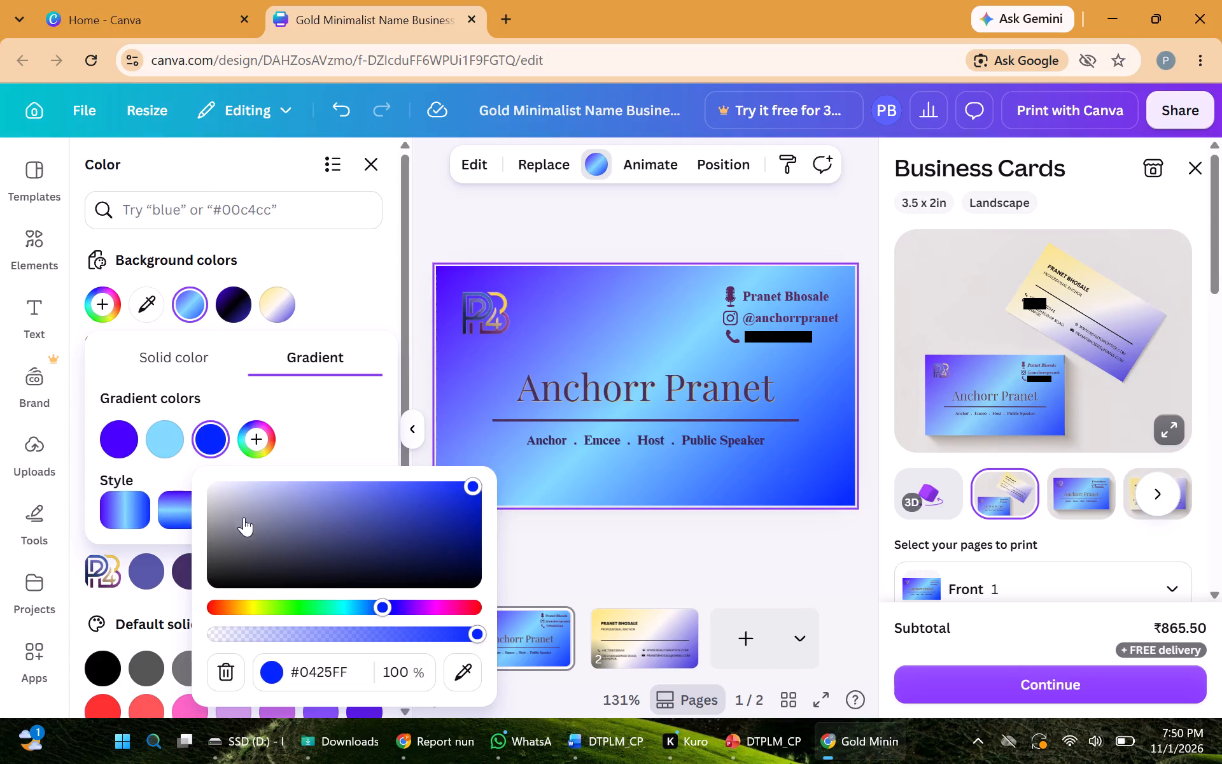
Shift the hue of the middle color of page 1's background gradient to a light aqua, about #80FFF4.
{"action": "left_click", "coordinate": [166, 444]}
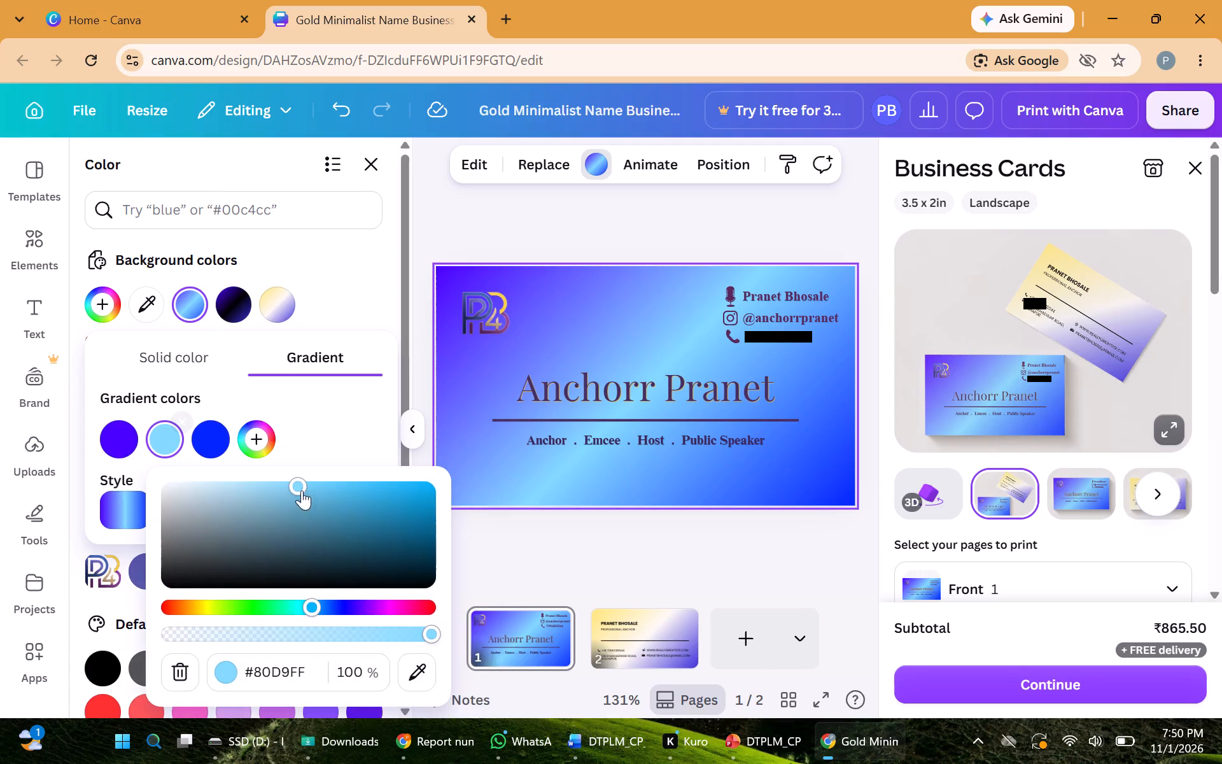
{"action": "left_click_drag", "start_coordinate": [316, 609], "coordinate": [336, 609]}
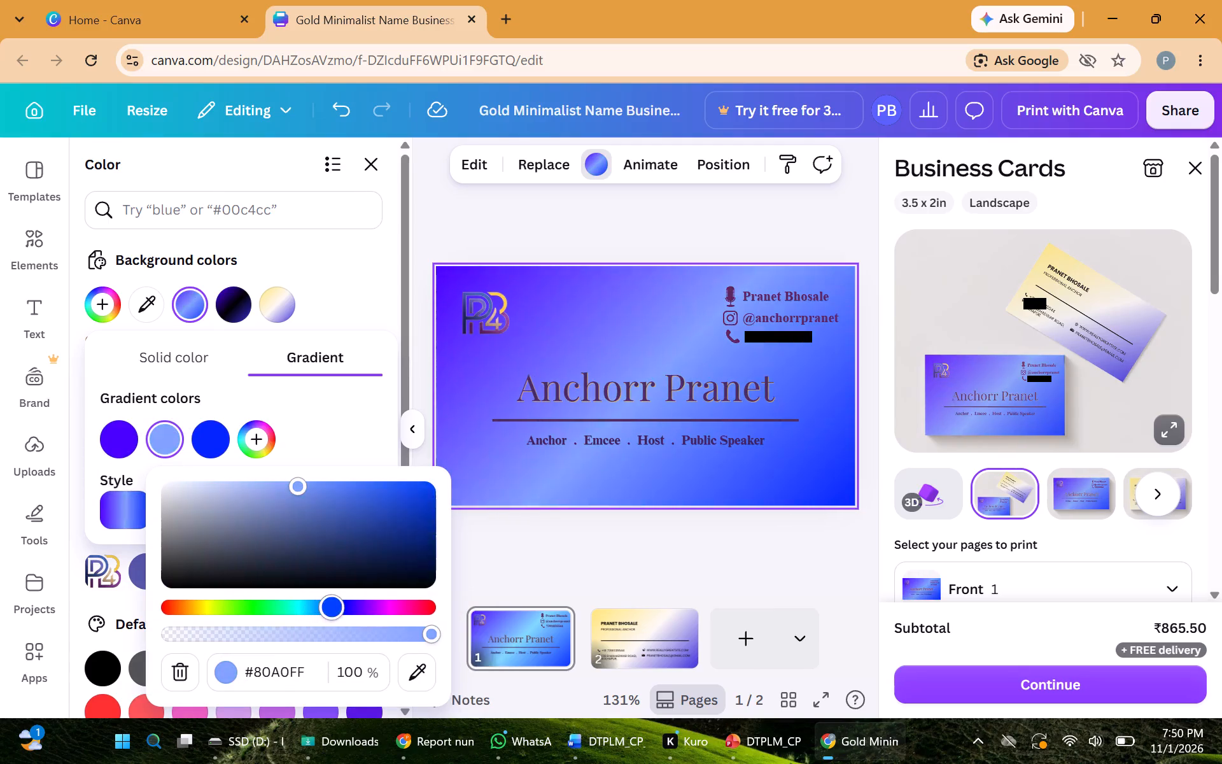
{"action": "left_click_drag", "start_coordinate": [336, 609], "coordinate": [337, 610]}
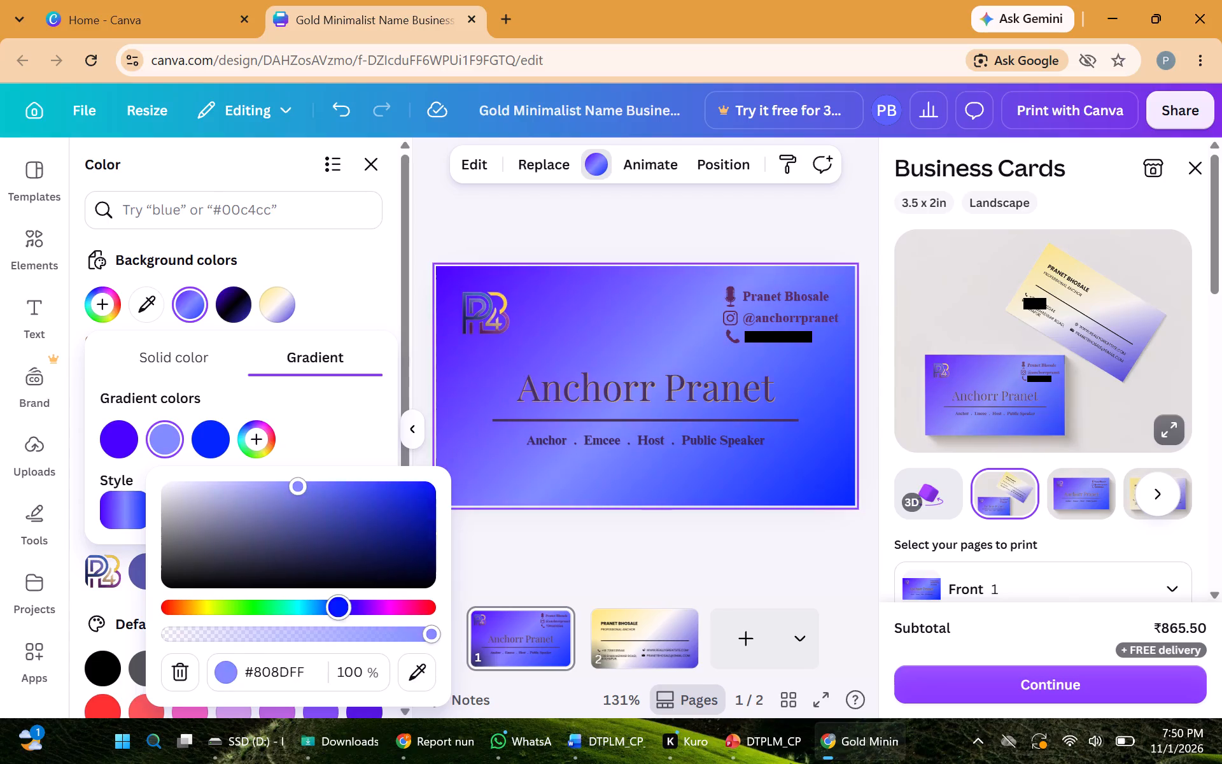
{"action": "left_click_drag", "start_coordinate": [337, 610], "coordinate": [305, 614]}
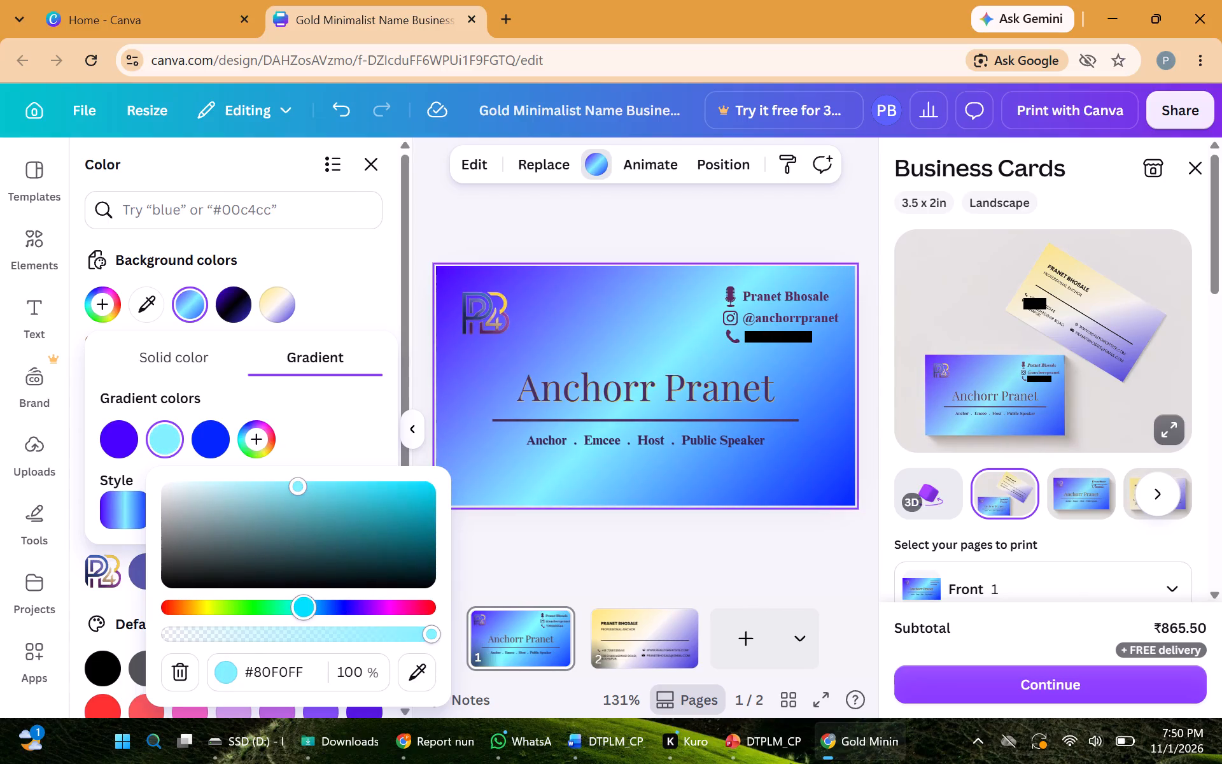
{"action": "left_click_drag", "start_coordinate": [305, 614], "coordinate": [277, 617]}
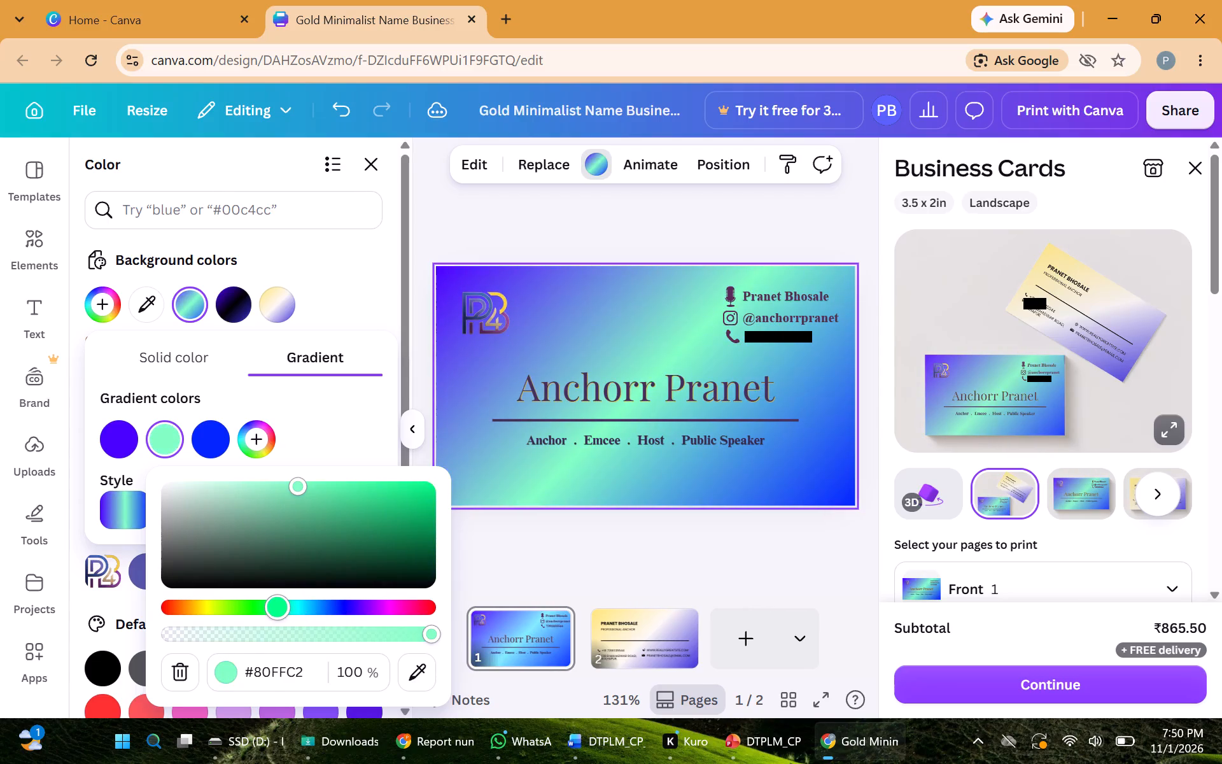
{"action": "left_click_drag", "start_coordinate": [277, 617], "coordinate": [223, 617]}
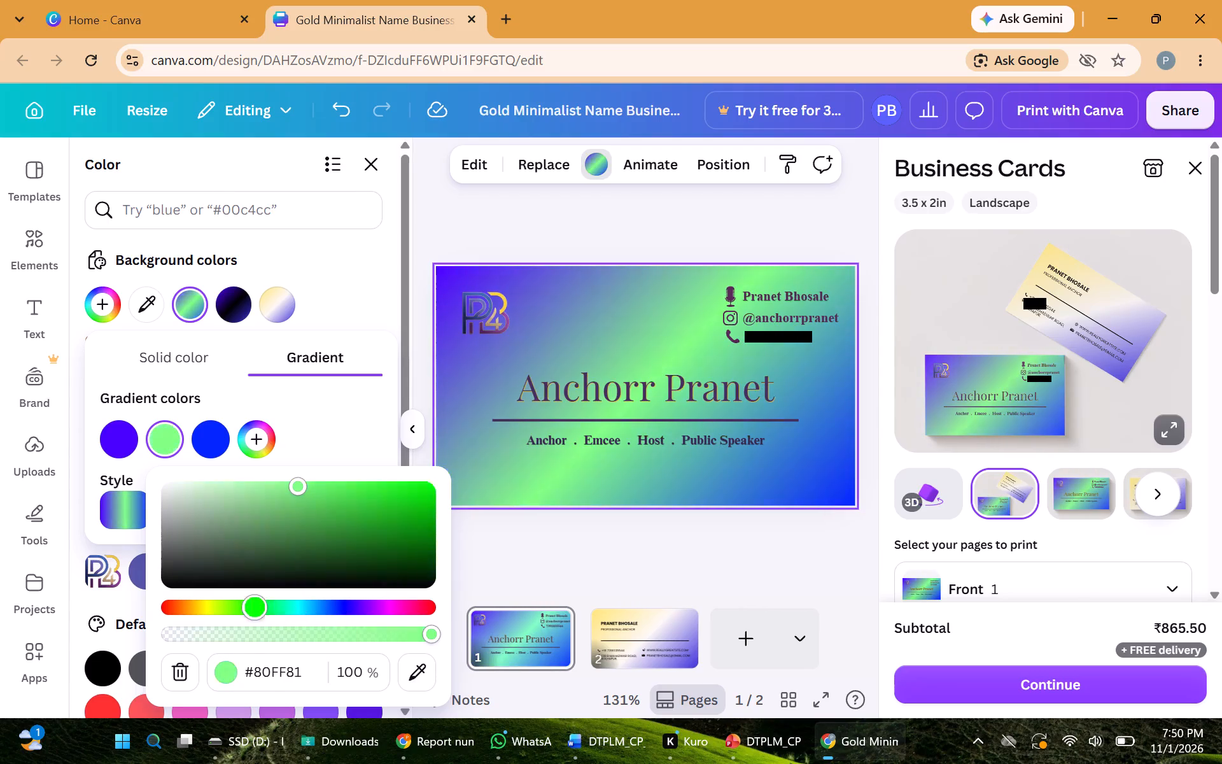
{"action": "left_click_drag", "start_coordinate": [223, 617], "coordinate": [256, 621]}
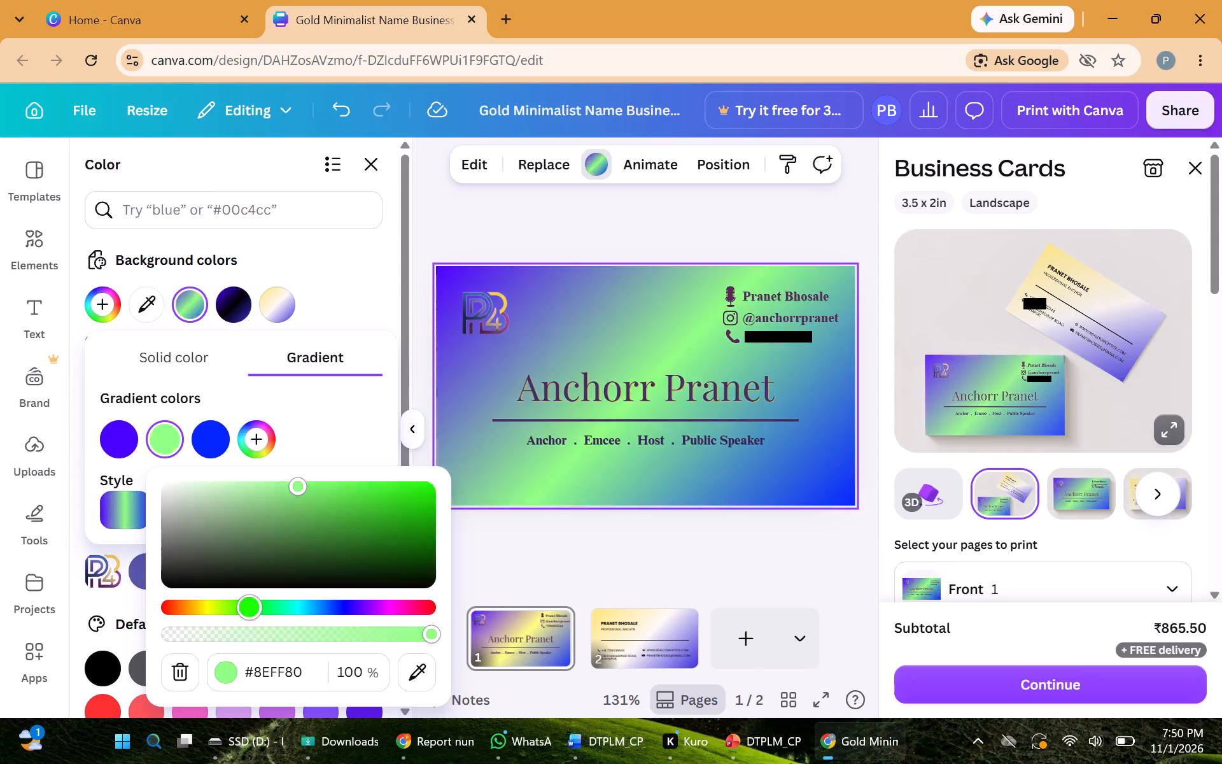
{"action": "left_click_drag", "start_coordinate": [256, 621], "coordinate": [370, 617]}
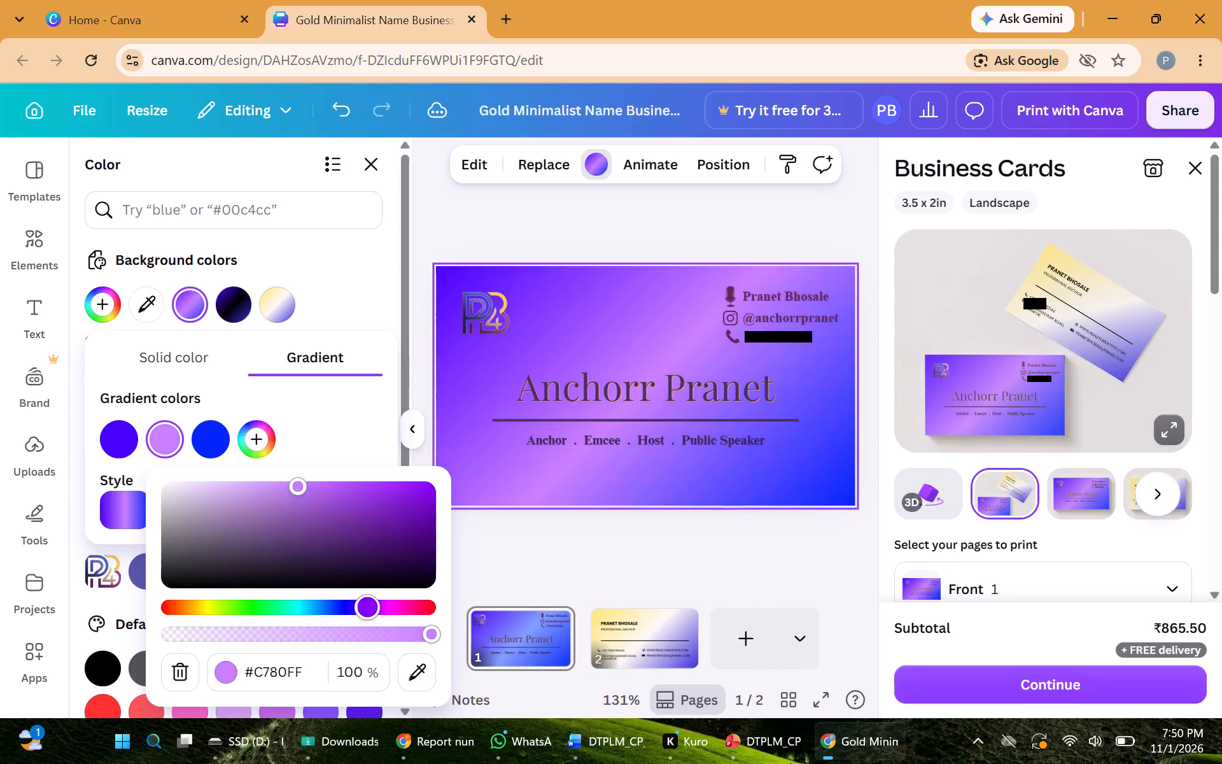
{"action": "left_click_drag", "start_coordinate": [370, 617], "coordinate": [316, 615]}
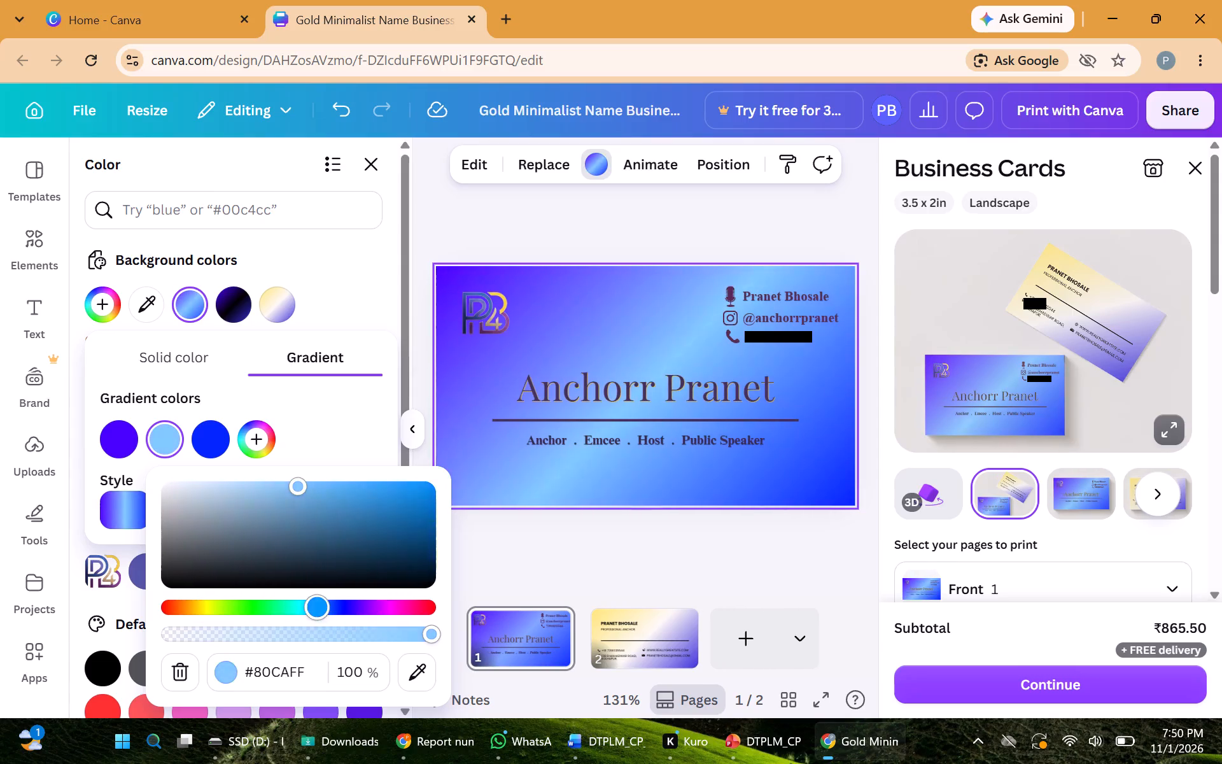
{"action": "left_click_drag", "start_coordinate": [316, 615], "coordinate": [297, 618]}
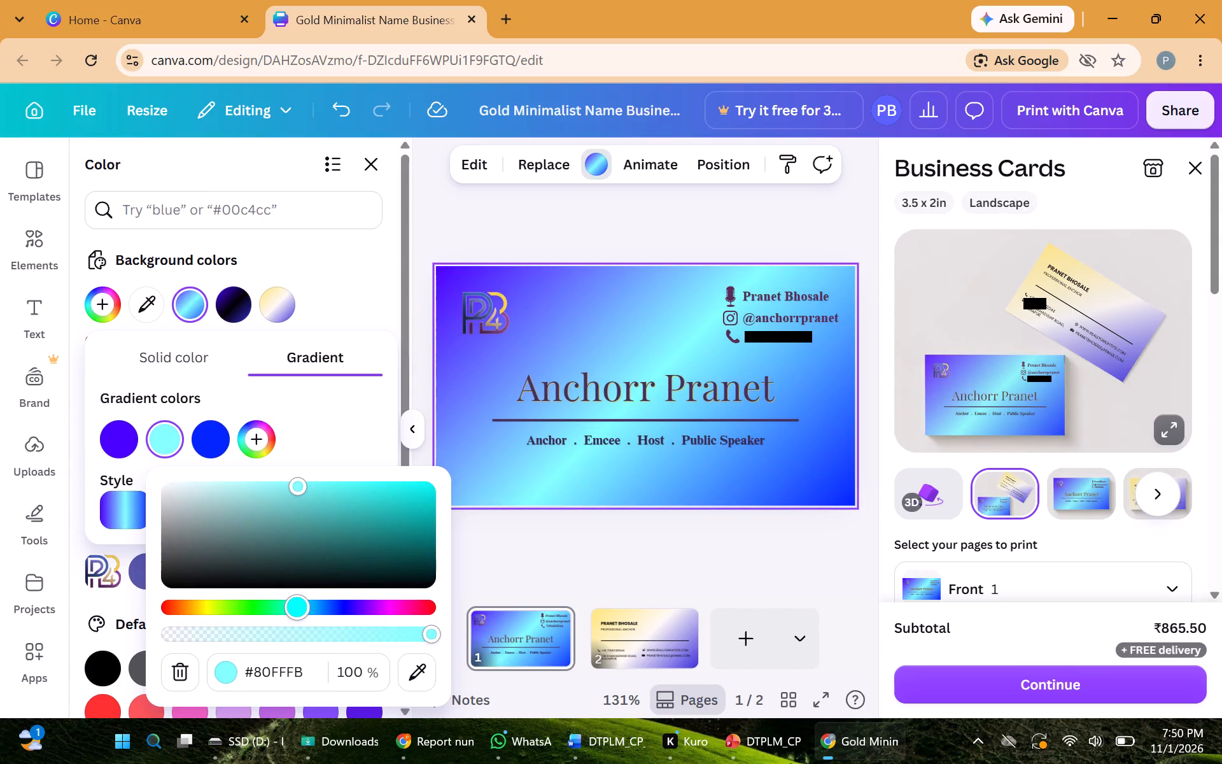
{"action": "left_click_drag", "start_coordinate": [297, 618], "coordinate": [294, 618]}
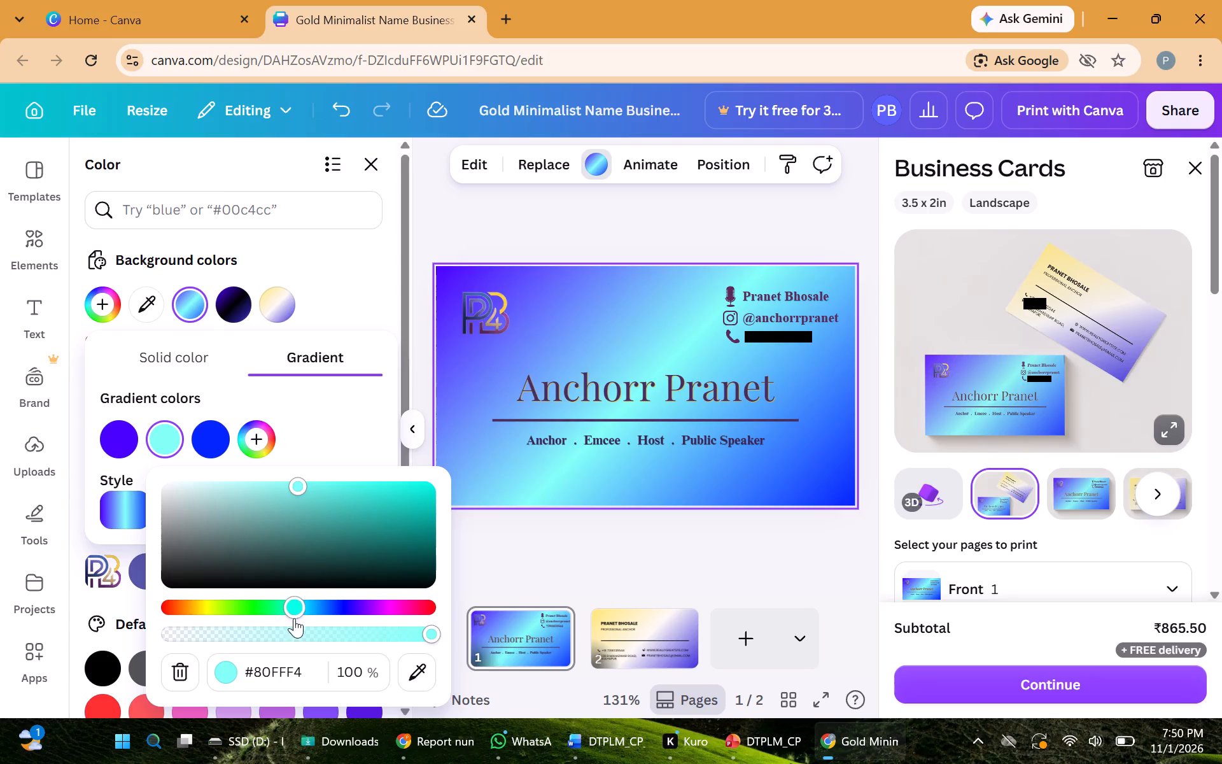
Lower the opacity of the middle aqua color in page 1's background gradient to 0%.
{"action": "left_click_drag", "start_coordinate": [427, 635], "coordinate": [325, 644]}
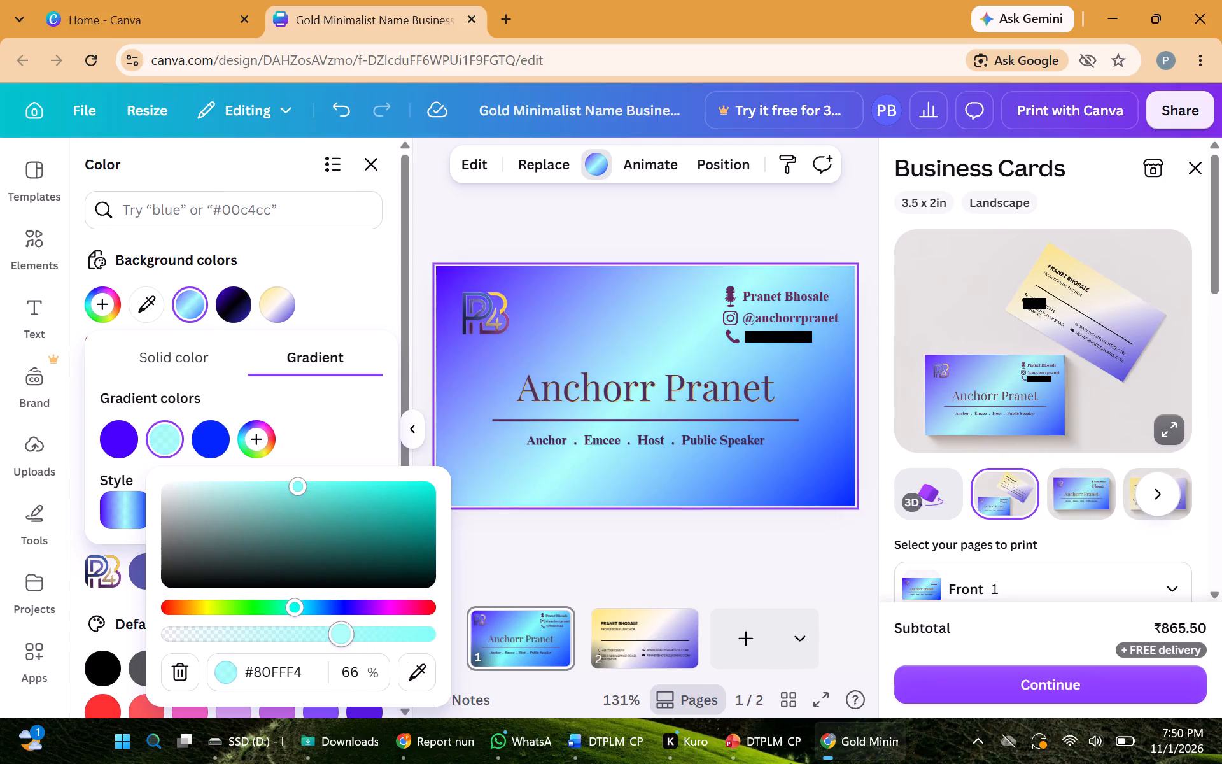
{"action": "left_click_drag", "start_coordinate": [325, 644], "coordinate": [172, 640]}
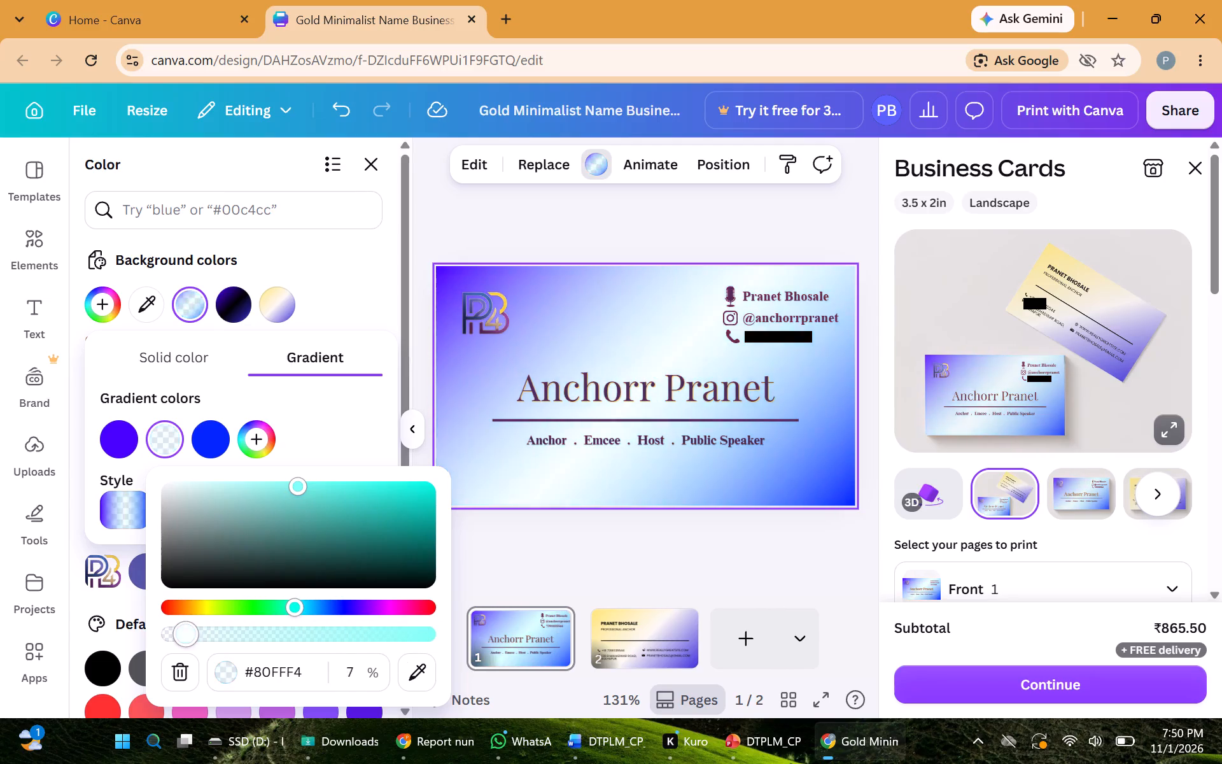
{"action": "left_click_drag", "start_coordinate": [172, 640], "coordinate": [115, 640]}
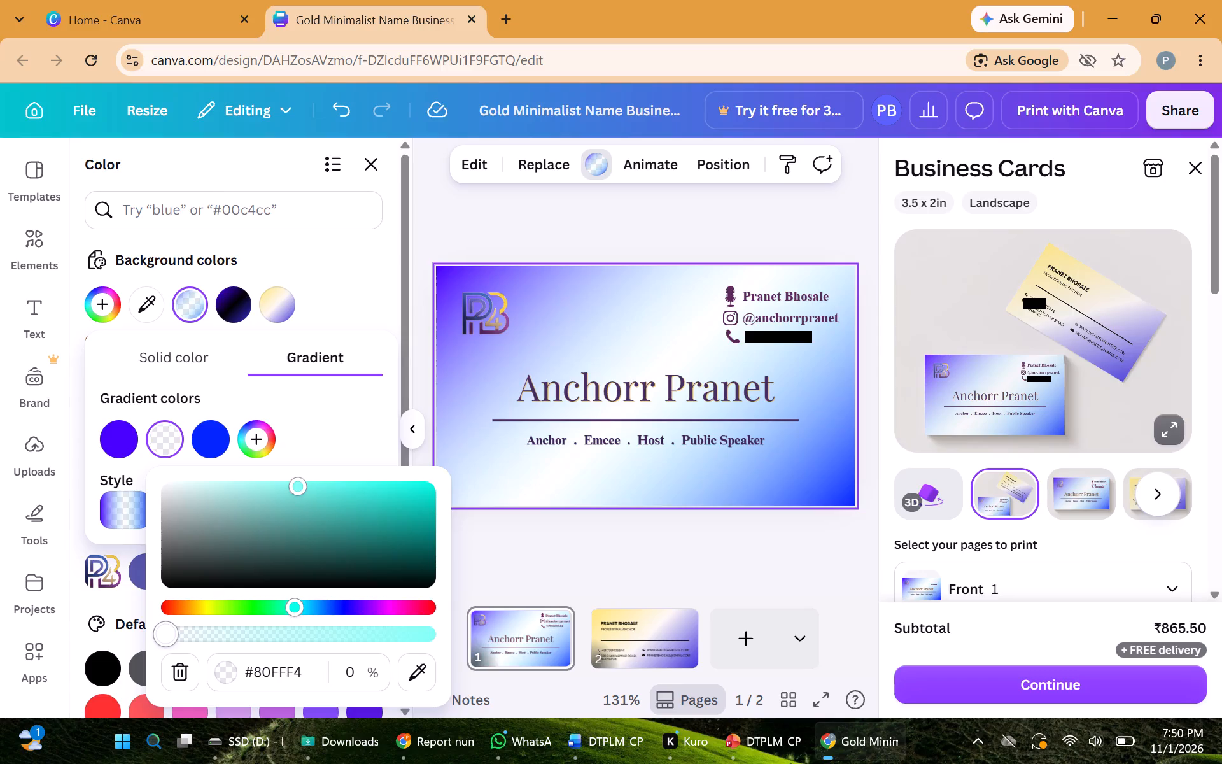
{"action": "left_click_drag", "start_coordinate": [115, 640], "coordinate": [66, 642]}
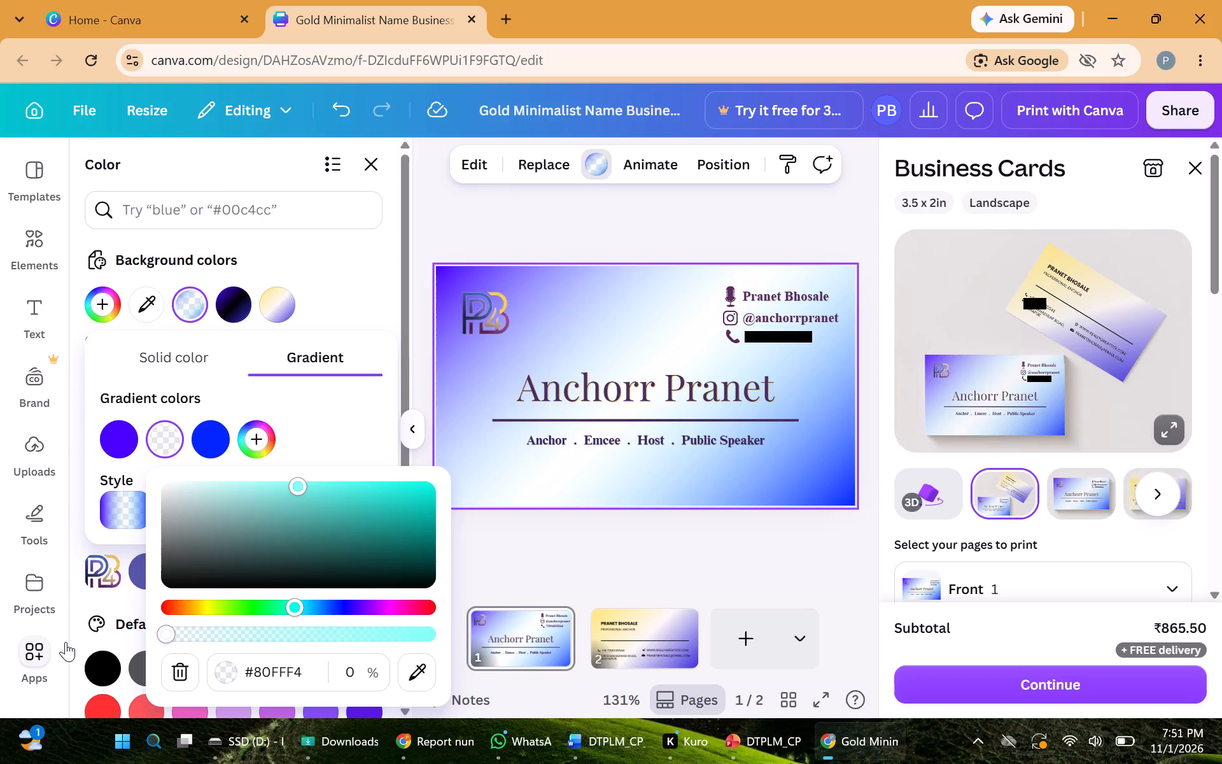
In a new browser tab, search Google Images for business card design in blue color.
{"action": "left_click", "coordinate": [509, 23]}
{"action": "left_click", "coordinate": [538, 59]}
{"action": "type", "text": "blue"}
{"action": "key", "text": "space"}
{"action": "key", "text": "BackSpace"}
{"action": "key", "text": "BackSpace"}
{"action": "key", "text": "BackSpace"}
{"action": "key", "text": "BackSpace"}
{"action": "key", "text": "BackSpace"}
{"action": "key", "text": "BackSpace"}
{"action": "key", "text": "BackSpace"}
{"action": "key", "text": "BackSpace"}
{"action": "key", "text": "BackSpace"}
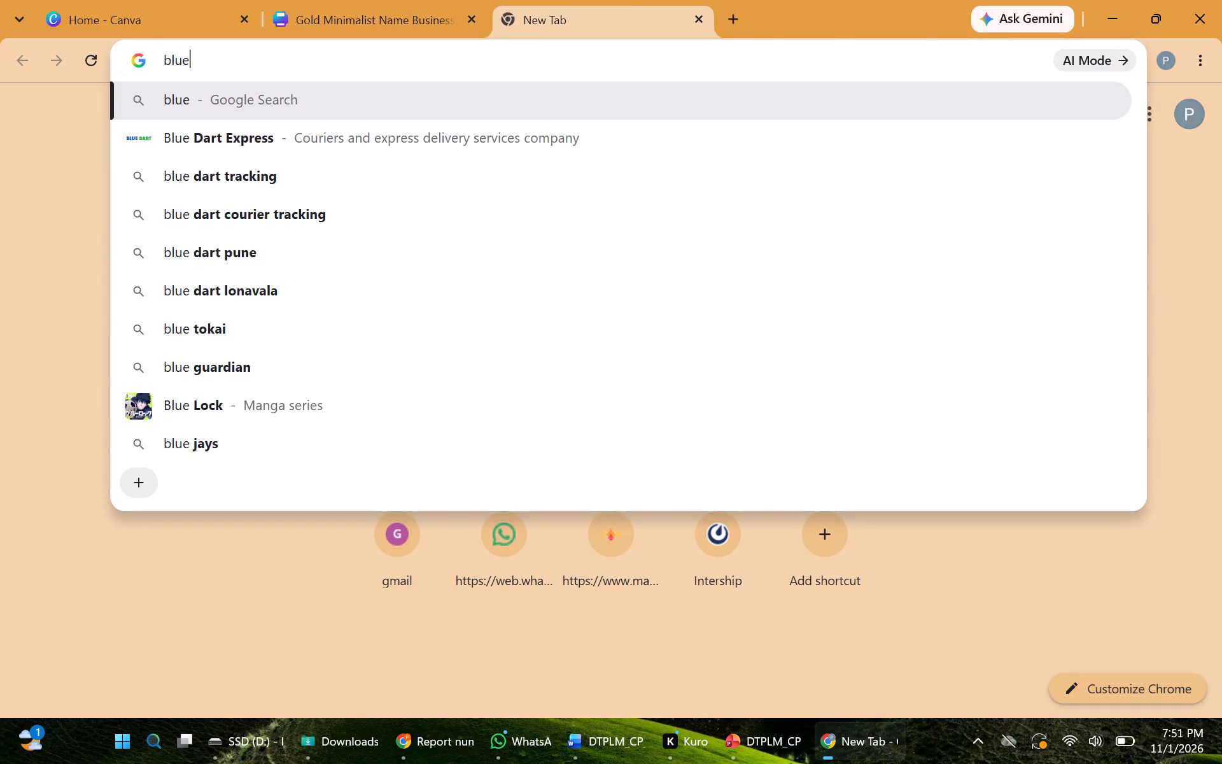
{"action": "type", "text": "busien"}
{"action": "type", "text": "ee card e"}
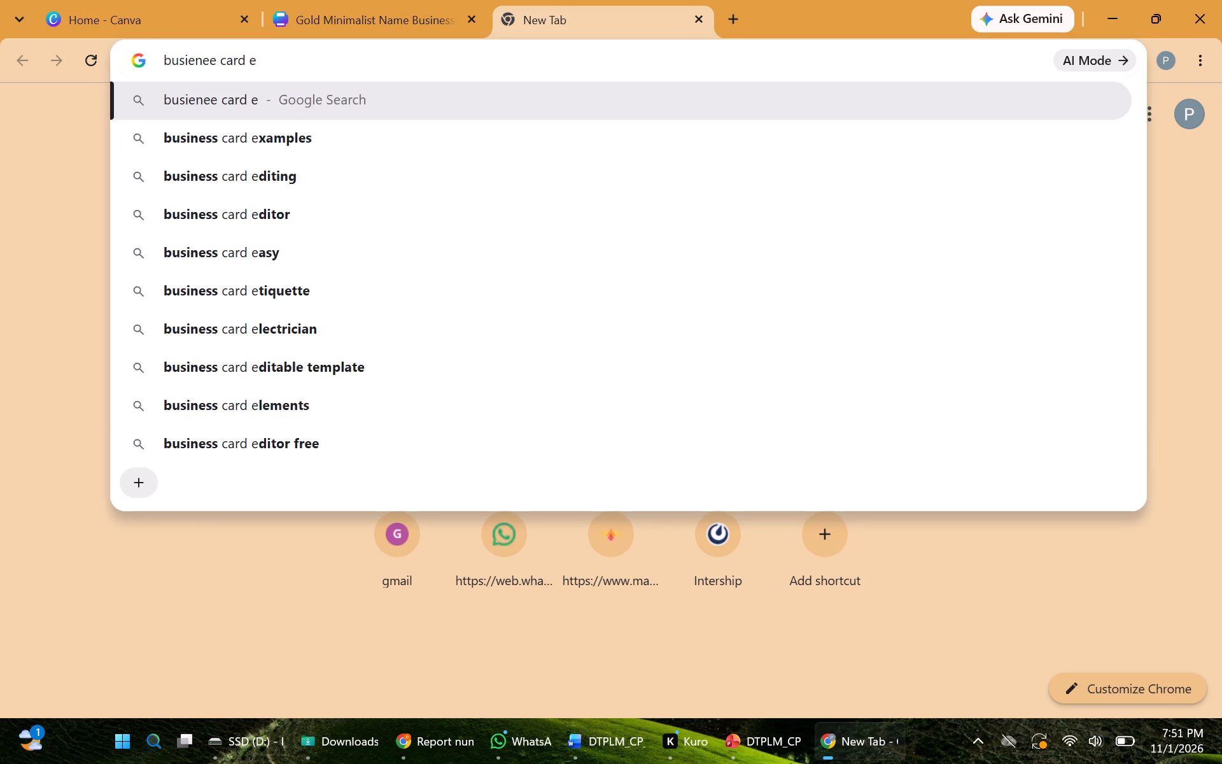
{"action": "key", "text": "BackSpace"}
{"action": "type", "text": "des"}
{"action": "type", "text": "ing in"}
{"action": "key", "text": "space"}
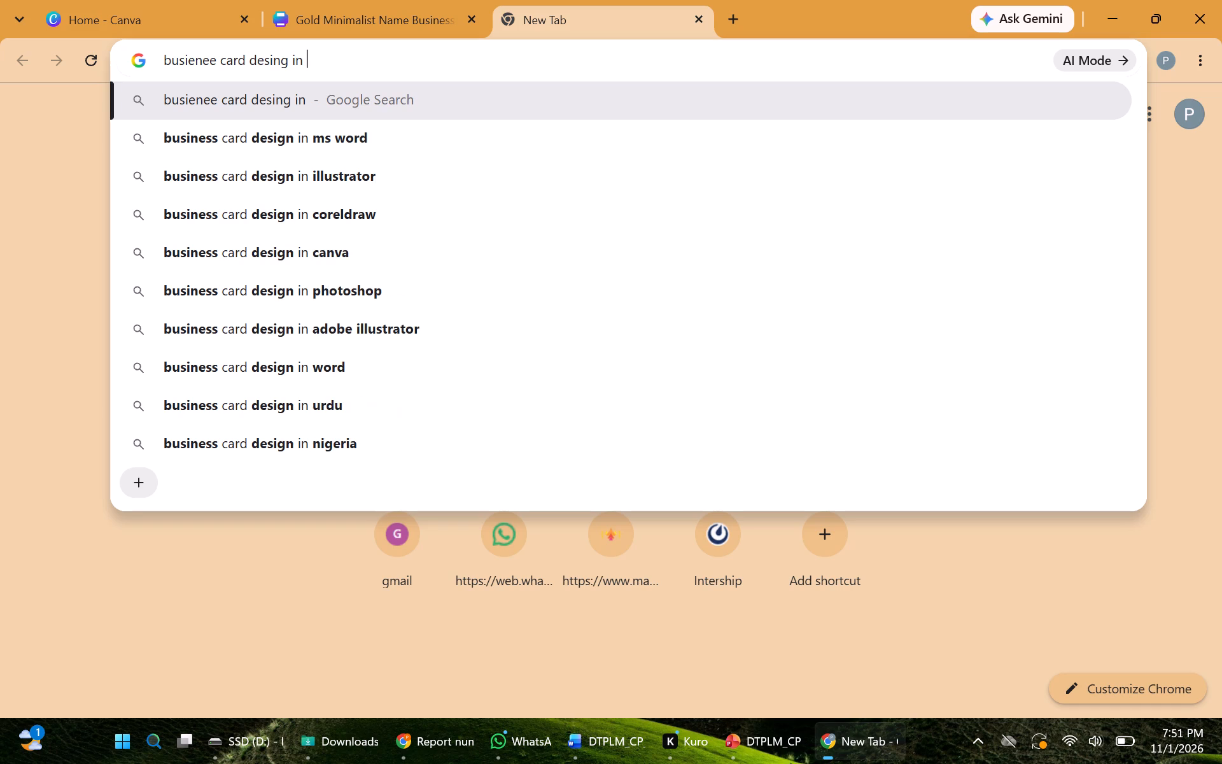
{"action": "type", "text": "blue color"}
{"action": "key", "text": "Return"}
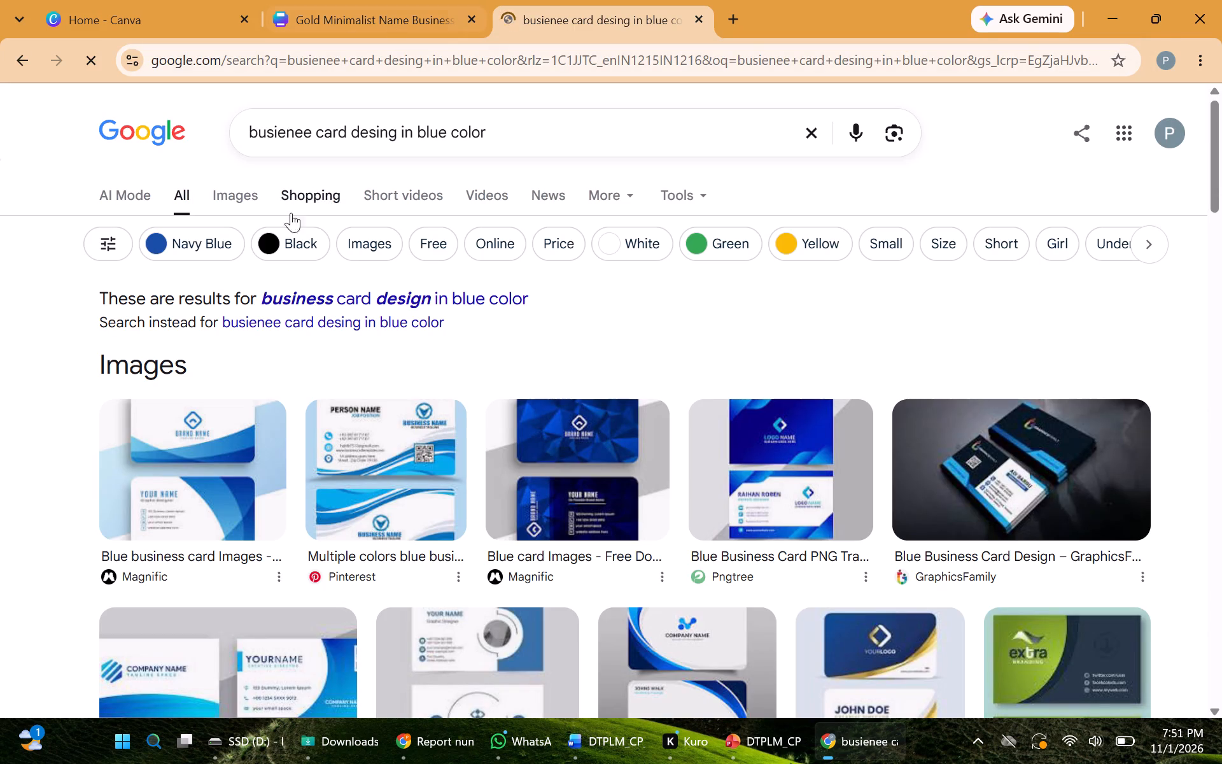
{"action": "left_click", "coordinate": [230, 204]}
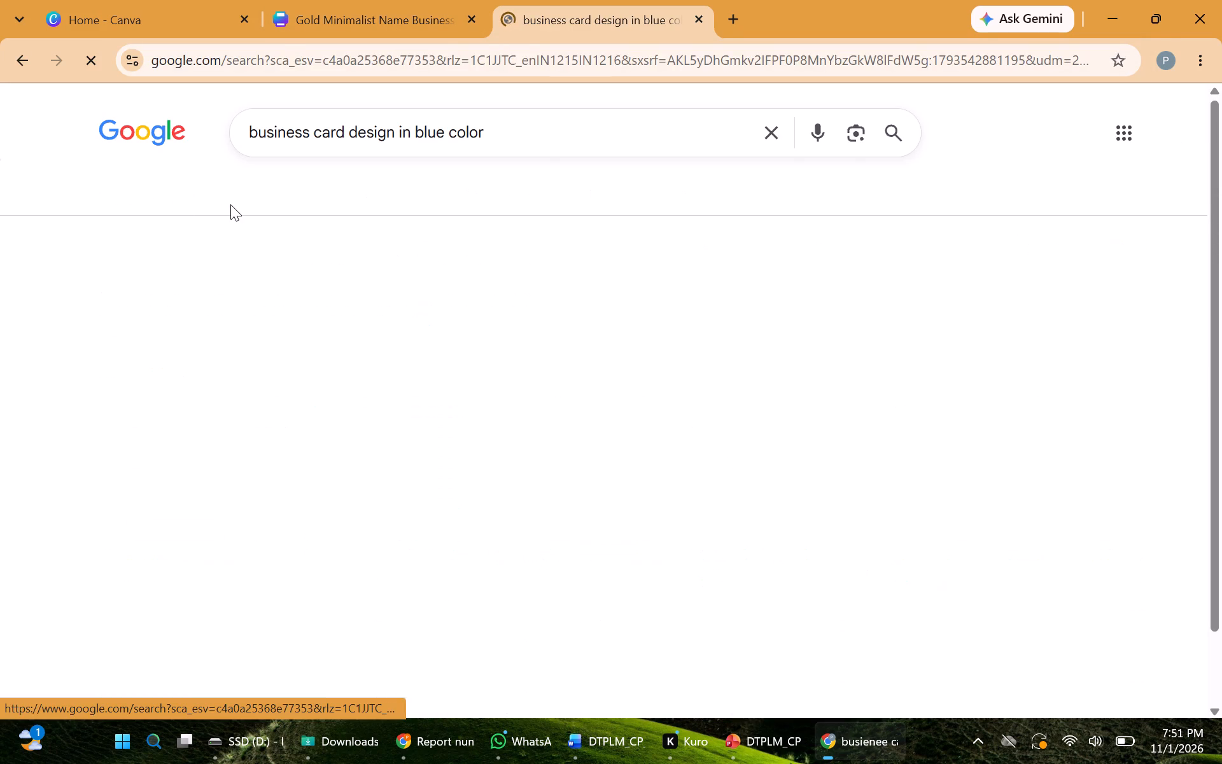
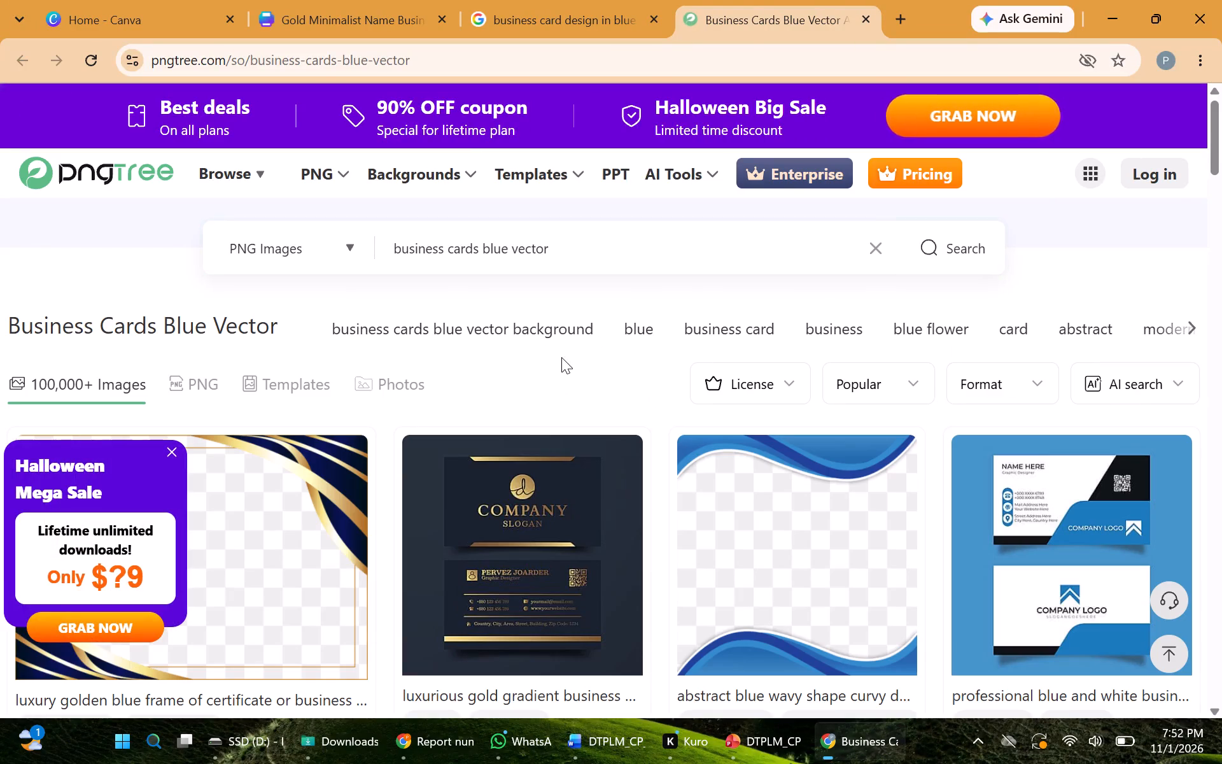
Browse Pngtree's blue vector business card results for design references, closing the Halloween Mega Sale pop-up.
{"action": "left_click_drag", "start_coordinate": [1220, 167], "coordinate": [1221, 282]}
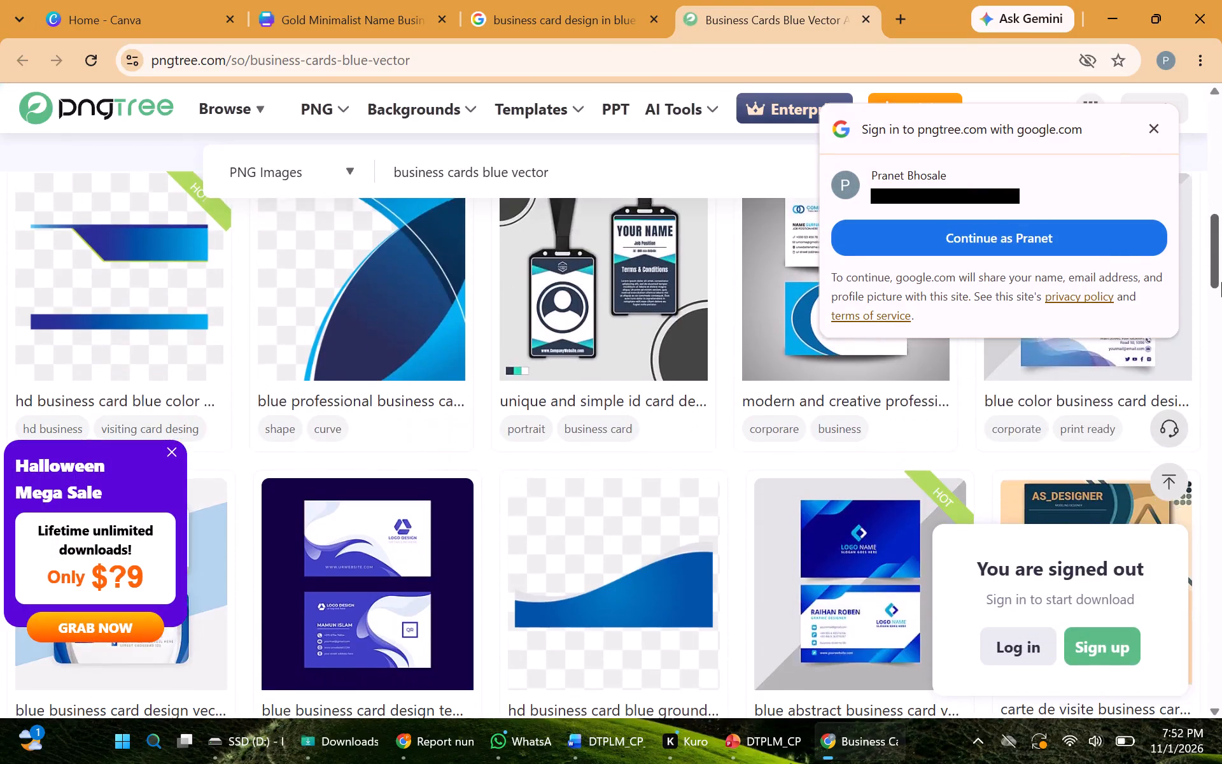
{"action": "left_click_drag", "start_coordinate": [1221, 282], "coordinate": [1221, 320]}
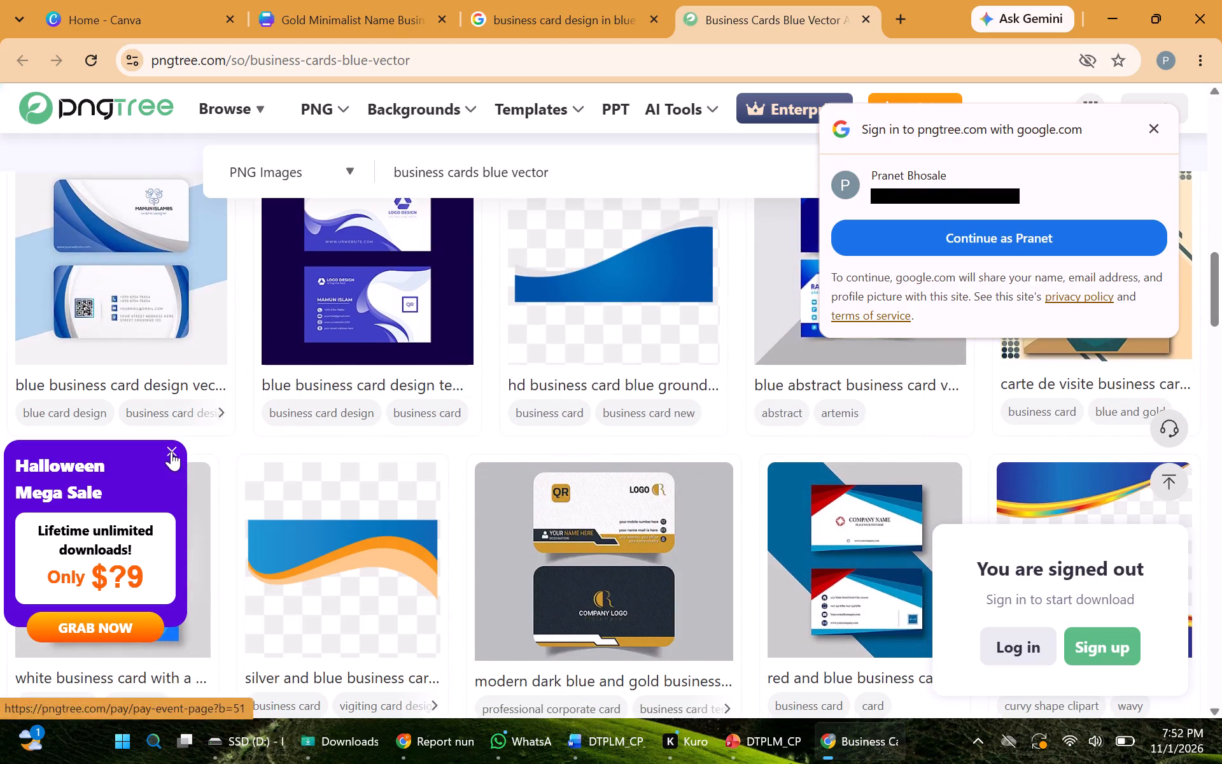
{"action": "left_click", "coordinate": [171, 451]}
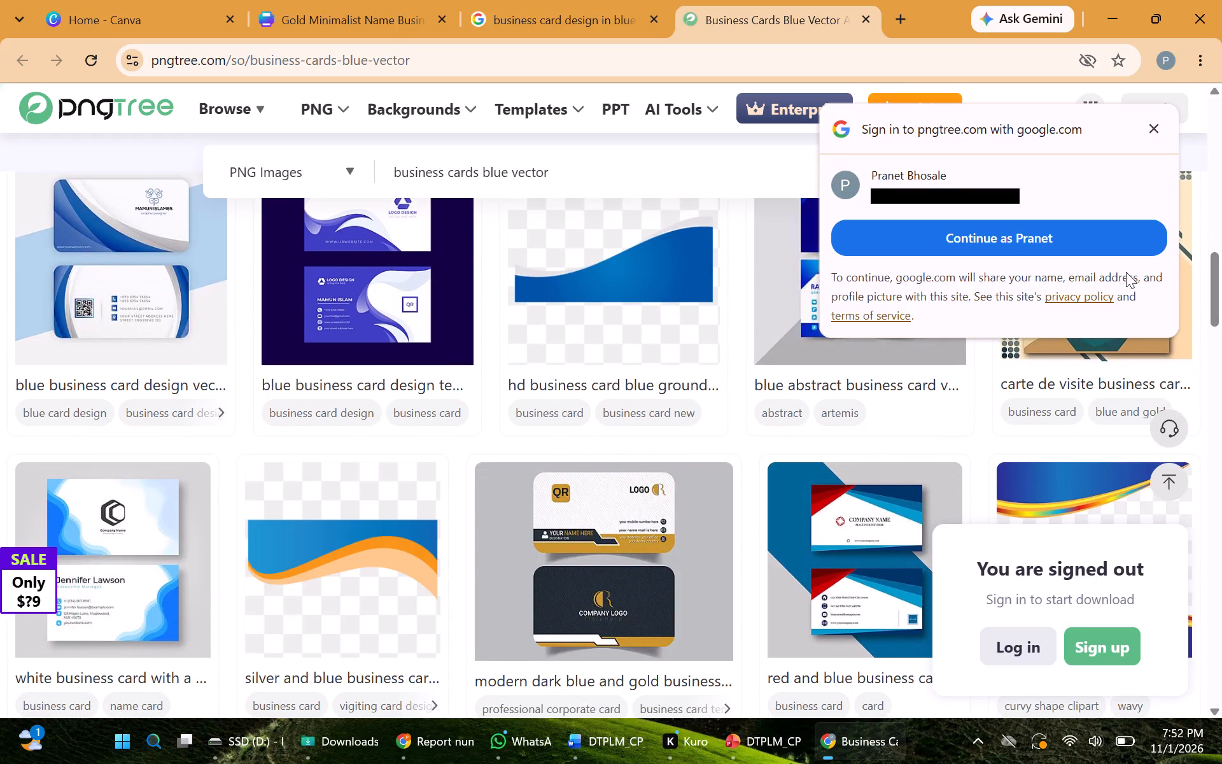
{"action": "left_click_drag", "start_coordinate": [1211, 290], "coordinate": [1218, 334]}
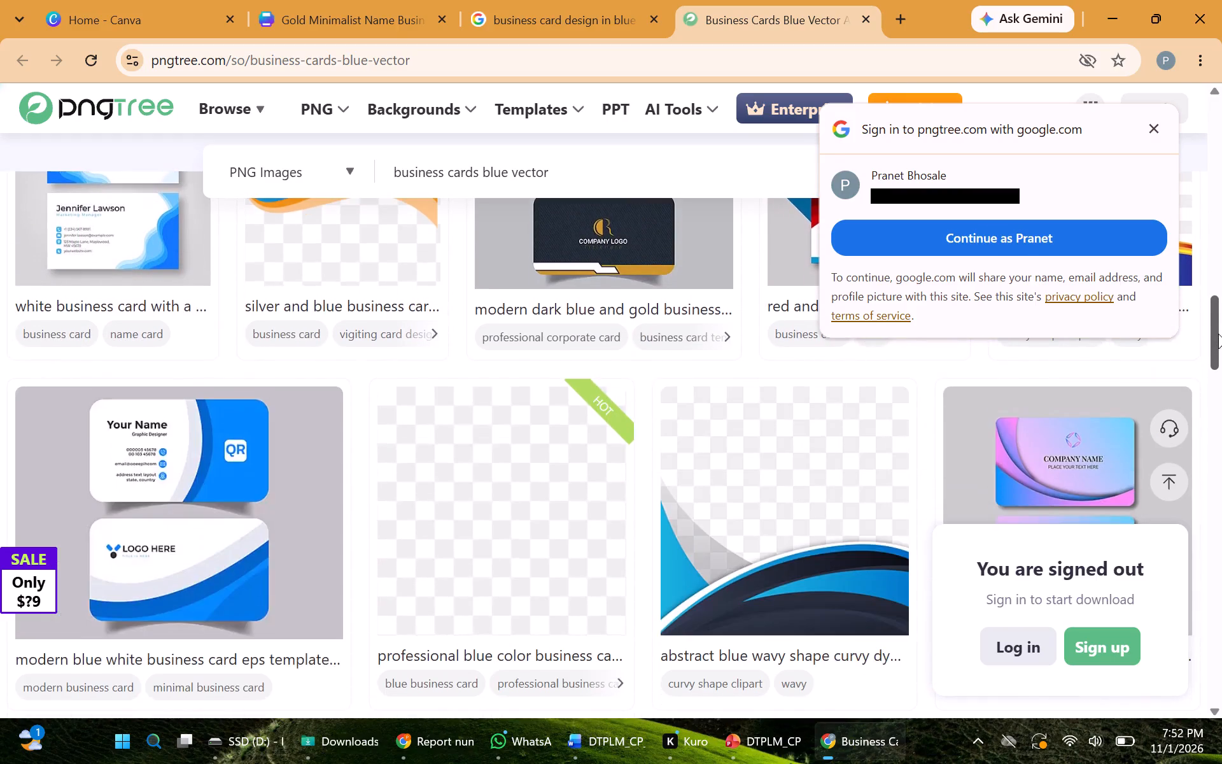
{"action": "left_click_drag", "start_coordinate": [1218, 334], "coordinate": [1220, 381]}
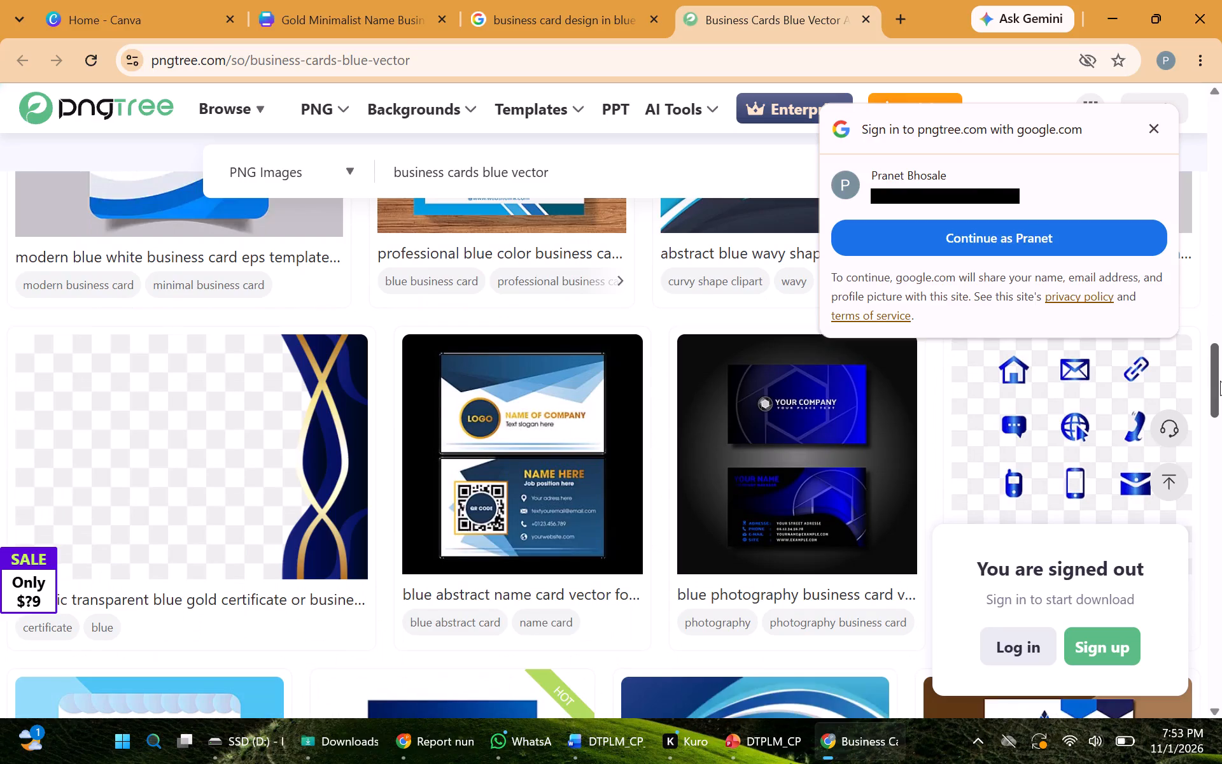
{"action": "left_click_drag", "start_coordinate": [1220, 381], "coordinate": [1221, 421]}
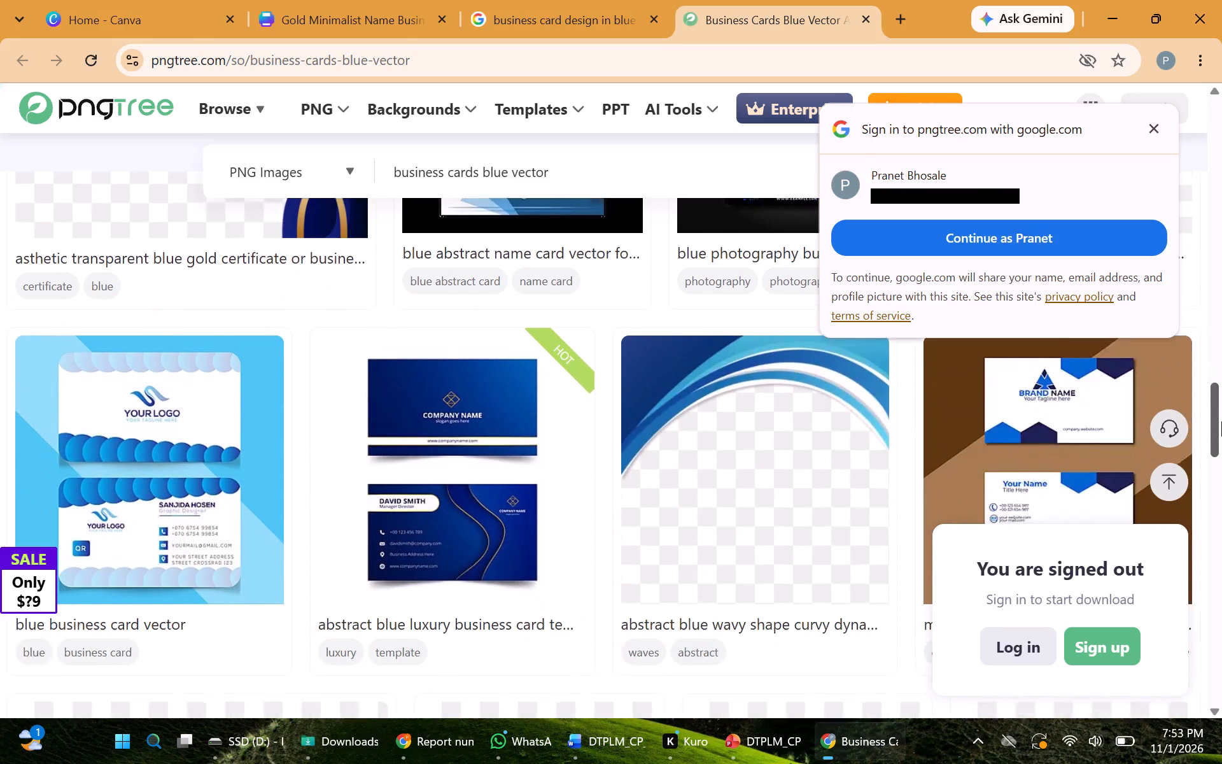
{"action": "left_click_drag", "start_coordinate": [1221, 421], "coordinate": [1221, 423]}
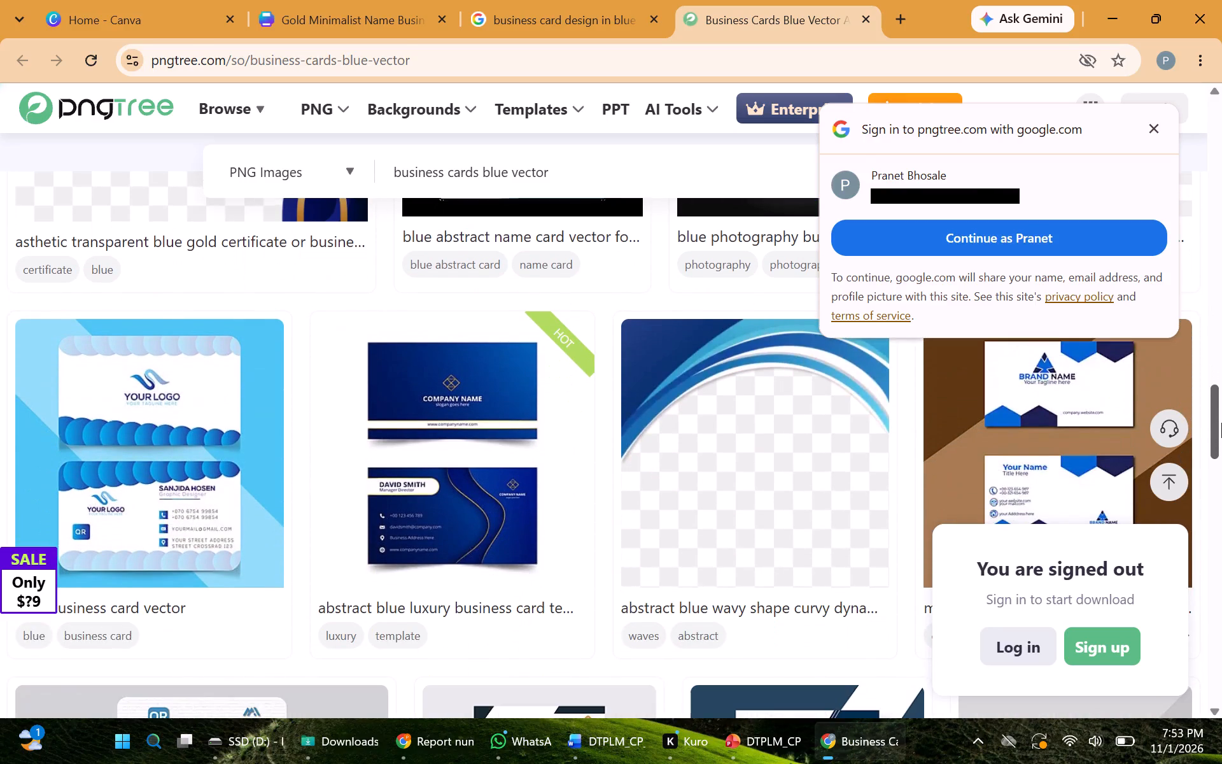
{"action": "left_click_drag", "start_coordinate": [1221, 423], "coordinate": [1221, 462]}
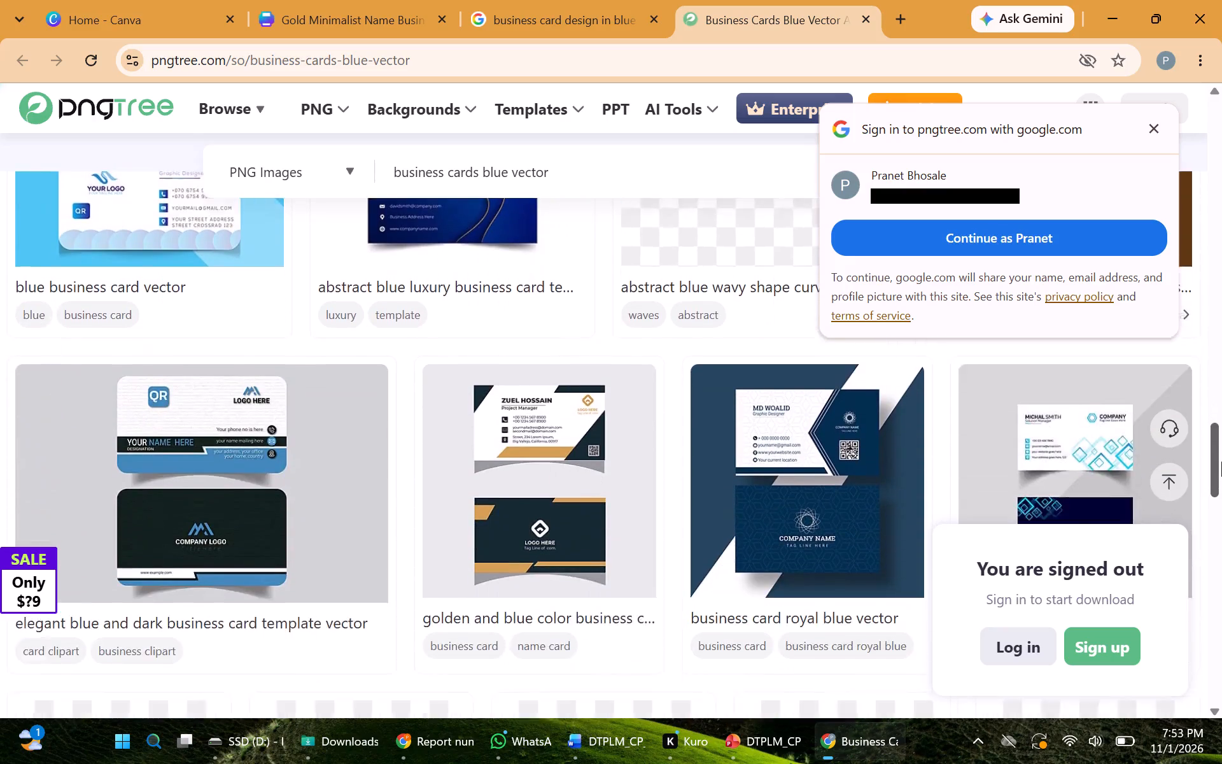
{"action": "left_click_drag", "start_coordinate": [1221, 462], "coordinate": [1218, 539]}
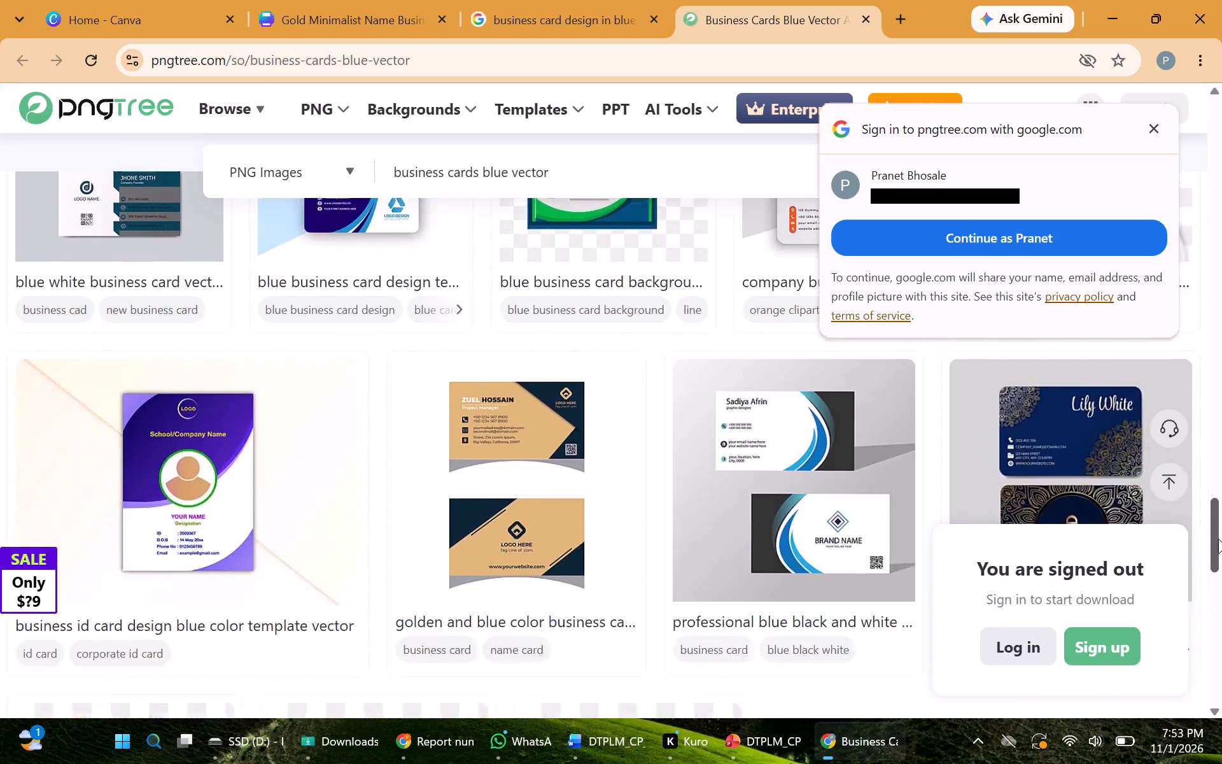
{"action": "left_click_drag", "start_coordinate": [1218, 539], "coordinate": [1221, 413]}
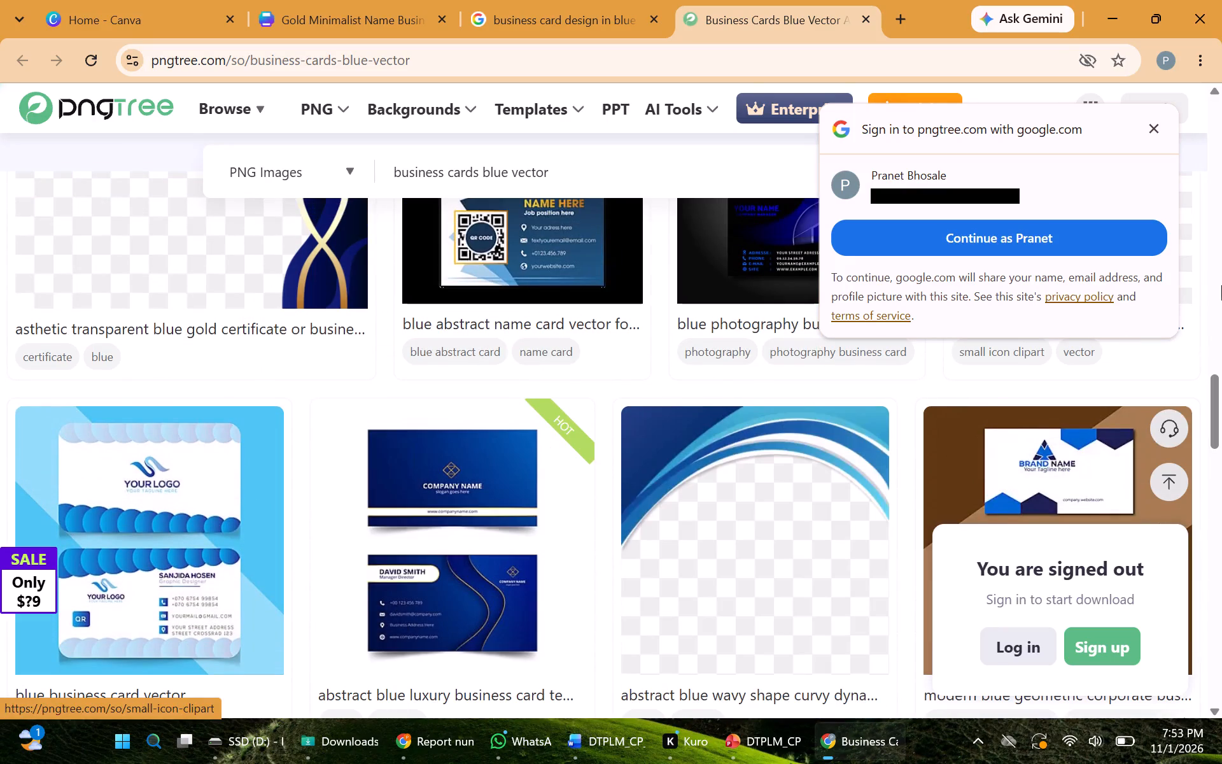
{"action": "left_click_drag", "start_coordinate": [1218, 402], "coordinate": [1221, 520]}
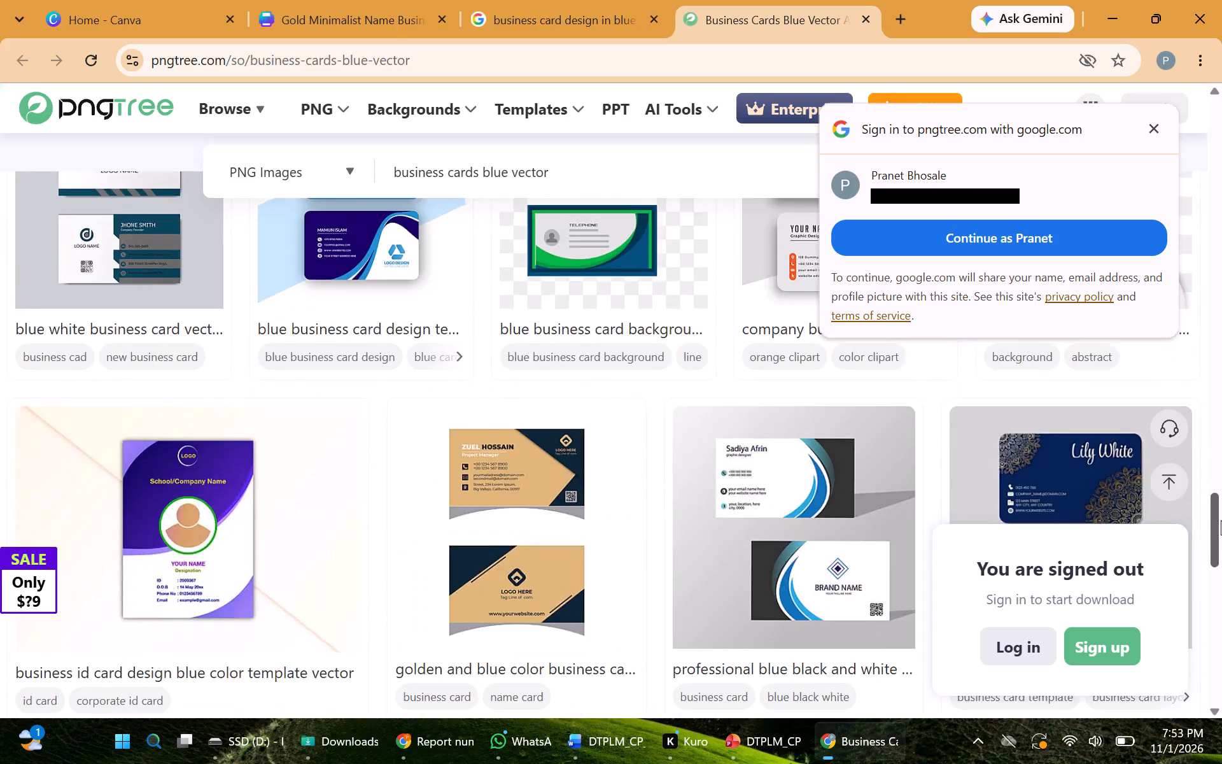
{"action": "left_click_drag", "start_coordinate": [1221, 520], "coordinate": [1219, 405]}
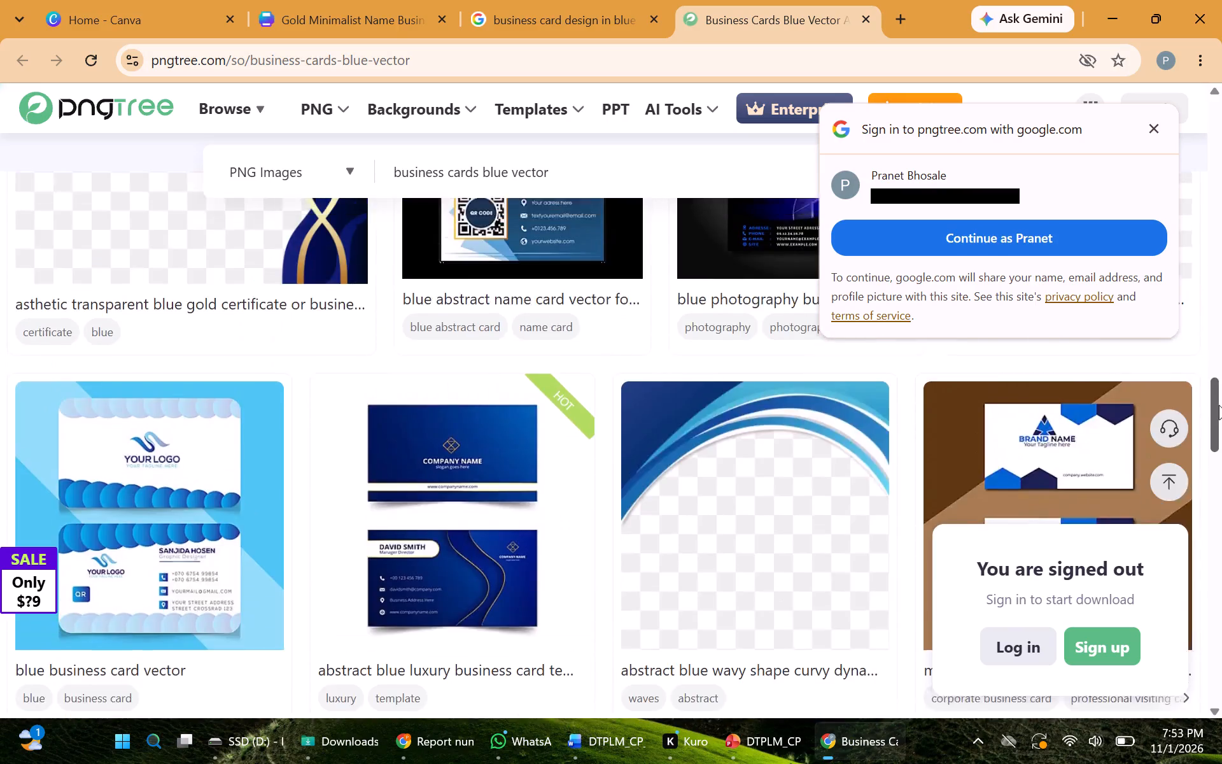
{"action": "left_click_drag", "start_coordinate": [1219, 405], "coordinate": [1153, 112]}
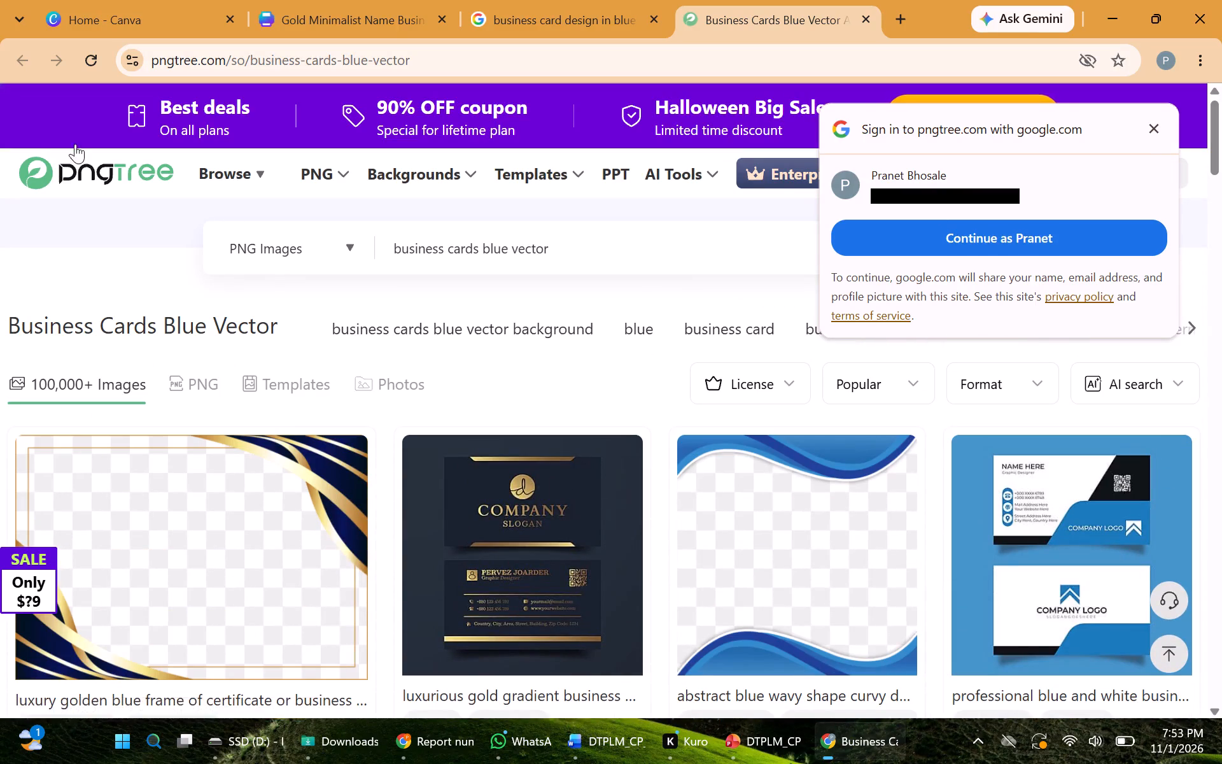
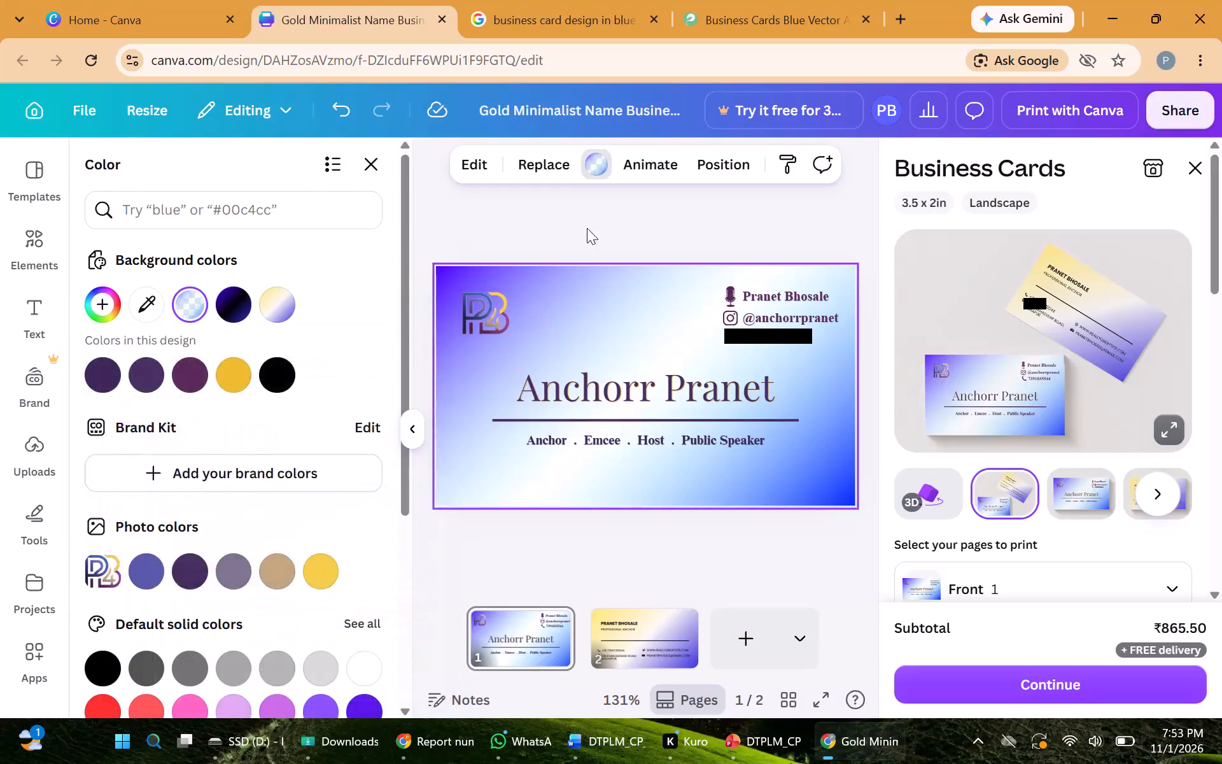
Darken the first colour of the front card's background gradient to deep indigo #180251.
{"action": "left_click", "coordinate": [625, 327]}
{"action": "left_click", "coordinate": [592, 150]}
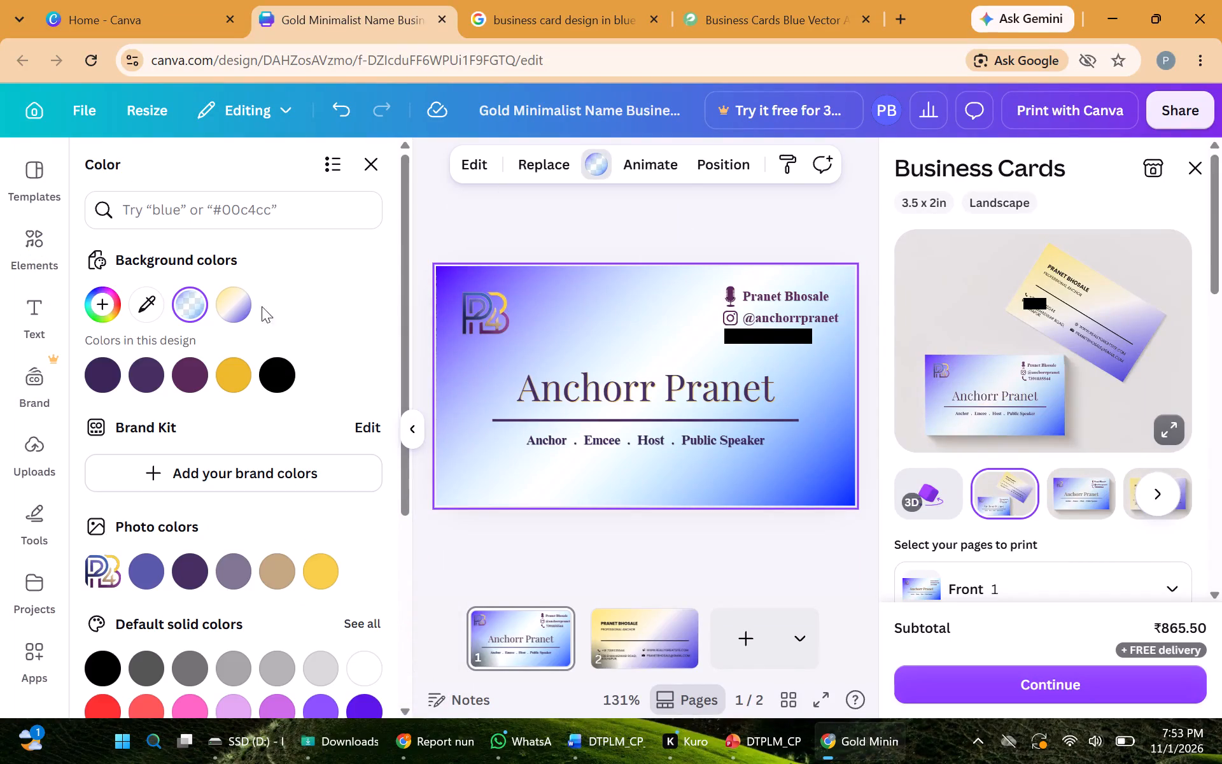
{"action": "left_click", "coordinate": [188, 301]}
{"action": "left_click", "coordinate": [118, 430]}
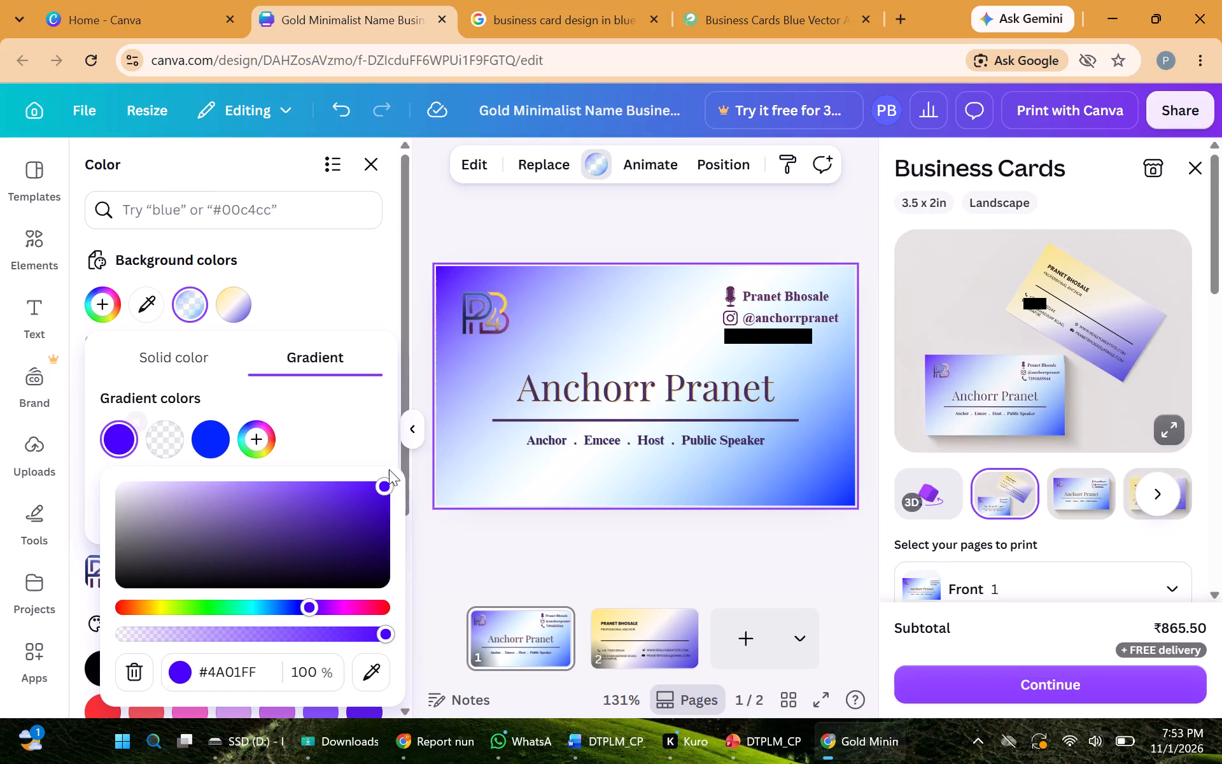
{"action": "left_click_drag", "start_coordinate": [385, 488], "coordinate": [385, 556]}
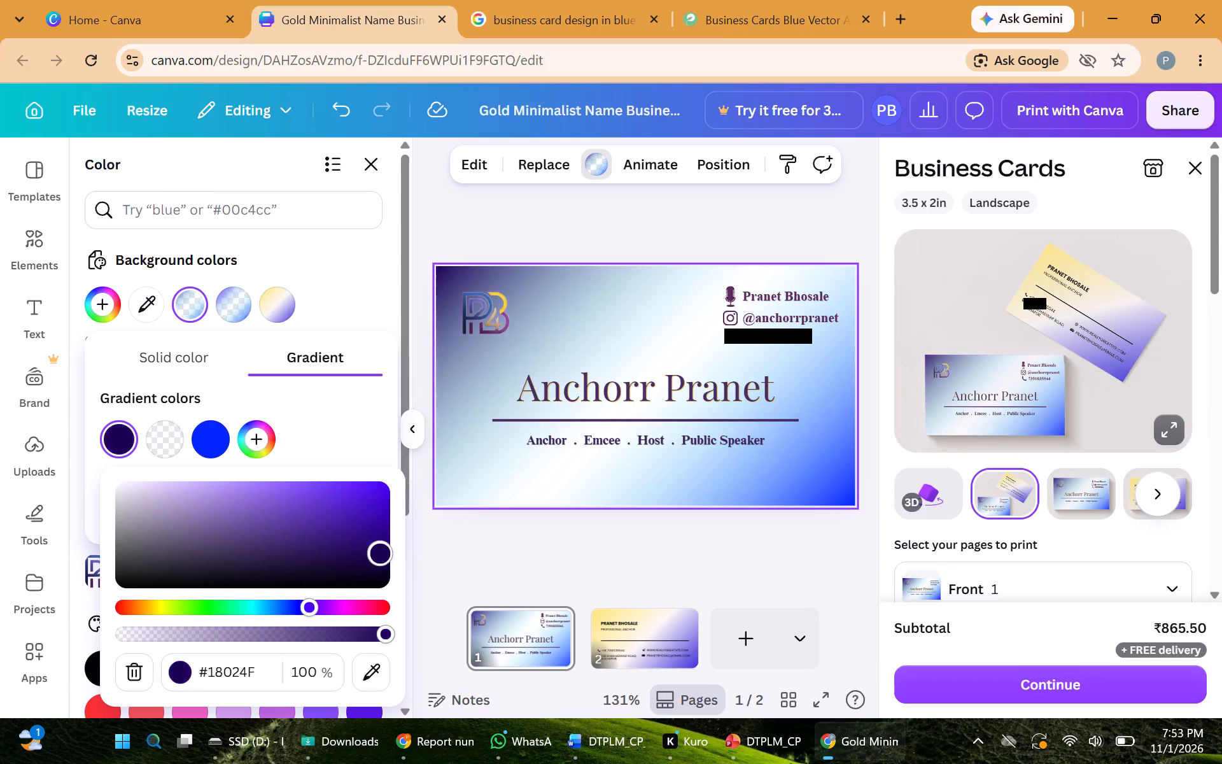
{"action": "left_click_drag", "start_coordinate": [385, 556], "coordinate": [385, 555]}
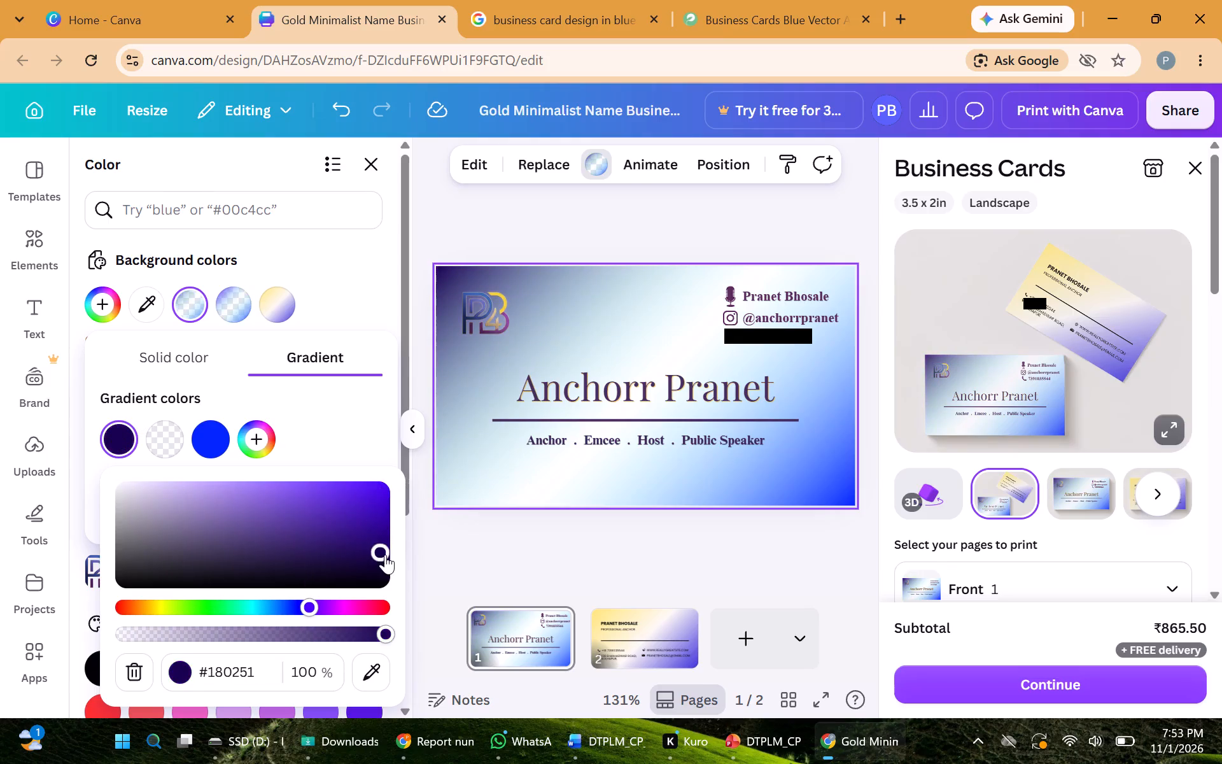
Change the background gradient's transparent middle colour to blue #0017AF and make it opaque.
{"action": "left_click", "coordinate": [167, 435]}
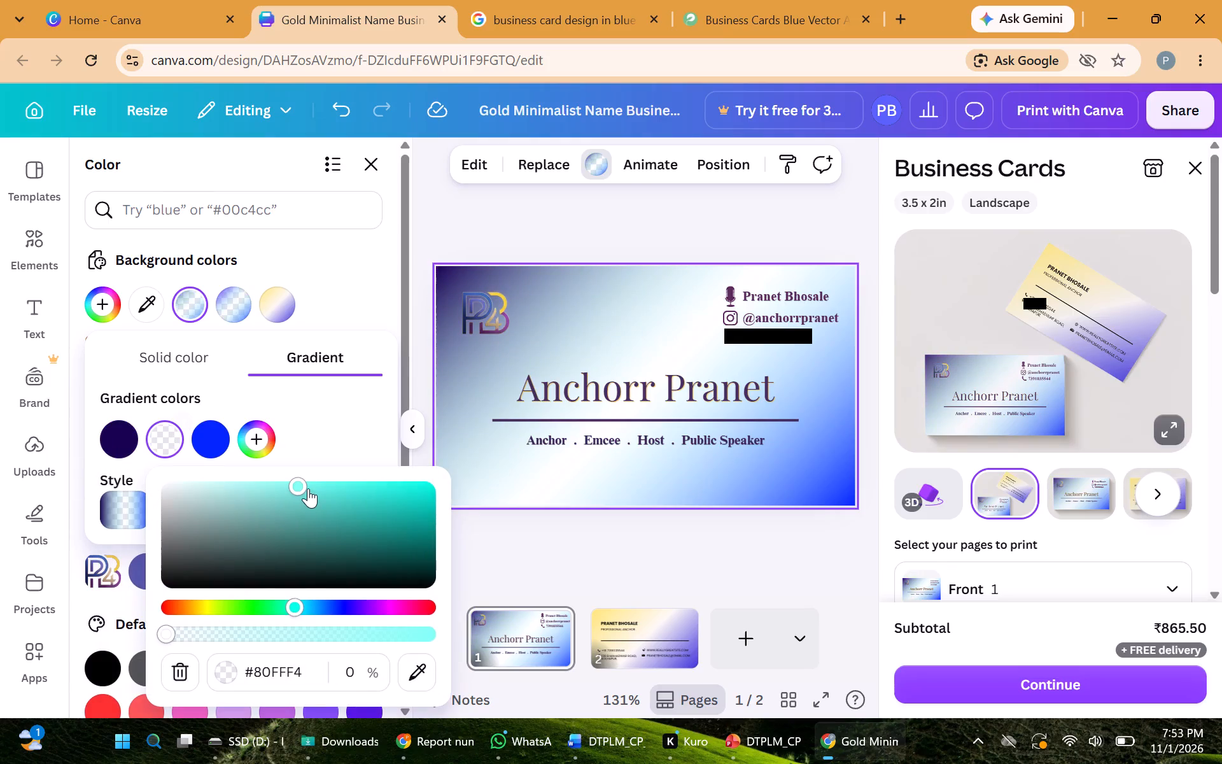
{"action": "left_click_drag", "start_coordinate": [293, 604], "coordinate": [323, 611]}
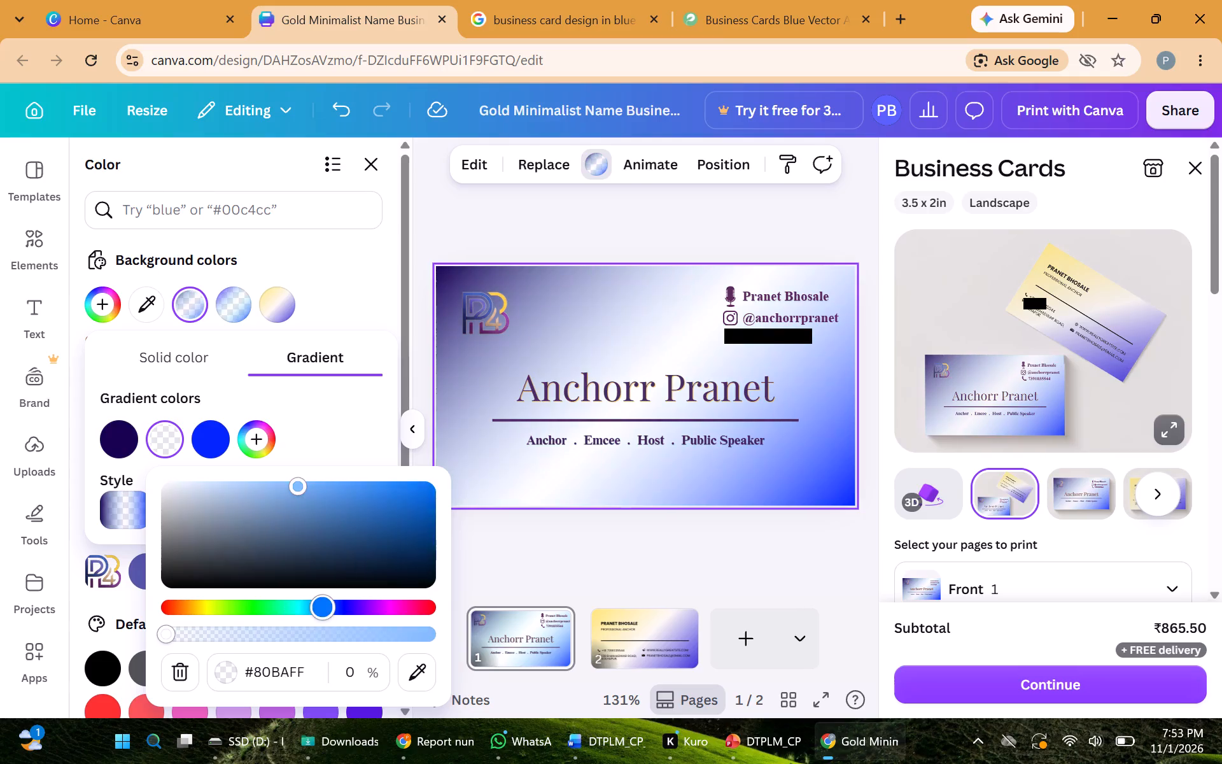
{"action": "left_click_drag", "start_coordinate": [323, 611], "coordinate": [337, 611]}
{"action": "left_click_drag", "start_coordinate": [297, 488], "coordinate": [433, 546]}
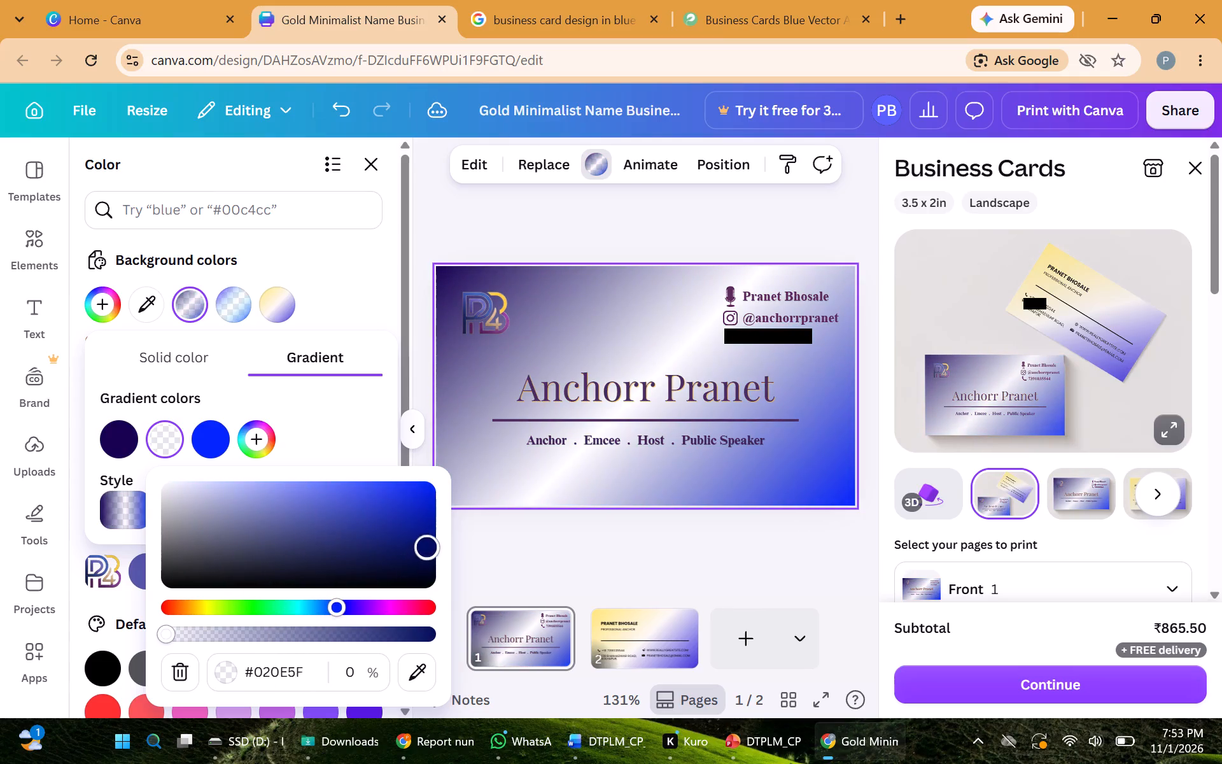
{"action": "left_click_drag", "start_coordinate": [433, 546], "coordinate": [379, 546]}
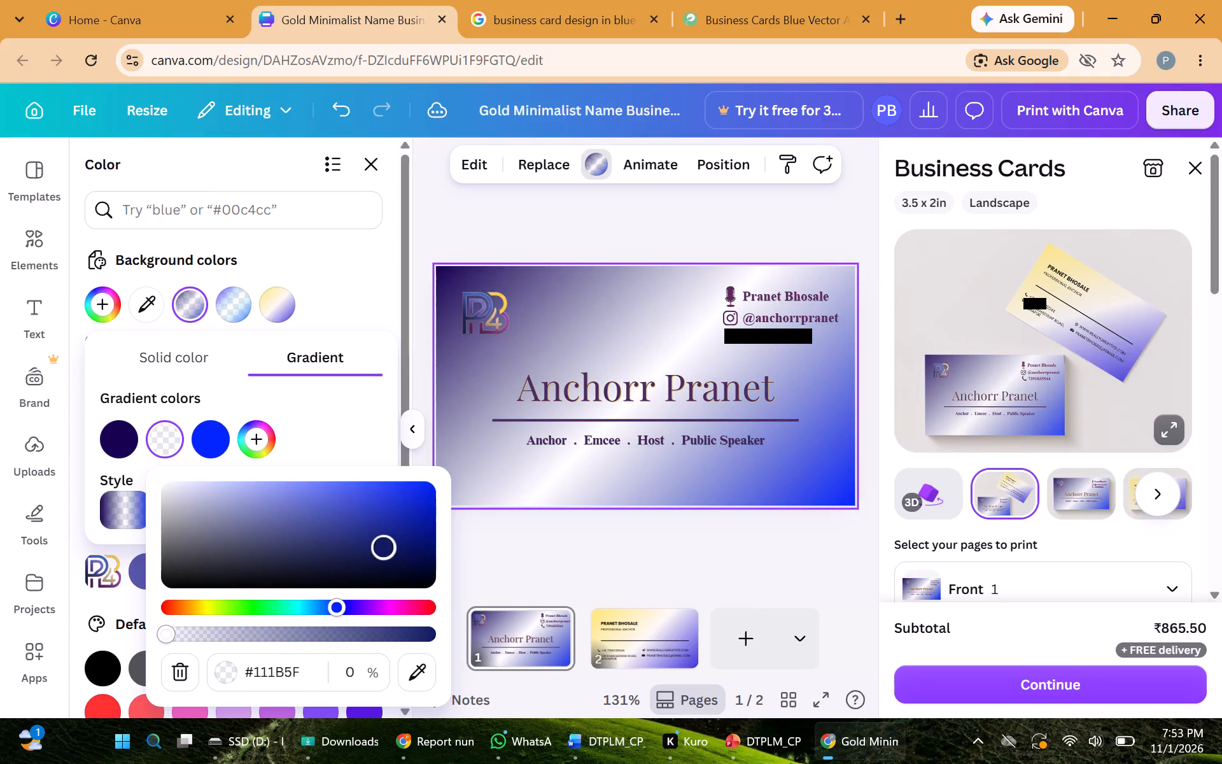
{"action": "left_click_drag", "start_coordinate": [379, 546], "coordinate": [437, 515]}
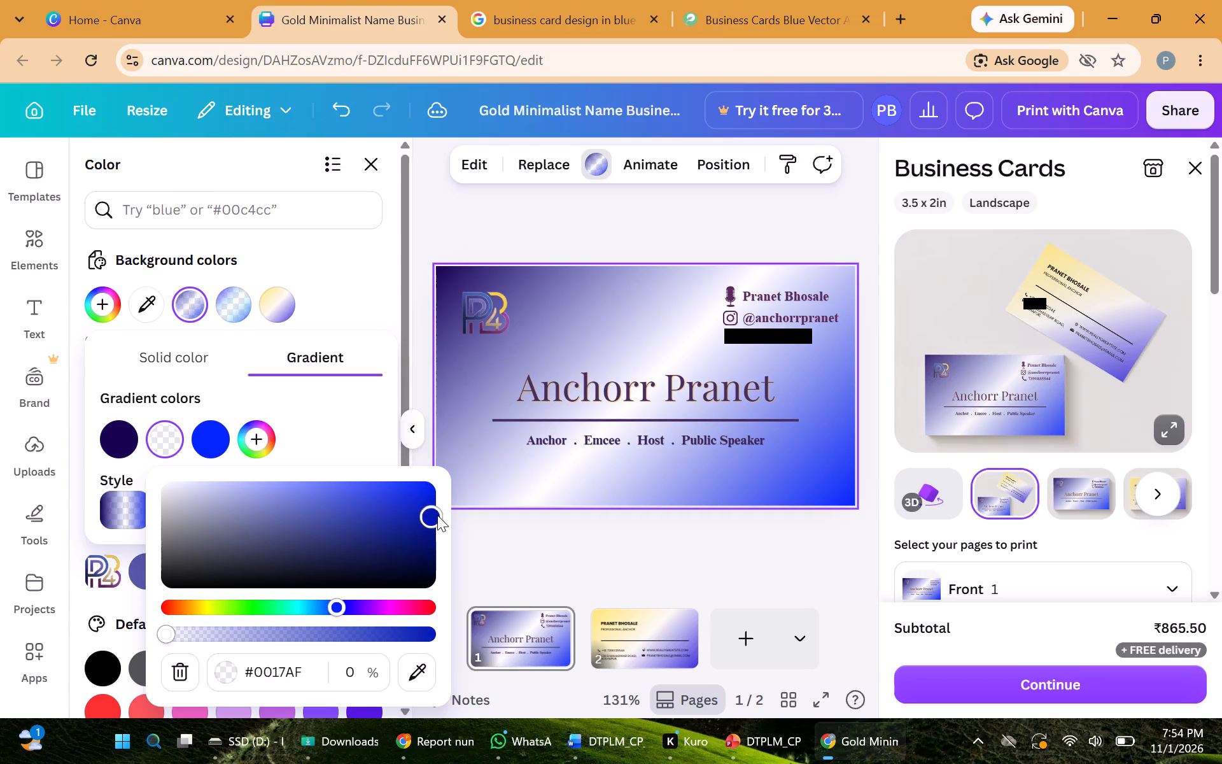
{"action": "left_click", "coordinate": [207, 438]}
{"action": "left_click", "coordinate": [164, 439]}
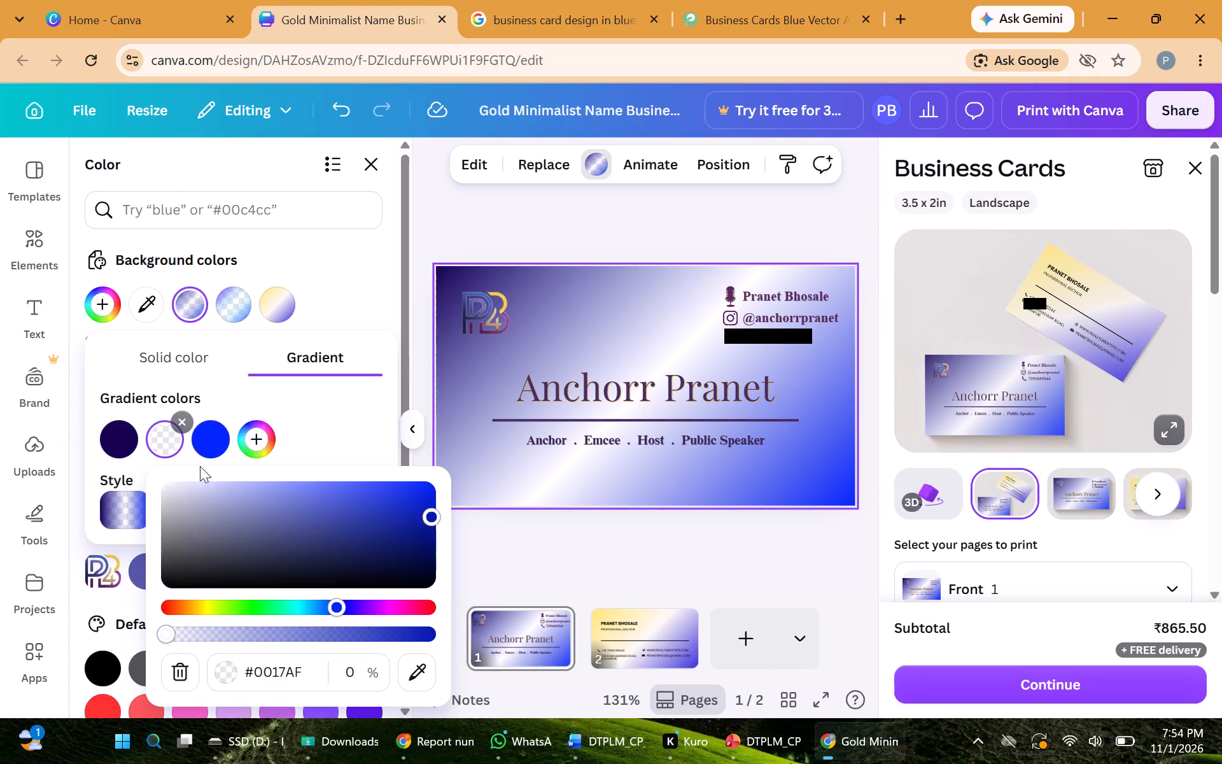
{"action": "left_click_drag", "start_coordinate": [168, 635], "coordinate": [448, 653]}
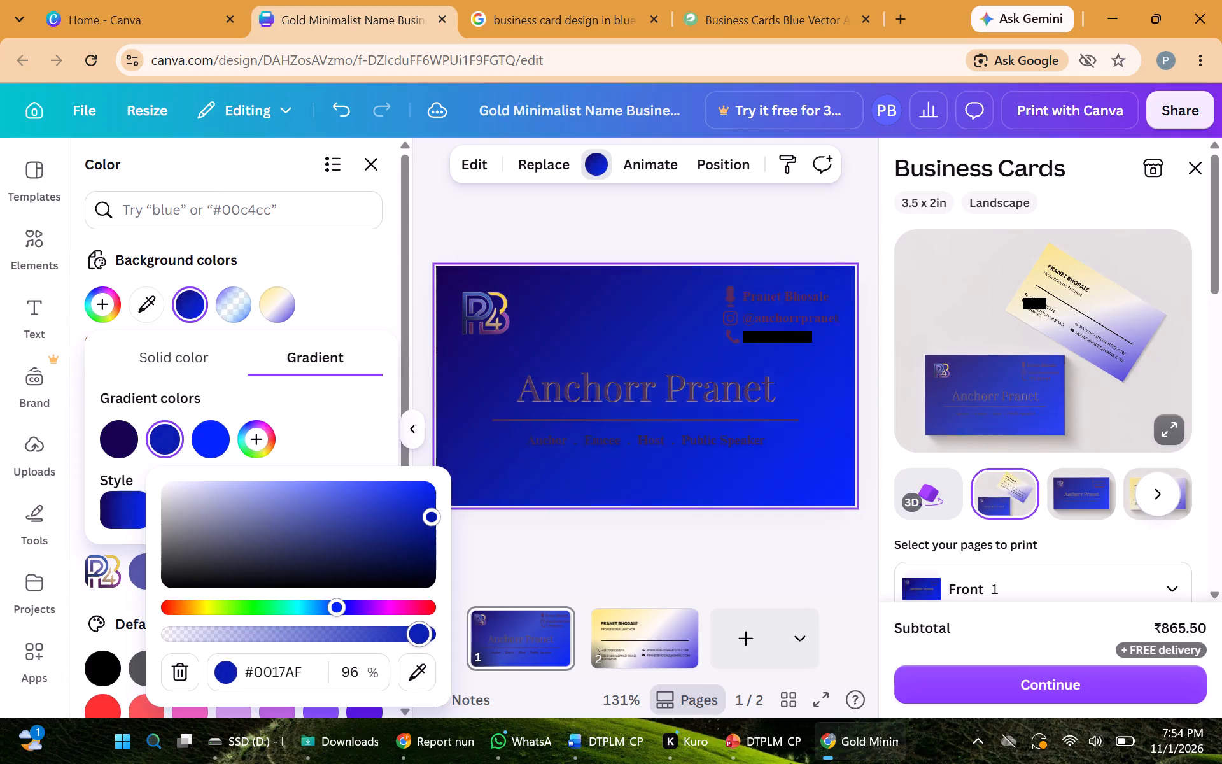
{"action": "left_click_drag", "start_coordinate": [448, 653], "coordinate": [517, 656]}
Darken the third colour of the background gradient to near-black navy #000628.
{"action": "left_click", "coordinate": [203, 442]}
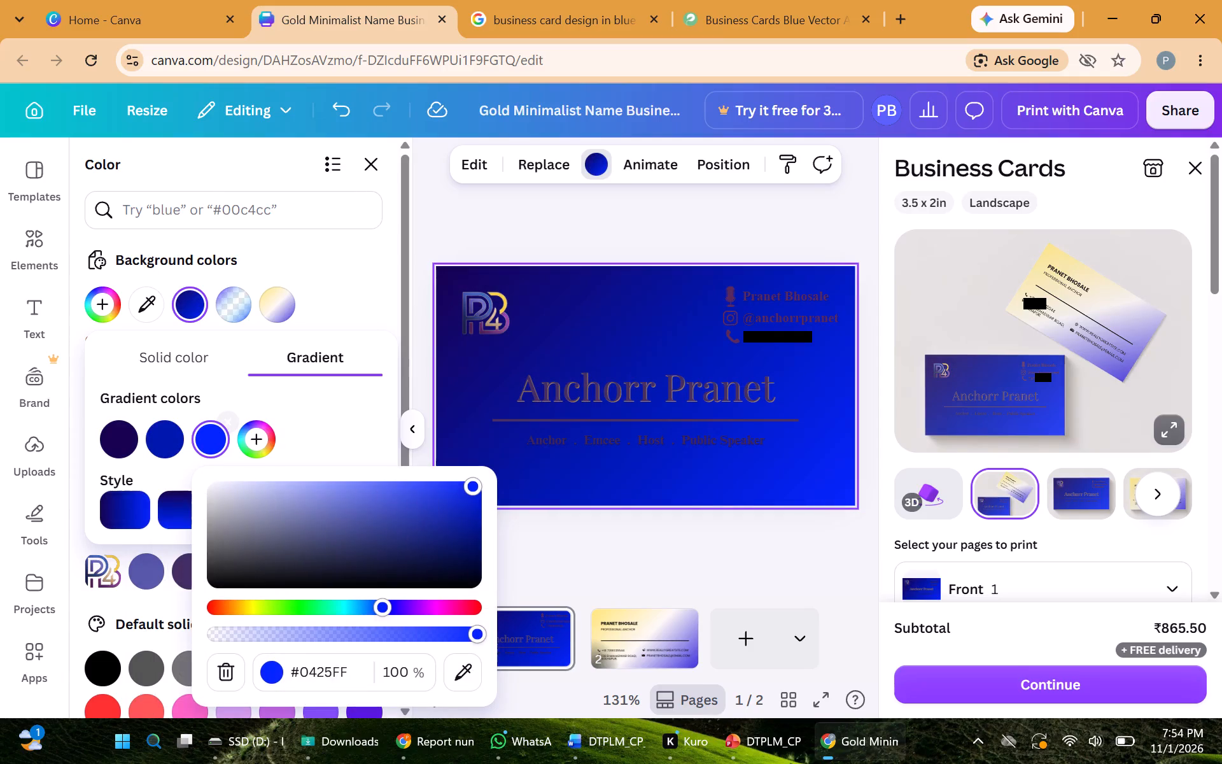
{"action": "left_click_drag", "start_coordinate": [471, 480], "coordinate": [475, 513]}
{"action": "left_click_drag", "start_coordinate": [475, 513], "coordinate": [475, 513]}
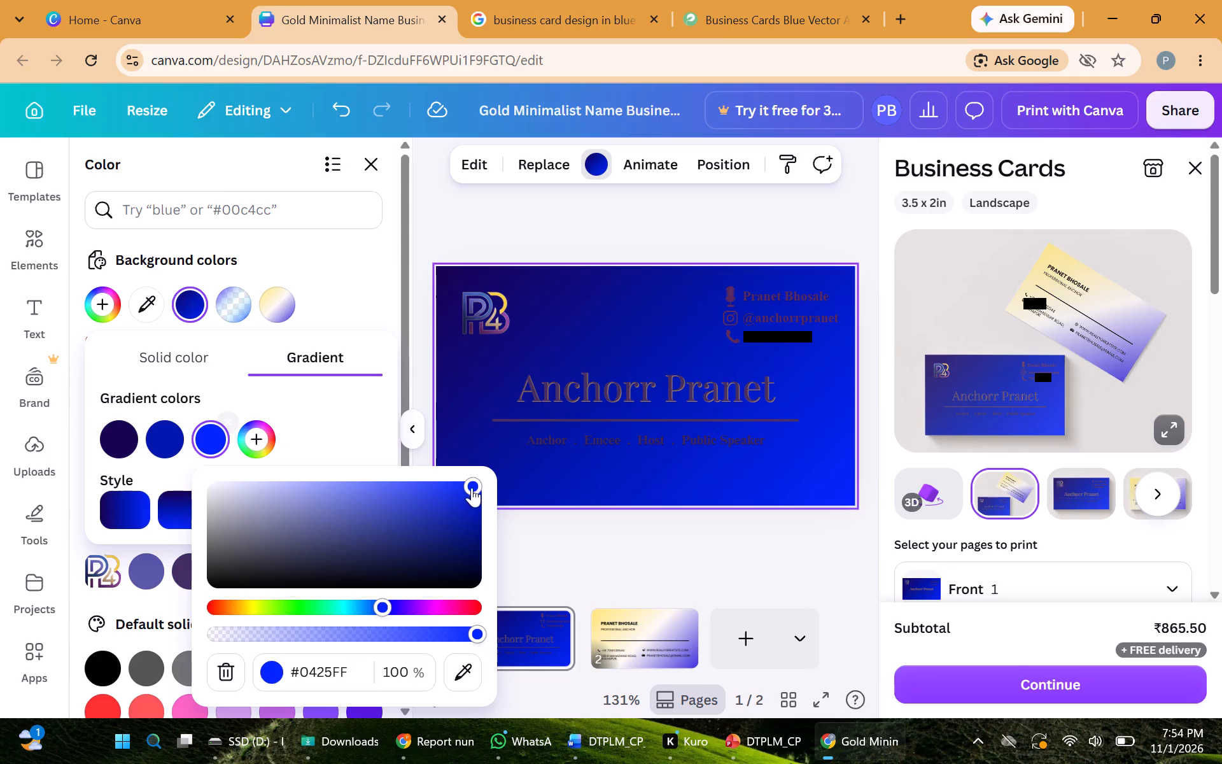
{"action": "left_click_drag", "start_coordinate": [472, 486], "coordinate": [478, 563]}
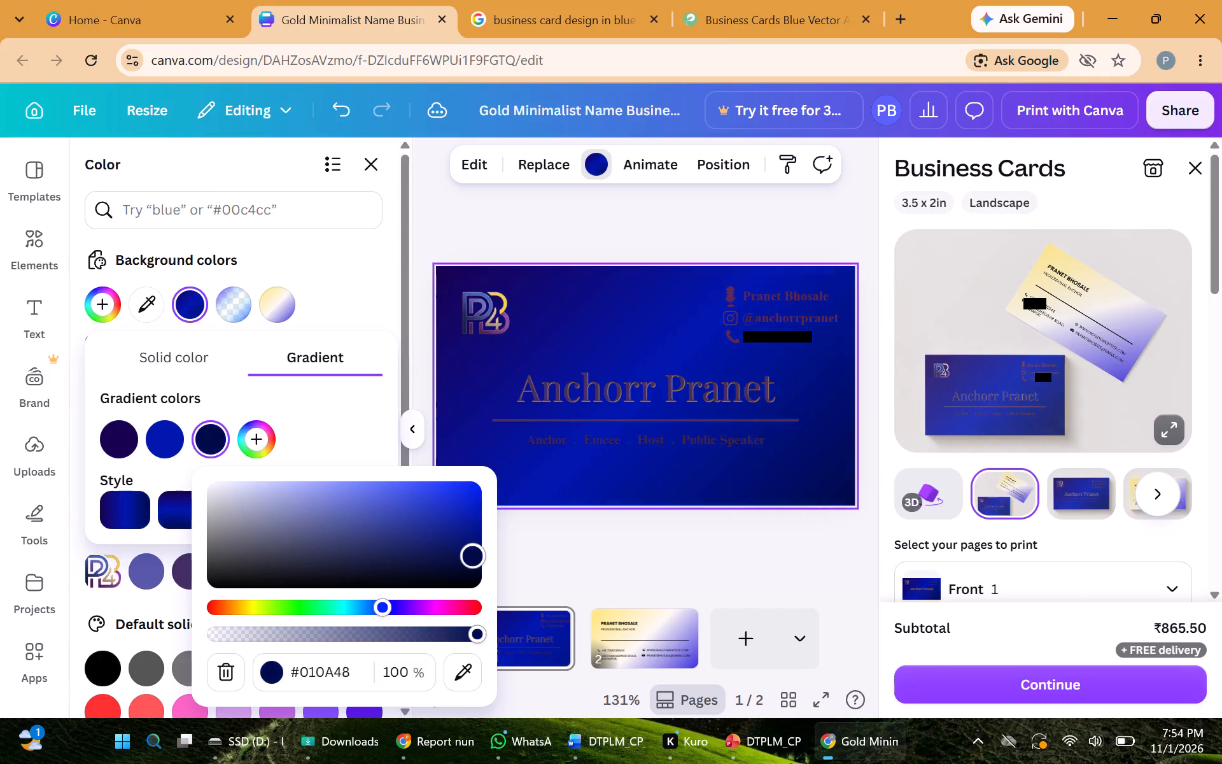
{"action": "left_click_drag", "start_coordinate": [478, 563], "coordinate": [480, 572]}
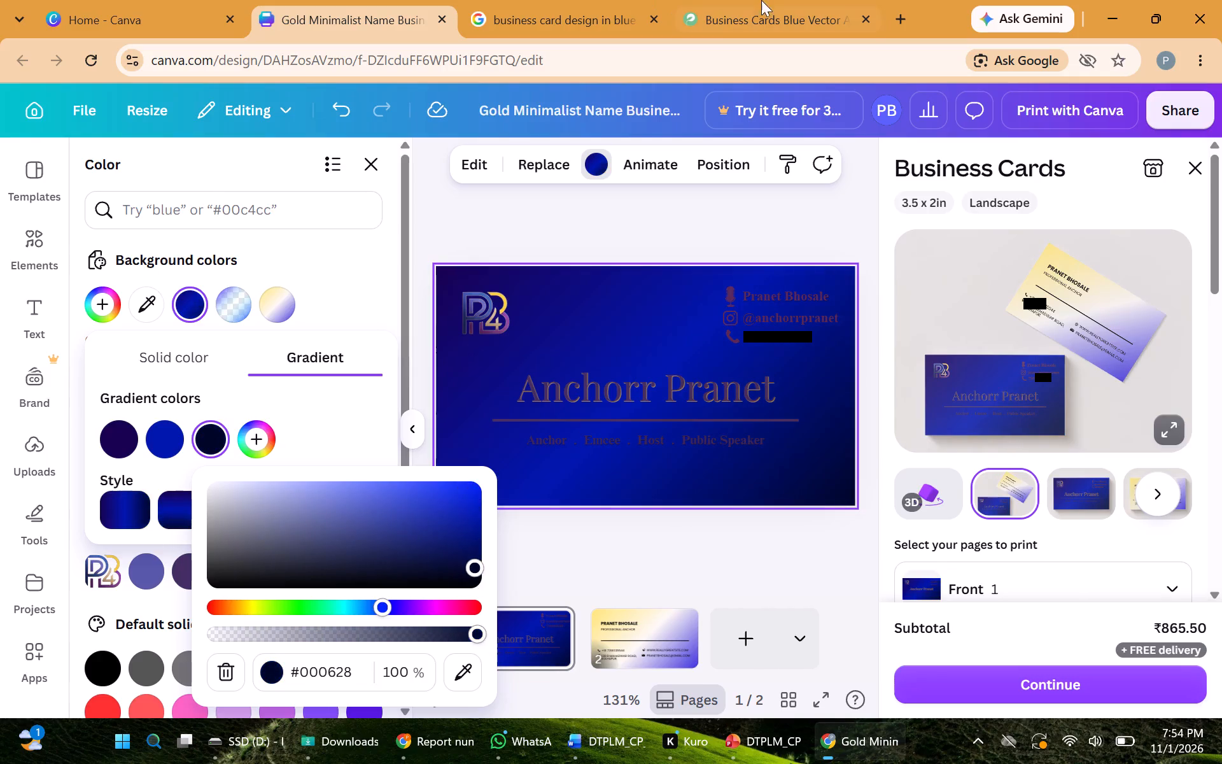
Return to the Pngtree blue vector business card results to compare design references.
{"action": "left_click", "coordinate": [772, 0]}
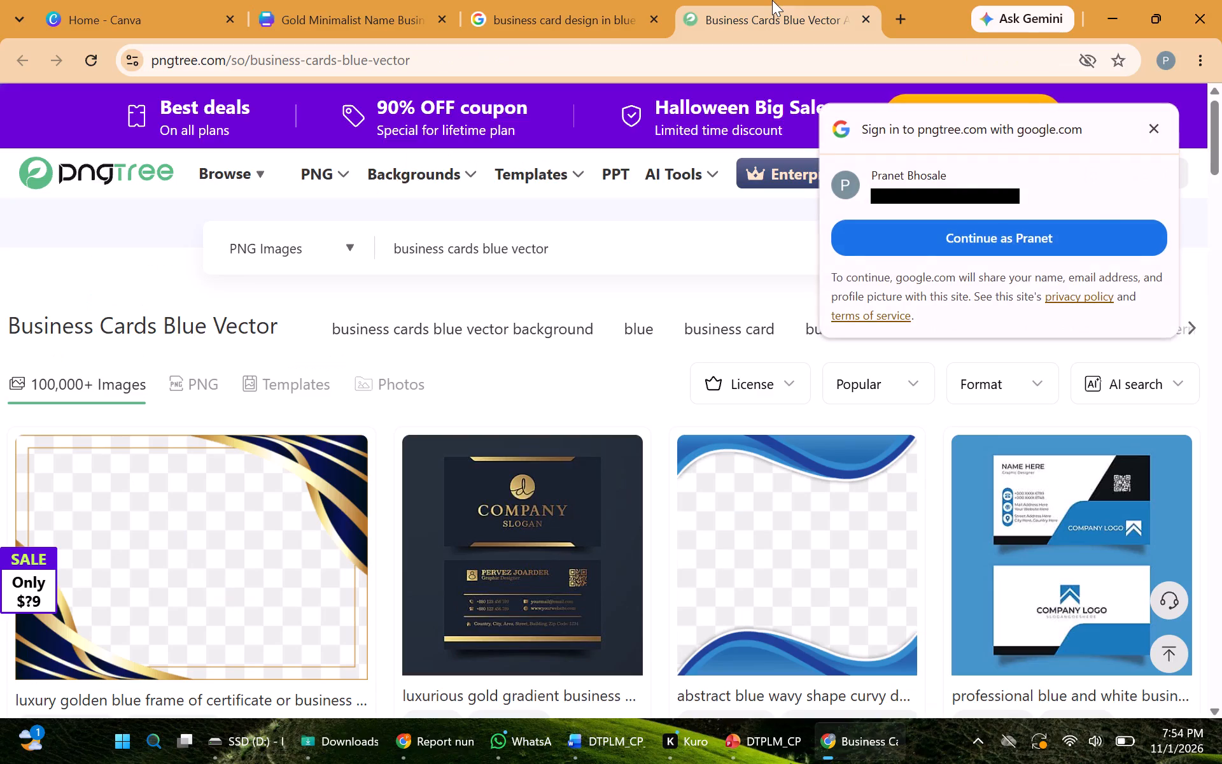
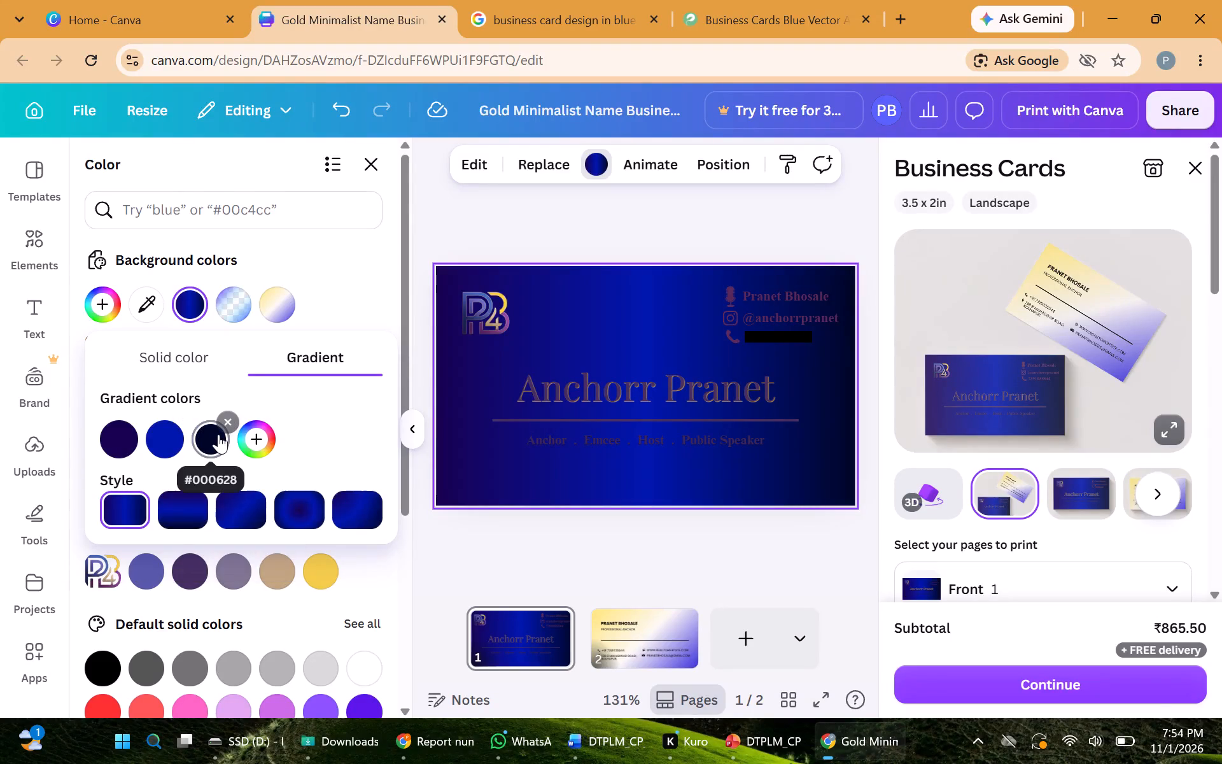
Add a fourth colour to the front card's background gradient and set it to bright blue #001CB8.
{"action": "left_click", "coordinate": [255, 435]}
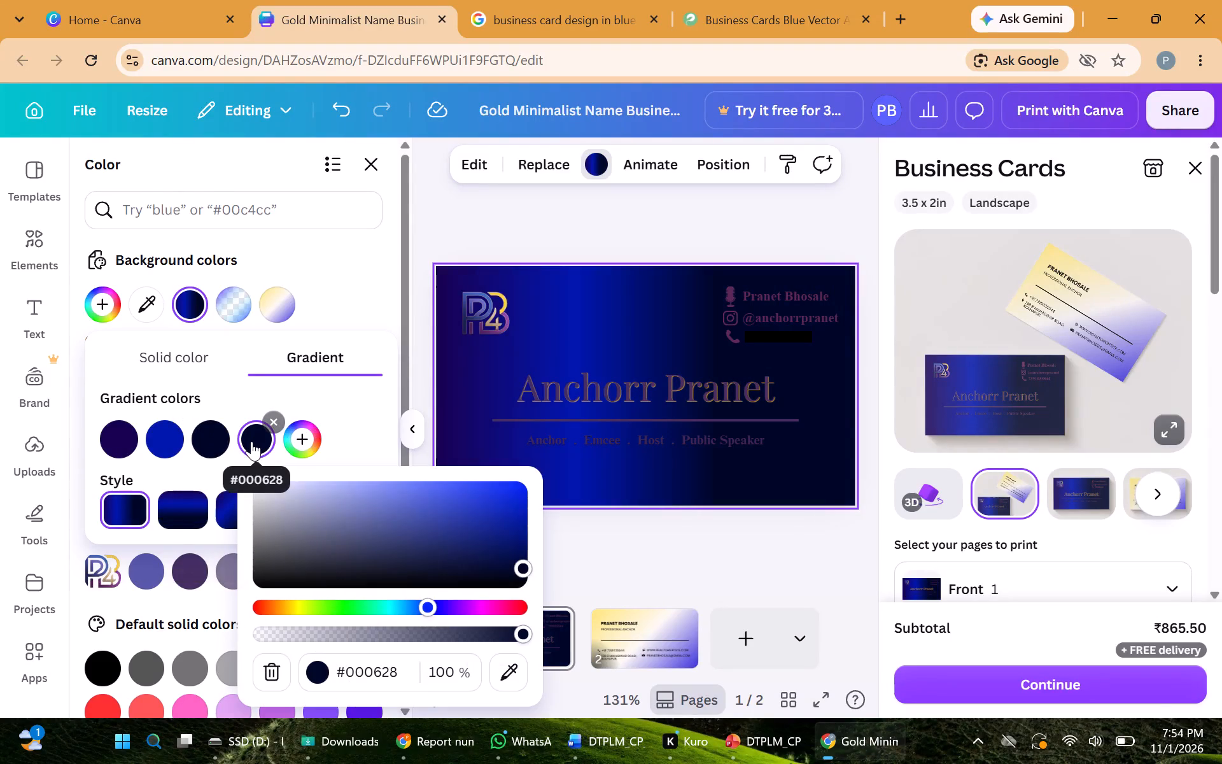
{"action": "left_click_drag", "start_coordinate": [524, 562], "coordinate": [496, 542]}
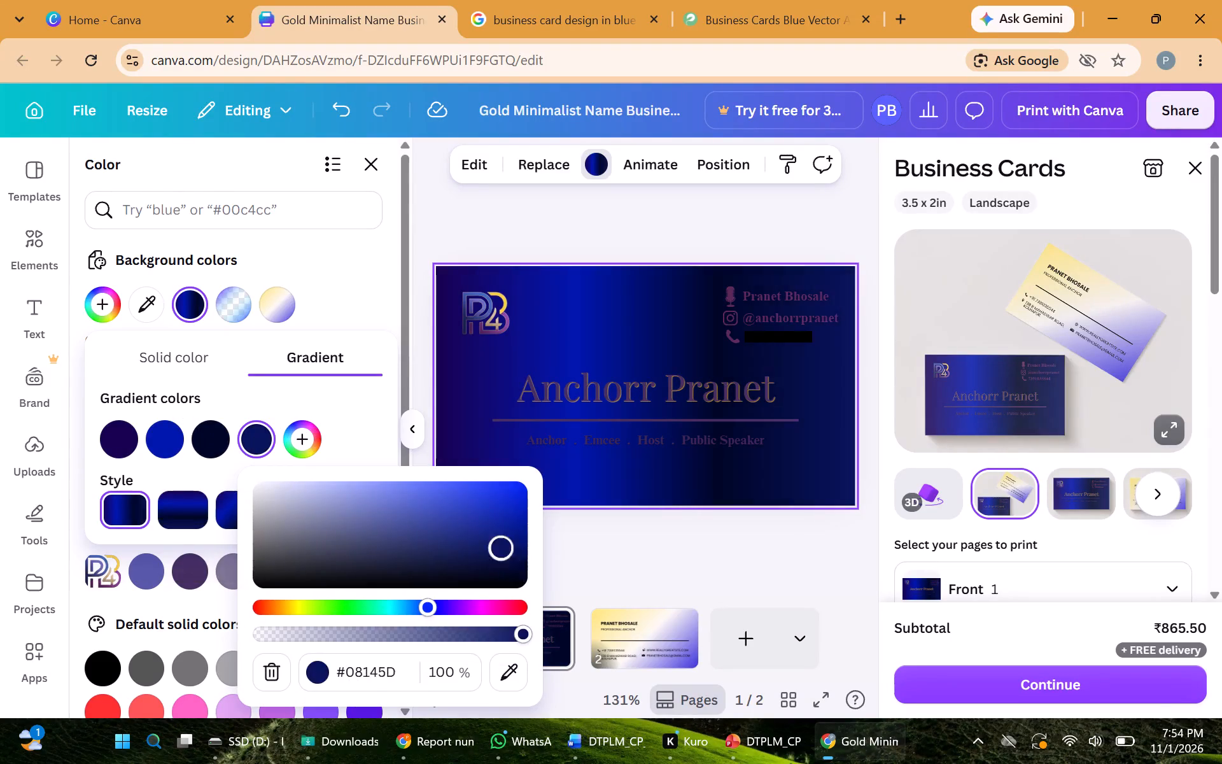
{"action": "left_click_drag", "start_coordinate": [496, 542], "coordinate": [524, 501]}
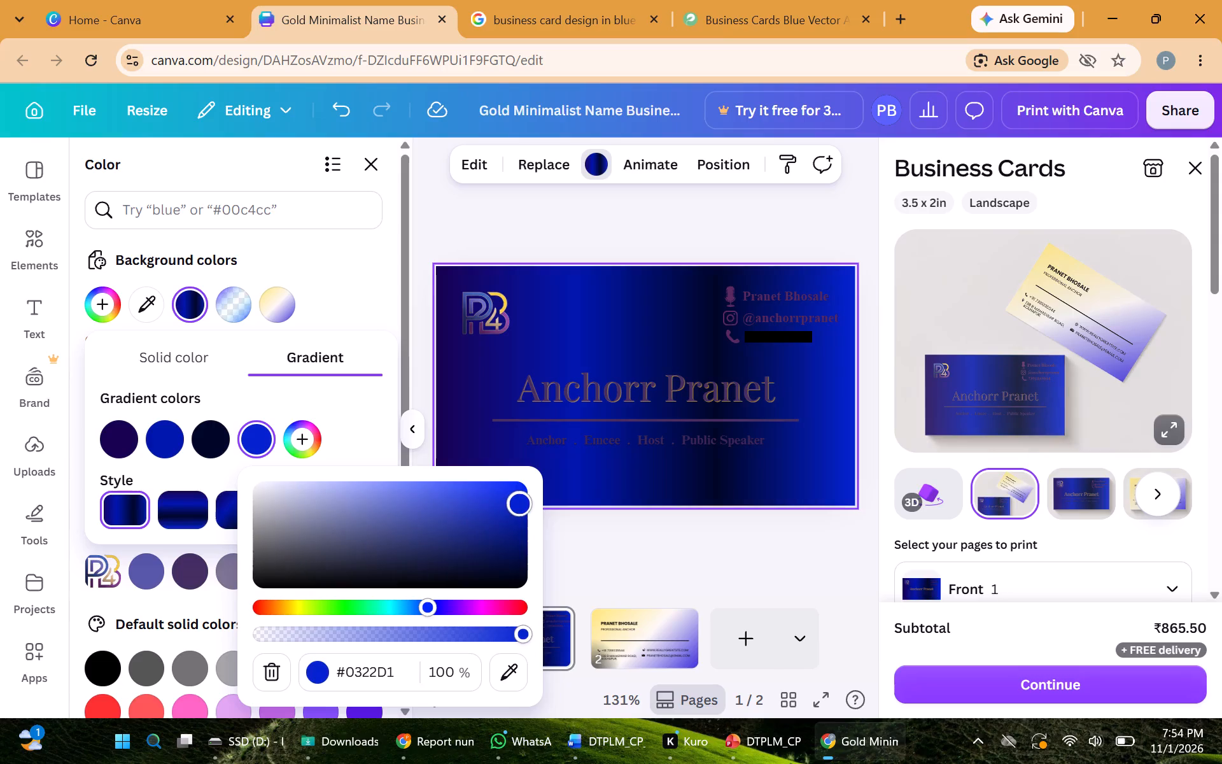
{"action": "left_click_drag", "start_coordinate": [524, 501], "coordinate": [548, 511]}
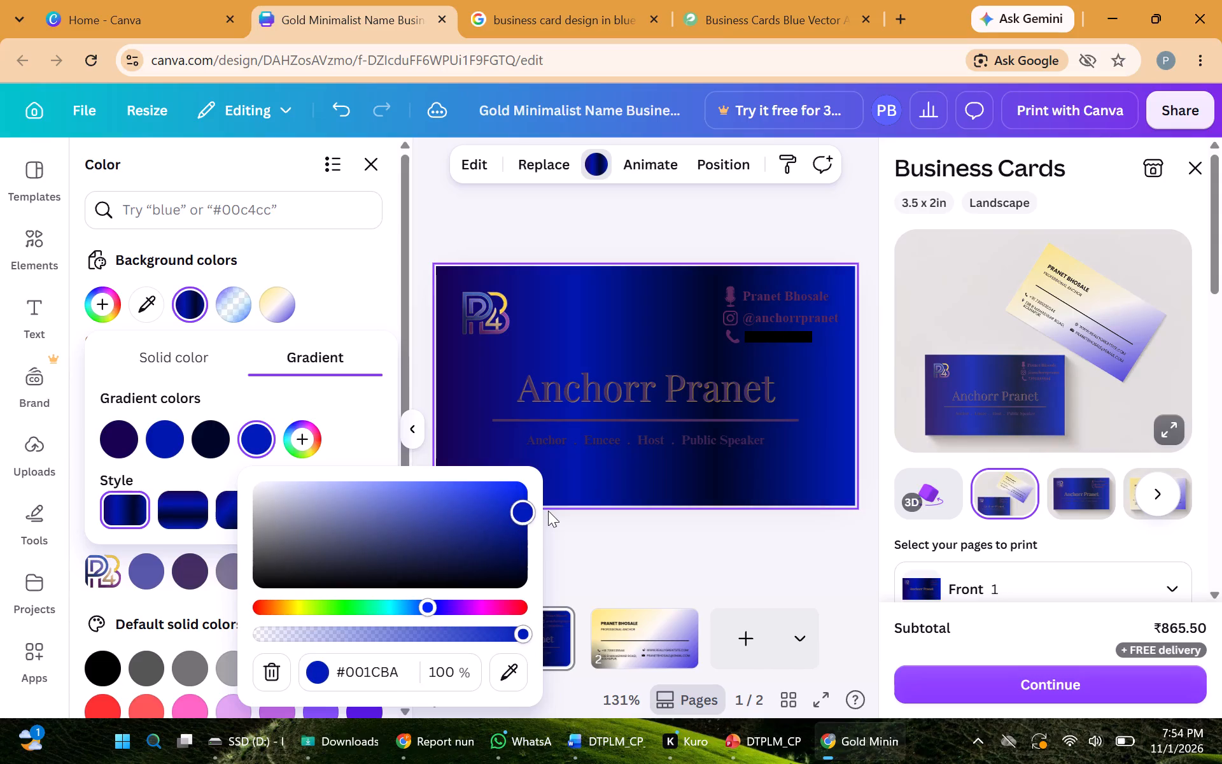
{"action": "left_click_drag", "start_coordinate": [548, 511], "coordinate": [547, 511]}
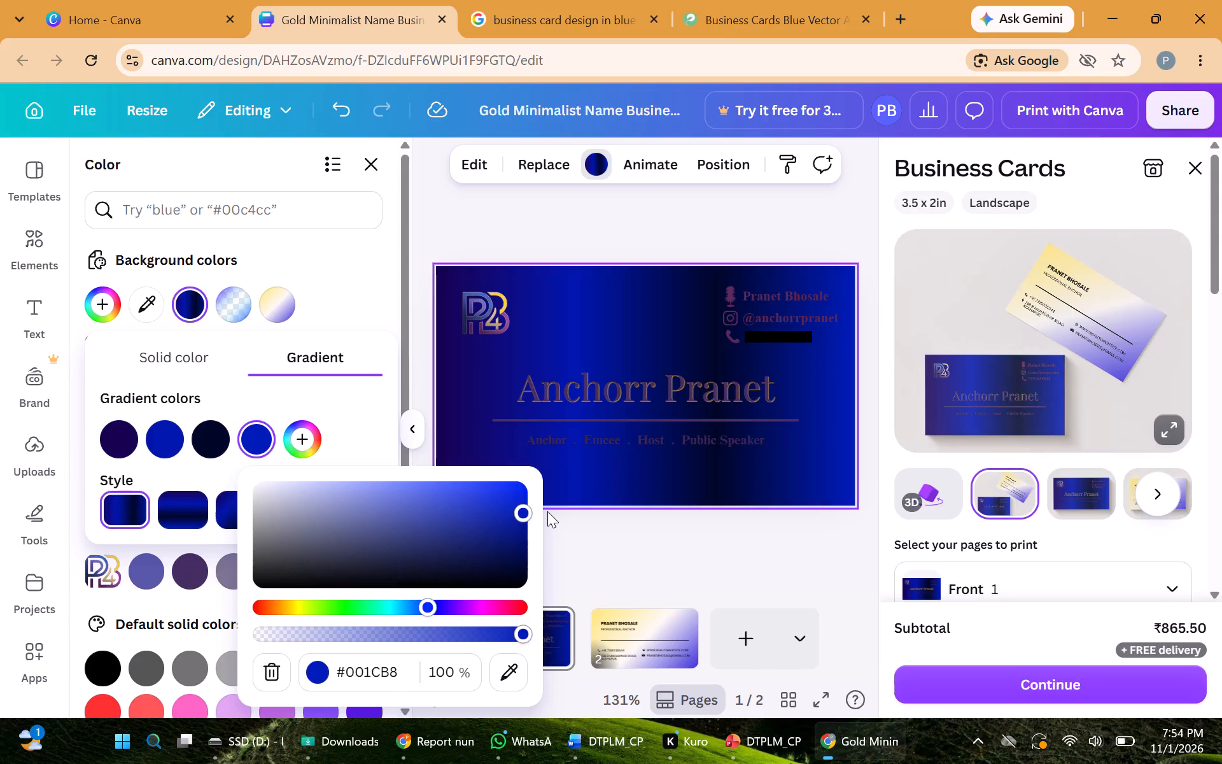
Add a fifth colour to the background gradient and darken it to deep navy, nudging the first colour to #1C055A.
{"action": "left_click", "coordinate": [297, 437]}
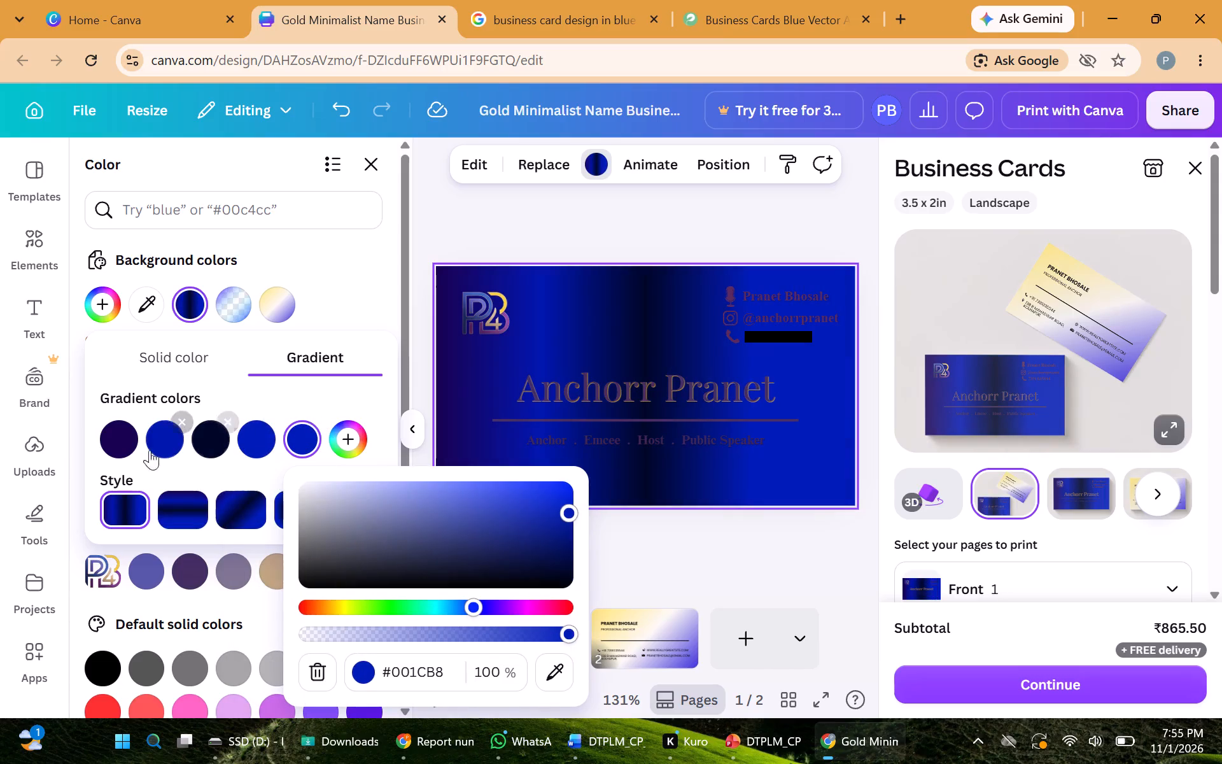
{"action": "left_click", "coordinate": [111, 448]}
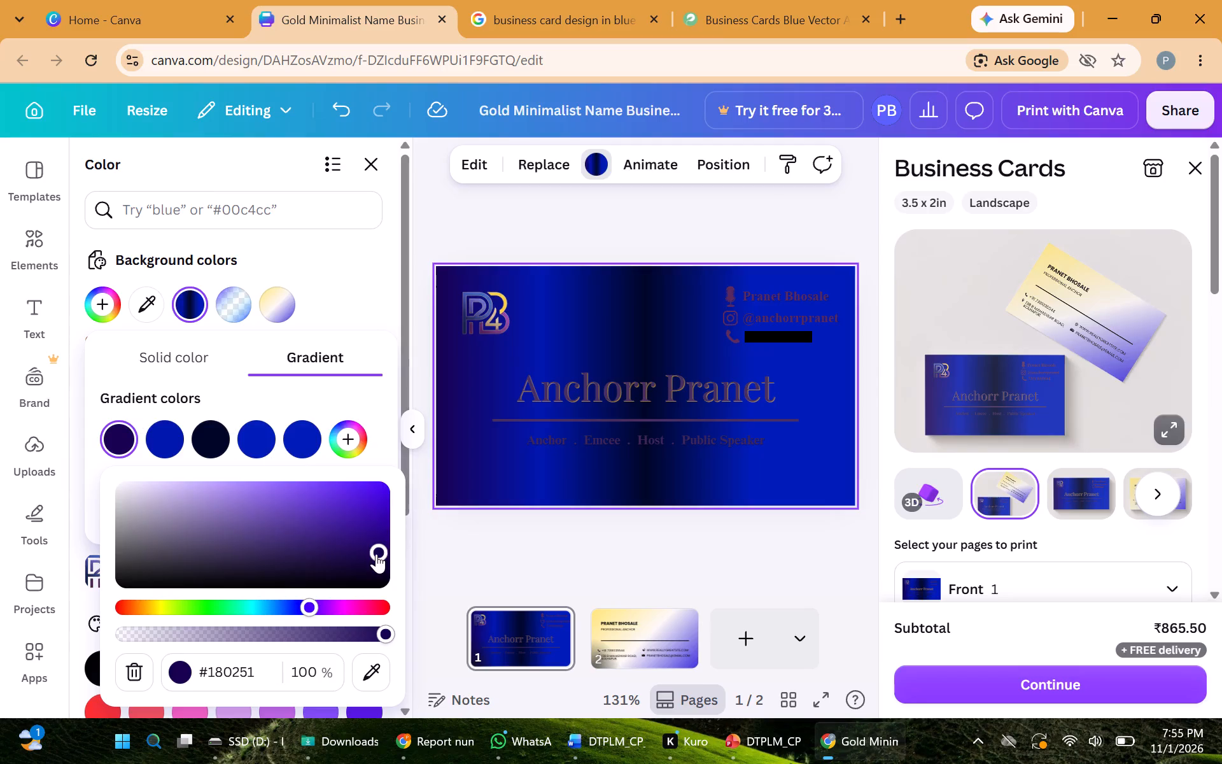
{"action": "left_click", "coordinate": [376, 550]}
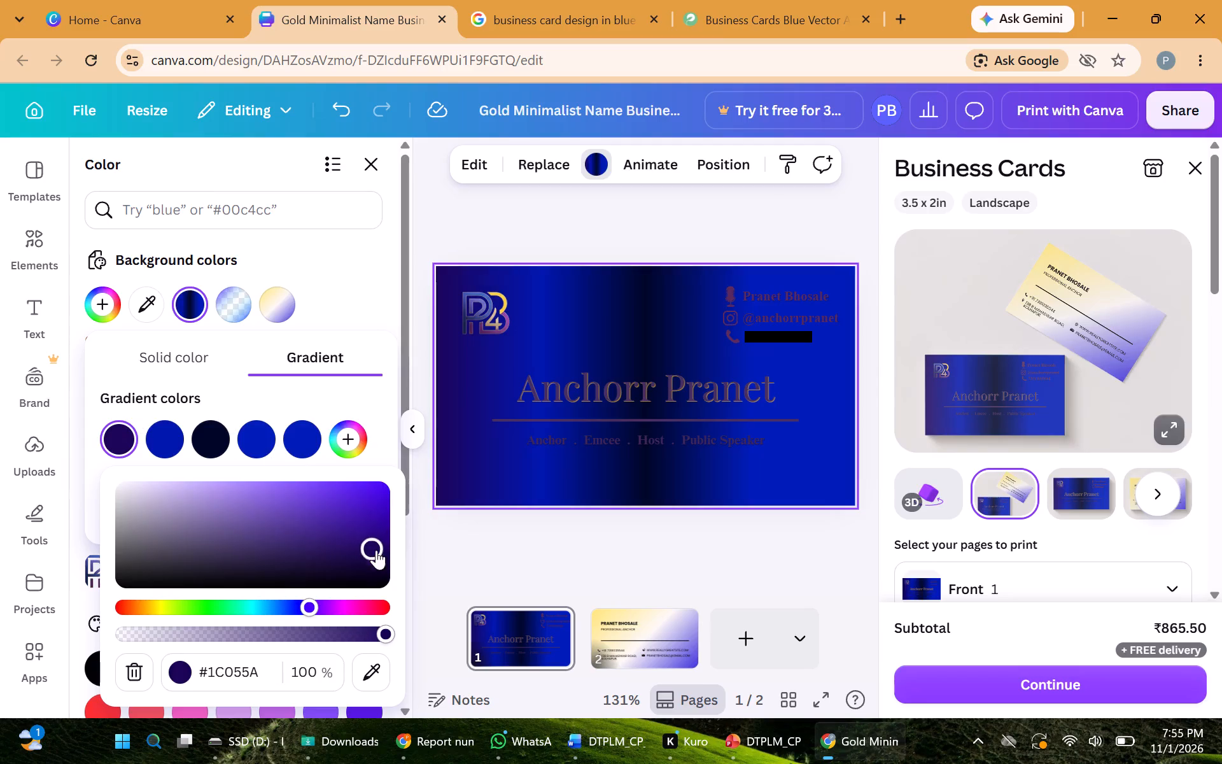
{"action": "left_click", "coordinate": [293, 437]}
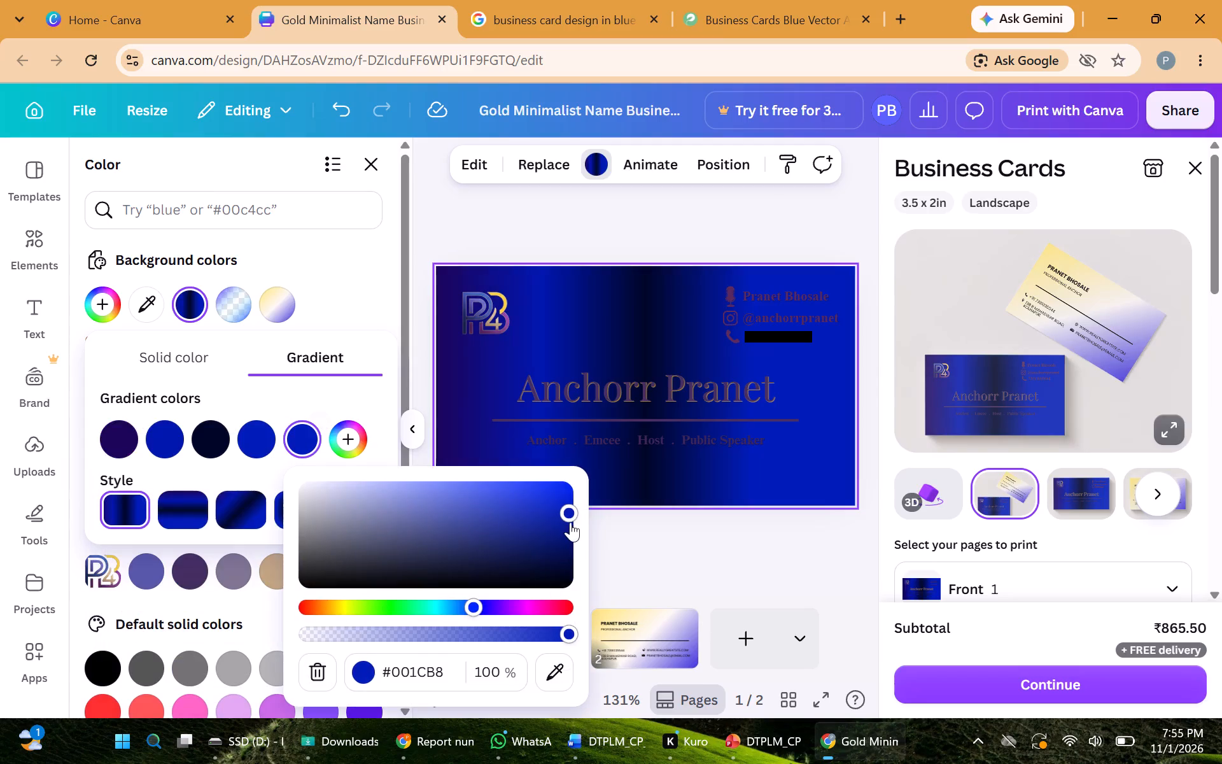
{"action": "left_click_drag", "start_coordinate": [567, 517], "coordinate": [573, 559]}
Lighten the third colour of the background gradient to dark navy blue #020E51.
{"action": "left_click", "coordinate": [211, 444]}
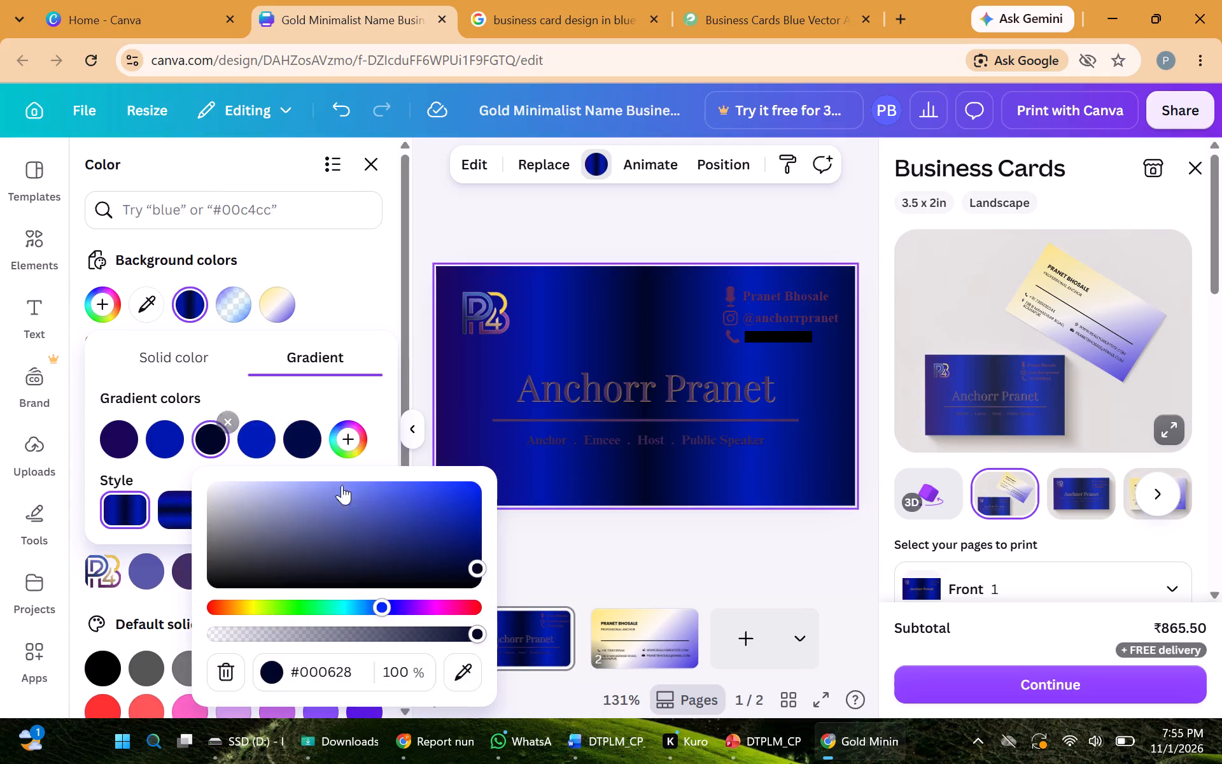
{"action": "left_click_drag", "start_coordinate": [473, 555], "coordinate": [475, 548]}
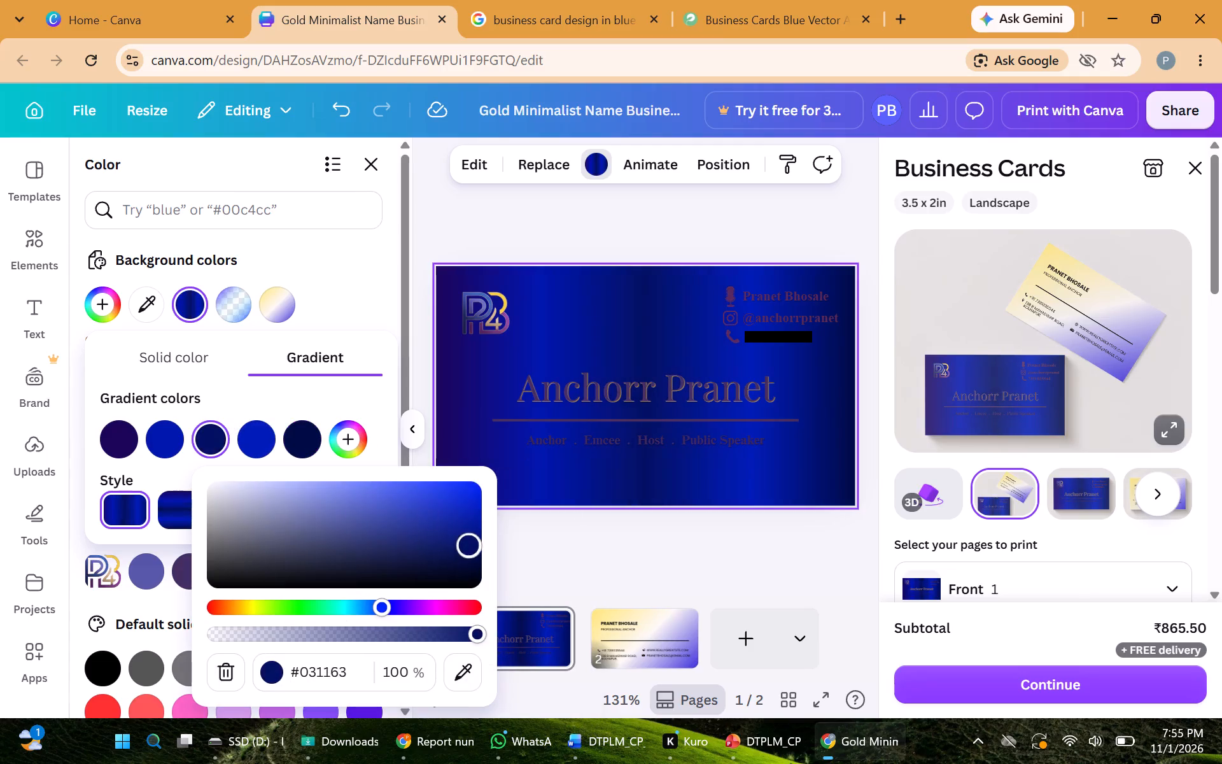
{"action": "left_click_drag", "start_coordinate": [475, 548], "coordinate": [479, 561]}
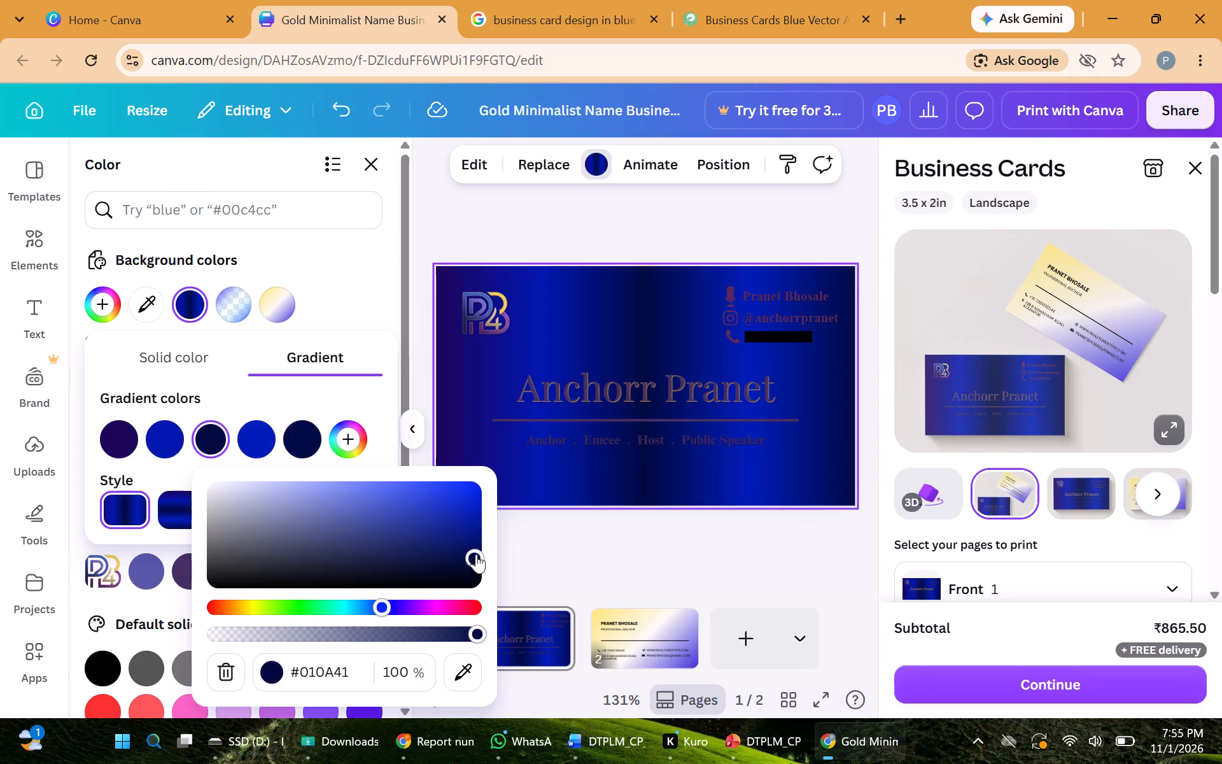
{"action": "left_click", "coordinate": [476, 554]}
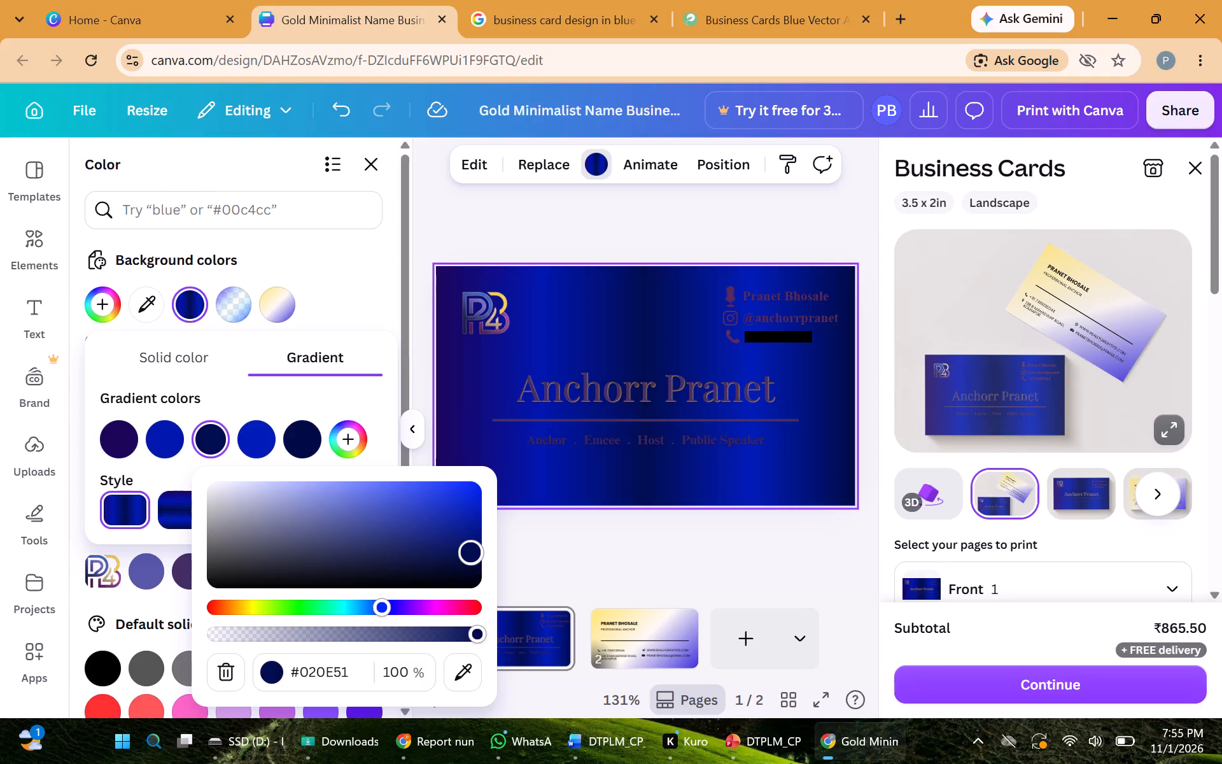
Shift the first colour of the background gradient from purple towards a bluer, more saturated deep indigo.
{"action": "left_click", "coordinate": [117, 436]}
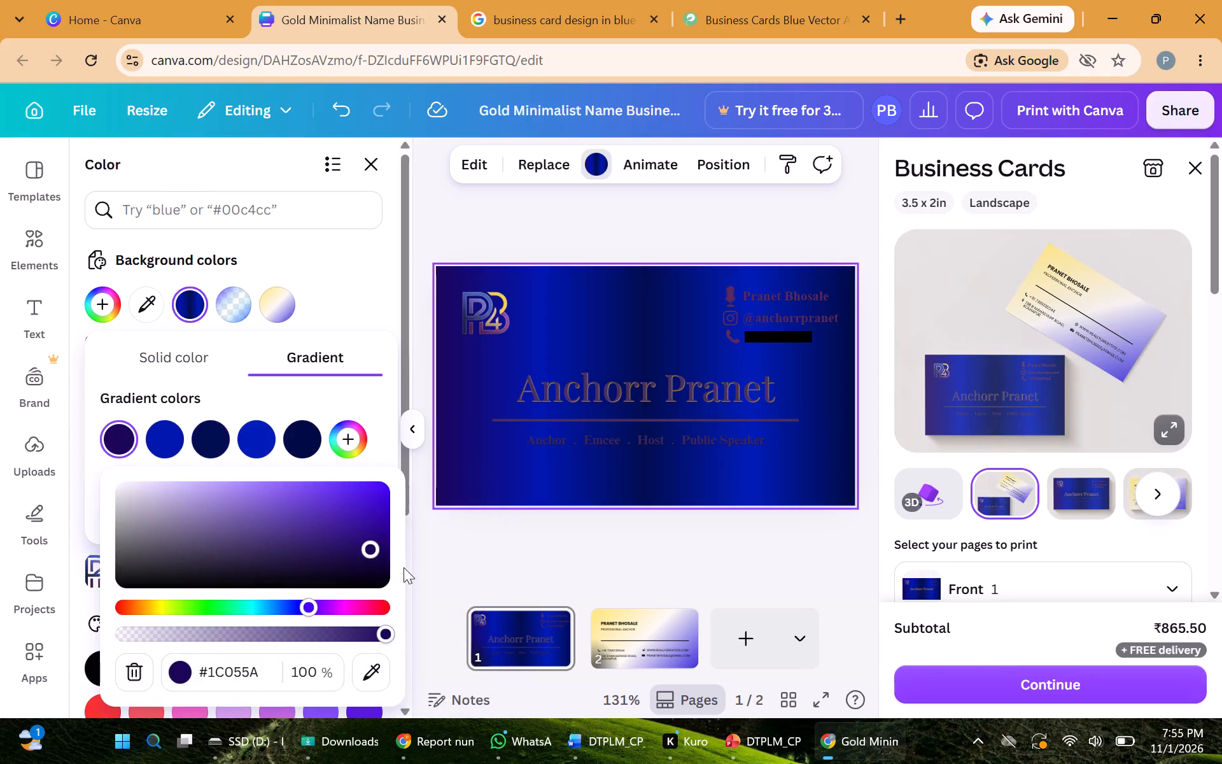
{"action": "left_click", "coordinate": [309, 612]}
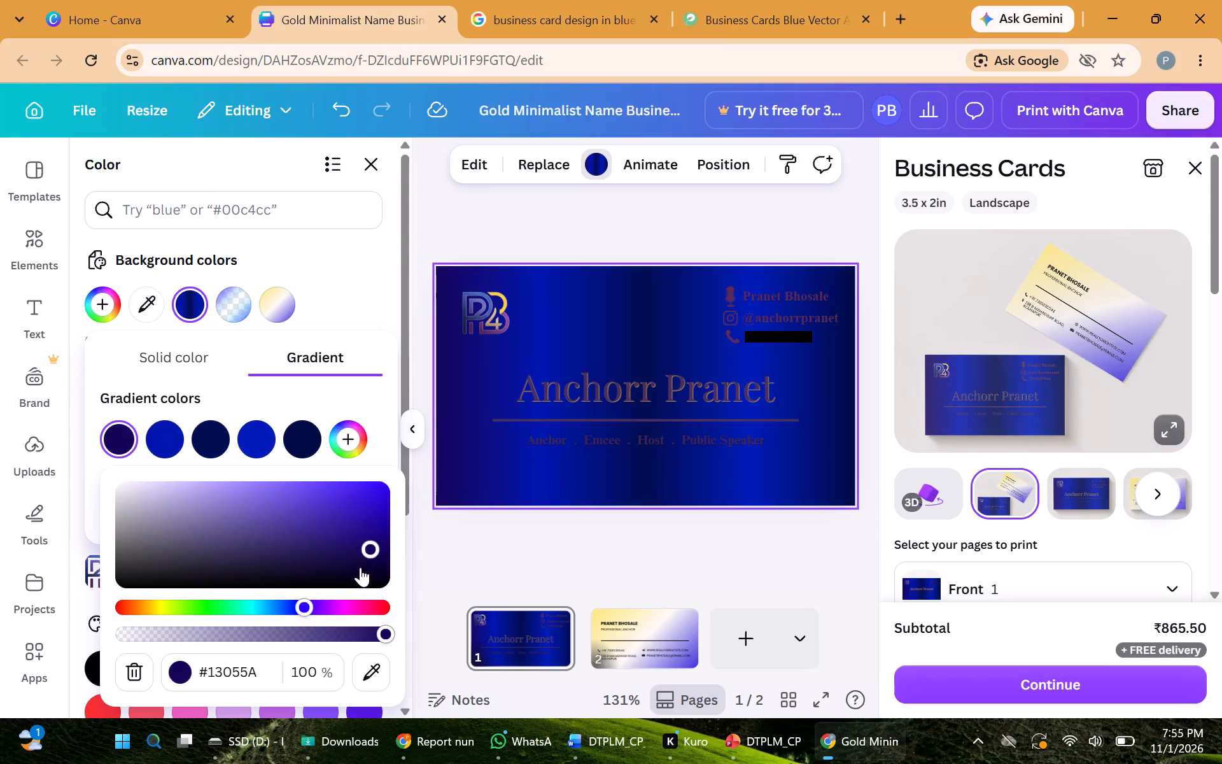
{"action": "left_click_drag", "start_coordinate": [374, 548], "coordinate": [391, 540]}
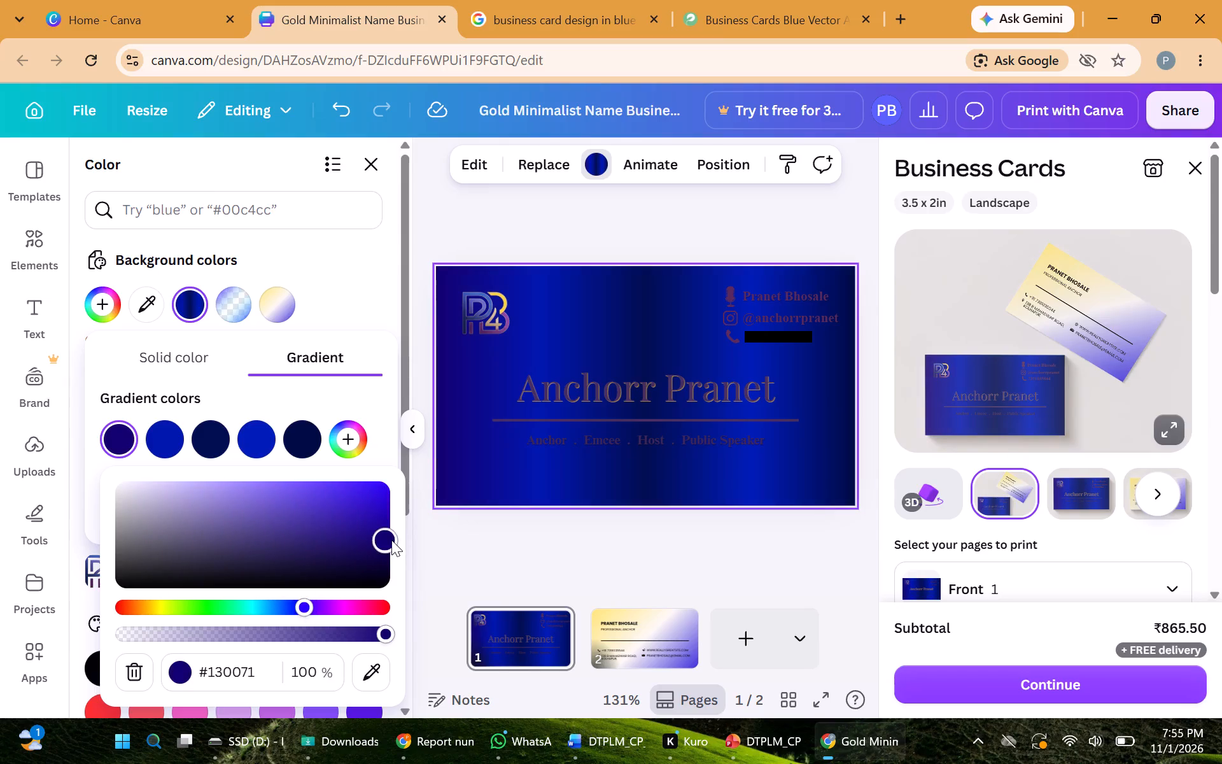
{"action": "left_click_drag", "start_coordinate": [391, 540], "coordinate": [399, 556]}
Switch back to the Pngtree blue vector business card results to compare the design references.
{"action": "left_click", "coordinate": [745, 0]}
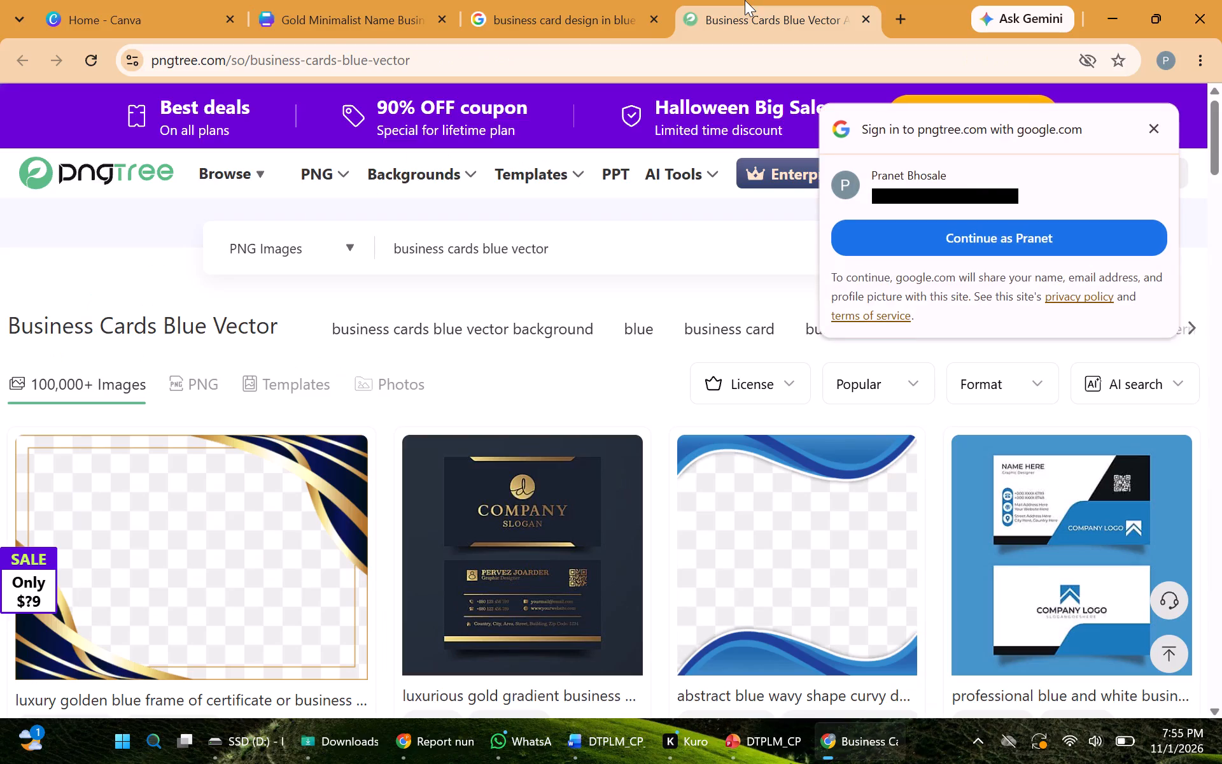
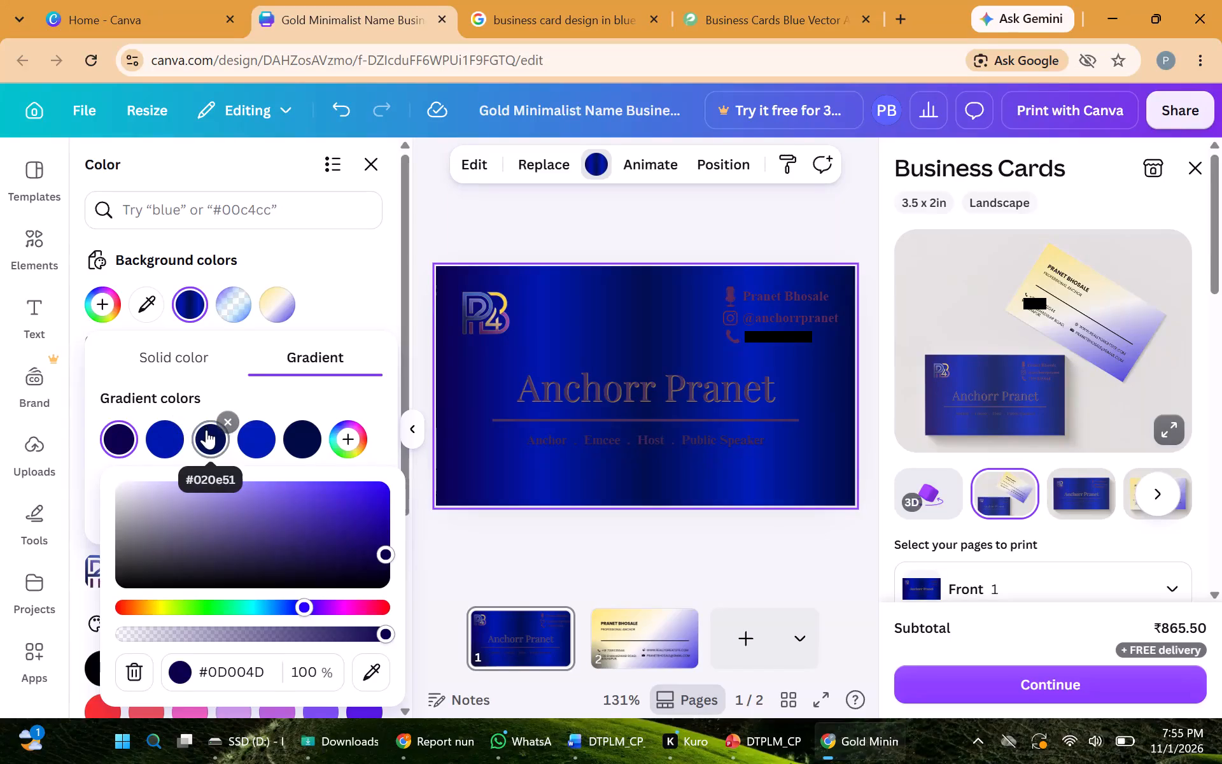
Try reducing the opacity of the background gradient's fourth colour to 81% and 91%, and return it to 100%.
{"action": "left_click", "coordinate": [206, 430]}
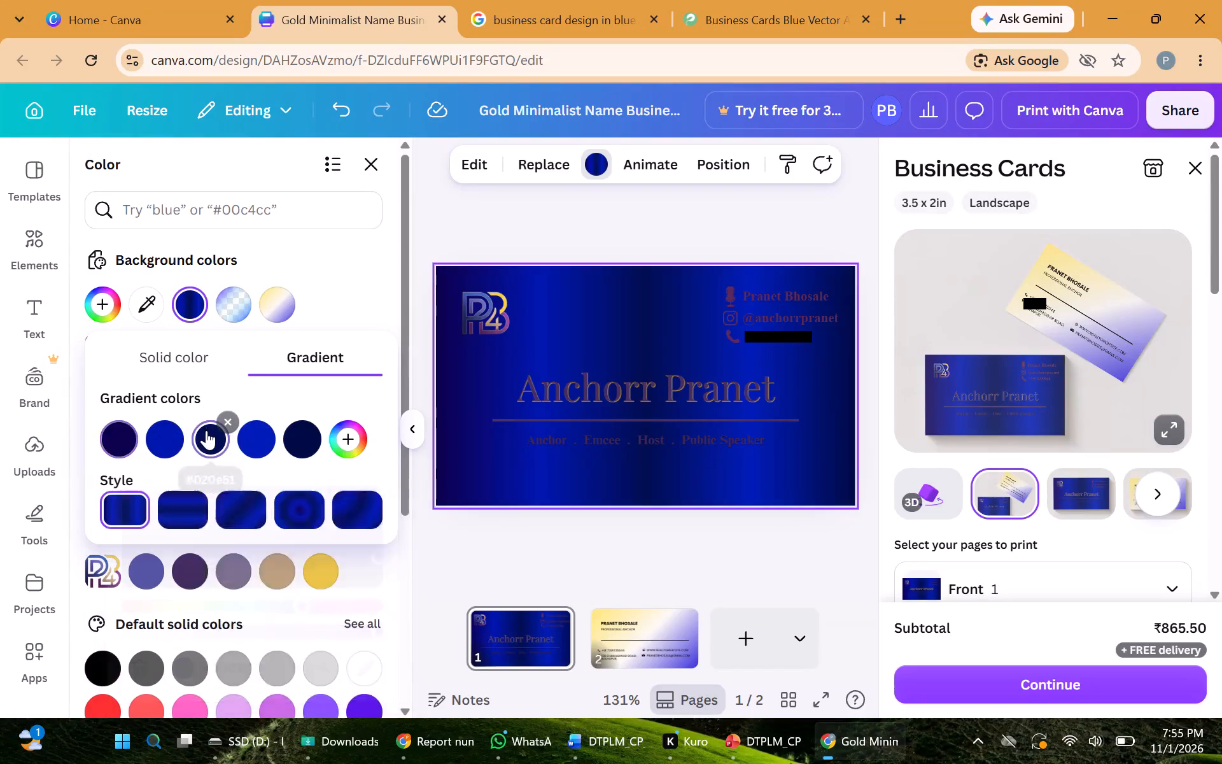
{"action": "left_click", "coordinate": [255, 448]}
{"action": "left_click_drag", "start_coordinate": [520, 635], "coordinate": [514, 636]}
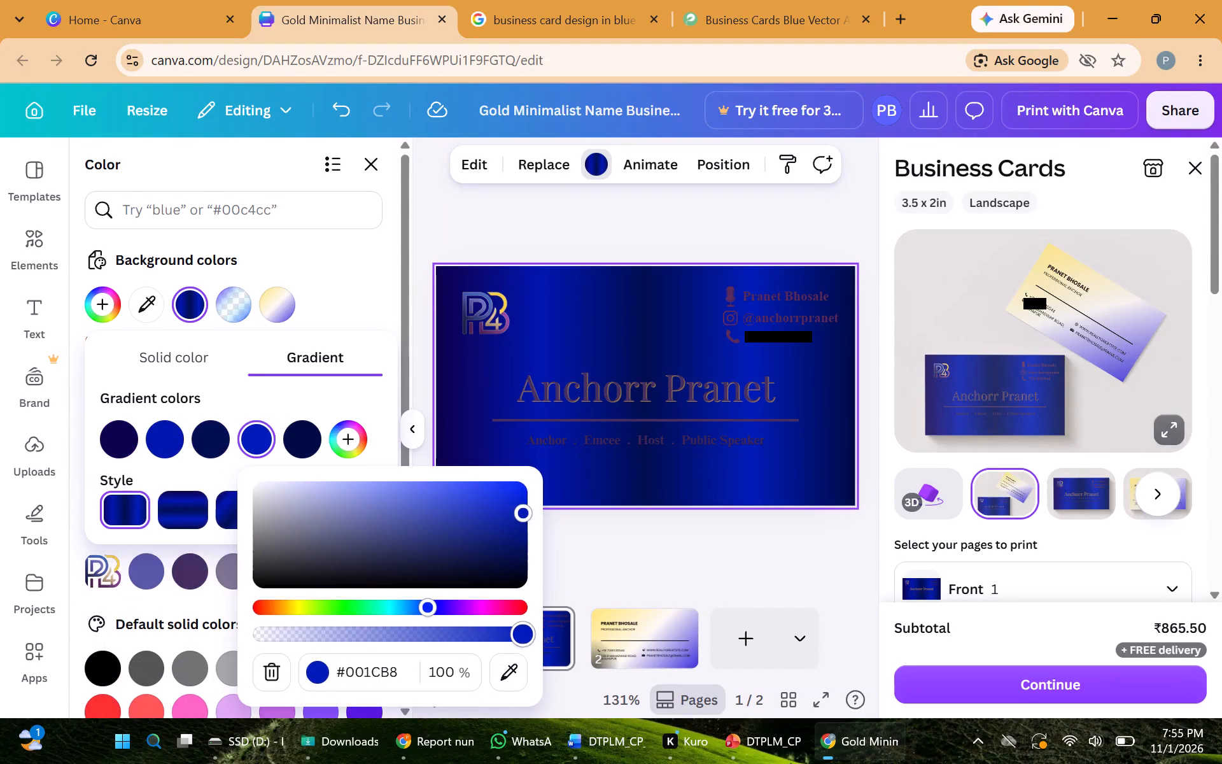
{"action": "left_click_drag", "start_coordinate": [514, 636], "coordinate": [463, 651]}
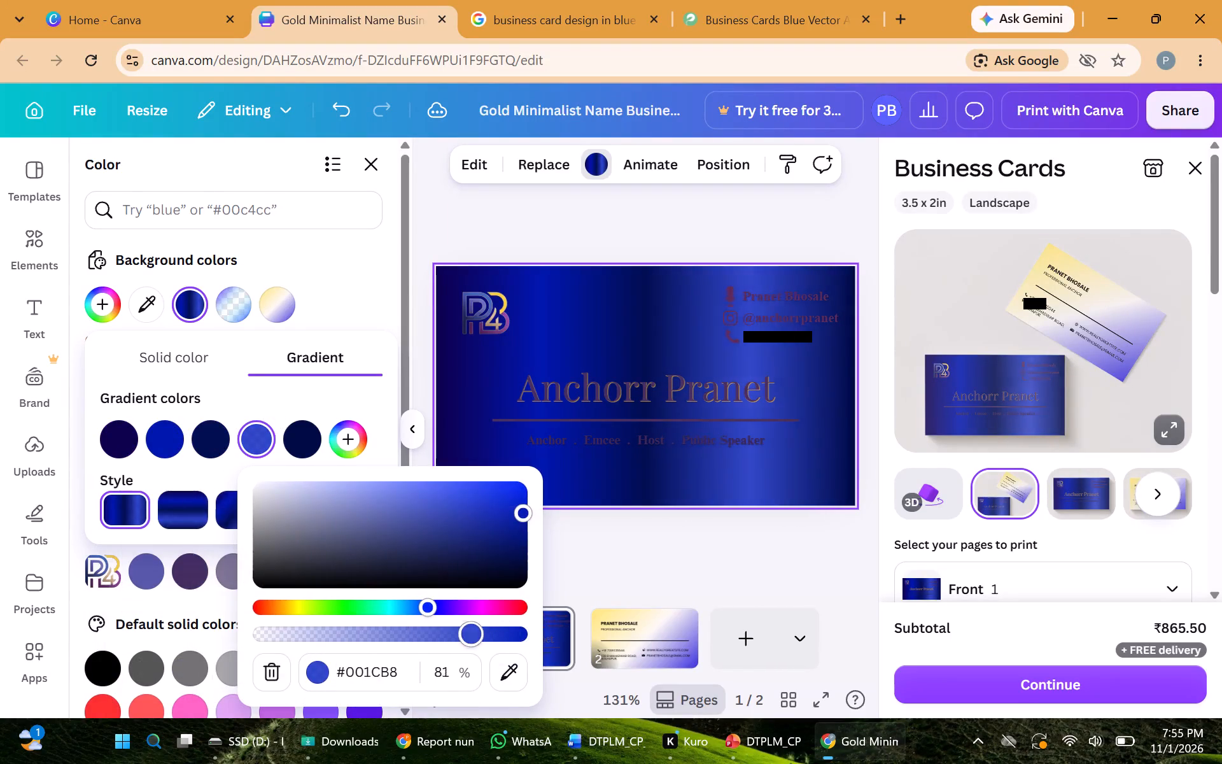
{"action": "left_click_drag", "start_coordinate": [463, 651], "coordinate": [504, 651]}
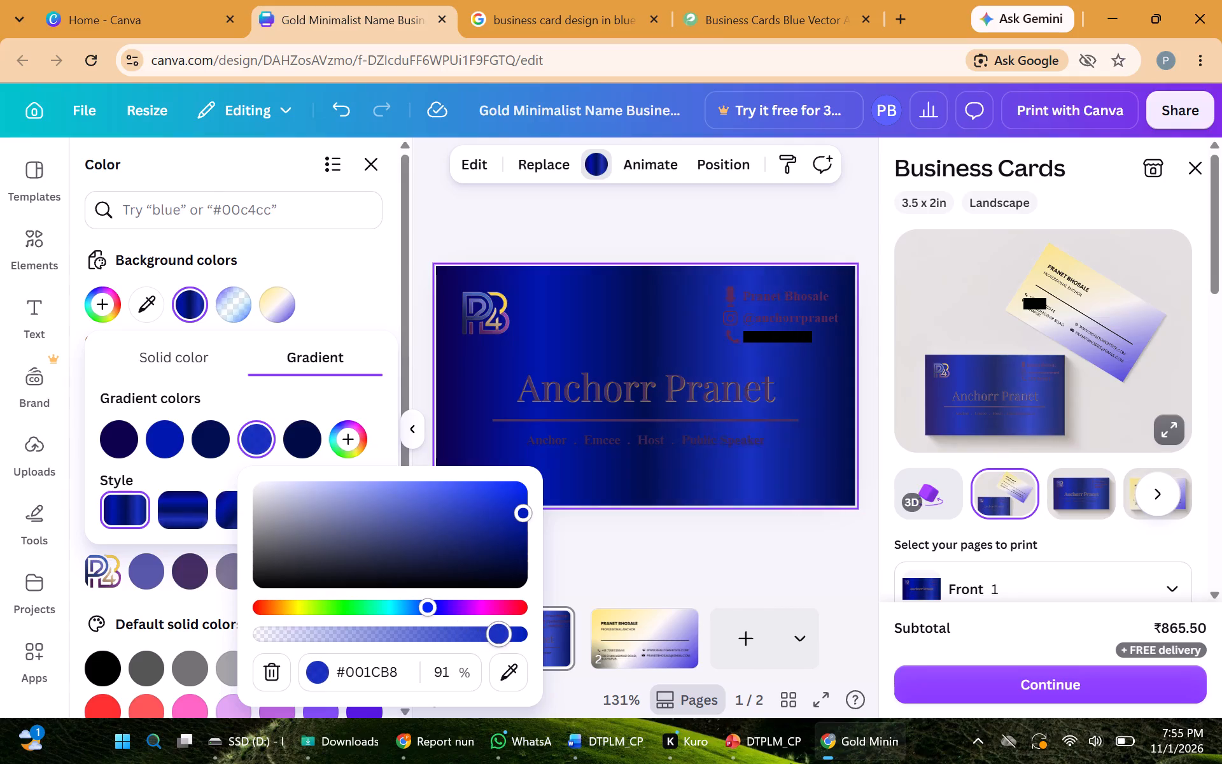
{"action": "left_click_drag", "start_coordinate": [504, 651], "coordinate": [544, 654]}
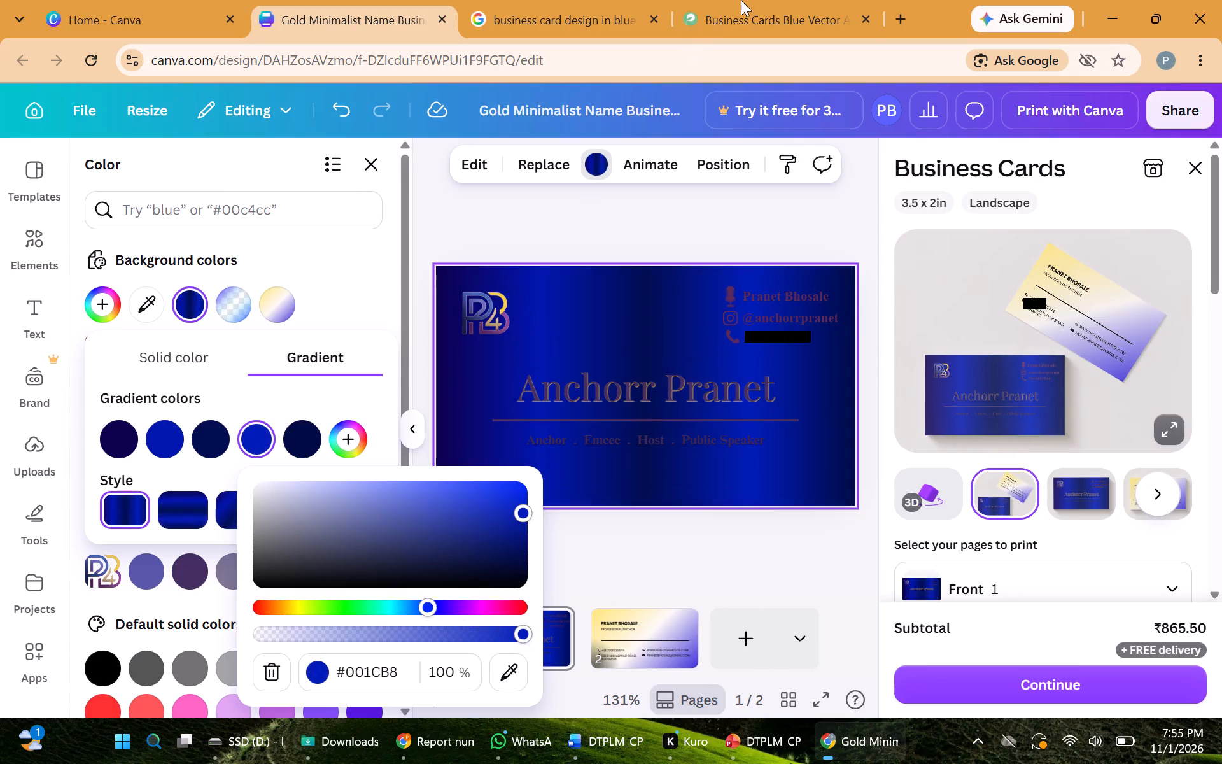
Switch to the Pngtree blue vector business card results to review the design references.
{"action": "left_click", "coordinate": [764, 0]}
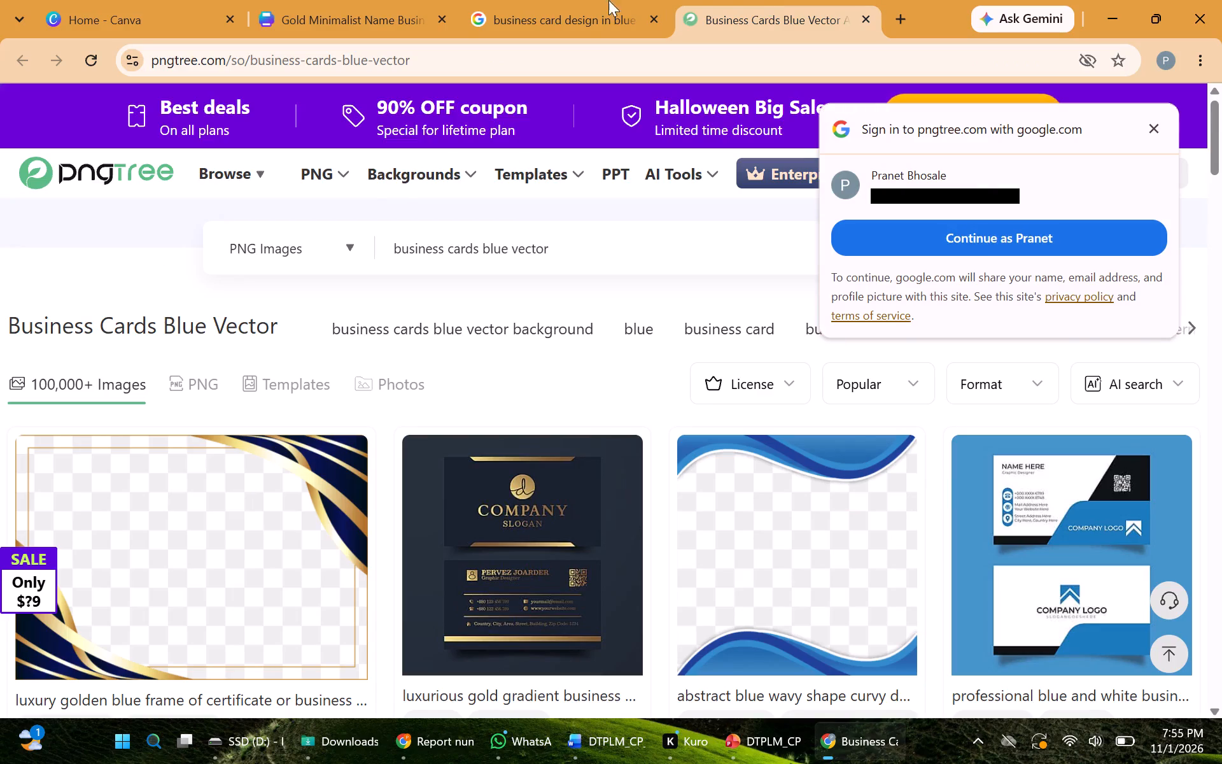
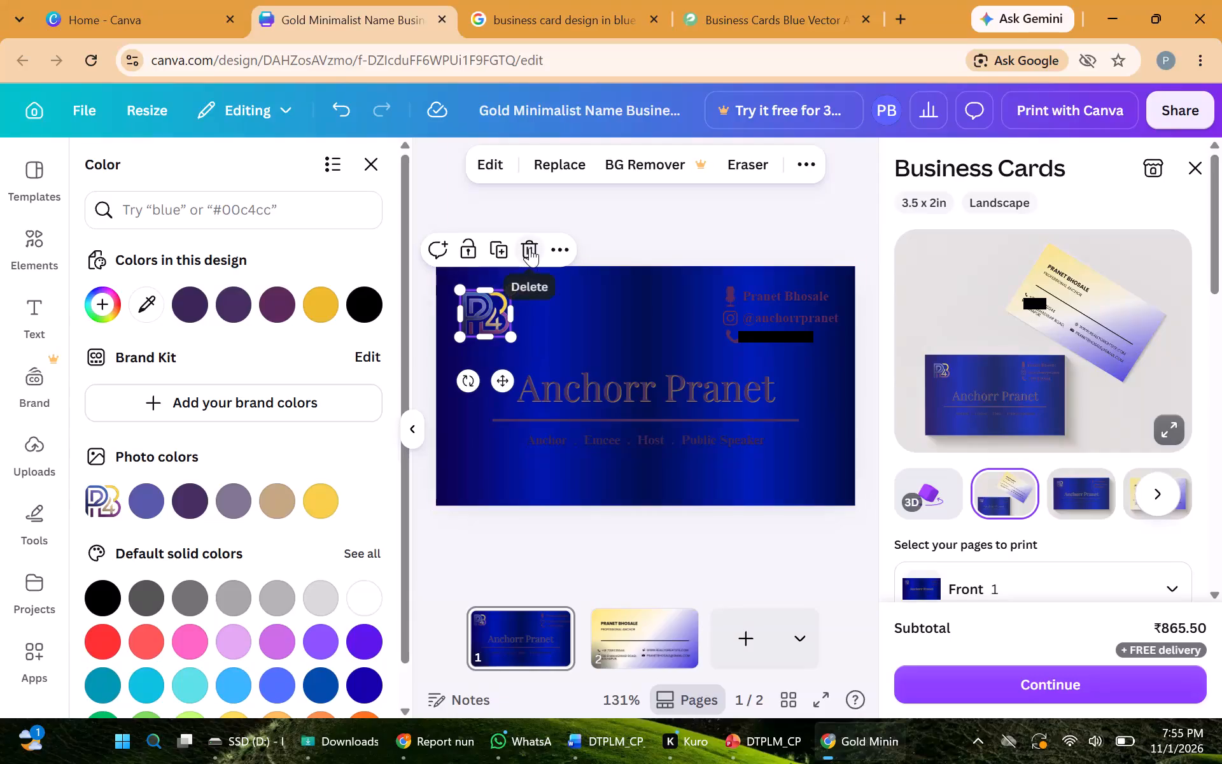
Replace the purple-and-yellow logo on the card front with the uploaded gold version of the logo.
{"action": "left_click", "coordinate": [530, 248]}
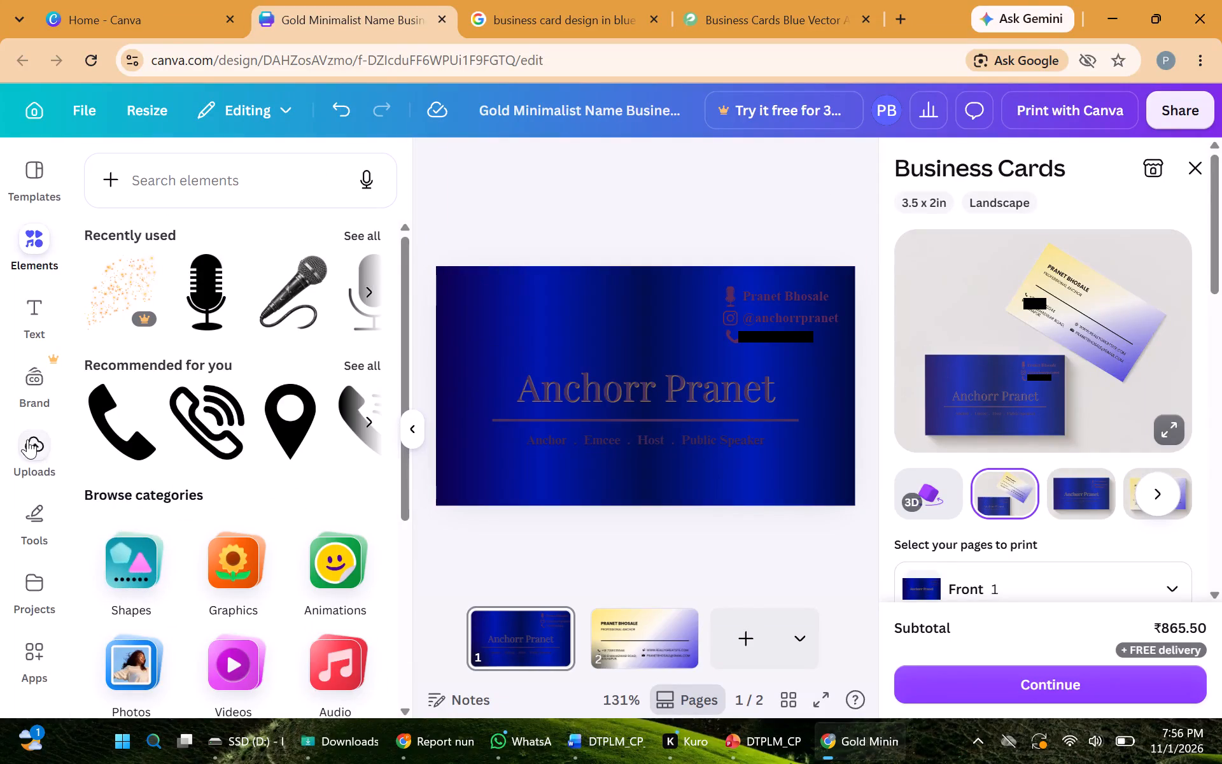
{"action": "left_click", "coordinate": [27, 439]}
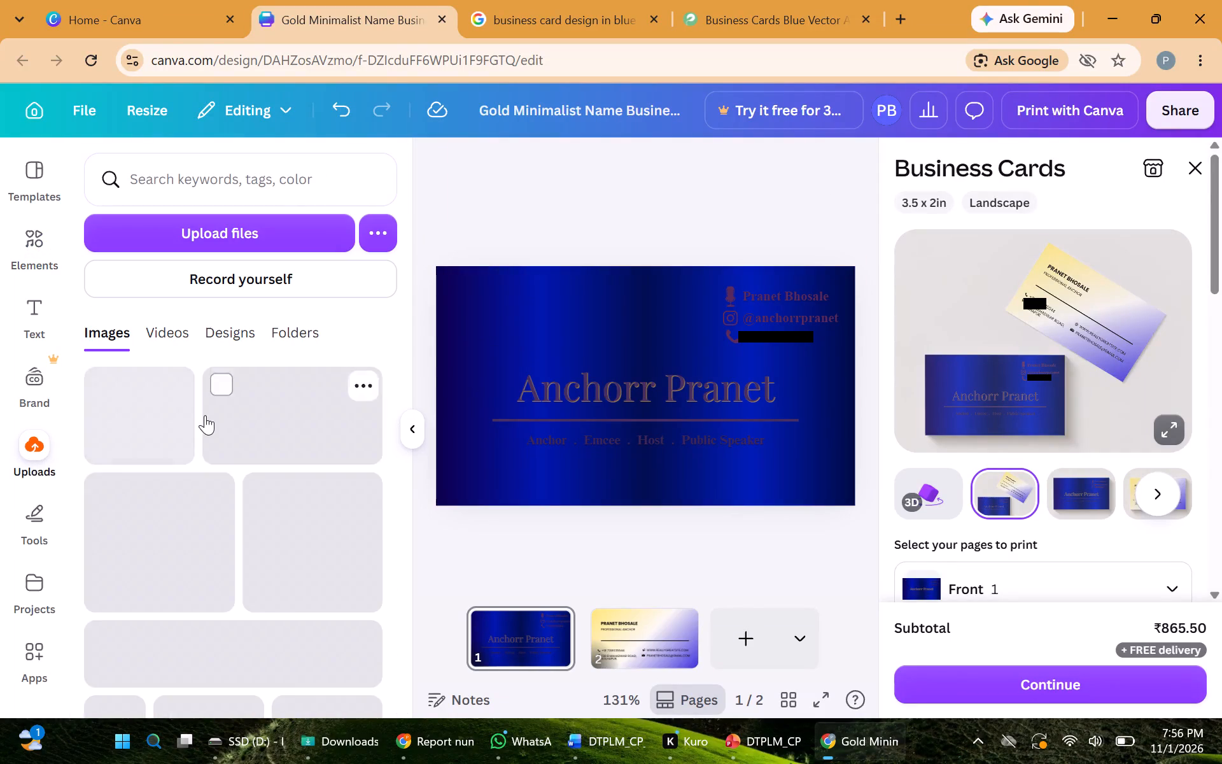
{"action": "left_click", "coordinate": [169, 430]}
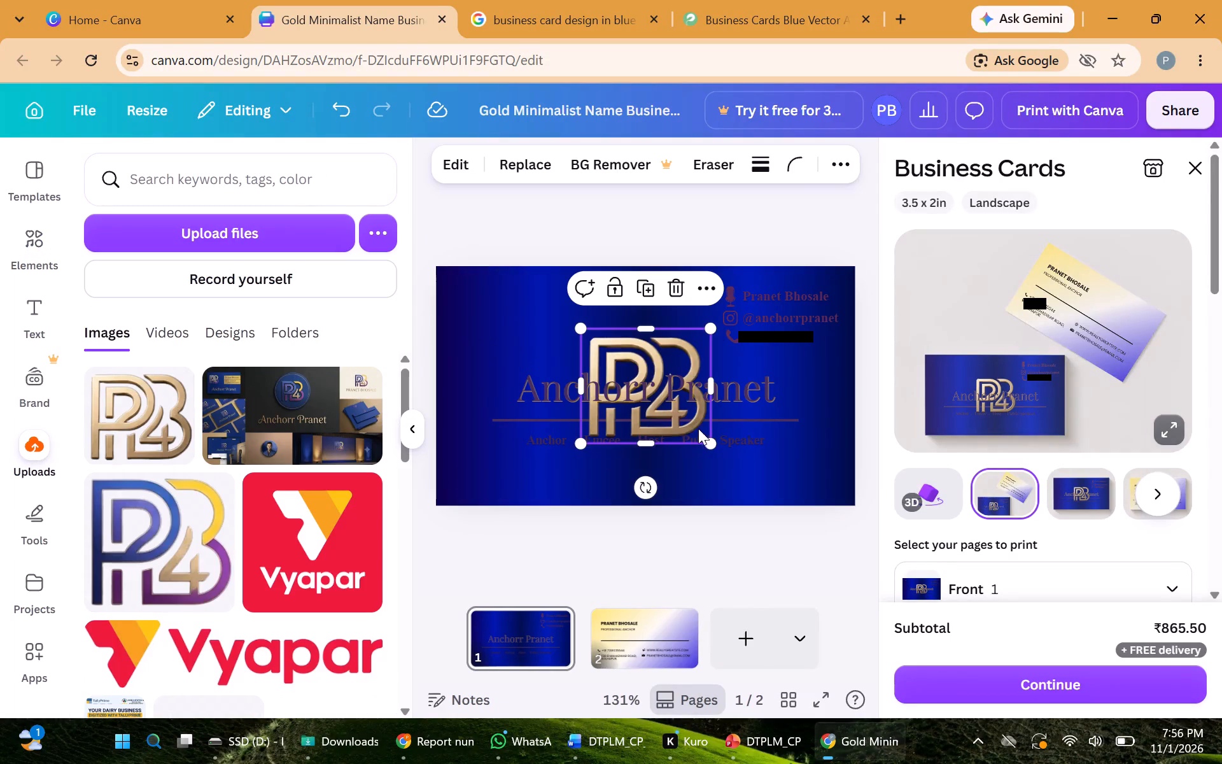
Shrink the gold logo to about 0.4 in wide and place it at the card's top-left margin corner.
{"action": "left_click_drag", "start_coordinate": [712, 440], "coordinate": [624, 372]}
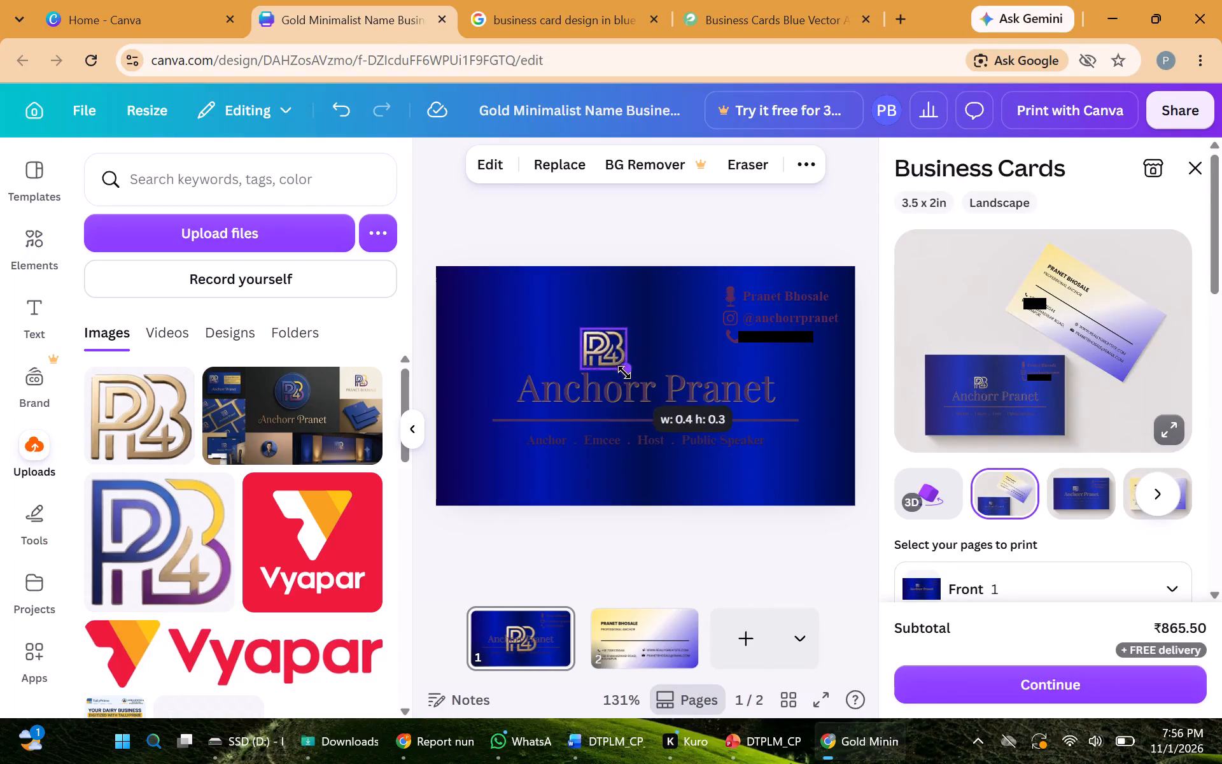
{"action": "left_click_drag", "start_coordinate": [624, 372], "coordinate": [626, 374]}
{"action": "left_click_drag", "start_coordinate": [621, 414], "coordinate": [500, 380]}
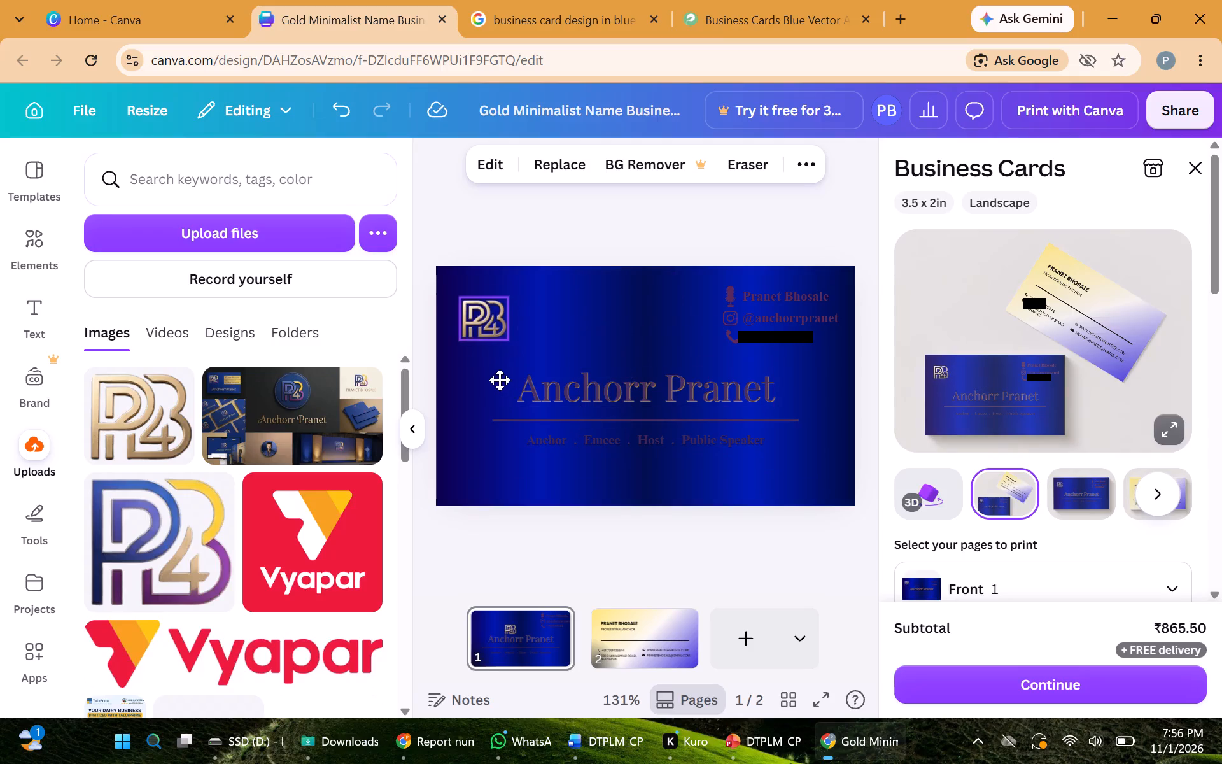
{"action": "left_click_drag", "start_coordinate": [500, 380], "coordinate": [500, 373]}
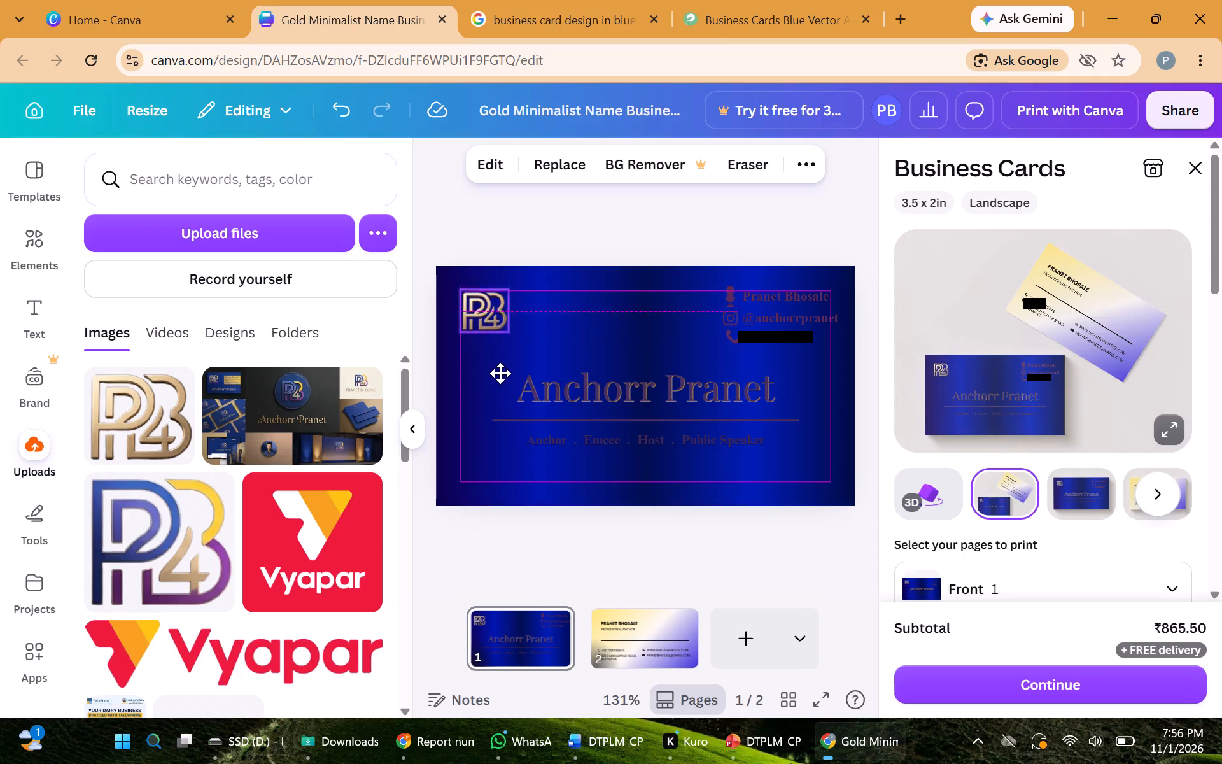
{"action": "left_click_drag", "start_coordinate": [500, 373], "coordinate": [503, 376]}
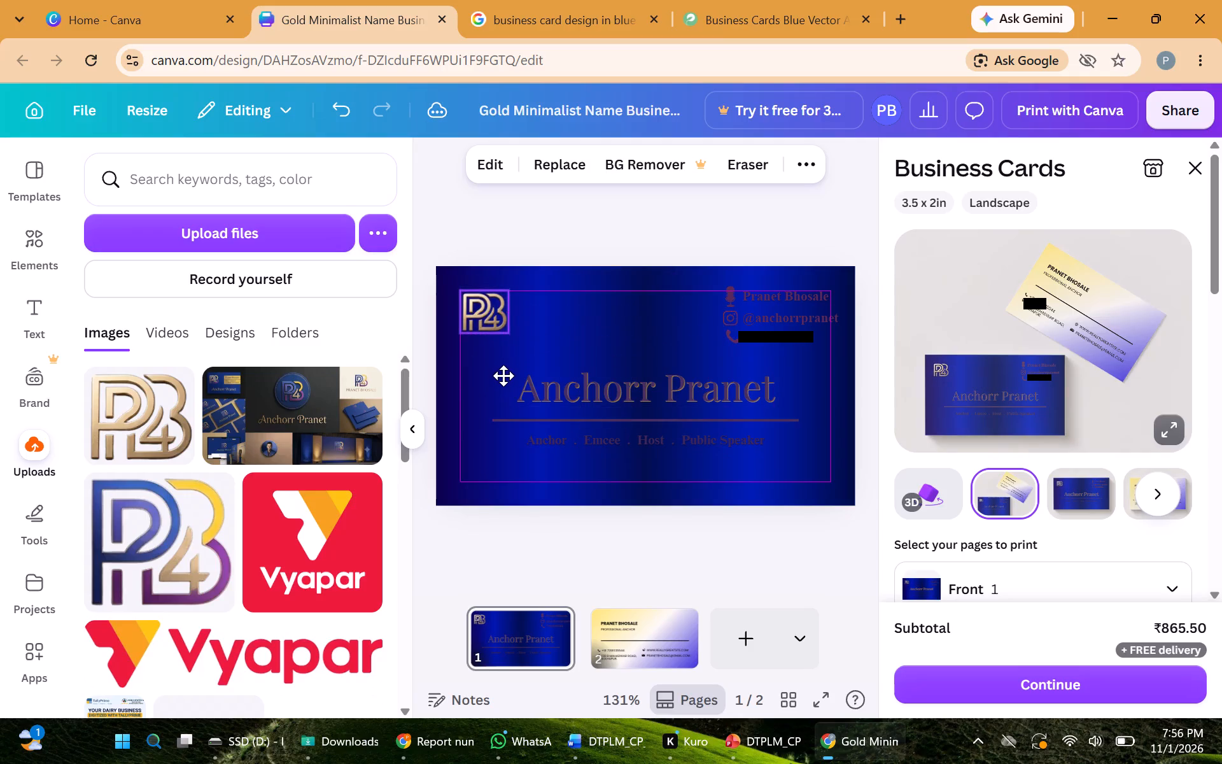
{"action": "left_click_drag", "start_coordinate": [503, 376], "coordinate": [501, 376]}
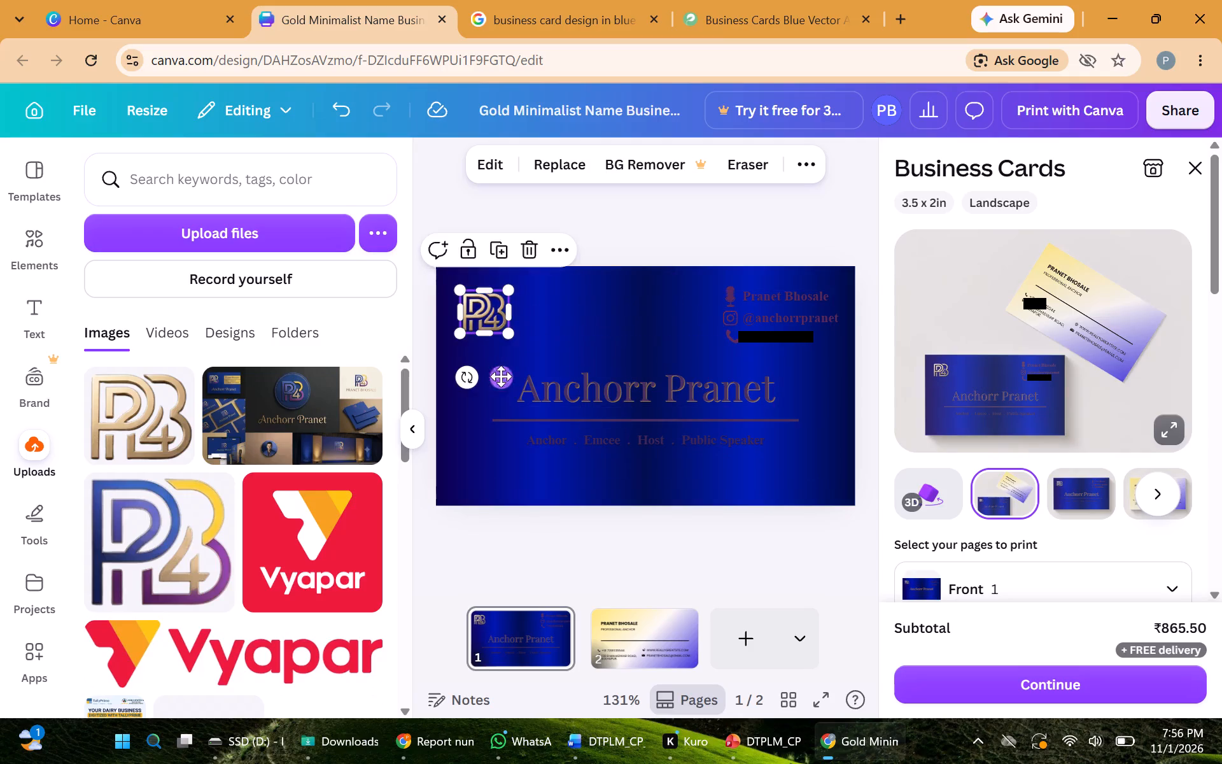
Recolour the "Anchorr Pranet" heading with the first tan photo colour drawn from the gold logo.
{"action": "left_click", "coordinate": [630, 339]}
{"action": "left_click", "coordinate": [649, 381]}
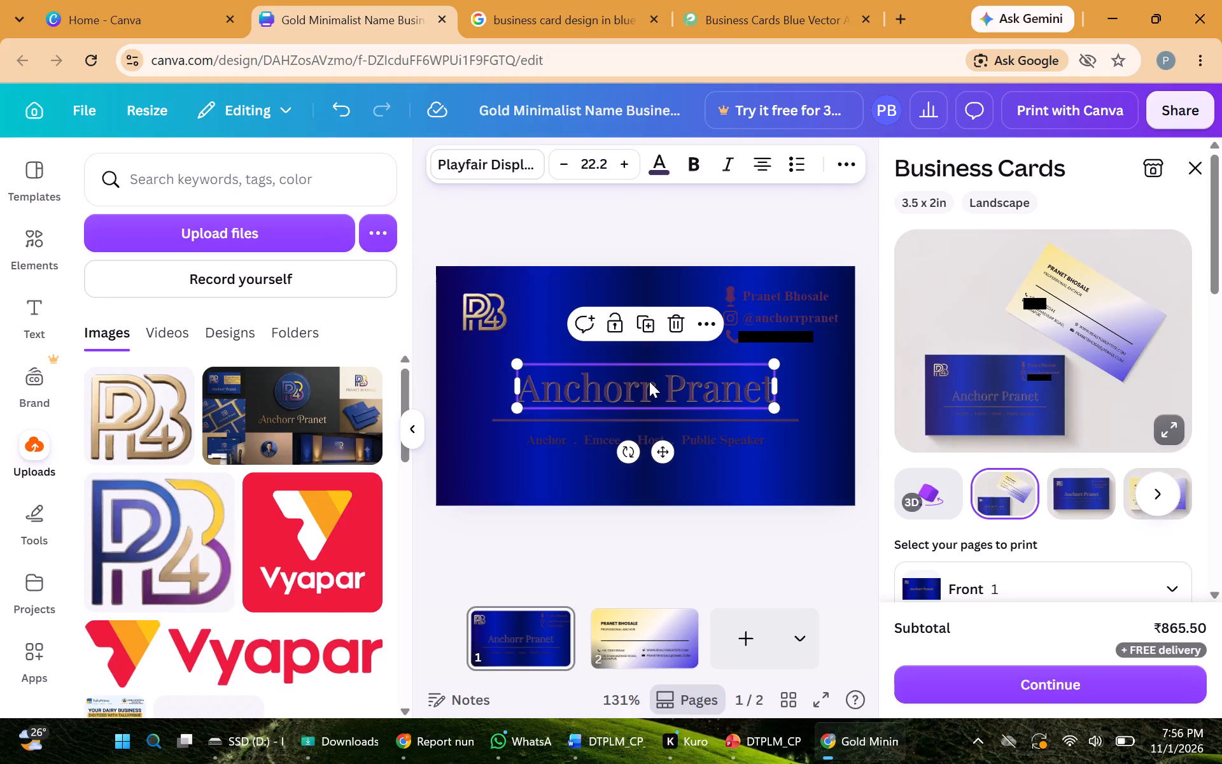
{"action": "left_click", "coordinate": [652, 168]}
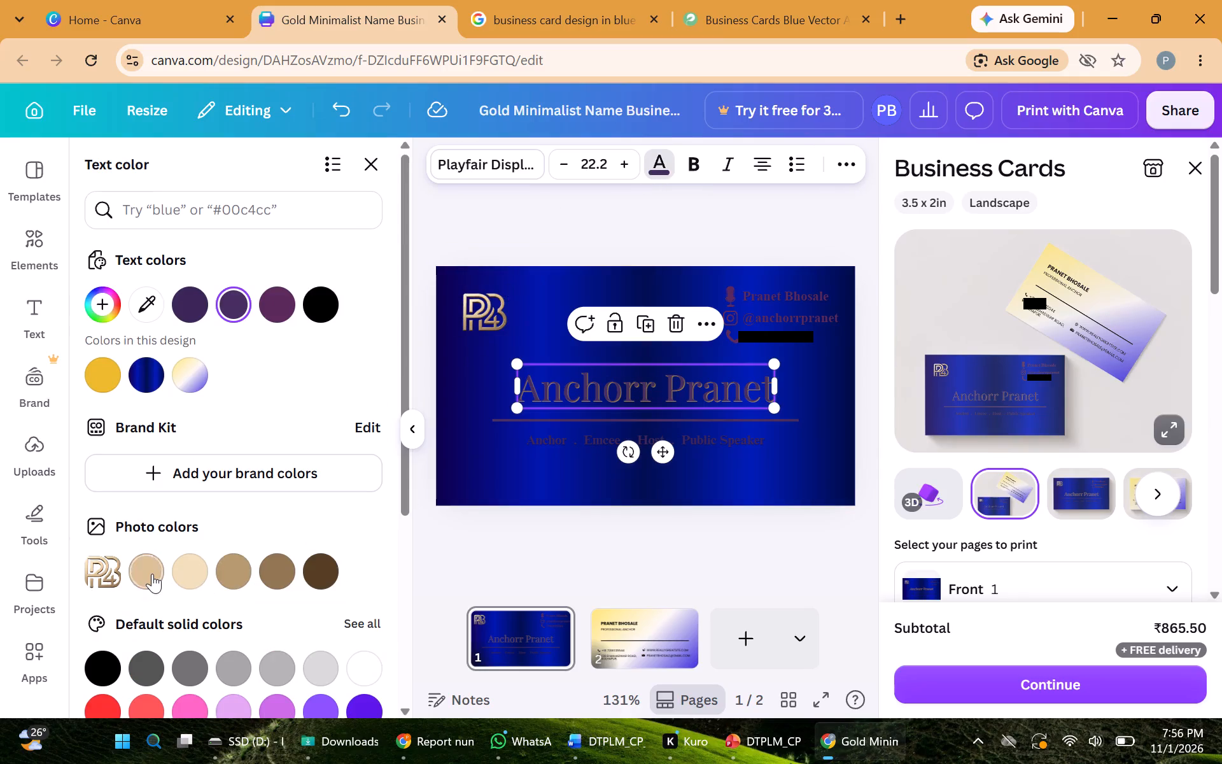
{"action": "left_click", "coordinate": [152, 574]}
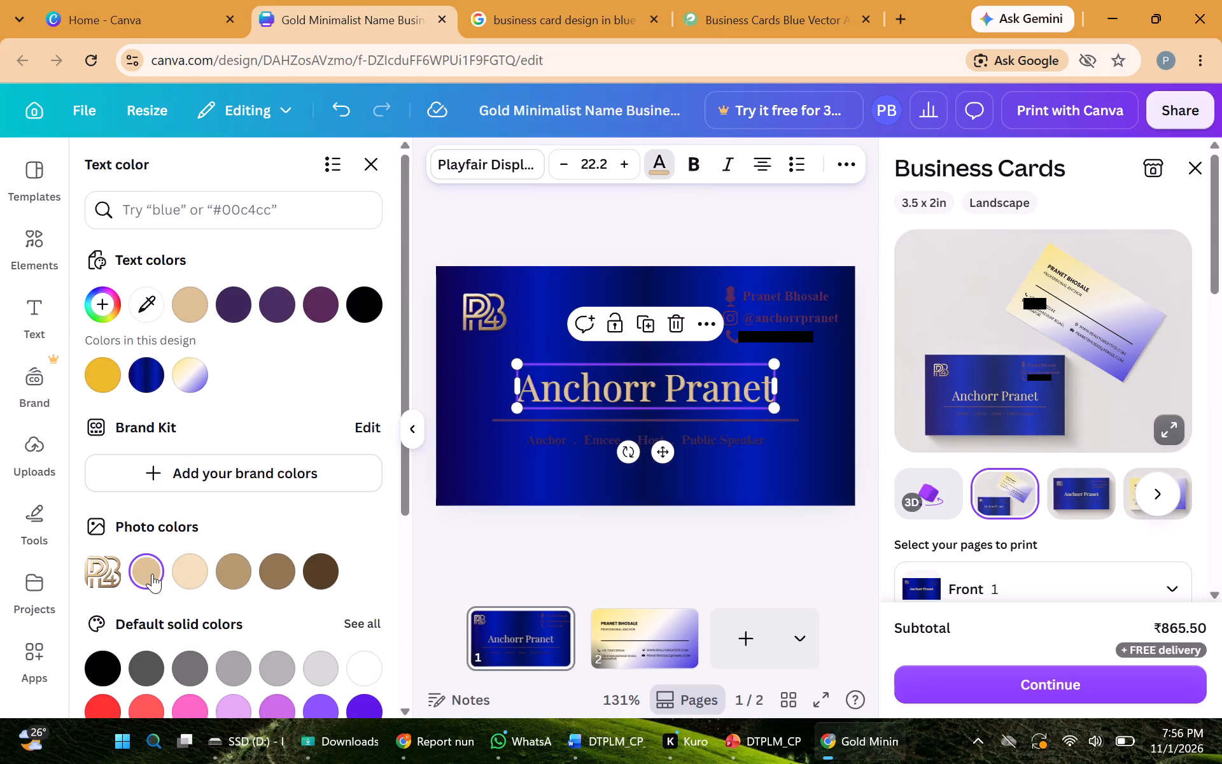
Apply the same tan logo colour to the three contact lines: name, Instagram handle and phone number.
{"action": "left_click", "coordinate": [797, 301]}
{"action": "left_click", "coordinate": [650, 166]}
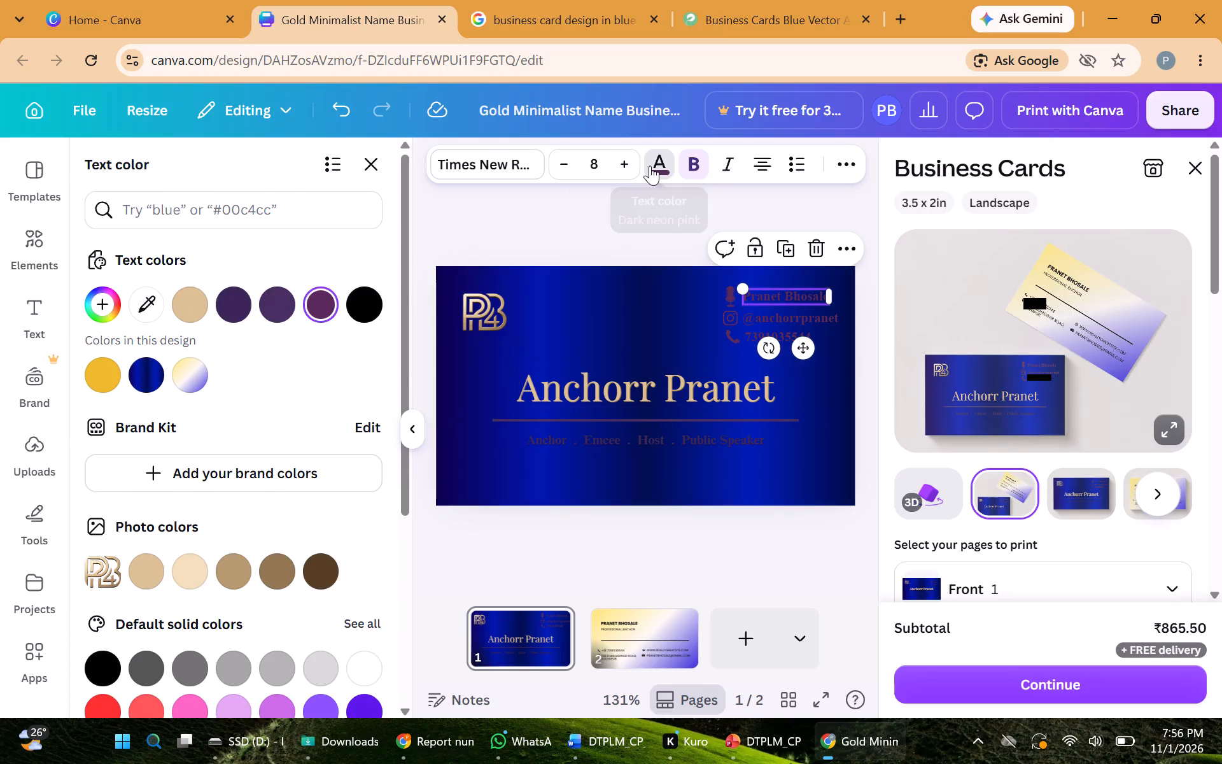
{"action": "left_click", "coordinate": [658, 163]}
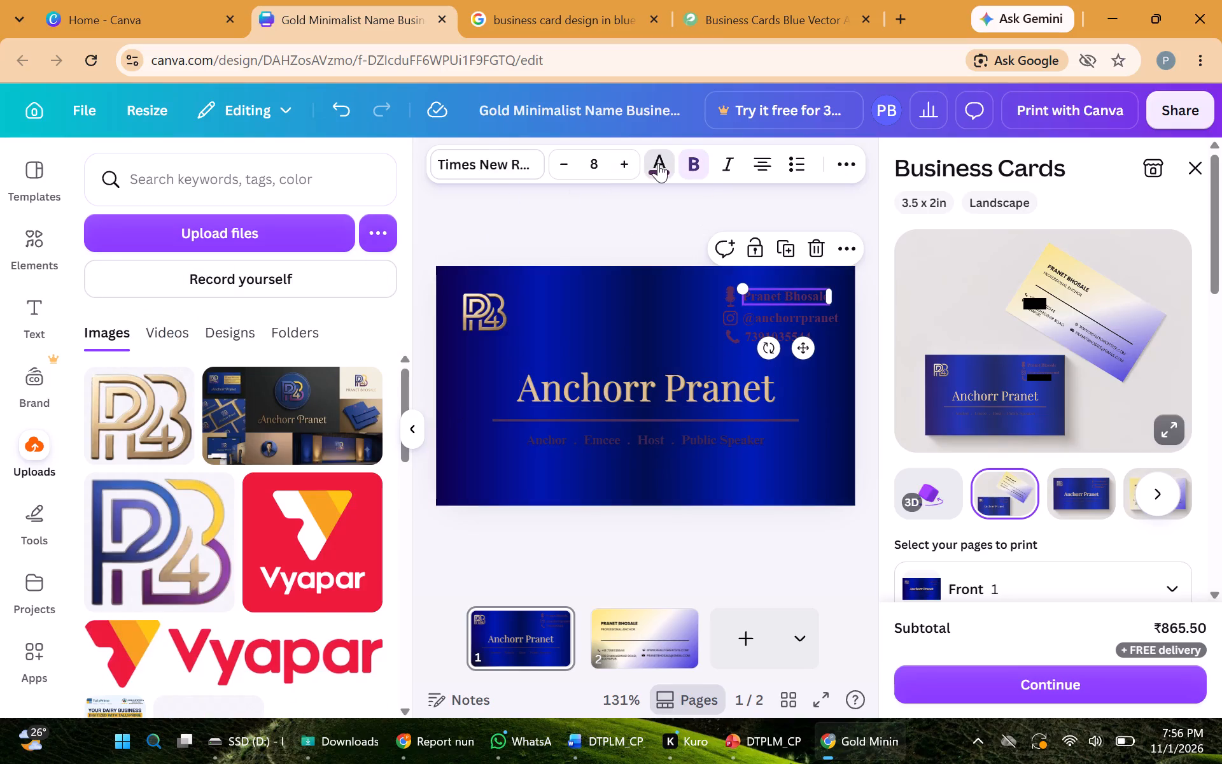
{"action": "left_click", "coordinate": [149, 577]}
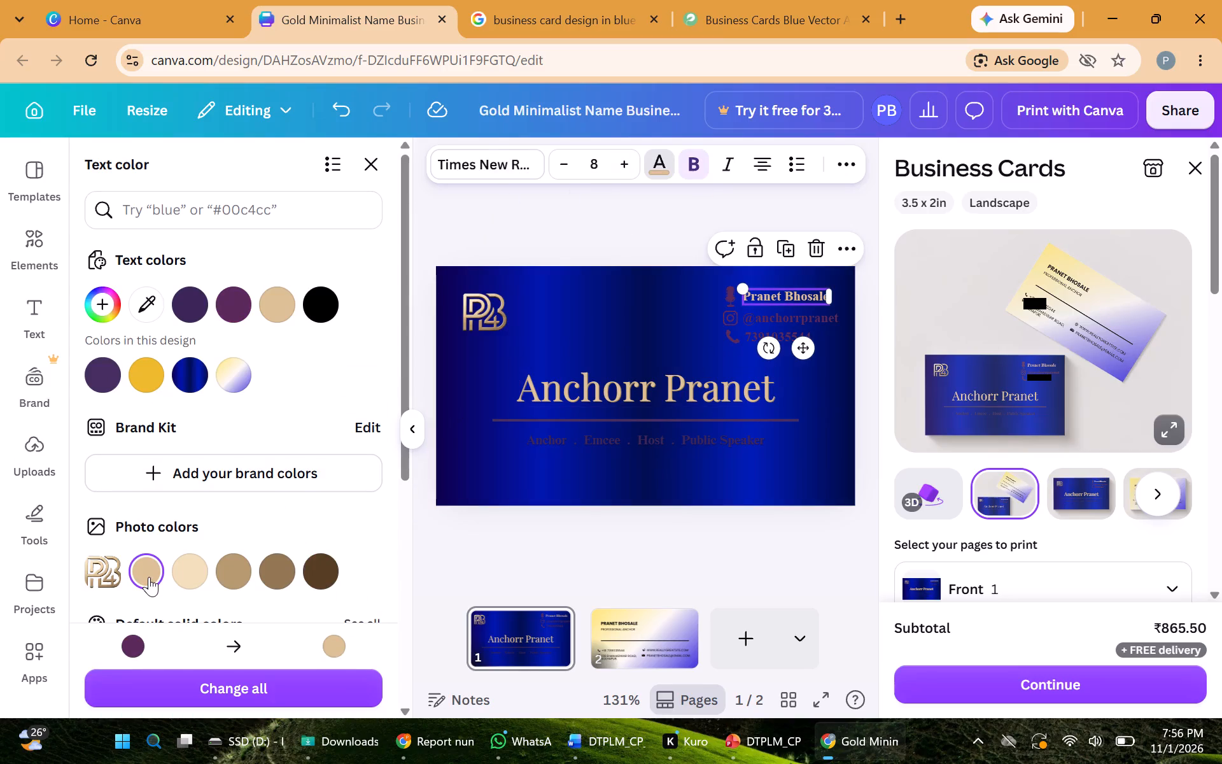
{"action": "left_click", "coordinate": [787, 315]}
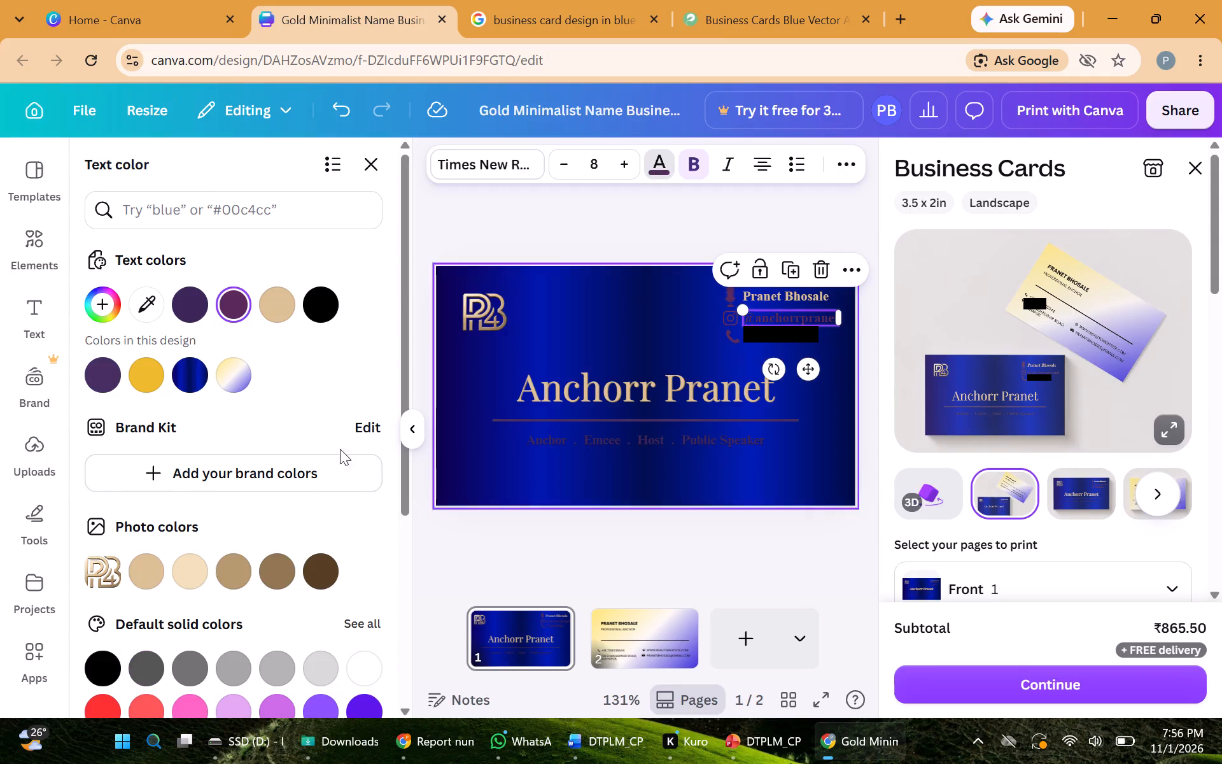
{"action": "left_click", "coordinate": [152, 578]}
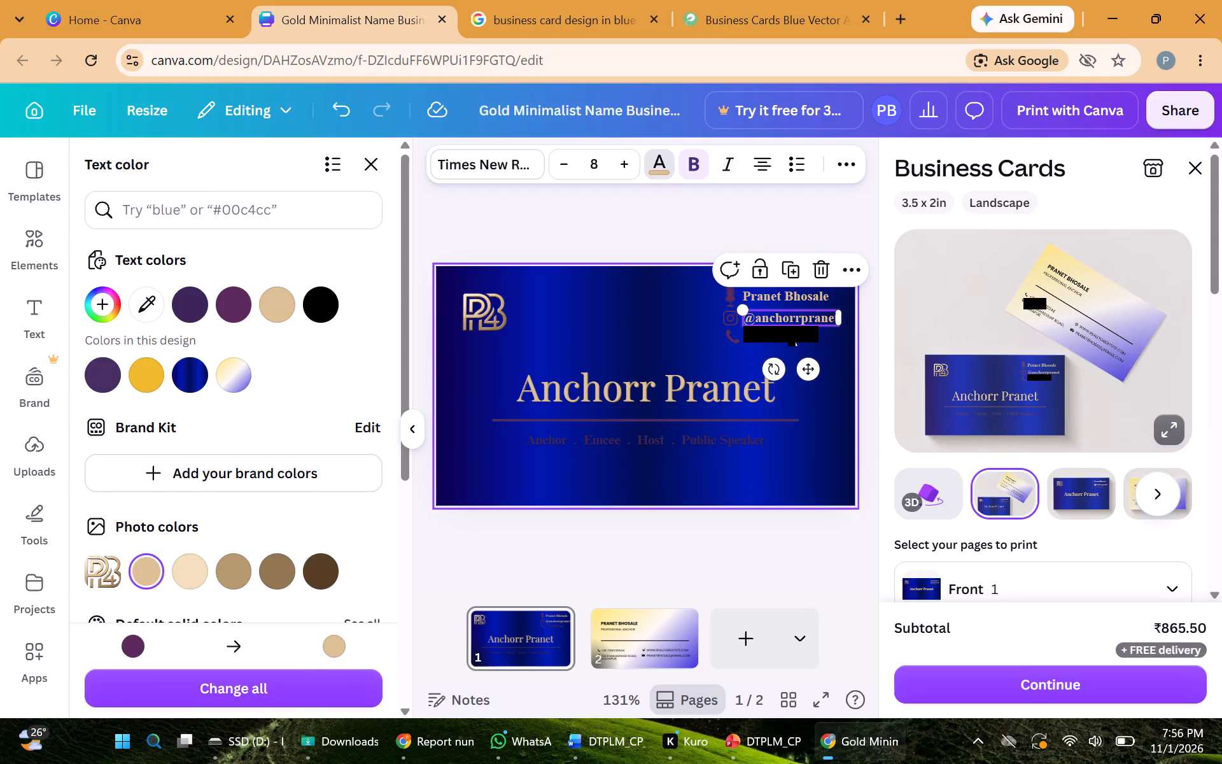
{"action": "left_click", "coordinate": [791, 329]}
{"action": "left_click", "coordinate": [157, 577]}
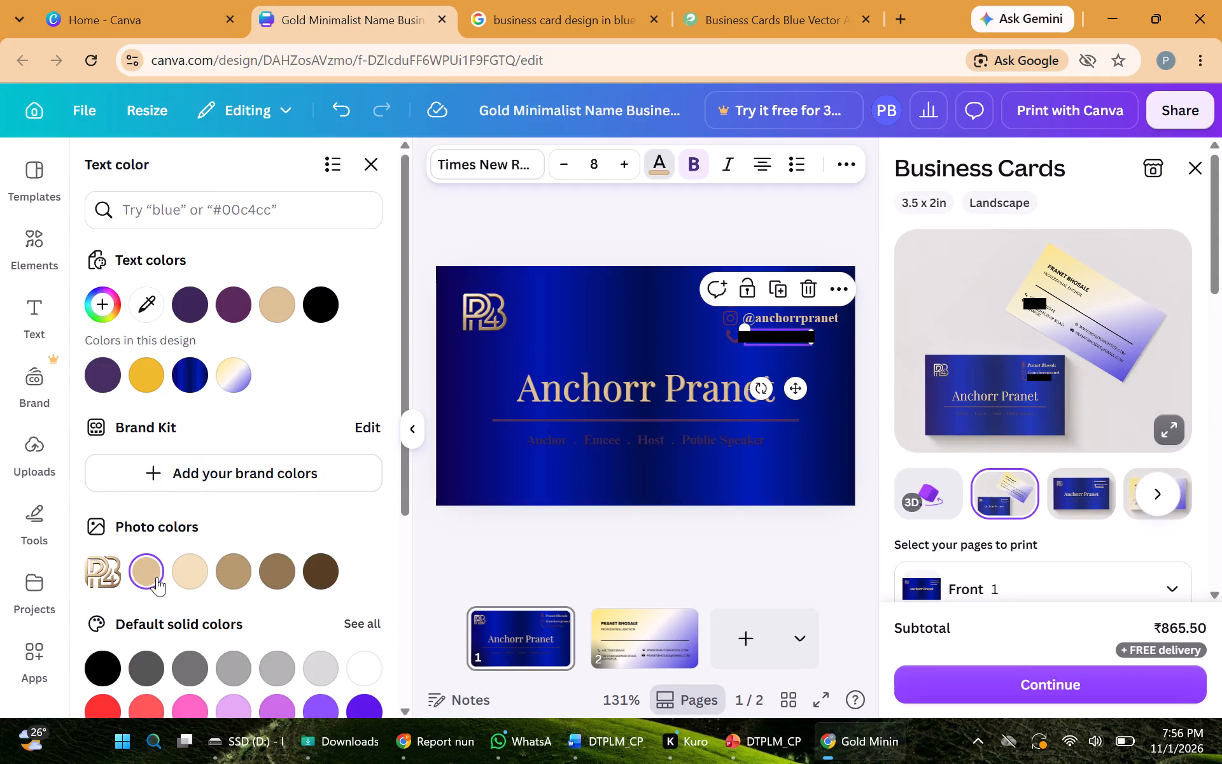
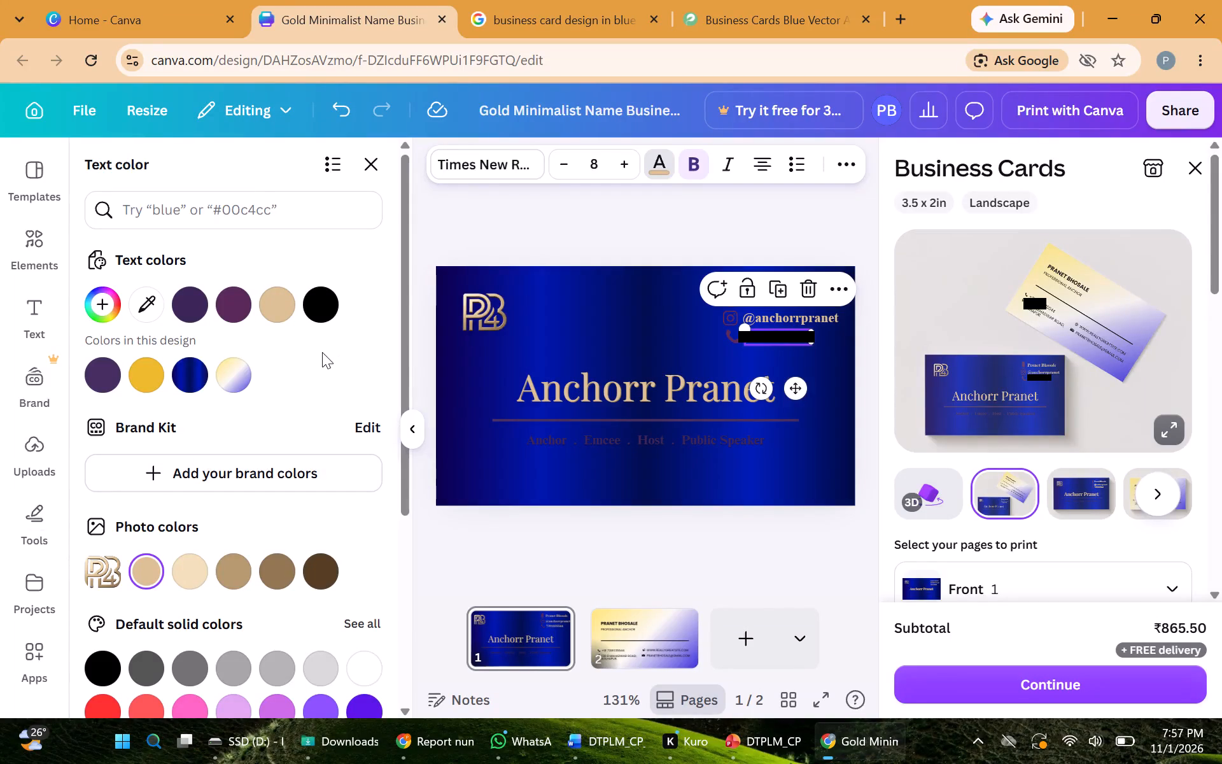
Open the blue background gradient of the card front for editing its gradient colours and style.
{"action": "left_click", "coordinate": [560, 322]}
{"action": "double_click", "coordinate": [560, 322]}
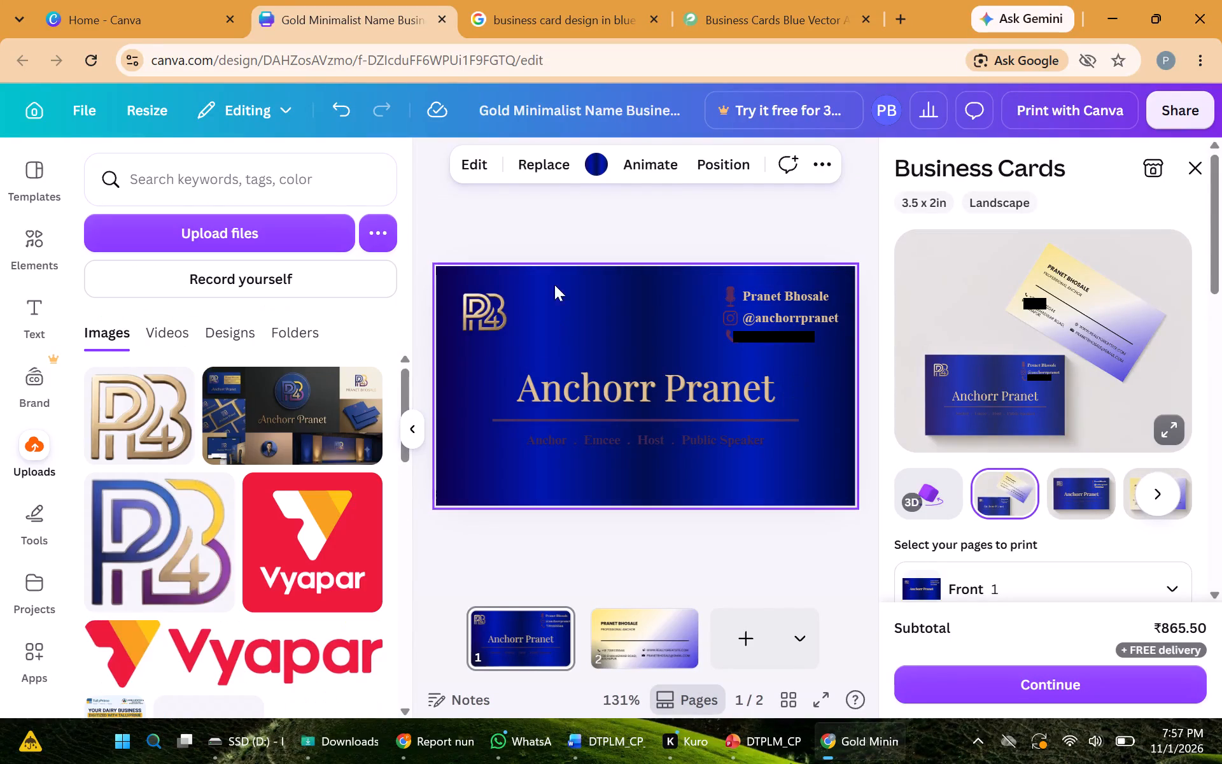
{"action": "left_click", "coordinate": [602, 158]}
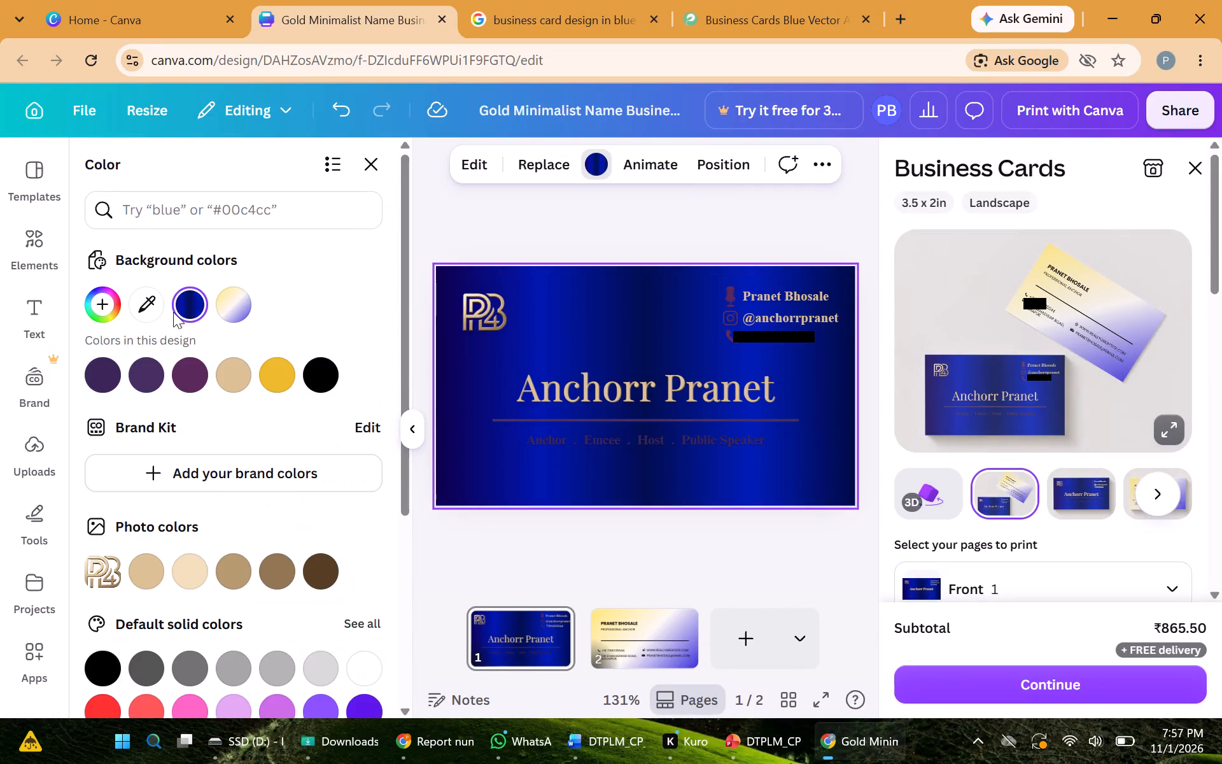
{"action": "left_click", "coordinate": [186, 301]}
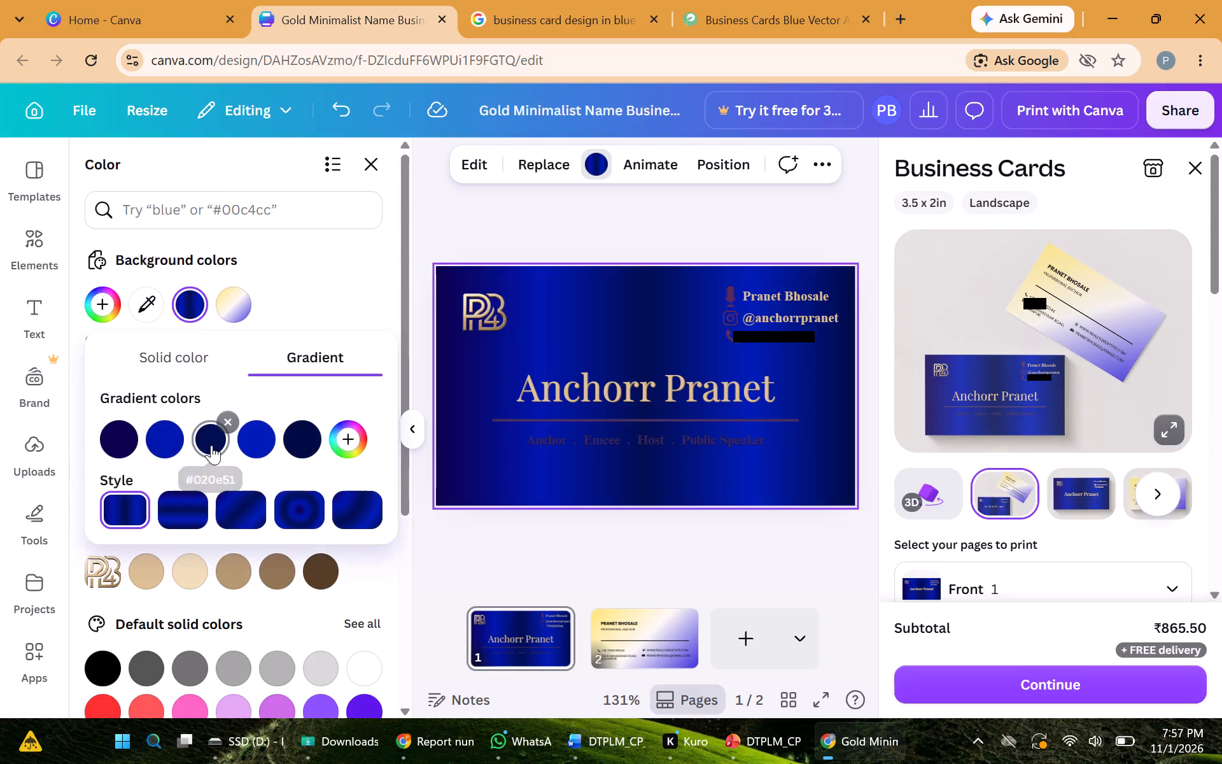
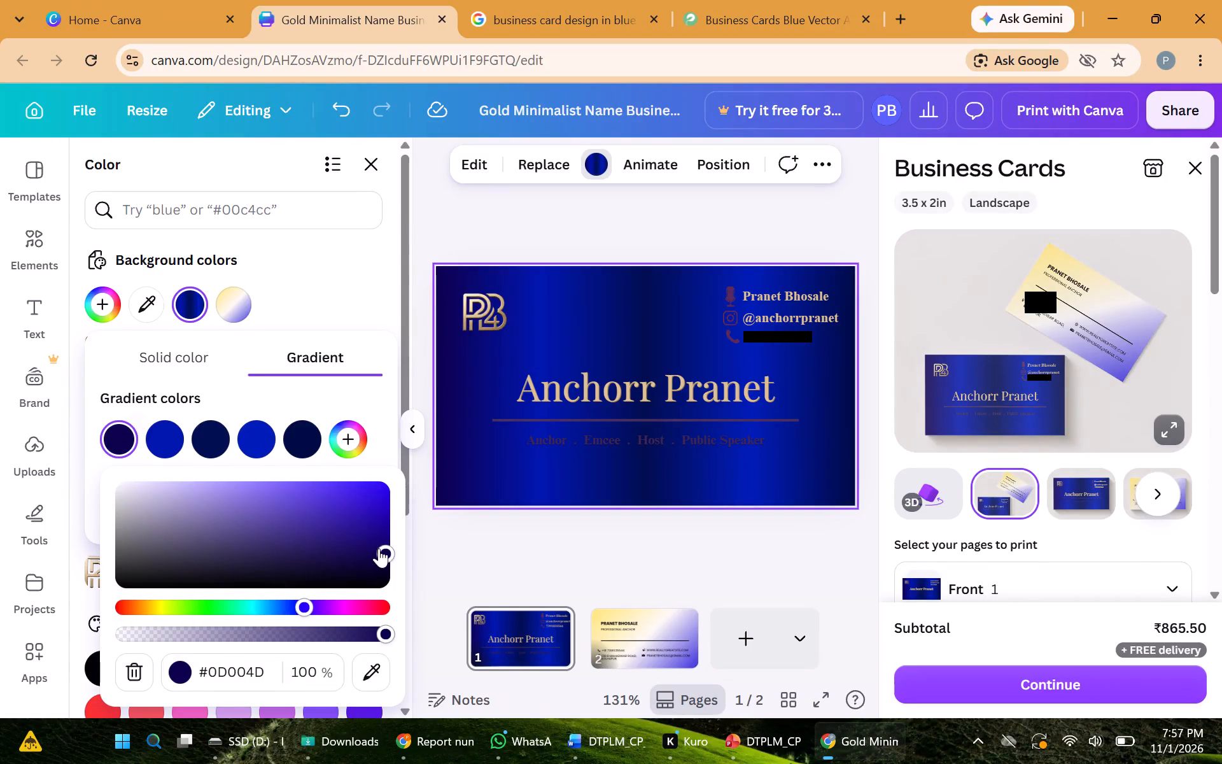
Set the first gradient colour of the card background to dark indigo #1A104A.
{"action": "left_click_drag", "start_coordinate": [383, 549], "coordinate": [352, 559]}
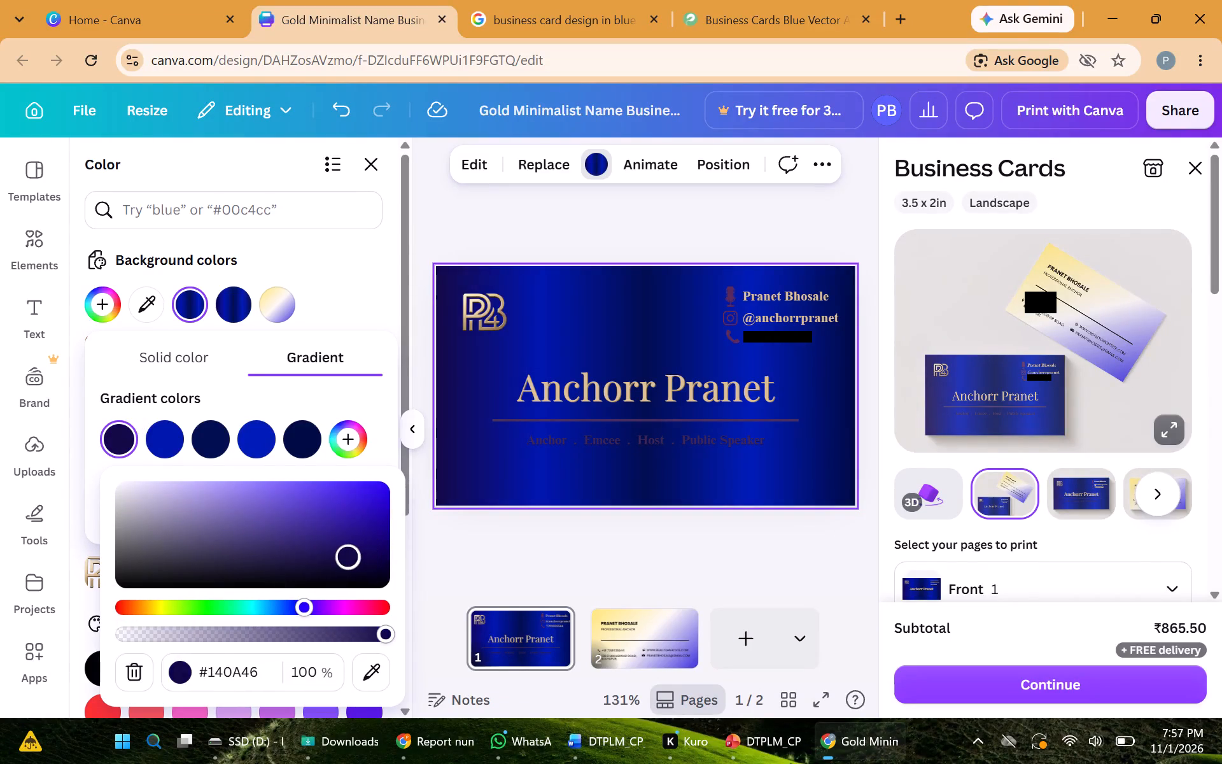
{"action": "left_click_drag", "start_coordinate": [352, 559], "coordinate": [335, 557]}
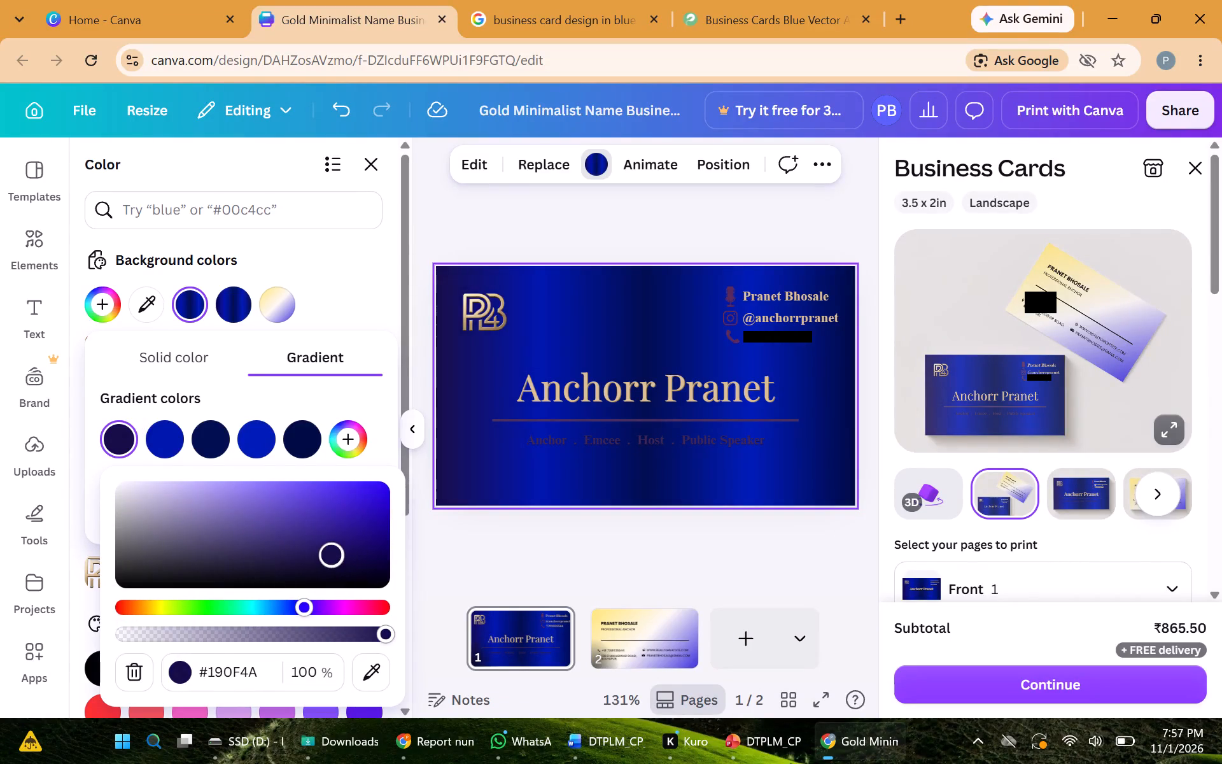
{"action": "left_click_drag", "start_coordinate": [335, 557], "coordinate": [333, 557]}
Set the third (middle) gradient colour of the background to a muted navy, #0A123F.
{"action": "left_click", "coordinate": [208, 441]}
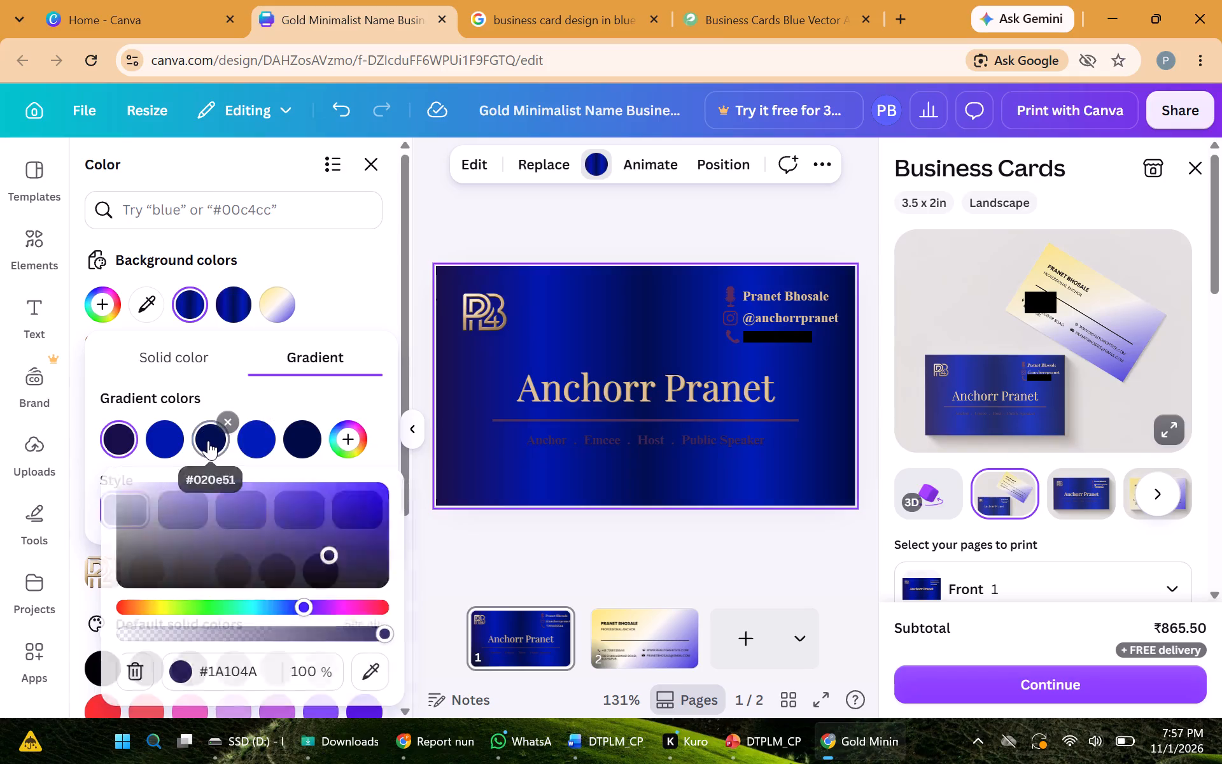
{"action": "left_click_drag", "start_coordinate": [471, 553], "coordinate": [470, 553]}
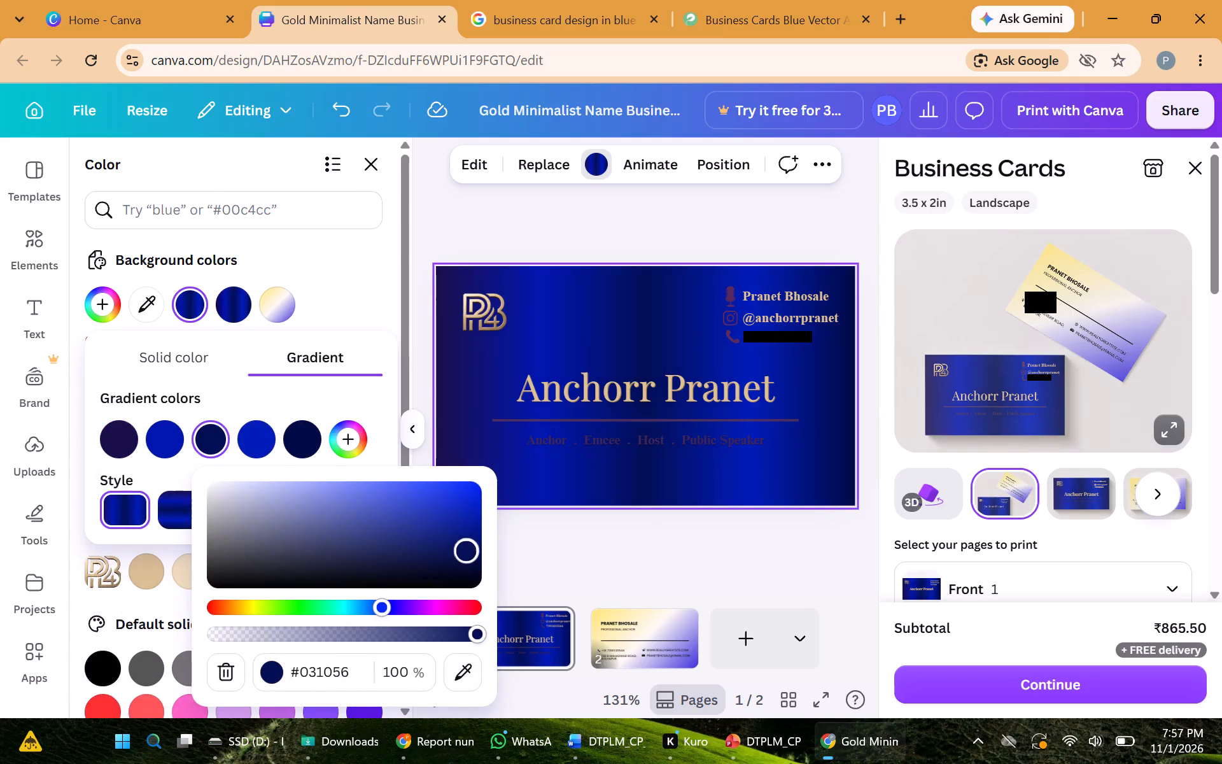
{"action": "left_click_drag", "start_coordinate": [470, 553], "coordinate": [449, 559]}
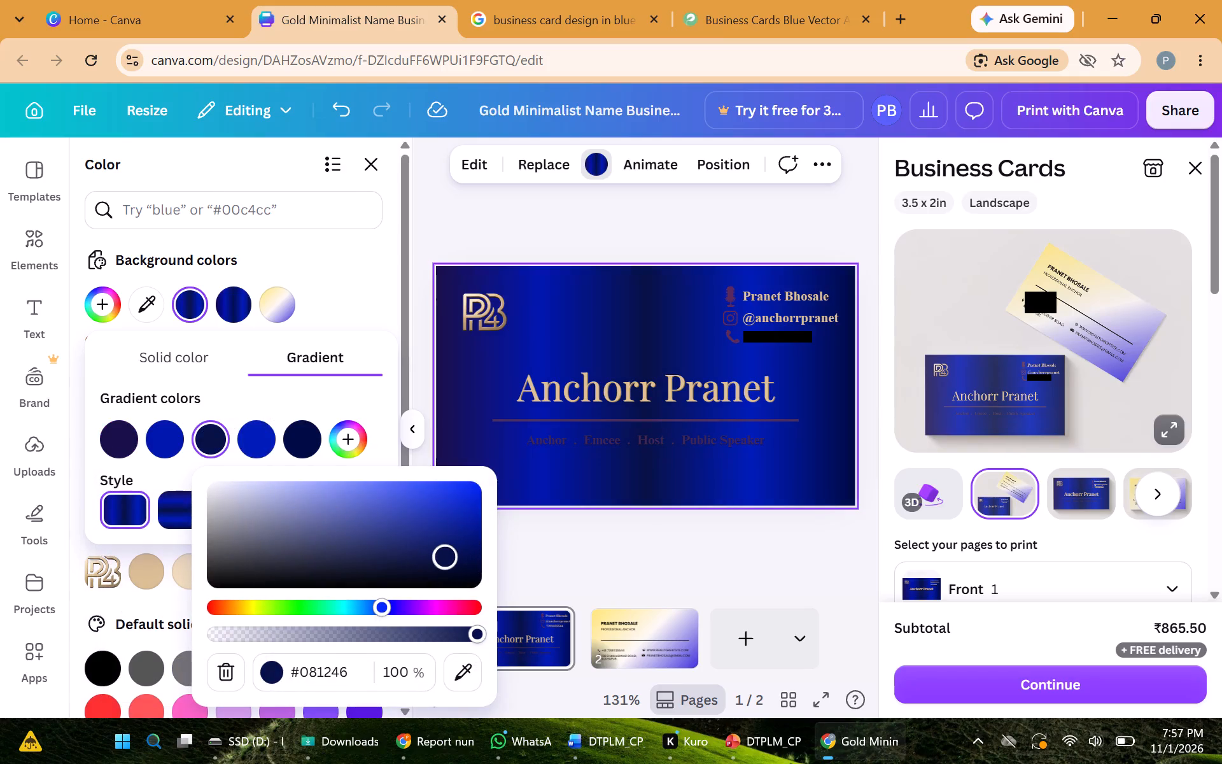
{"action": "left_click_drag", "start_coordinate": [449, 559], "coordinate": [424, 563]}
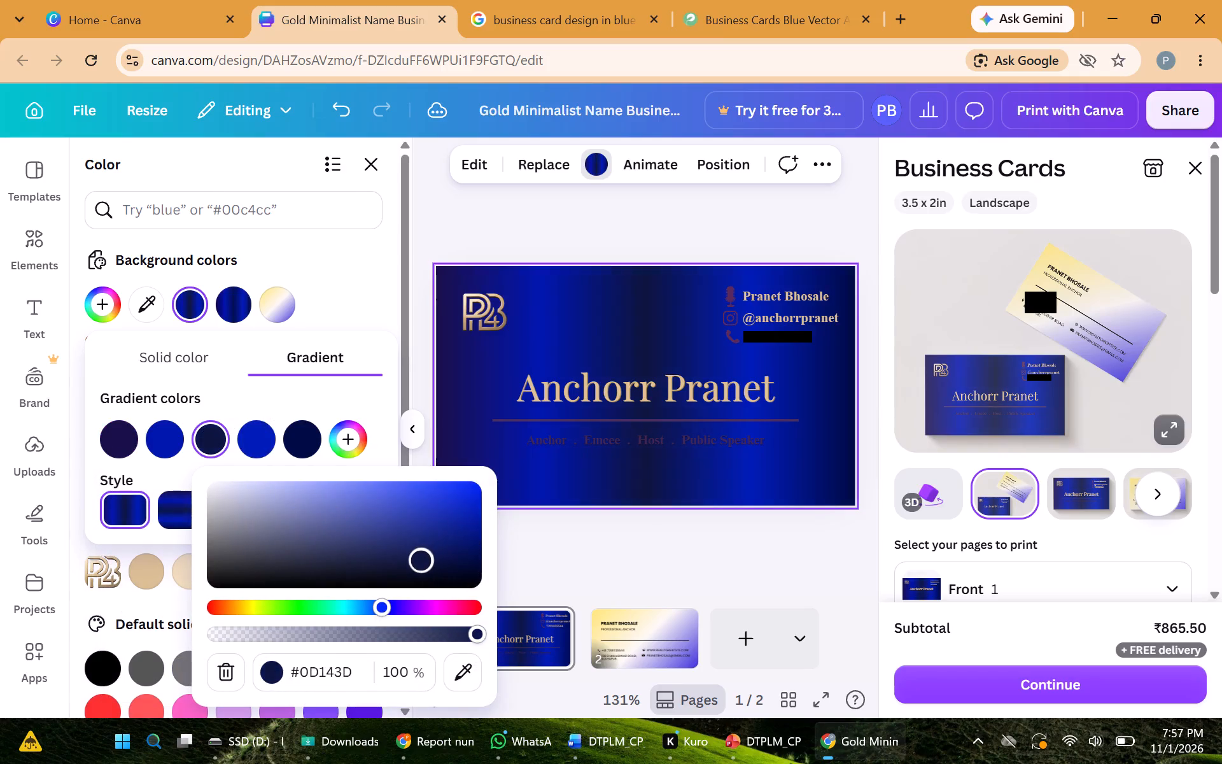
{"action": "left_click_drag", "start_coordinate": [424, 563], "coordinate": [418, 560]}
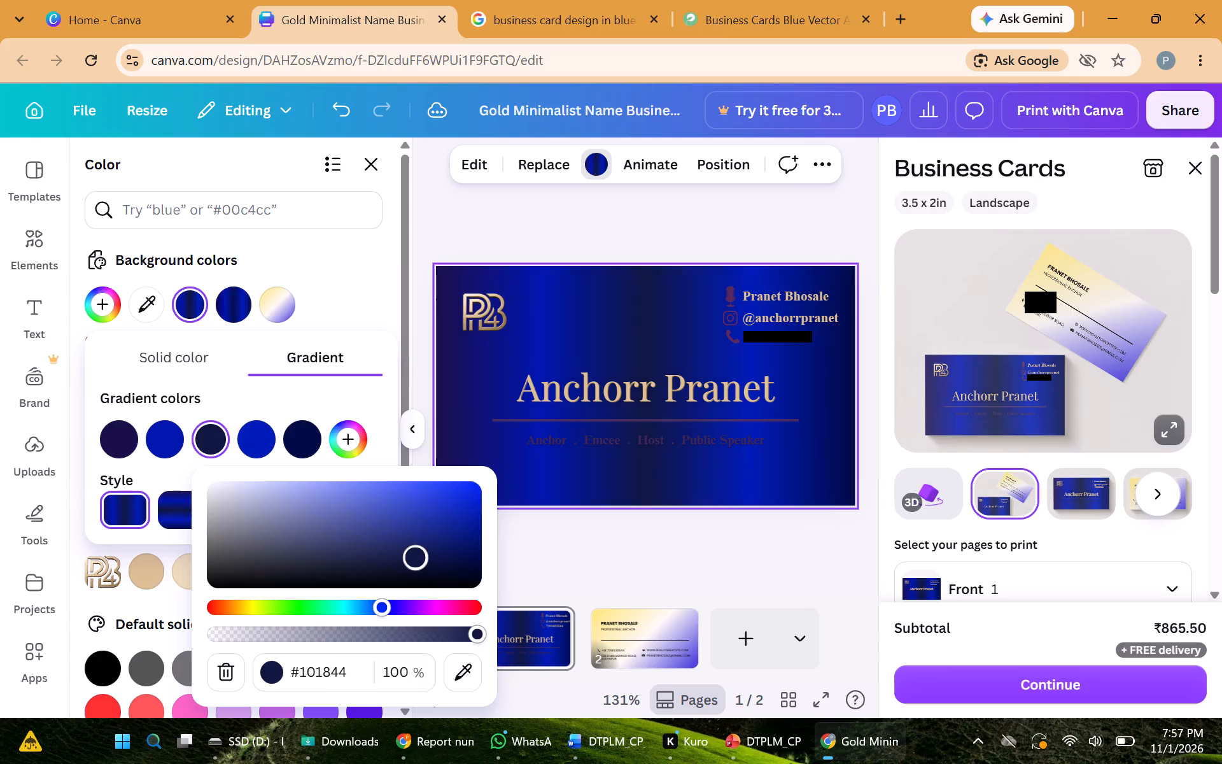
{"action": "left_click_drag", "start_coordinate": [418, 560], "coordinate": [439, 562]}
Set the fifth (last) gradient colour of the background to deep saturated navy #000F5D.
{"action": "left_click", "coordinate": [310, 442]}
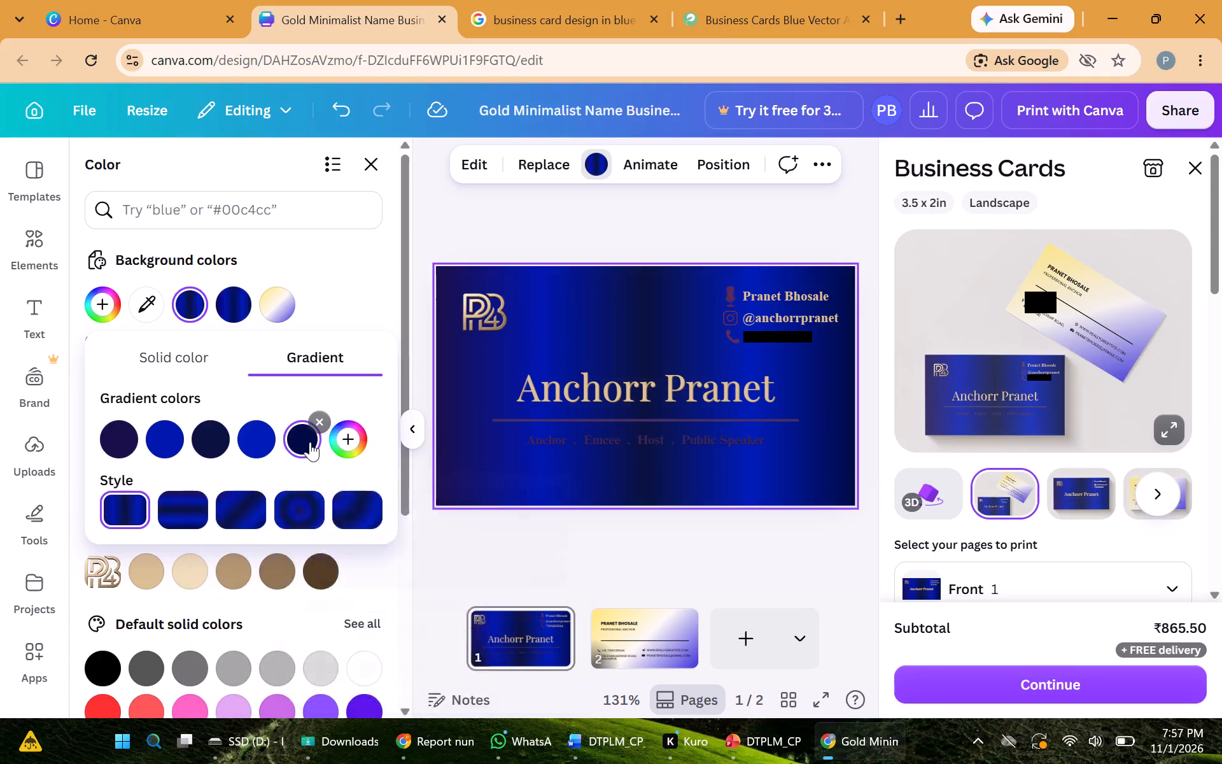
{"action": "left_click_drag", "start_coordinate": [569, 557], "coordinate": [554, 558]}
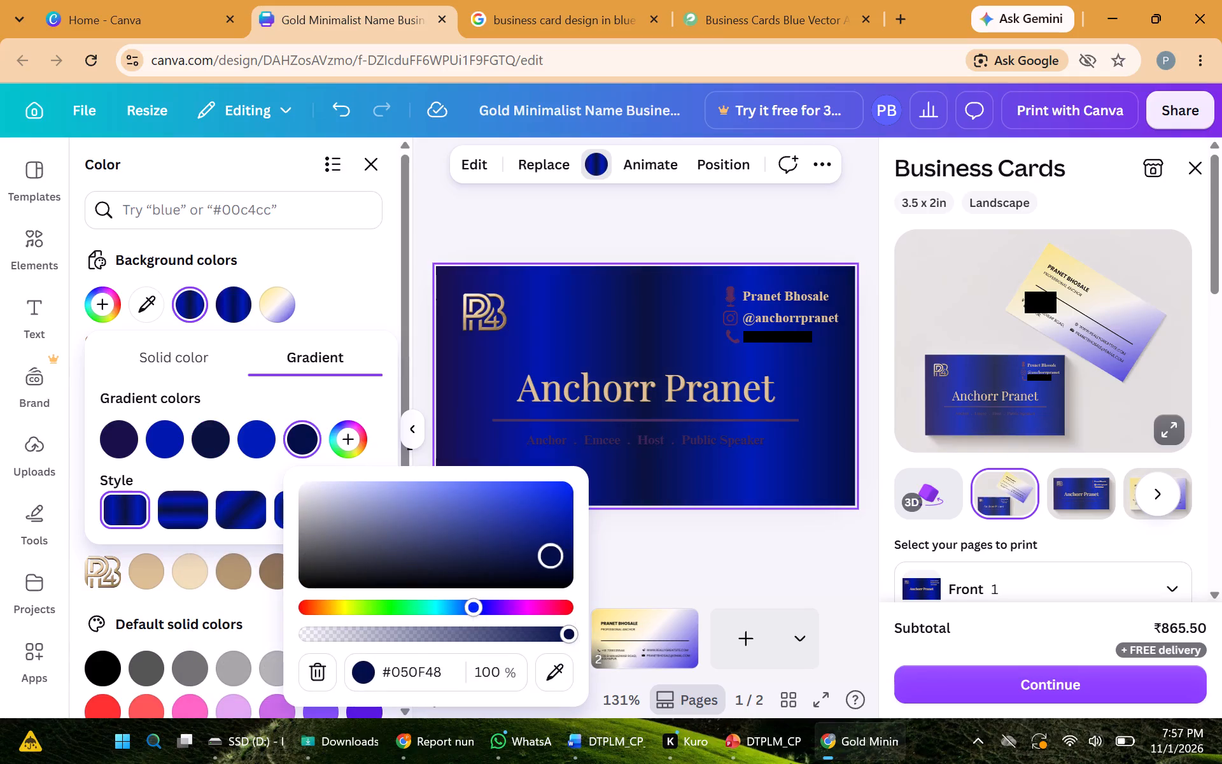
{"action": "left_click_drag", "start_coordinate": [554, 558], "coordinate": [531, 556]}
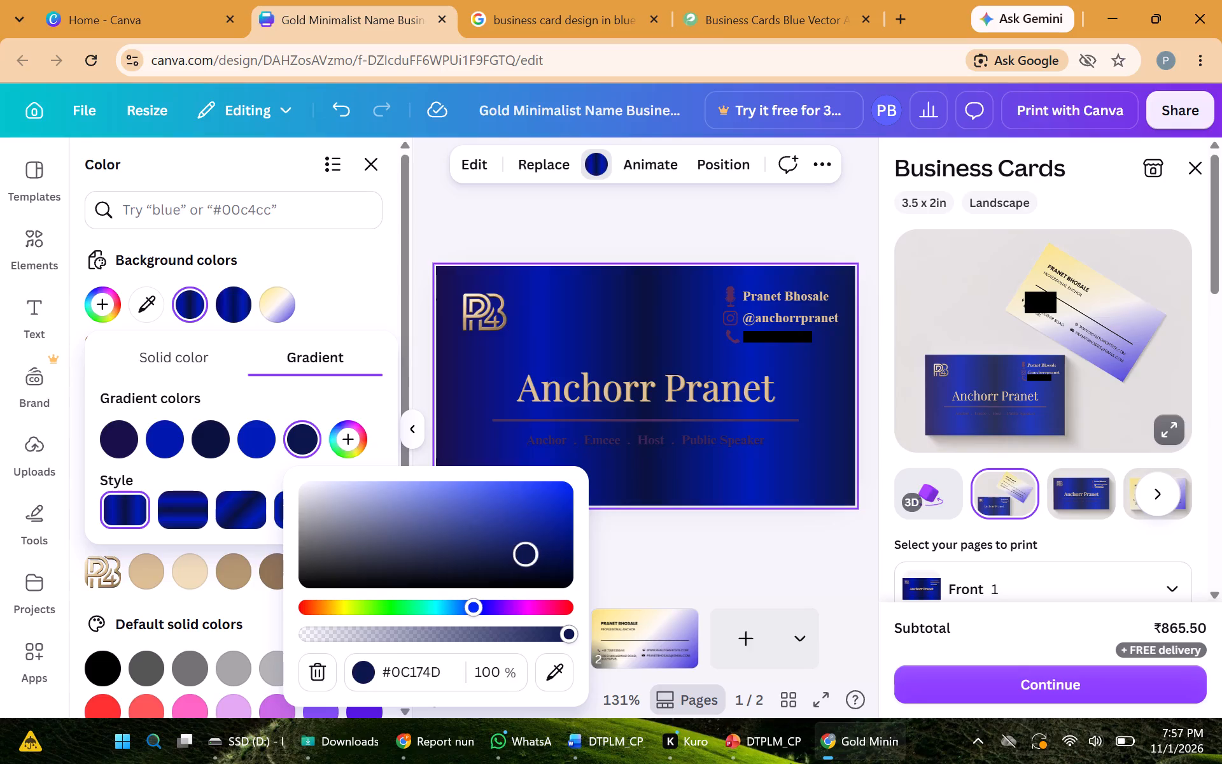
{"action": "left_click_drag", "start_coordinate": [531, 556], "coordinate": [587, 553]}
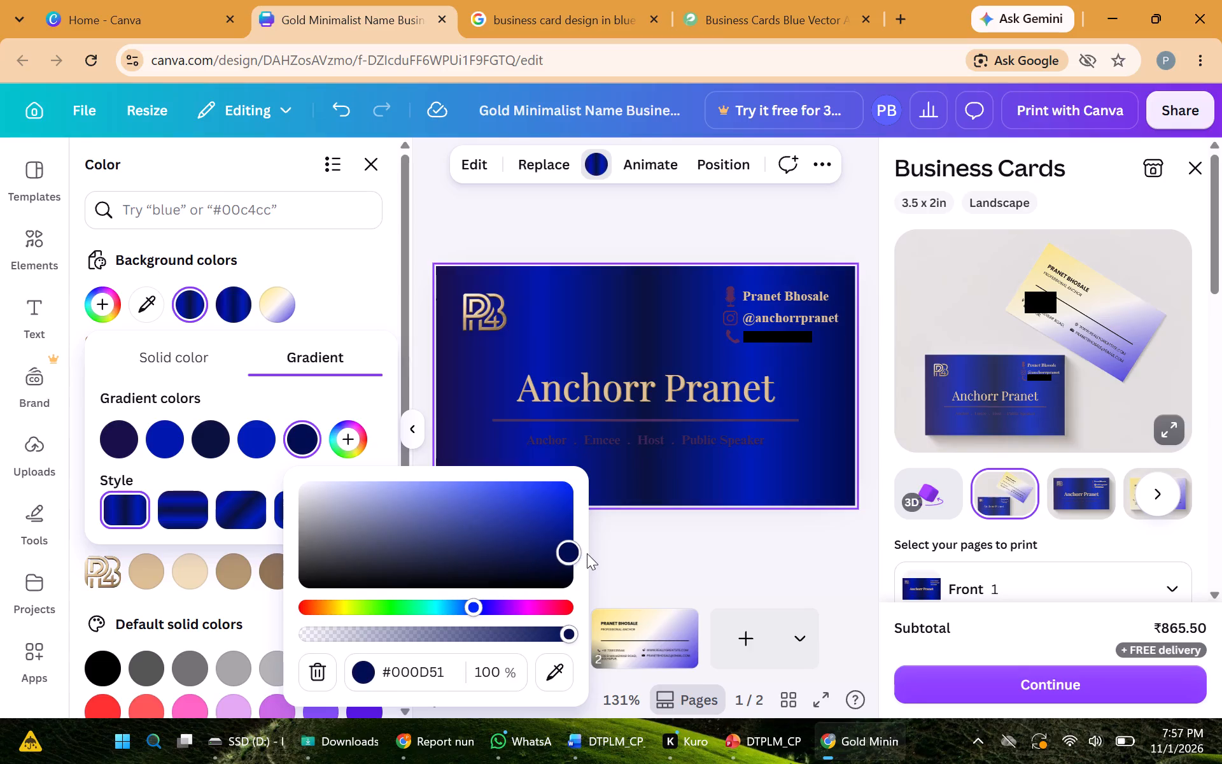
{"action": "left_click_drag", "start_coordinate": [587, 553], "coordinate": [584, 549]}
Set the third (middle) gradient colour of the background to navy #07124D and close its colour picker.
{"action": "left_click", "coordinate": [216, 445]}
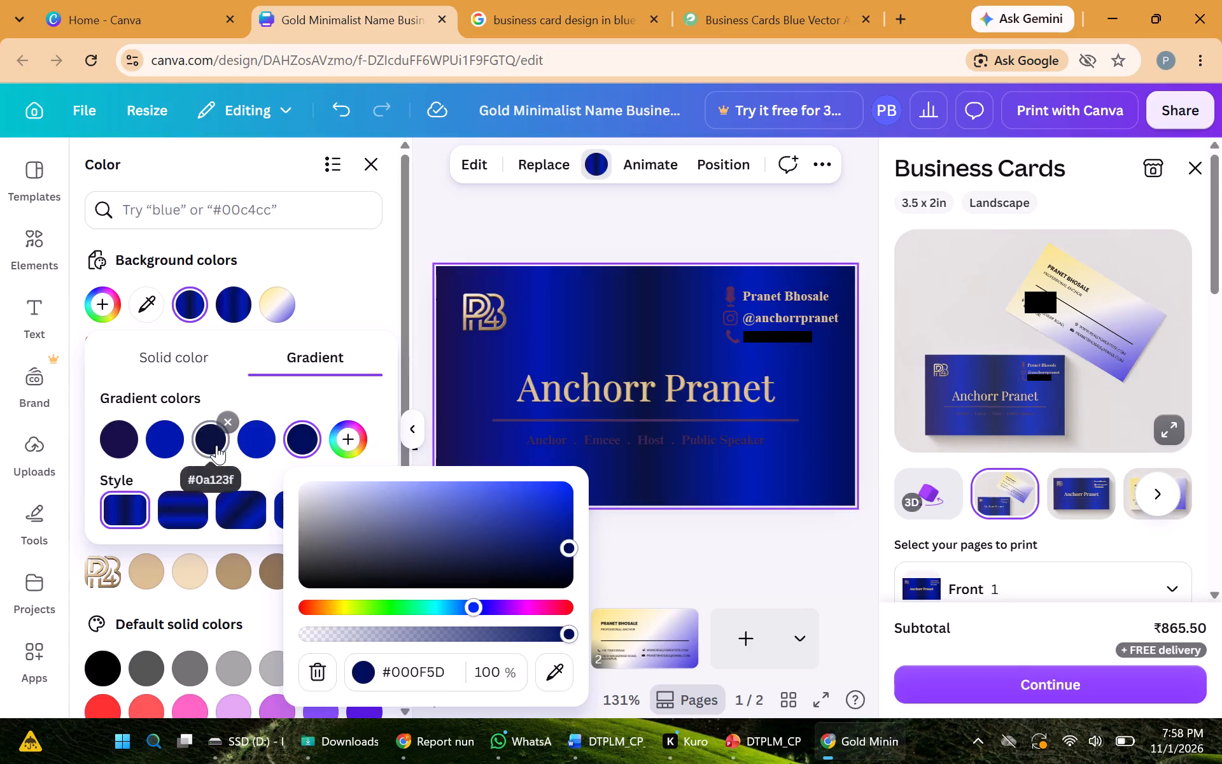
{"action": "left_click_drag", "start_coordinate": [436, 559], "coordinate": [442, 558]}
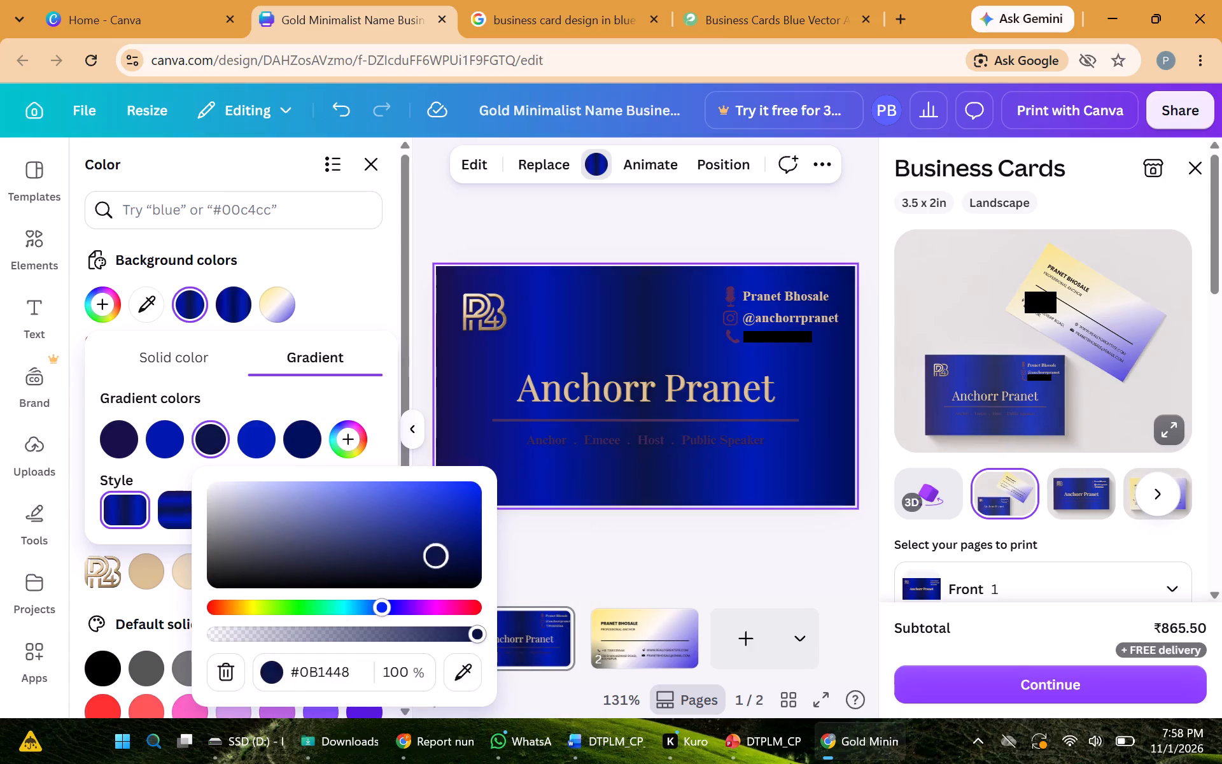
{"action": "left_click_drag", "start_coordinate": [442, 558], "coordinate": [461, 551]}
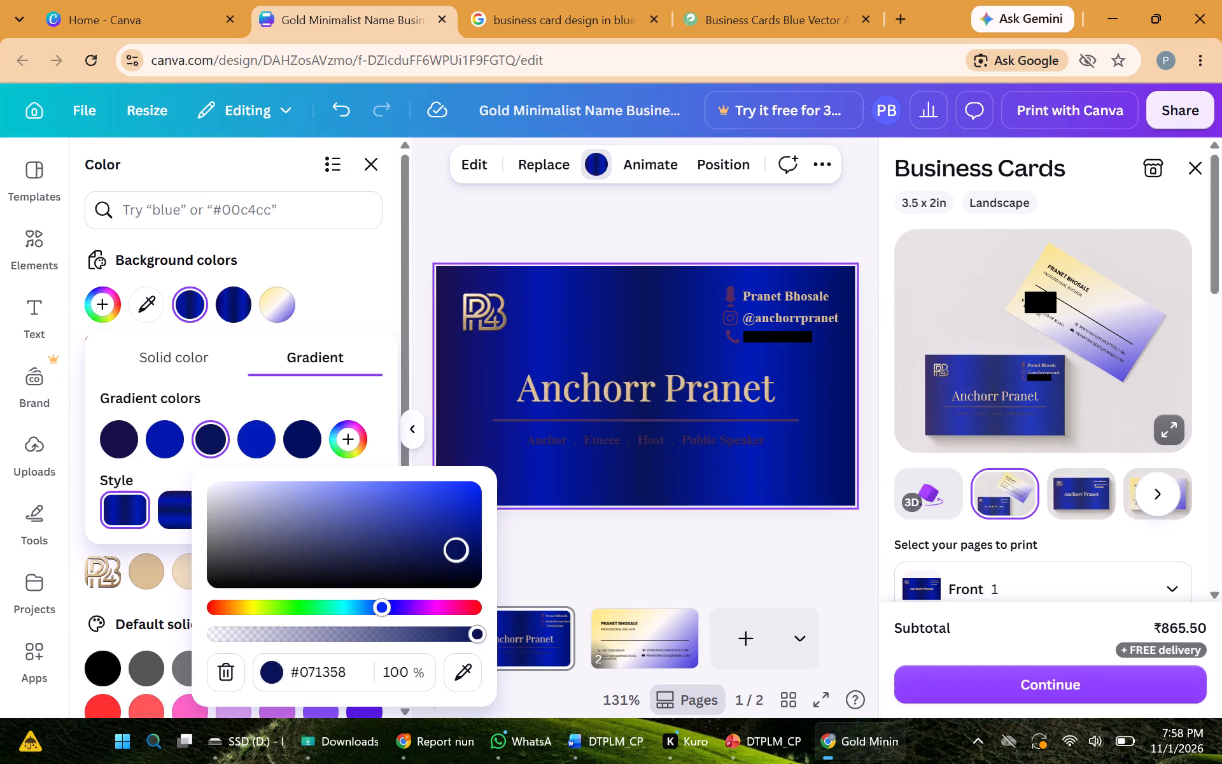
{"action": "left_click_drag", "start_coordinate": [461, 551], "coordinate": [460, 558]}
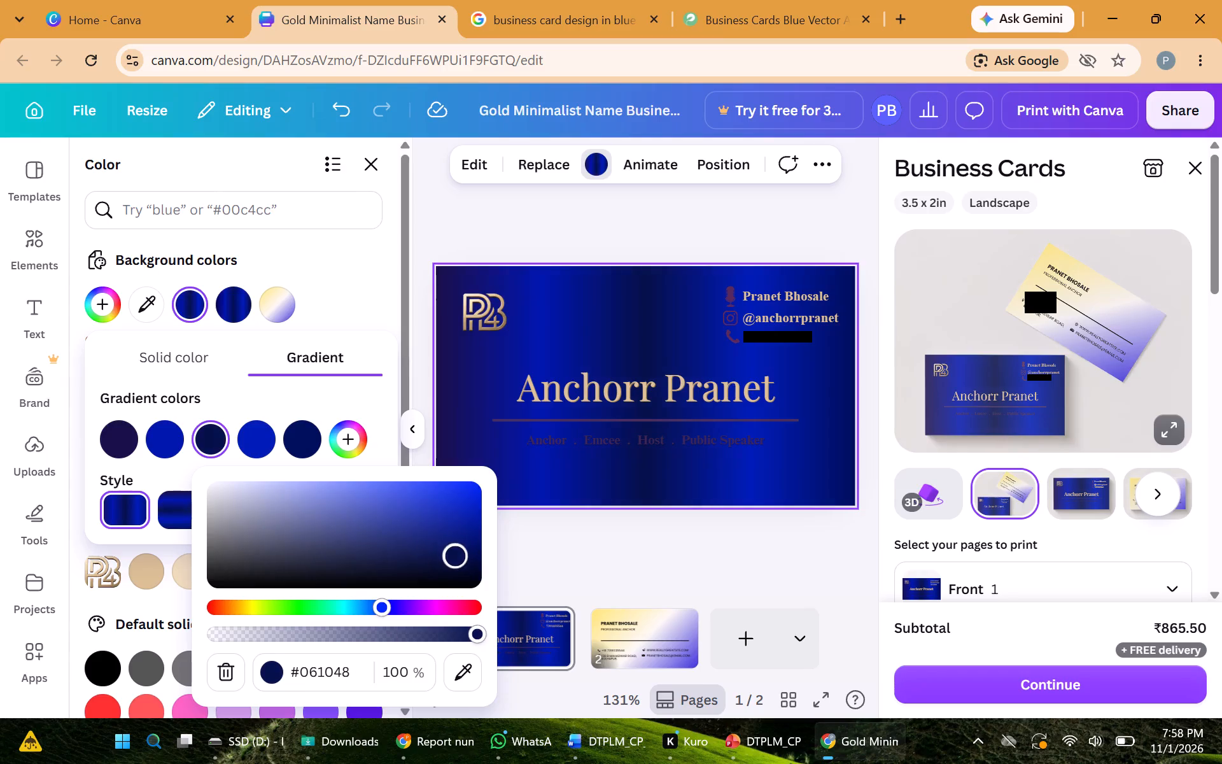
{"action": "left_click_drag", "start_coordinate": [460, 558], "coordinate": [457, 556]}
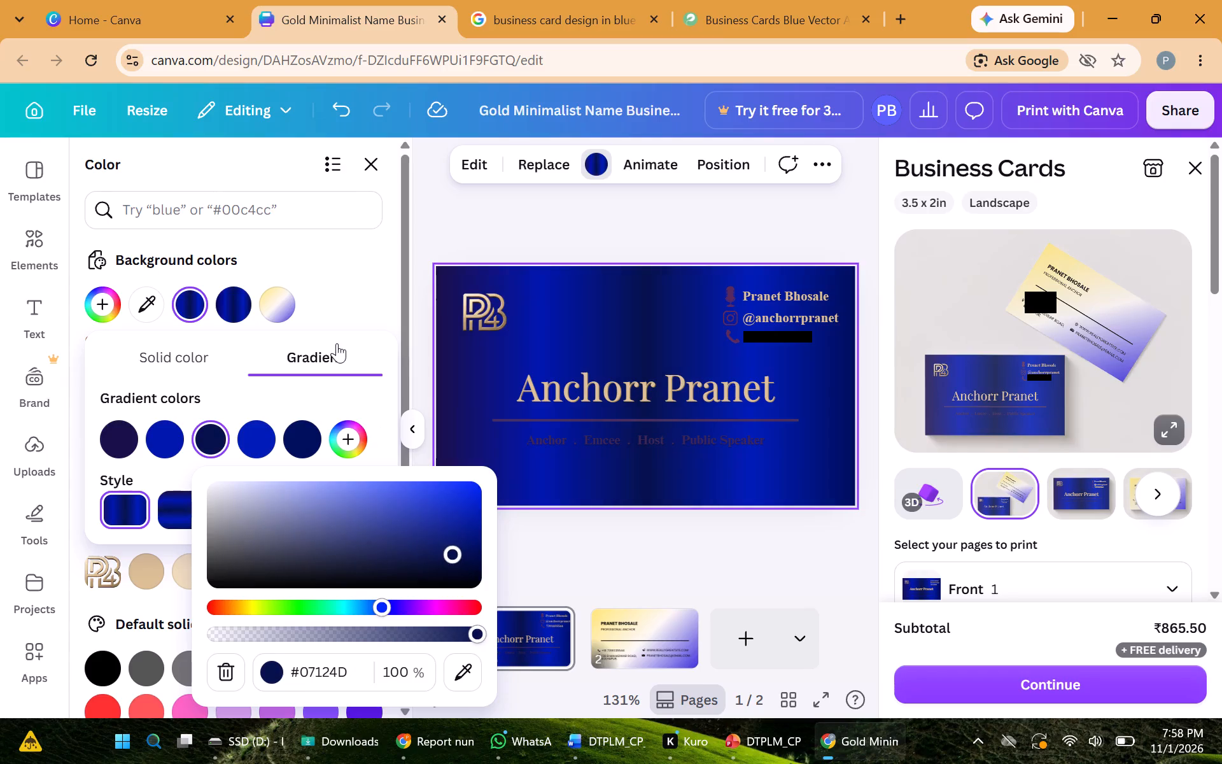
{"action": "left_click", "coordinate": [351, 386]}
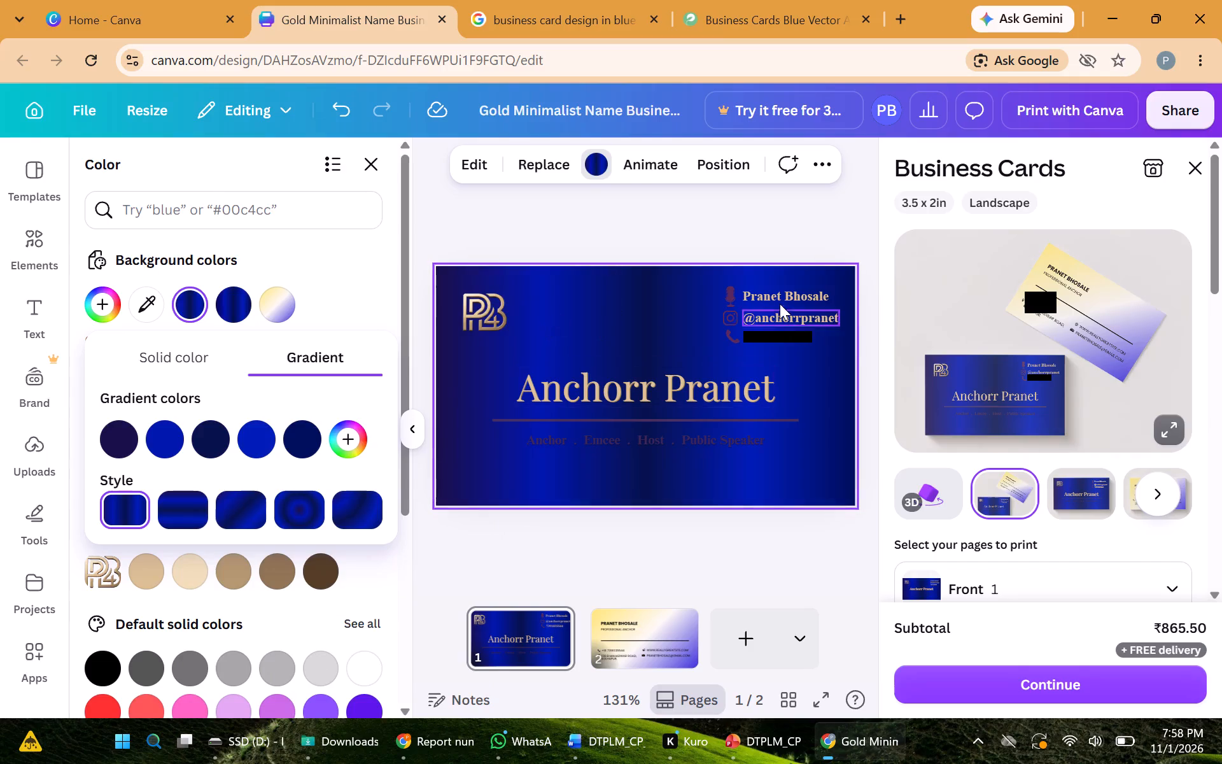
Recolour the microphone, Instagram and phone icons beside the contact details with the logo's tan photo colour, Pastel gray orange.
{"action": "left_click", "coordinate": [732, 301]}
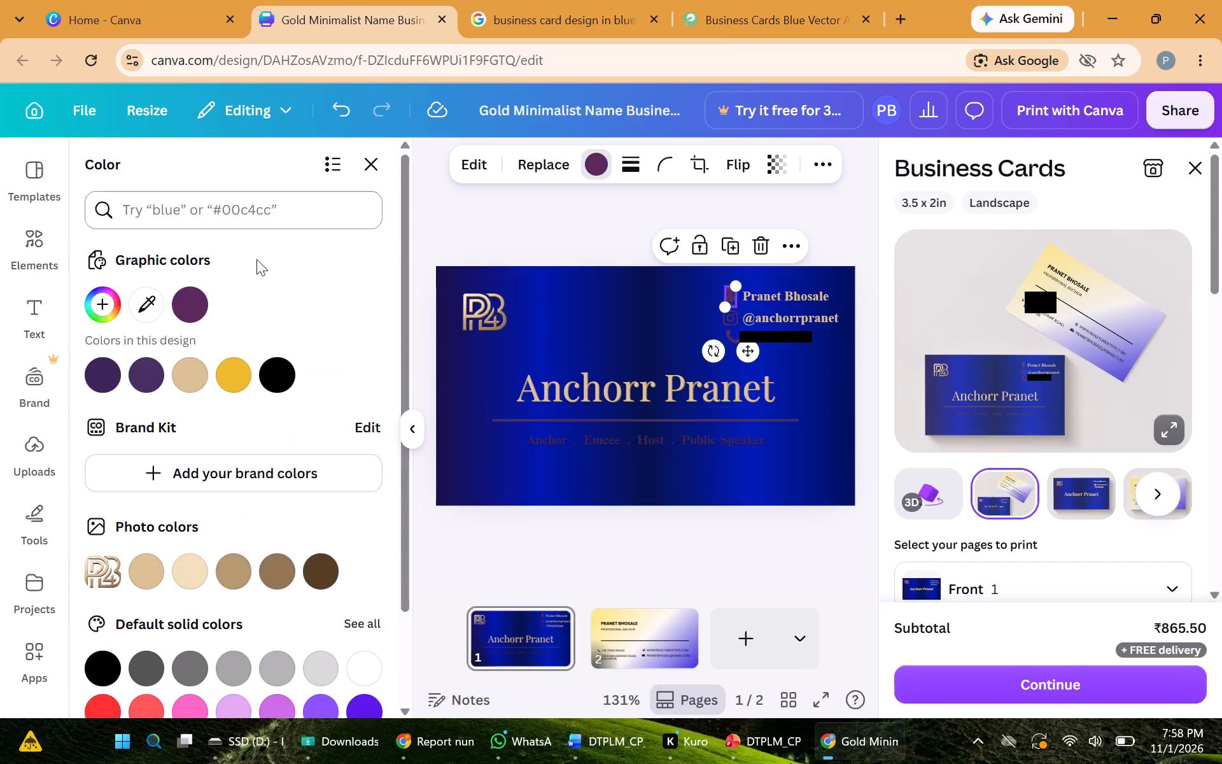
{"action": "left_click", "coordinate": [188, 573]}
{"action": "left_click", "coordinate": [136, 578]}
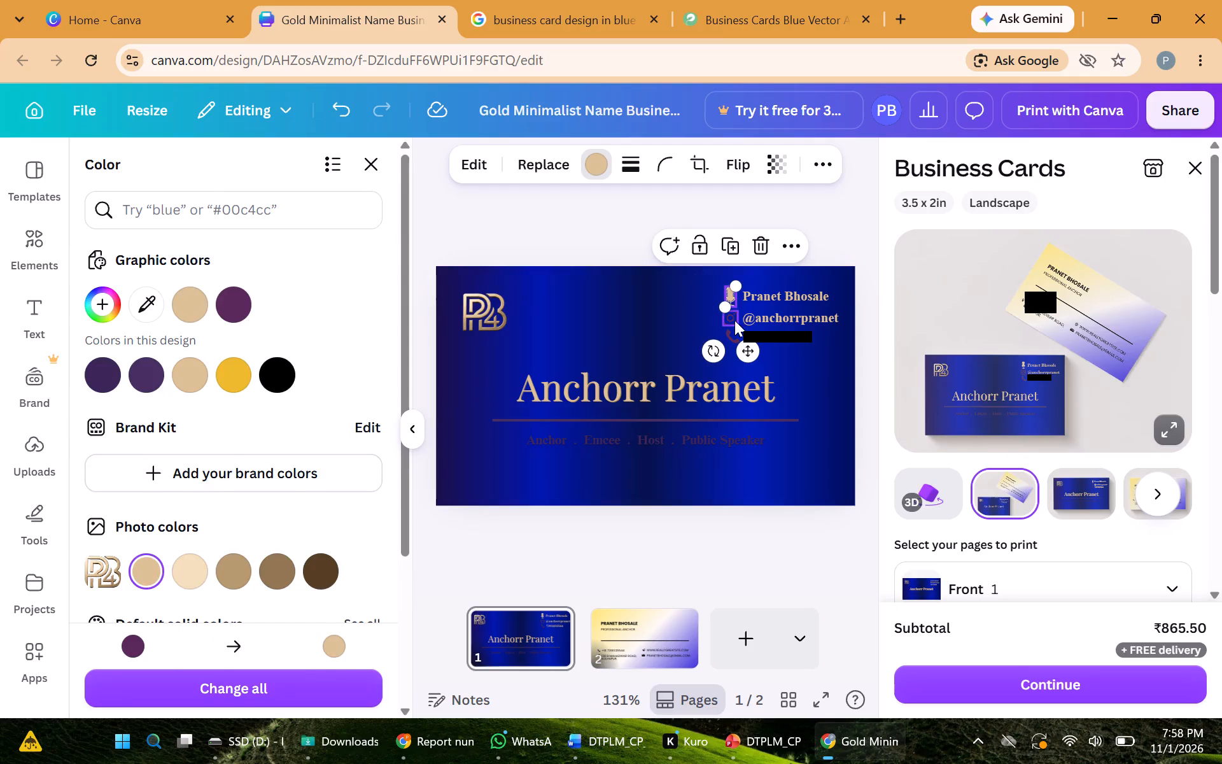
{"action": "left_click", "coordinate": [734, 320]}
{"action": "left_click", "coordinate": [139, 565]}
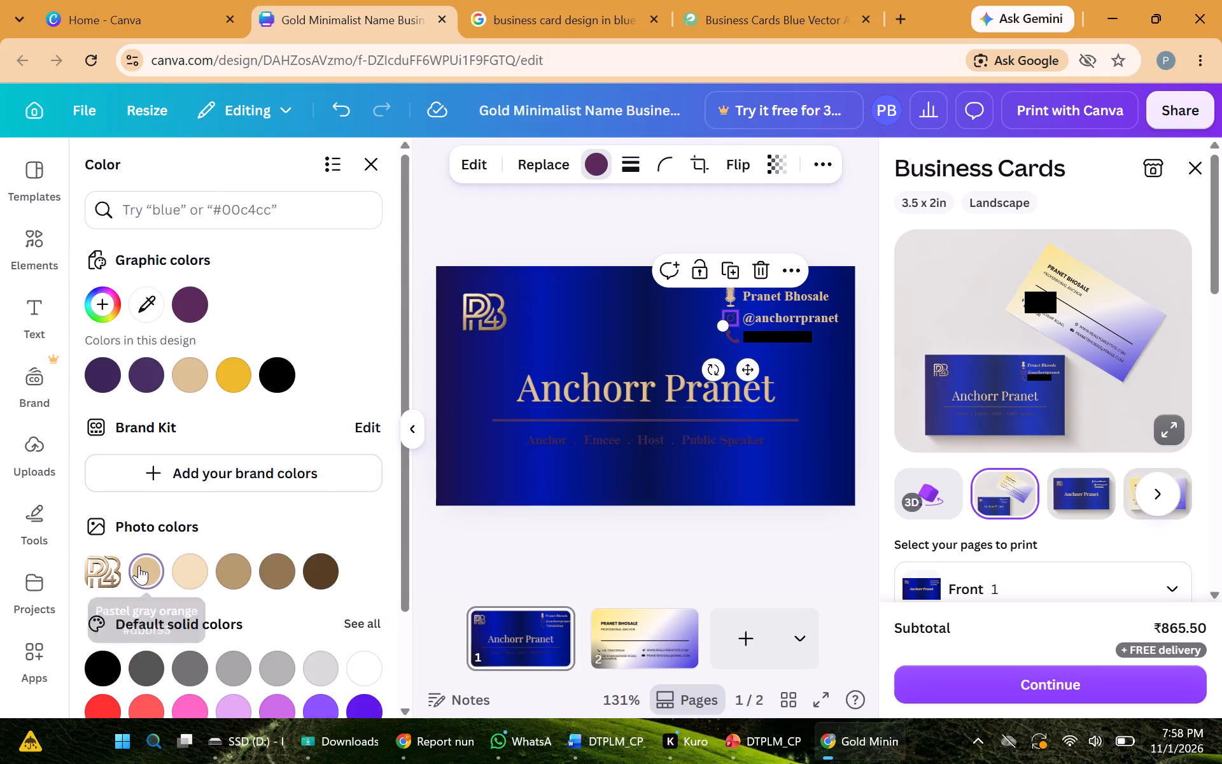
{"action": "left_click", "coordinate": [735, 337]}
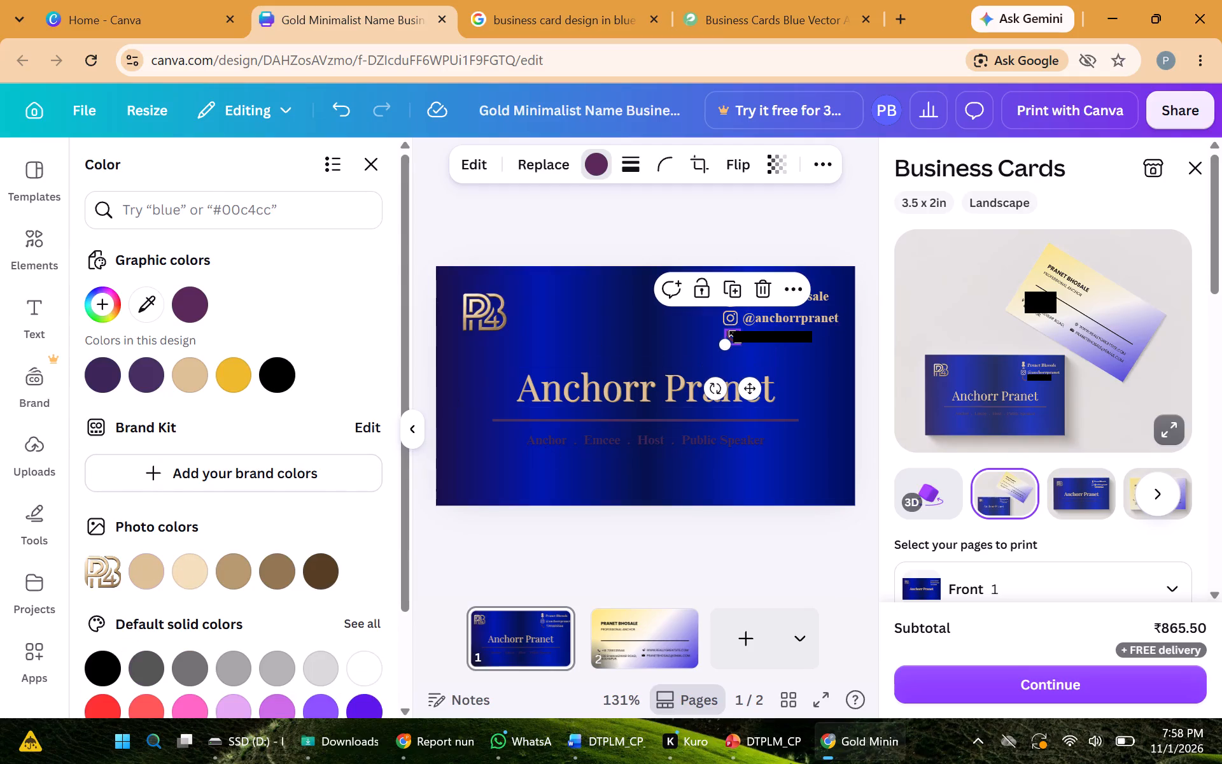
{"action": "left_click", "coordinate": [152, 567]}
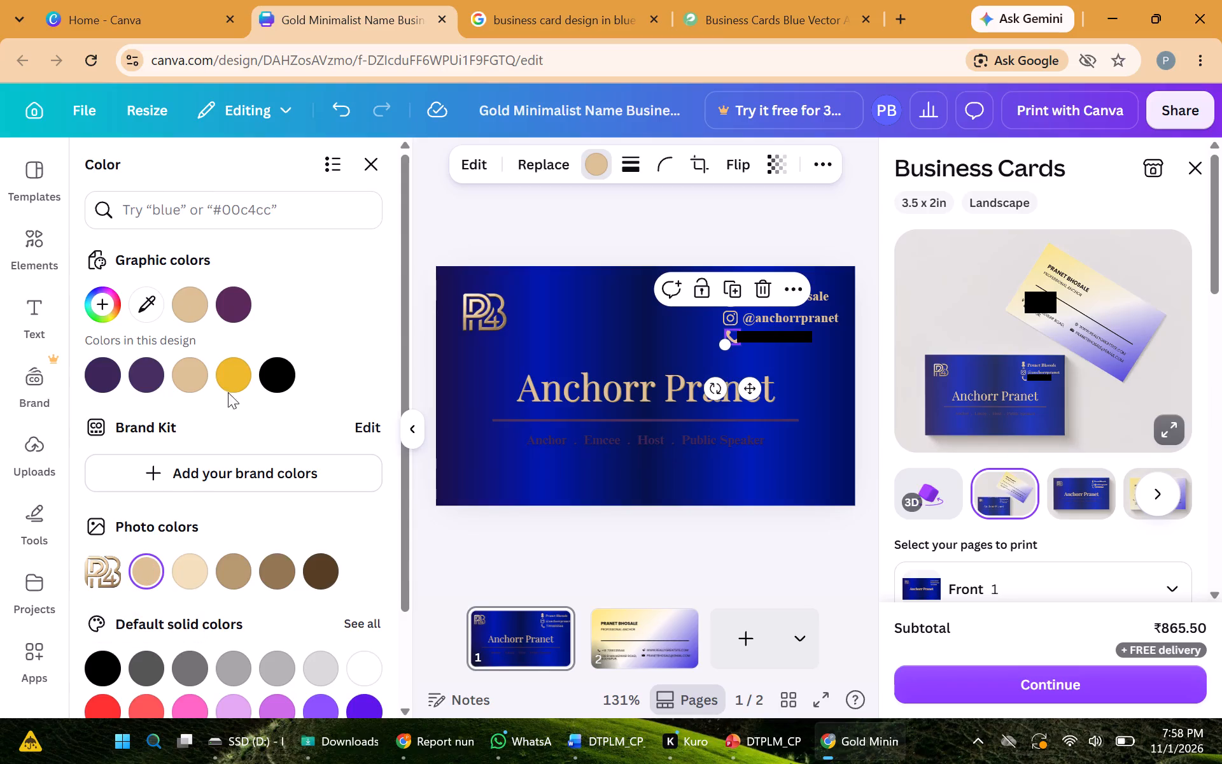
{"action": "left_click", "coordinate": [244, 372]}
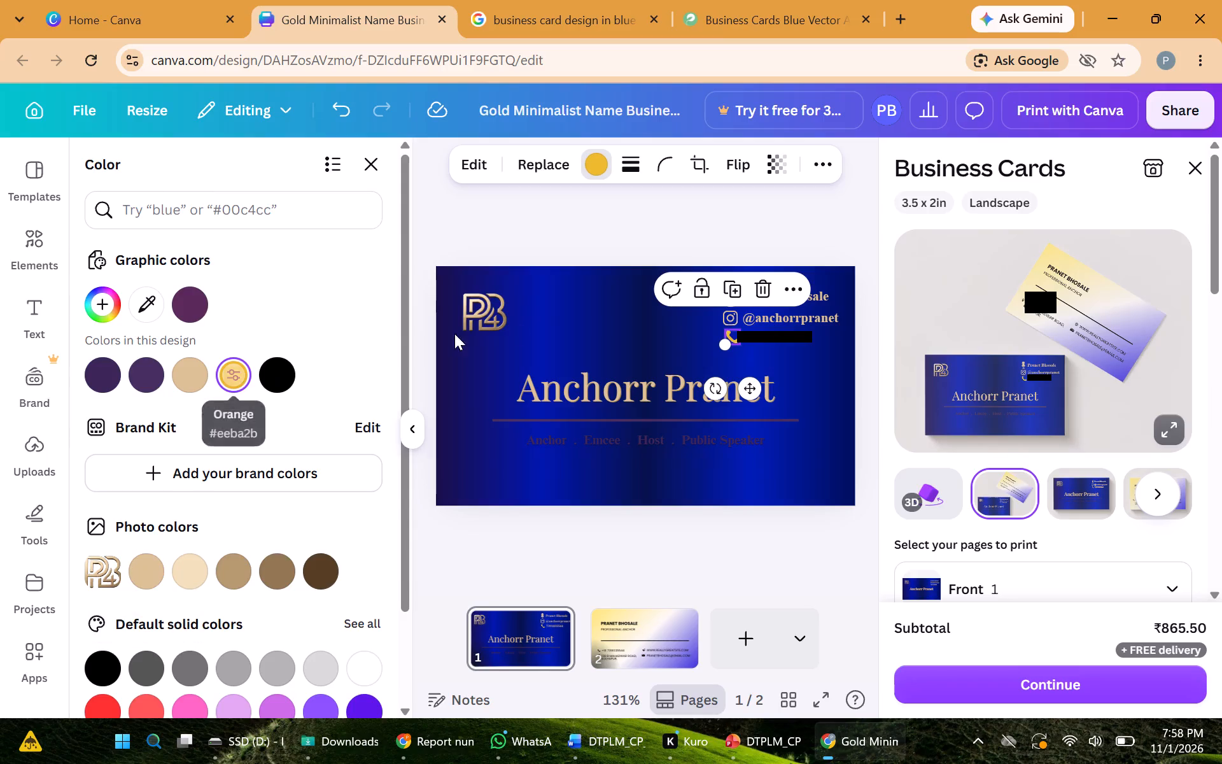
{"action": "left_click", "coordinate": [151, 569]}
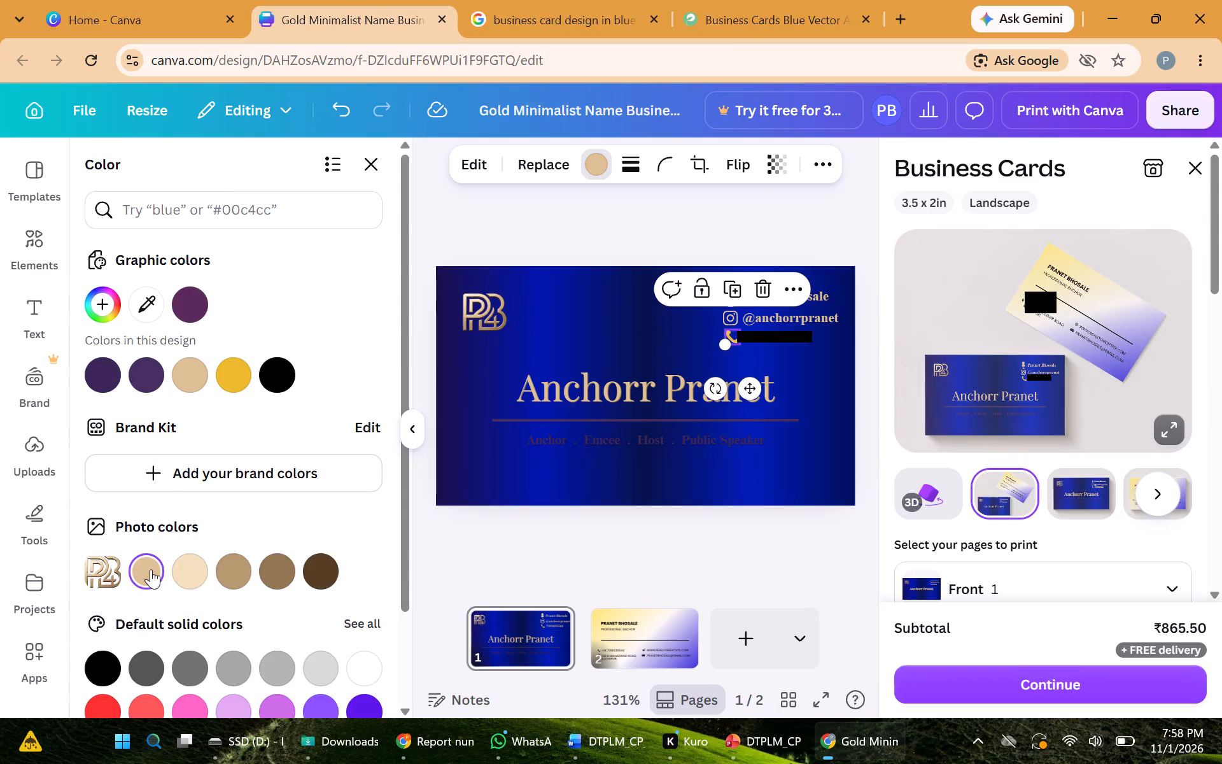
Change the text colour of the "Anchor . Emcee . Host . Public Speaker" tagline to the logo's tan Pastel gray orange.
{"action": "left_click", "coordinate": [561, 440]}
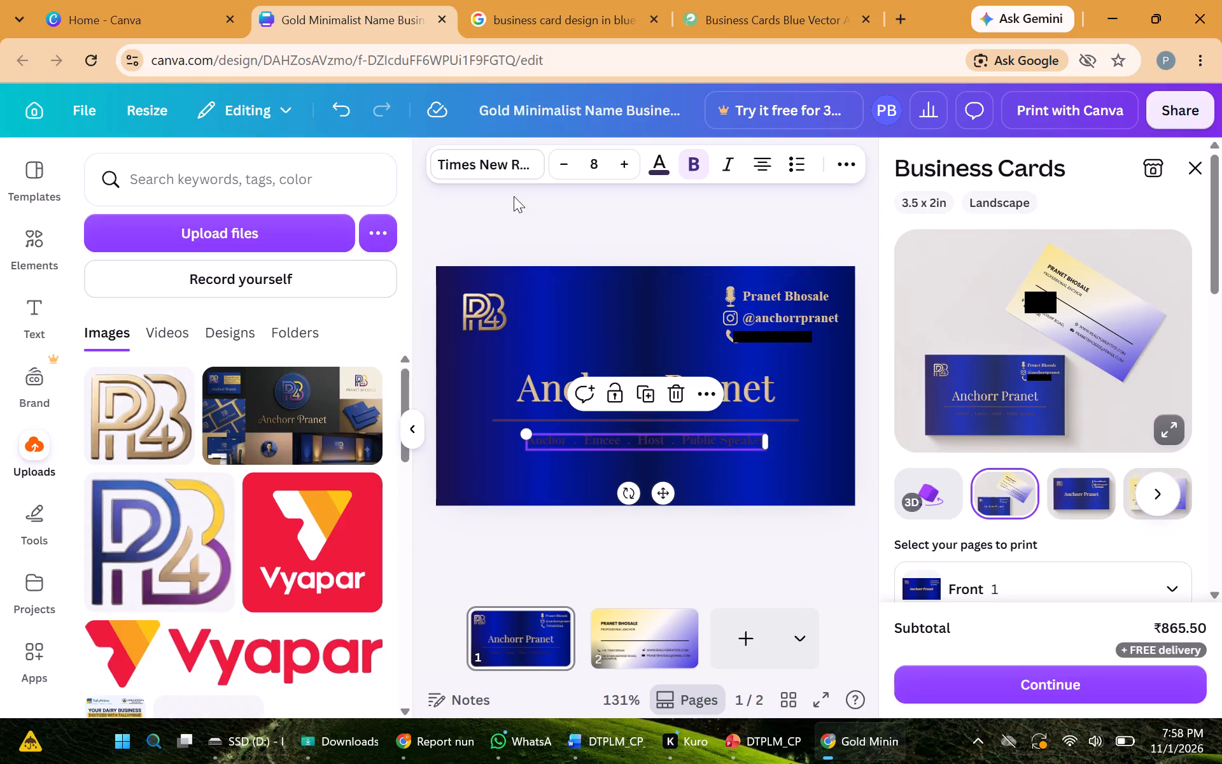
{"action": "left_click", "coordinate": [670, 165]}
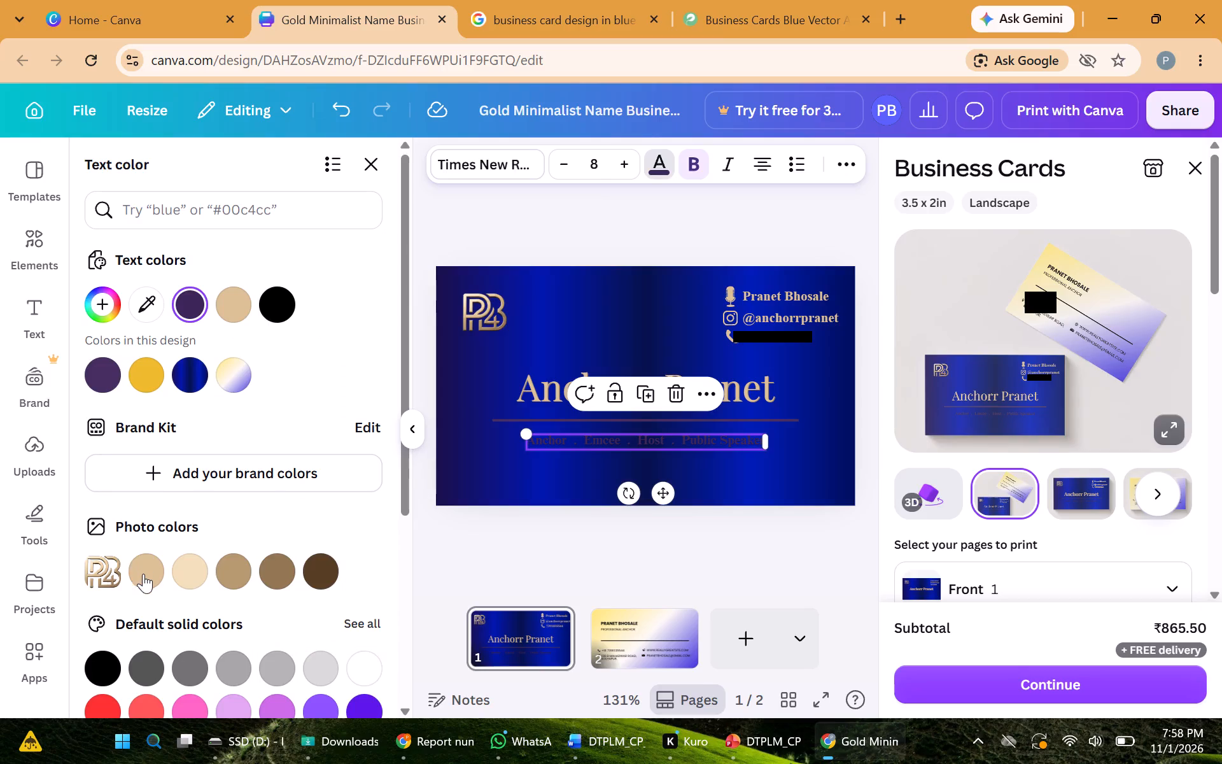
{"action": "left_click", "coordinate": [143, 575]}
Set the stroke colour of the divider line below the main title to Light orange #f2dfb9 and deselect it.
{"action": "left_click", "coordinate": [695, 417]}
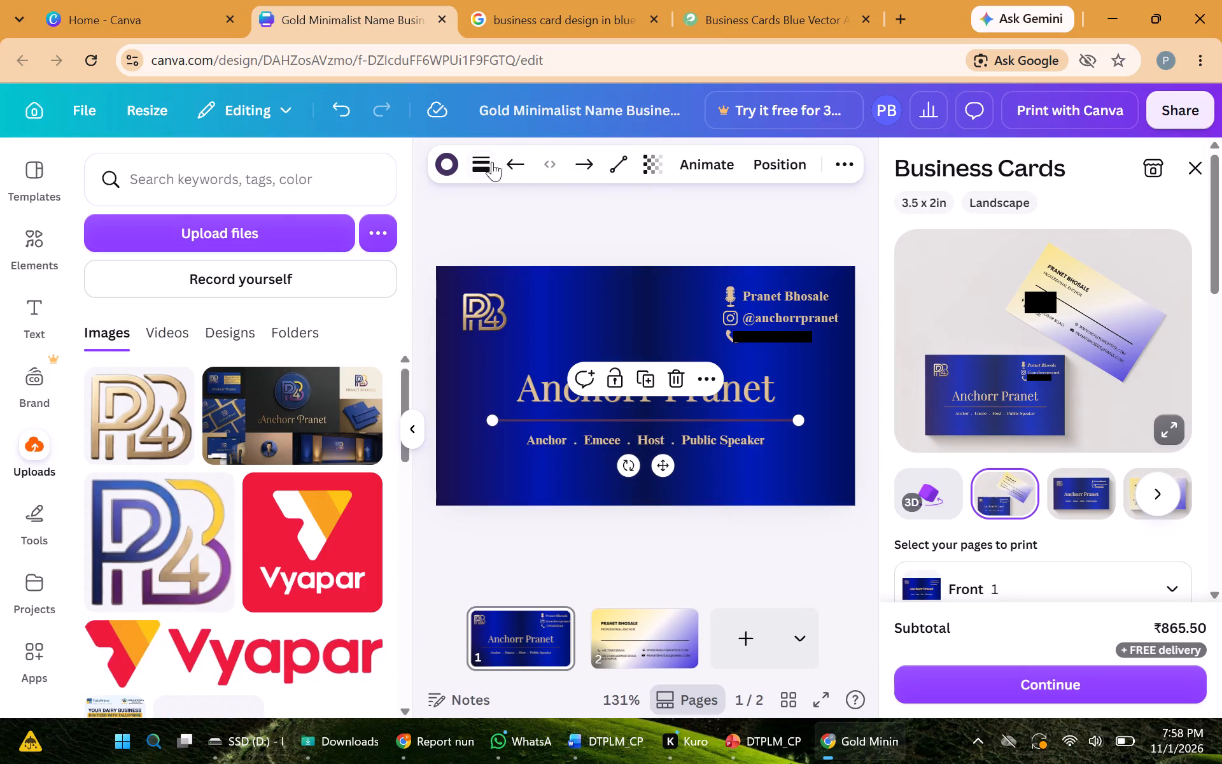
{"action": "left_click", "coordinate": [456, 161]}
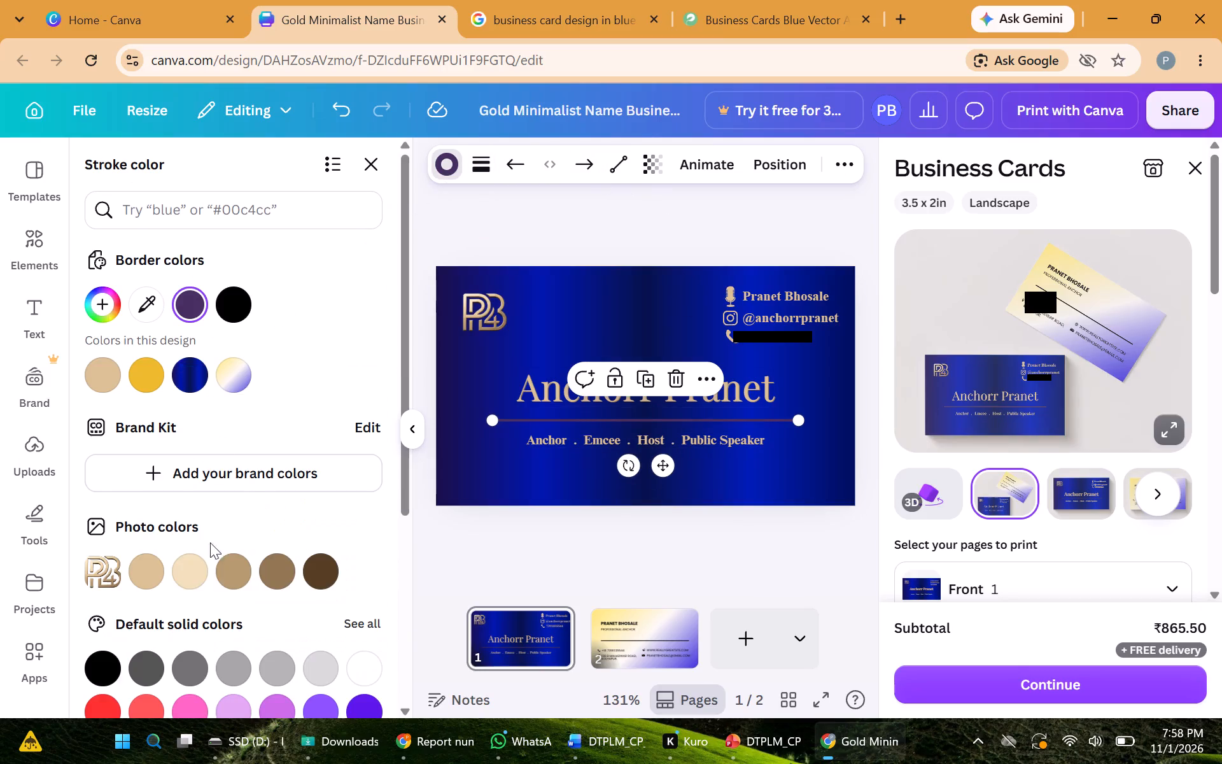
{"action": "left_click", "coordinate": [192, 567]}
{"action": "left_click", "coordinate": [776, 202]}
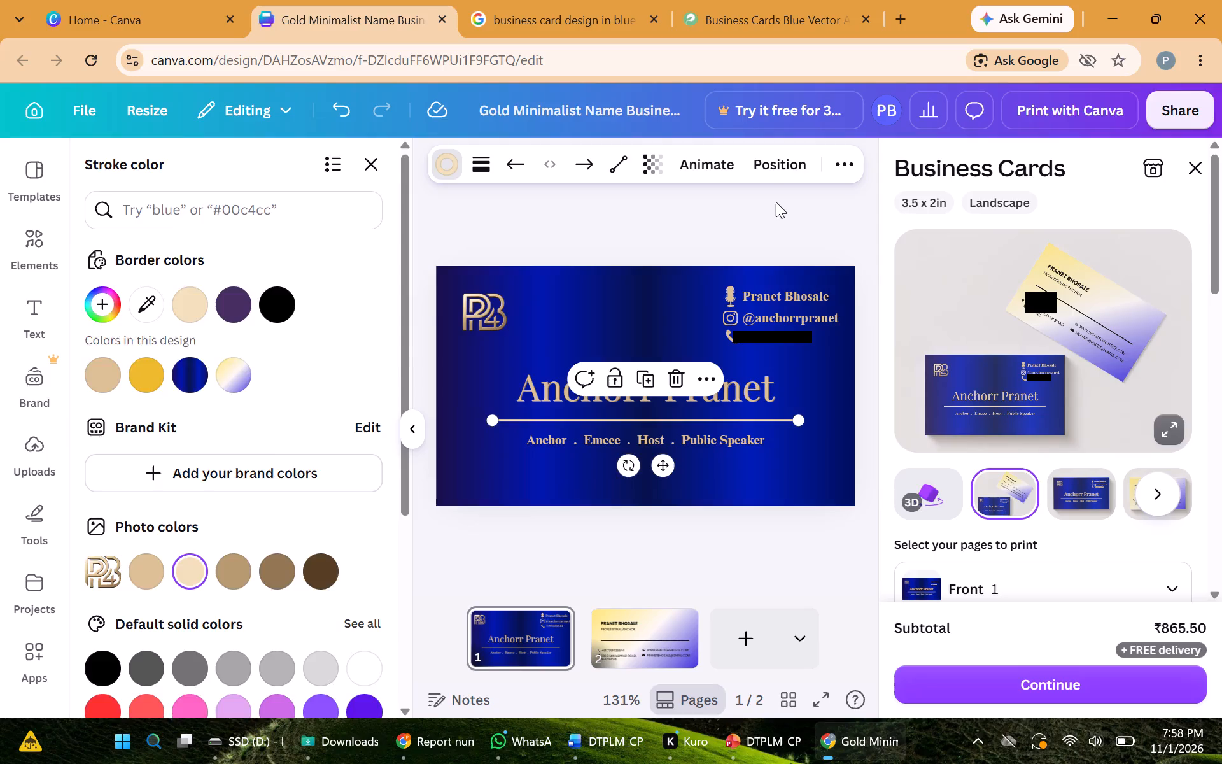
{"action": "left_click", "coordinate": [776, 202]}
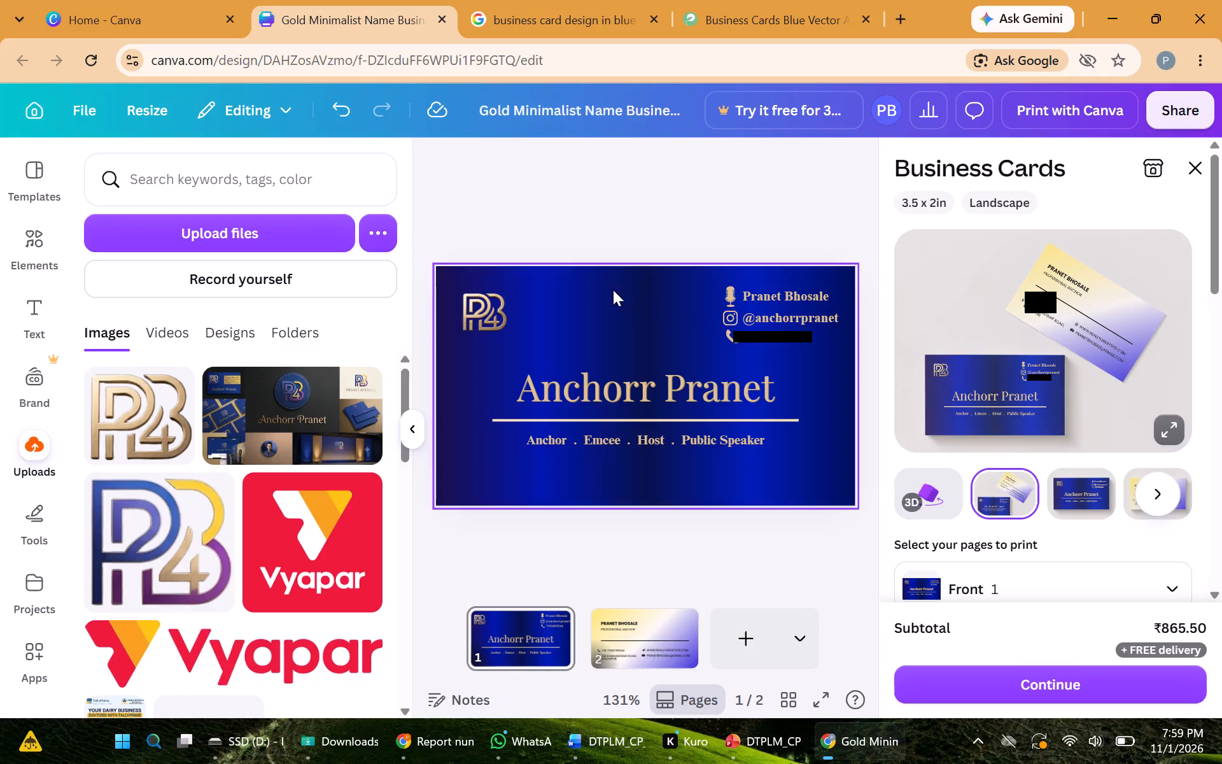
Switch to the open Pngtree page of blue business card vectors for design reference.
{"action": "left_click", "coordinate": [775, 0]}
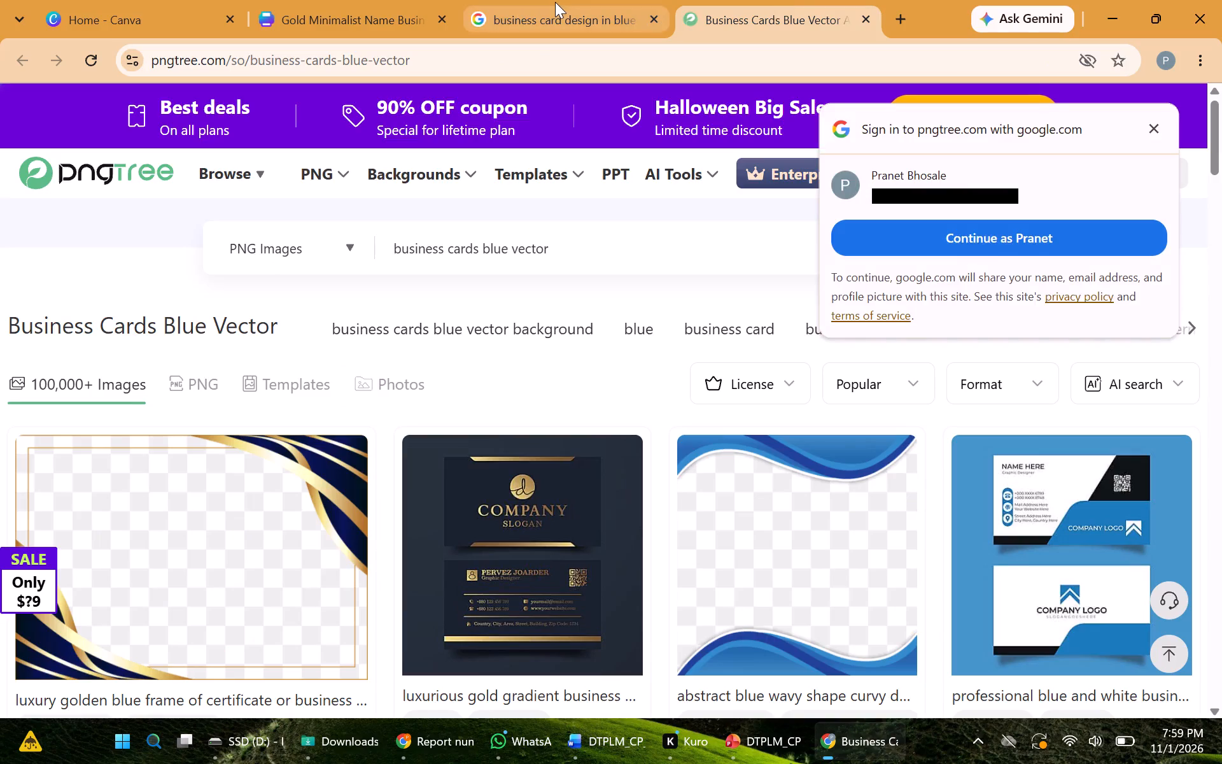
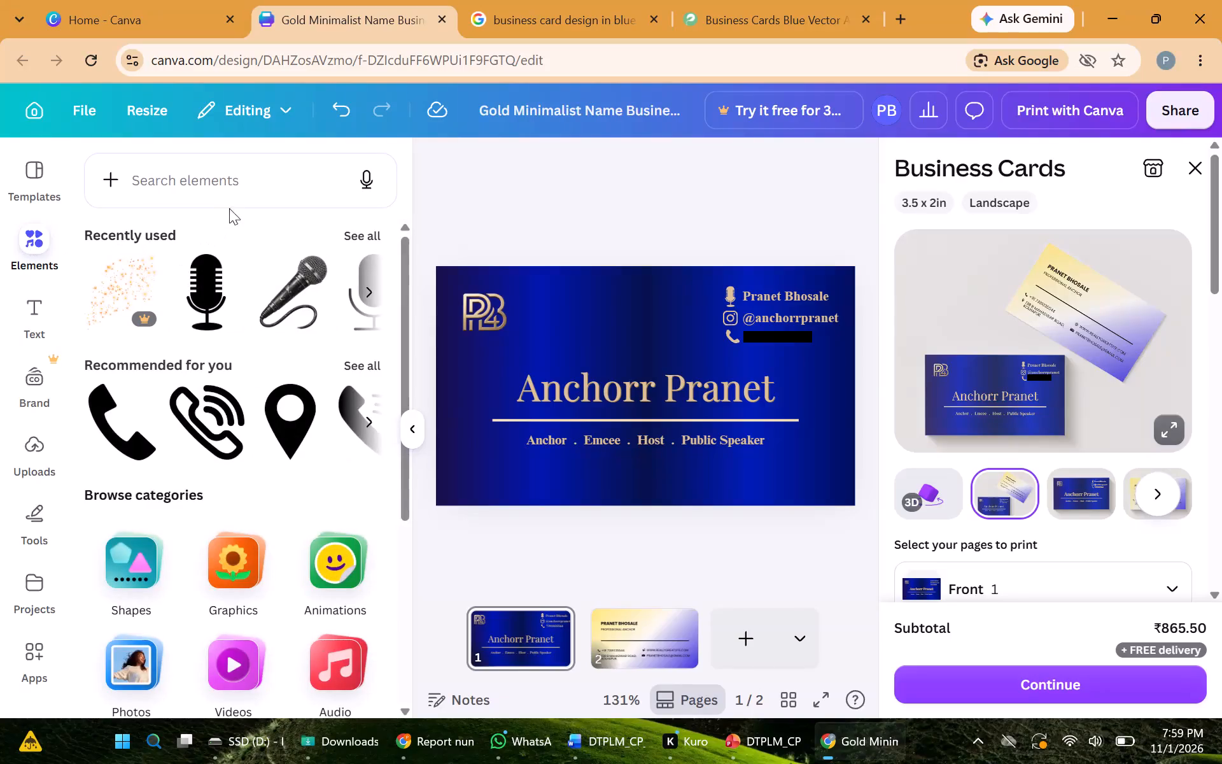
Search the elements for "curvve" and add the dark red tapered wavy curve graphic to the front of the card.
{"action": "left_click", "coordinate": [235, 181]}
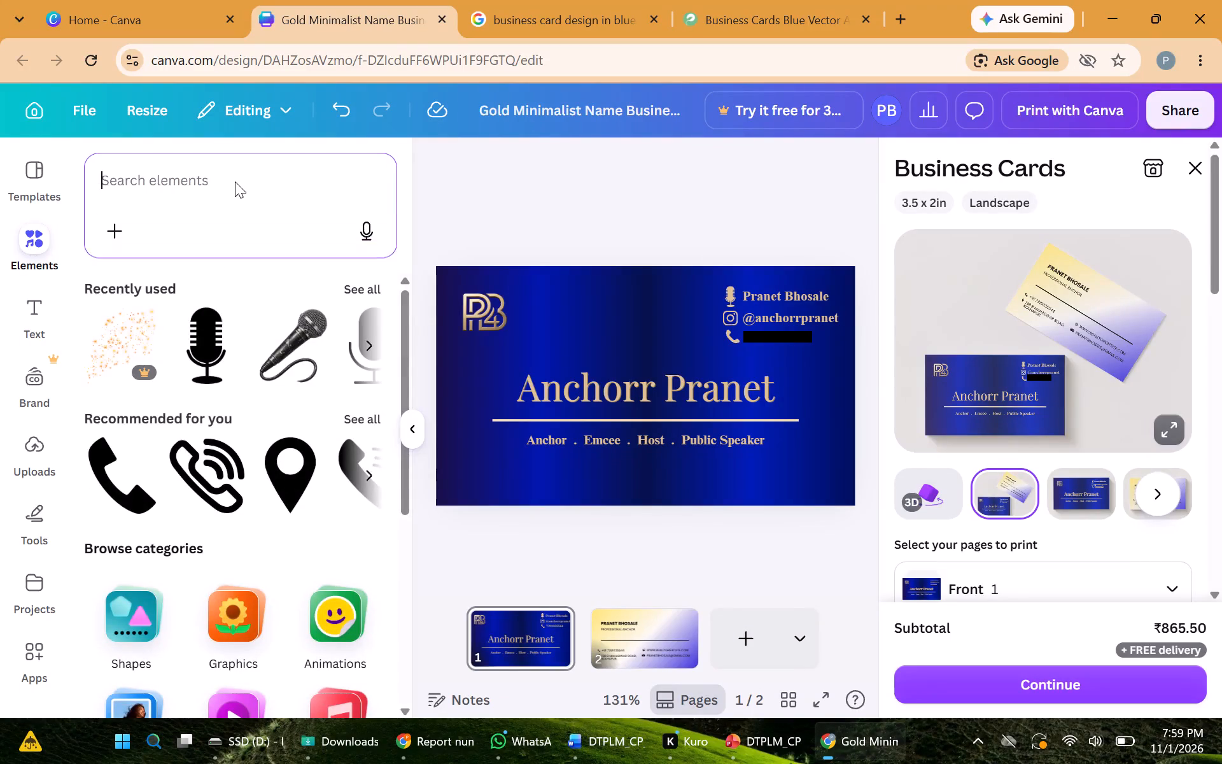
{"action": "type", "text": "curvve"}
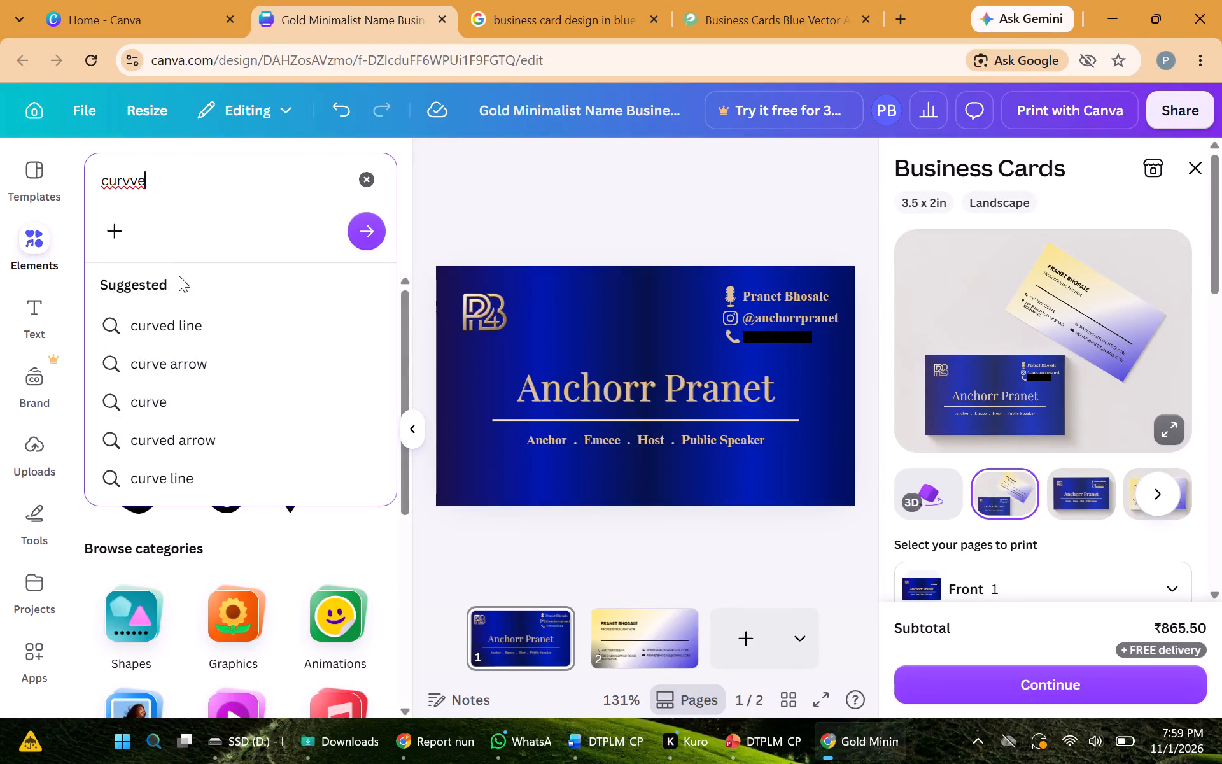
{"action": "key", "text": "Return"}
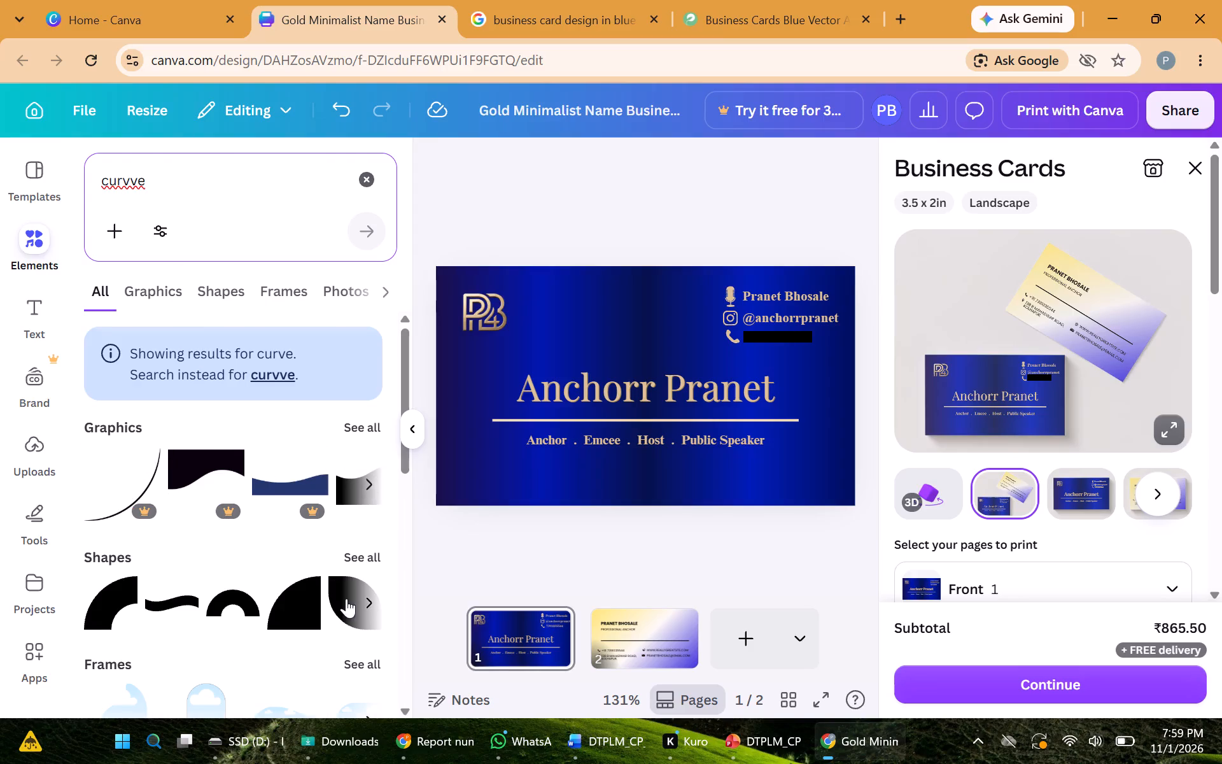
{"action": "left_click", "coordinate": [370, 604]}
{"action": "left_click", "coordinate": [370, 604]}
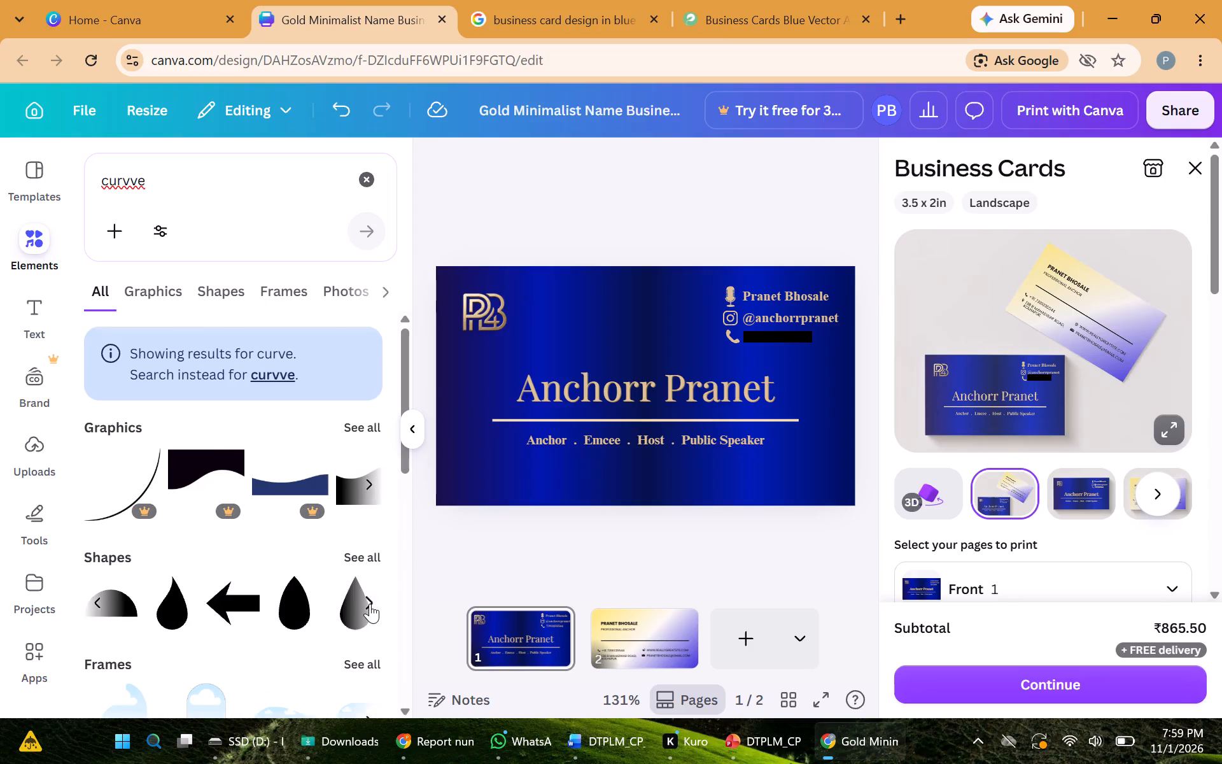
{"action": "left_click", "coordinate": [370, 604]}
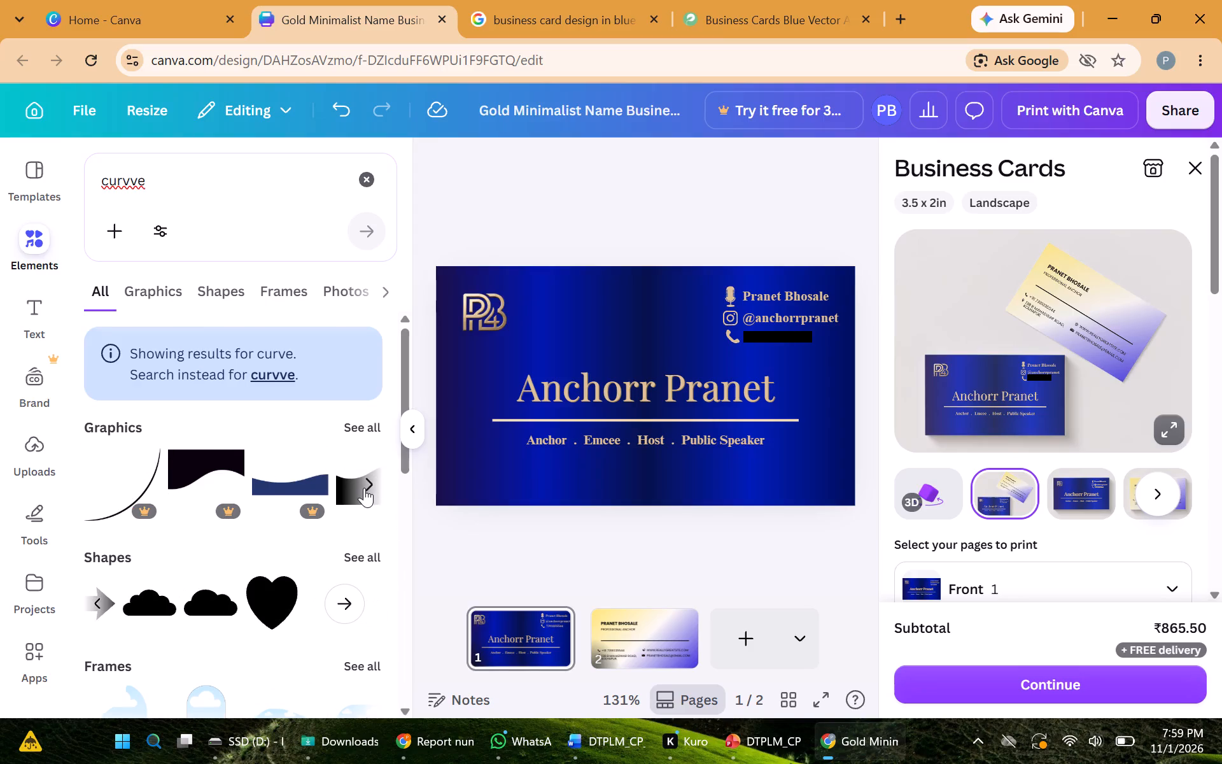
{"action": "left_click", "coordinate": [364, 488]}
{"action": "left_click", "coordinate": [364, 488]}
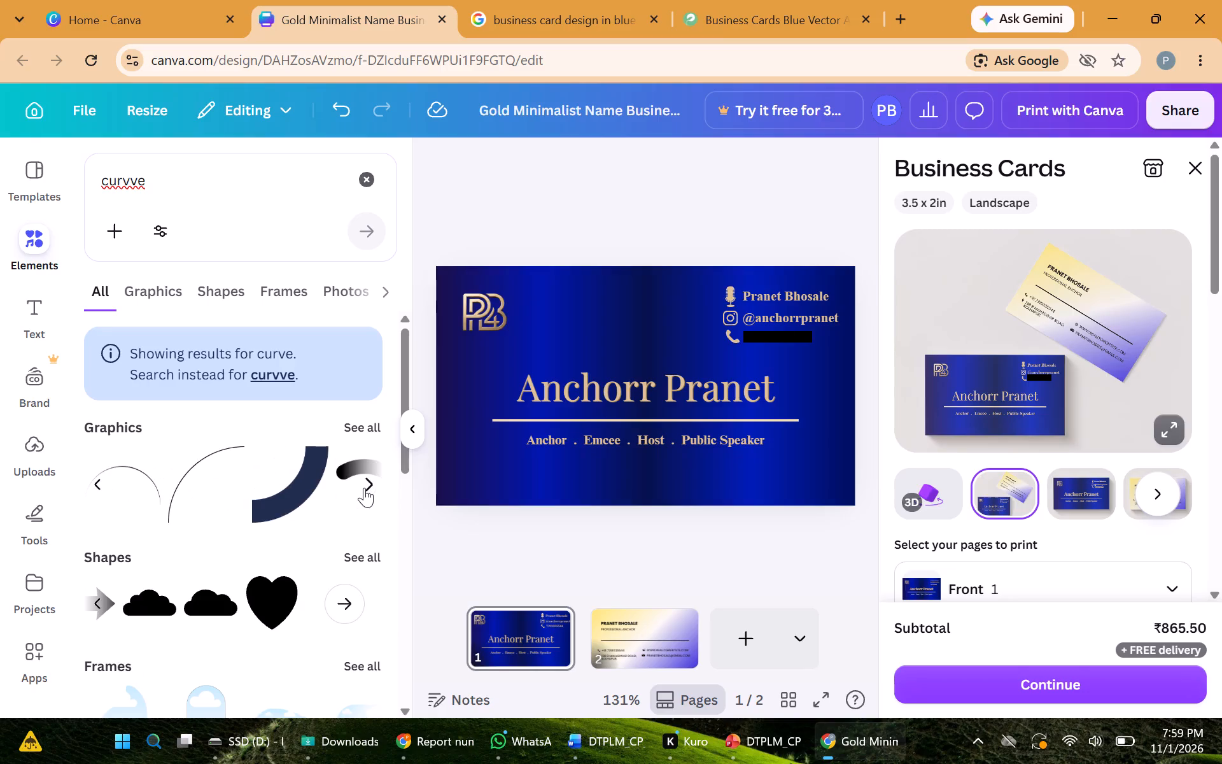
{"action": "left_click", "coordinate": [364, 488]}
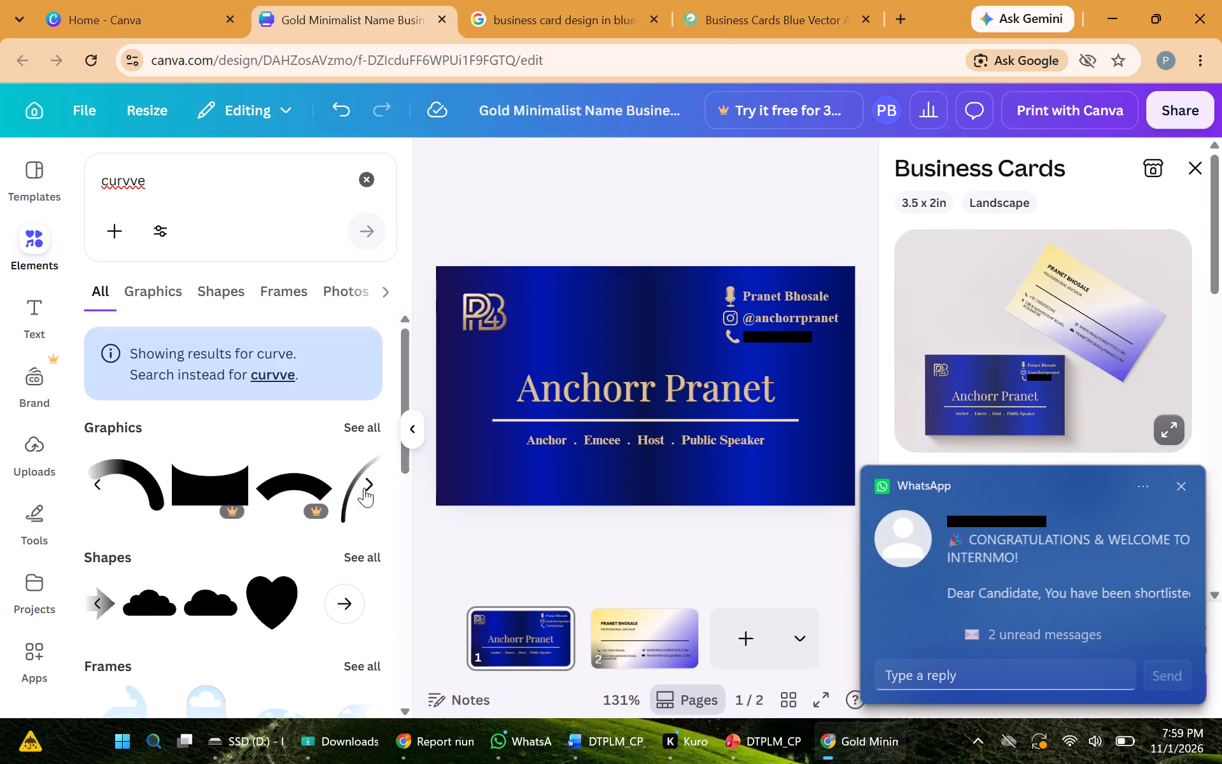
{"action": "left_click", "coordinate": [364, 488]}
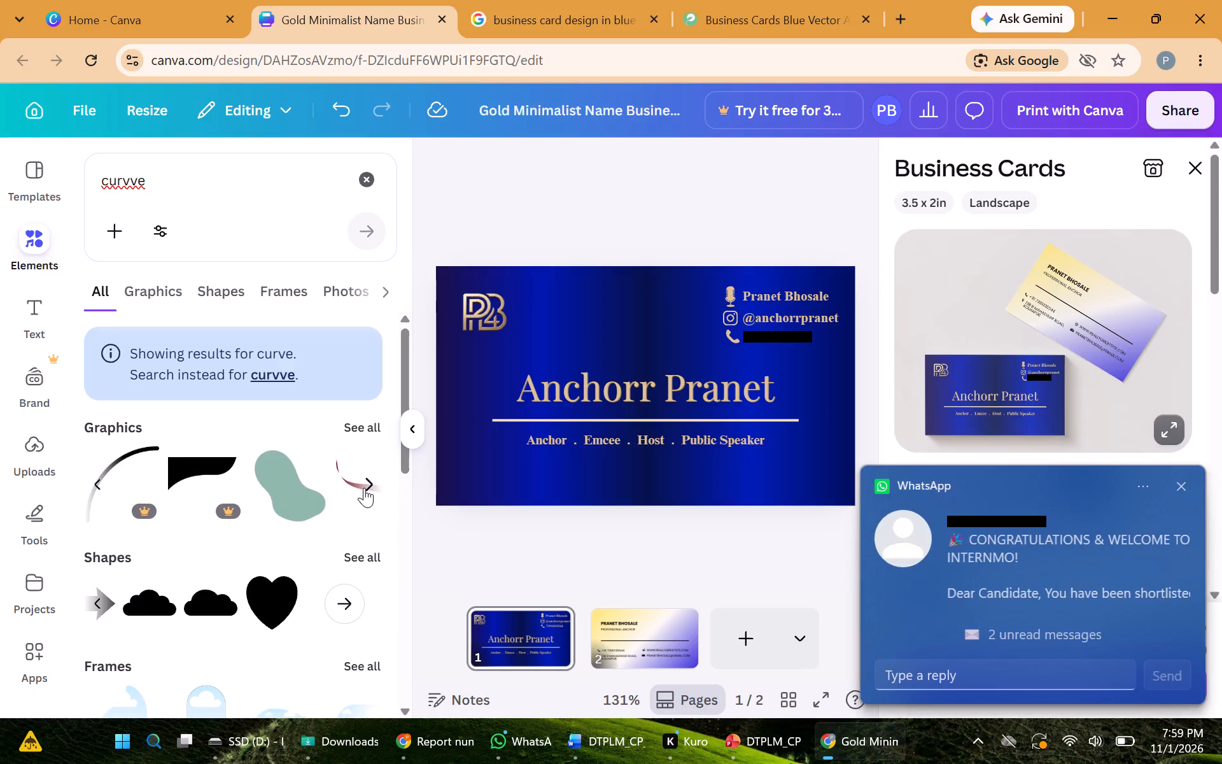
{"action": "left_click", "coordinate": [364, 488]}
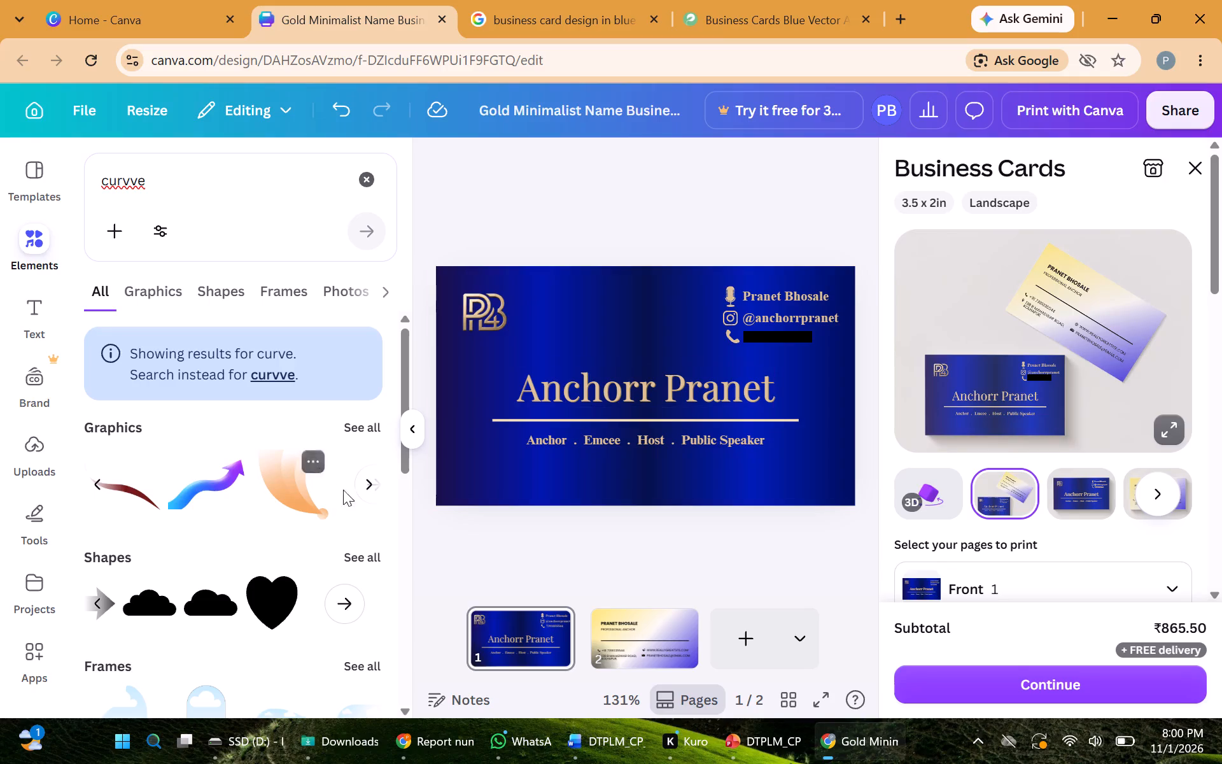
{"action": "left_click", "coordinate": [367, 490]}
{"action": "left_click", "coordinate": [367, 490]}
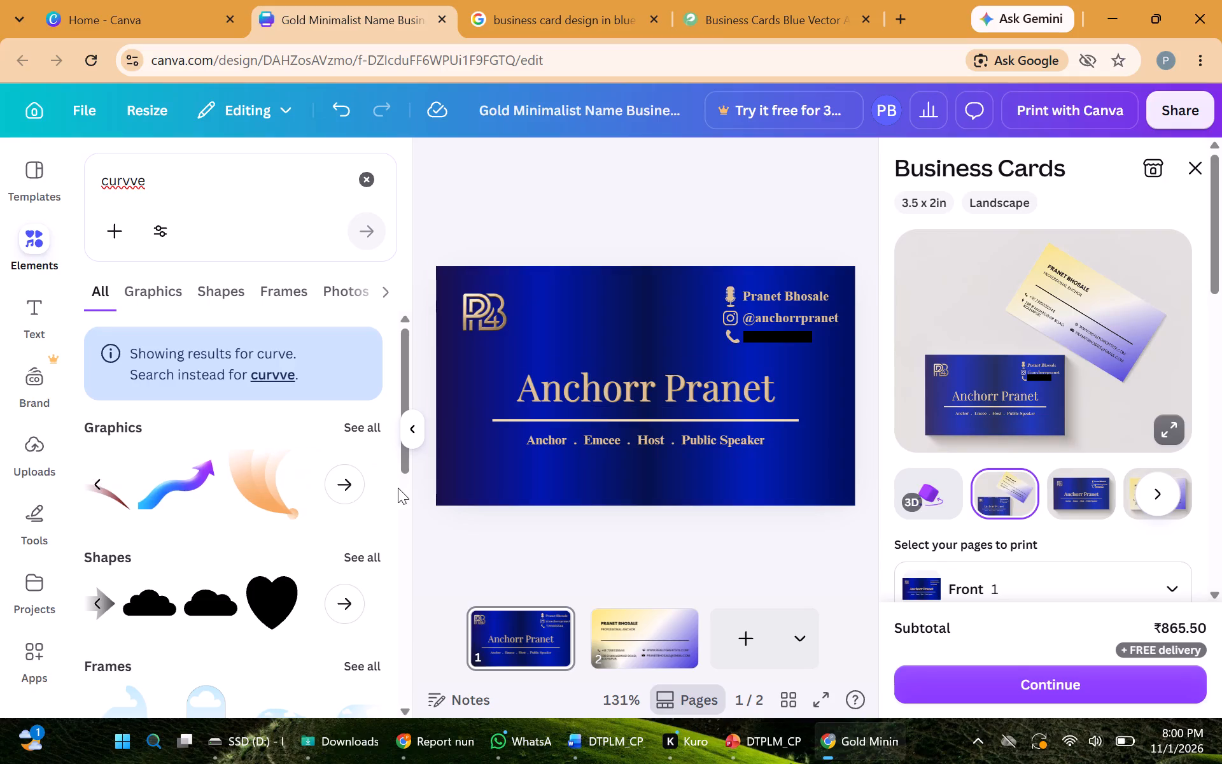
{"action": "left_click_drag", "start_coordinate": [404, 464], "coordinate": [407, 628]}
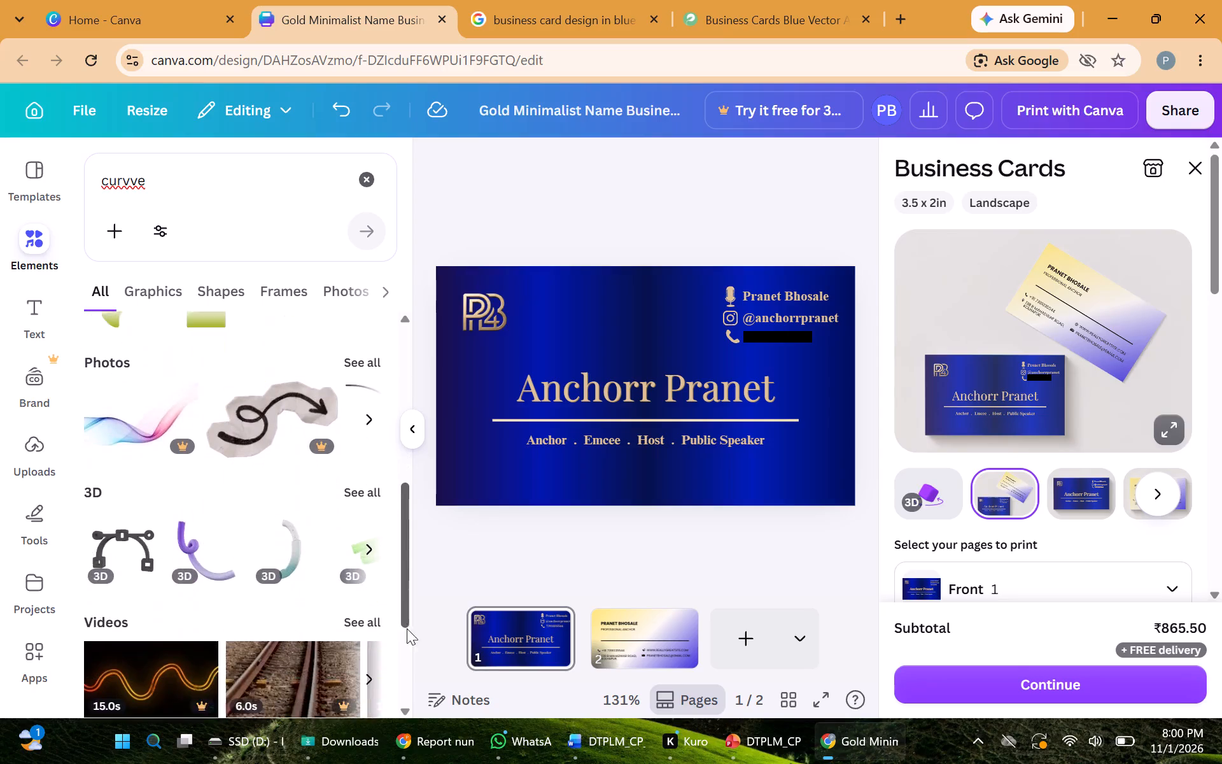
{"action": "left_click_drag", "start_coordinate": [407, 628], "coordinate": [395, 364]}
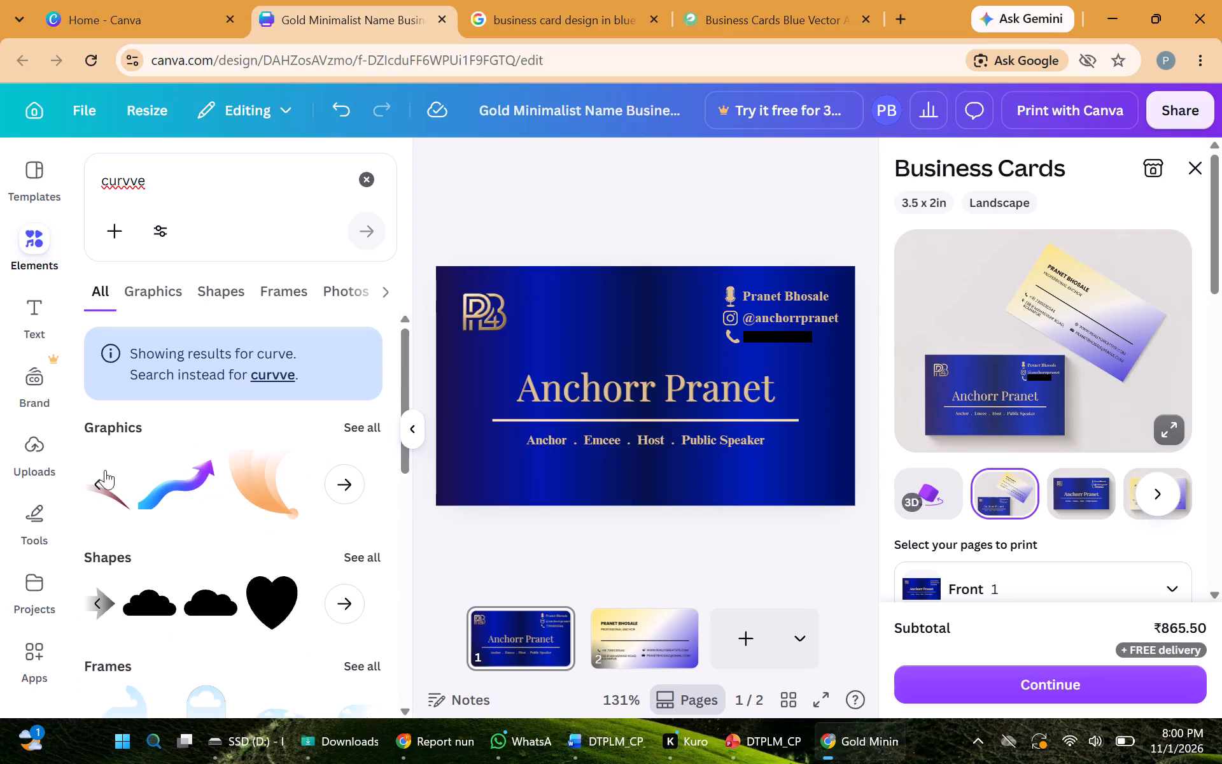
{"action": "left_click", "coordinate": [99, 474]}
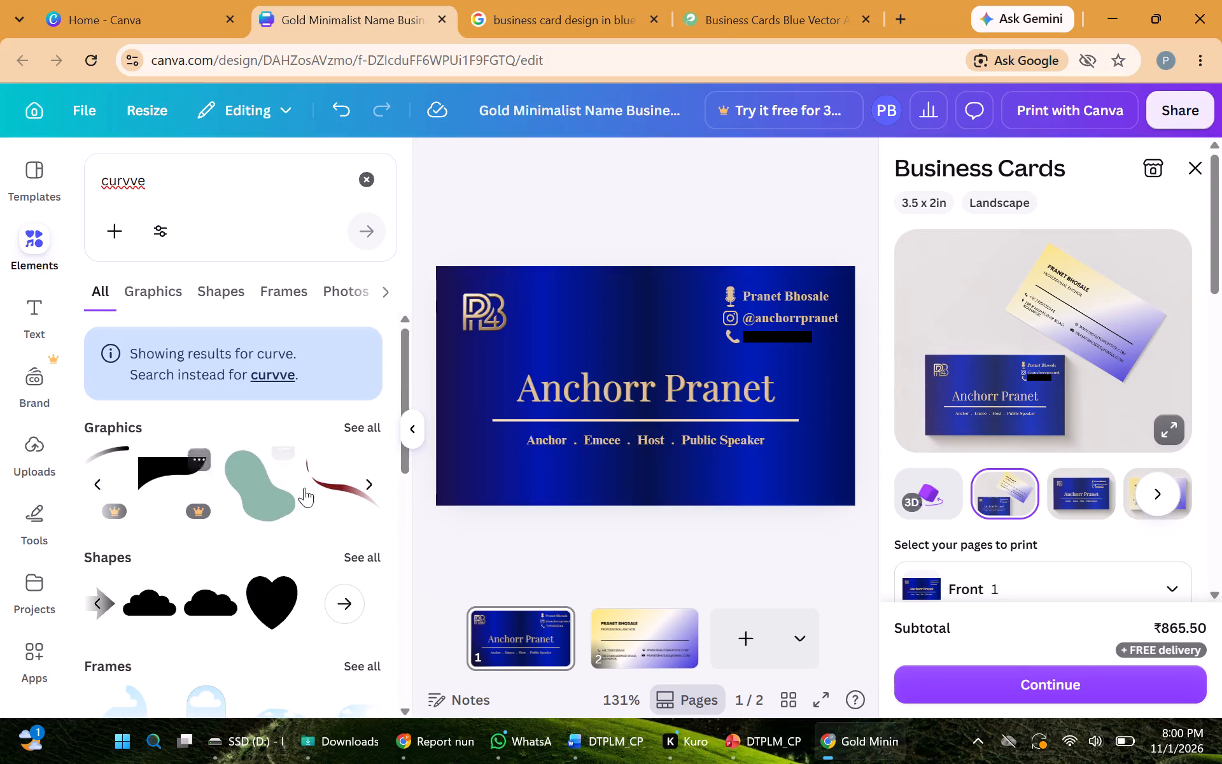
{"action": "left_click", "coordinate": [318, 489]}
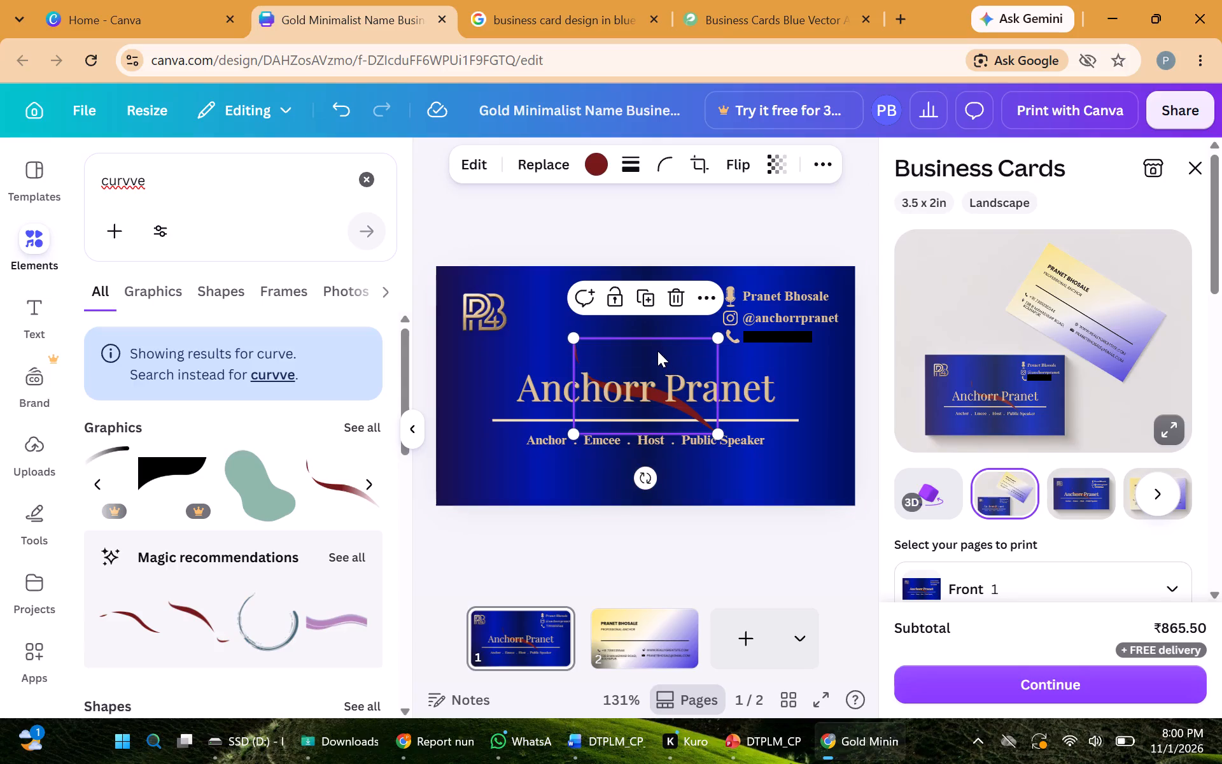
Move the dark red curve into the bottom-left corner of the card, flush with its left edge, and deselect it.
{"action": "left_click_drag", "start_coordinate": [657, 350], "coordinate": [470, 435]}
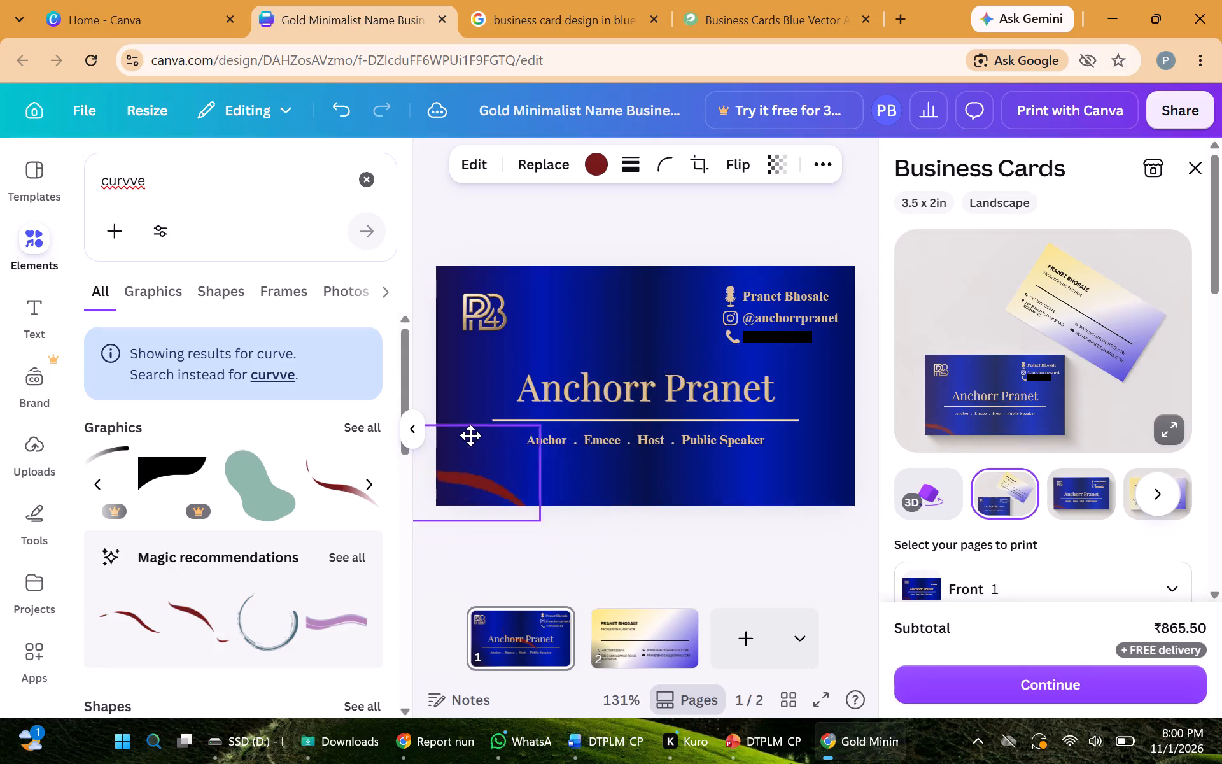
{"action": "left_click_drag", "start_coordinate": [470, 435], "coordinate": [486, 446]}
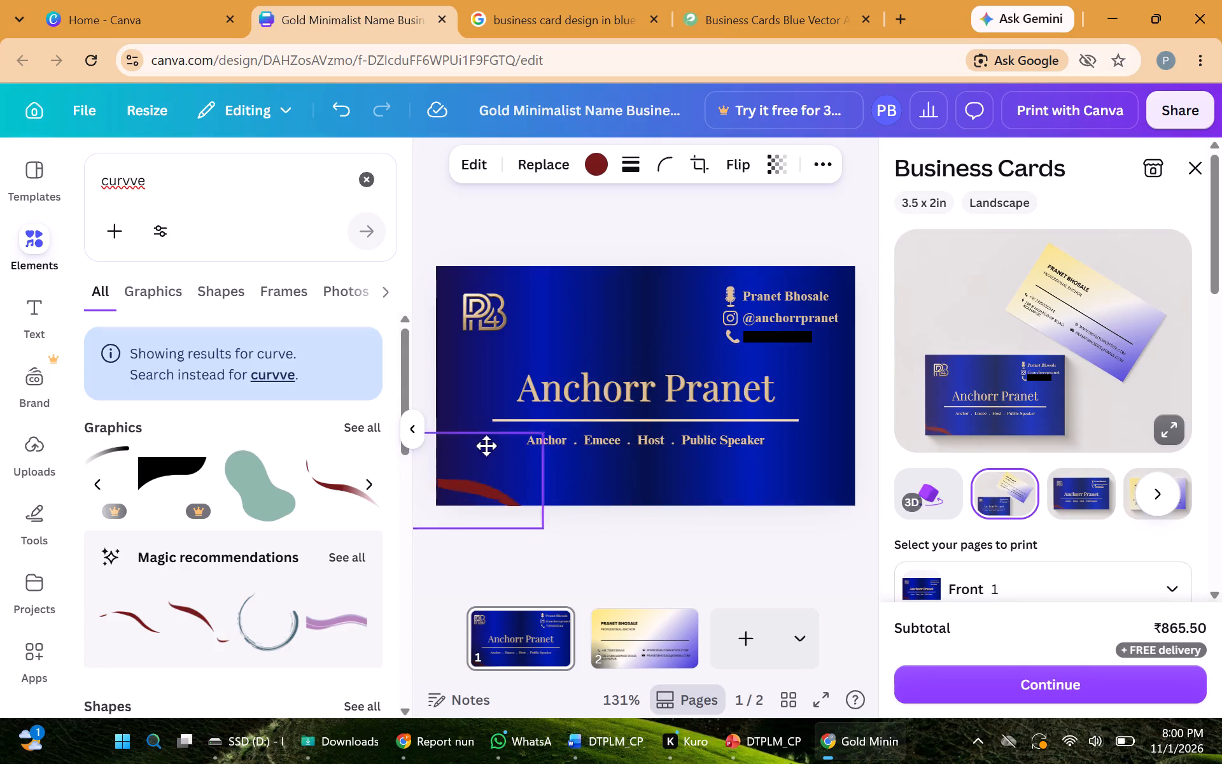
{"action": "left_click_drag", "start_coordinate": [486, 446], "coordinate": [528, 425]}
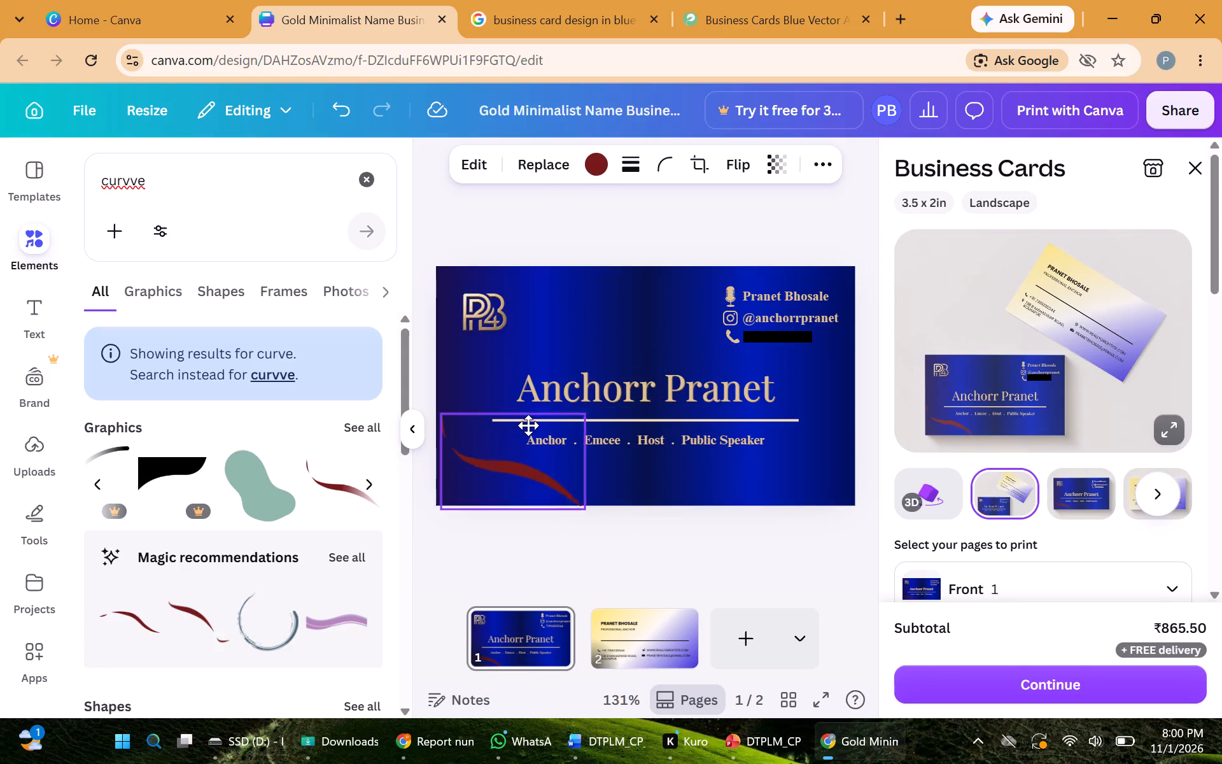
{"action": "left_click_drag", "start_coordinate": [528, 425], "coordinate": [521, 435]}
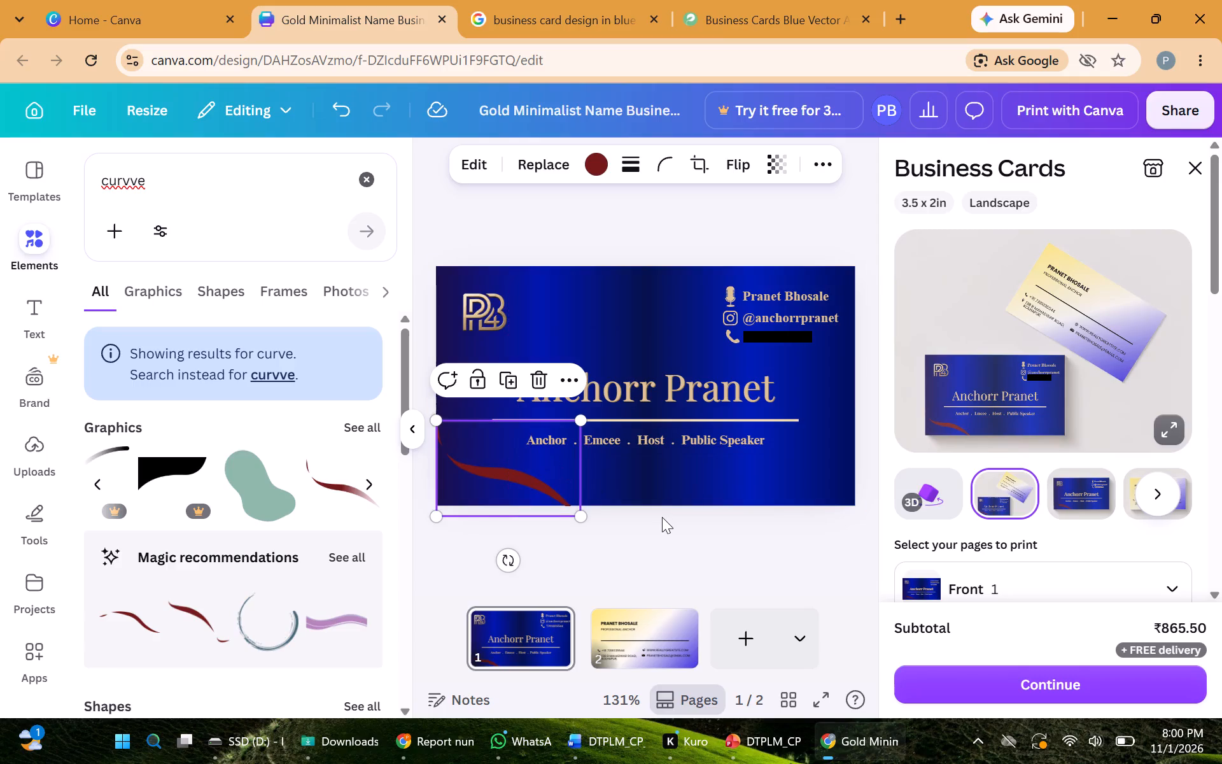
{"action": "left_click", "coordinate": [663, 518]}
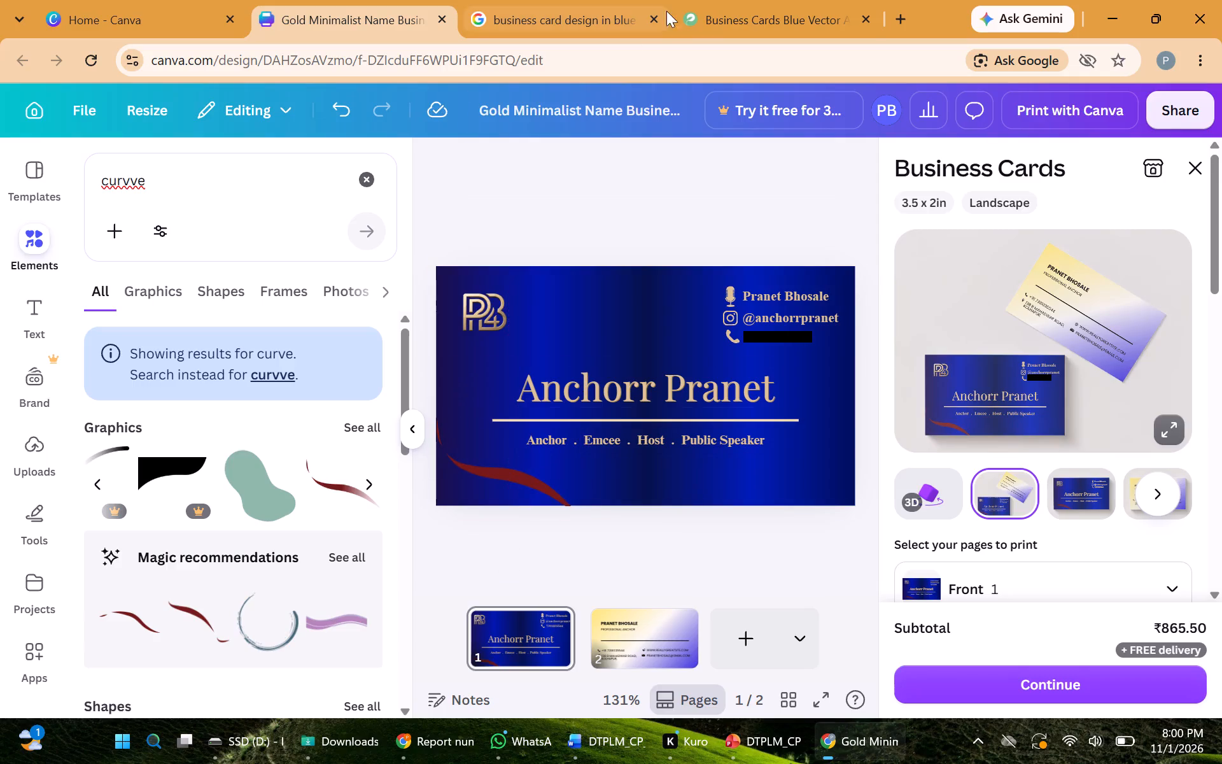
Switch to the open Pngtree page of blue business card vectors to check the curved corner designs.
{"action": "left_click", "coordinate": [762, 0]}
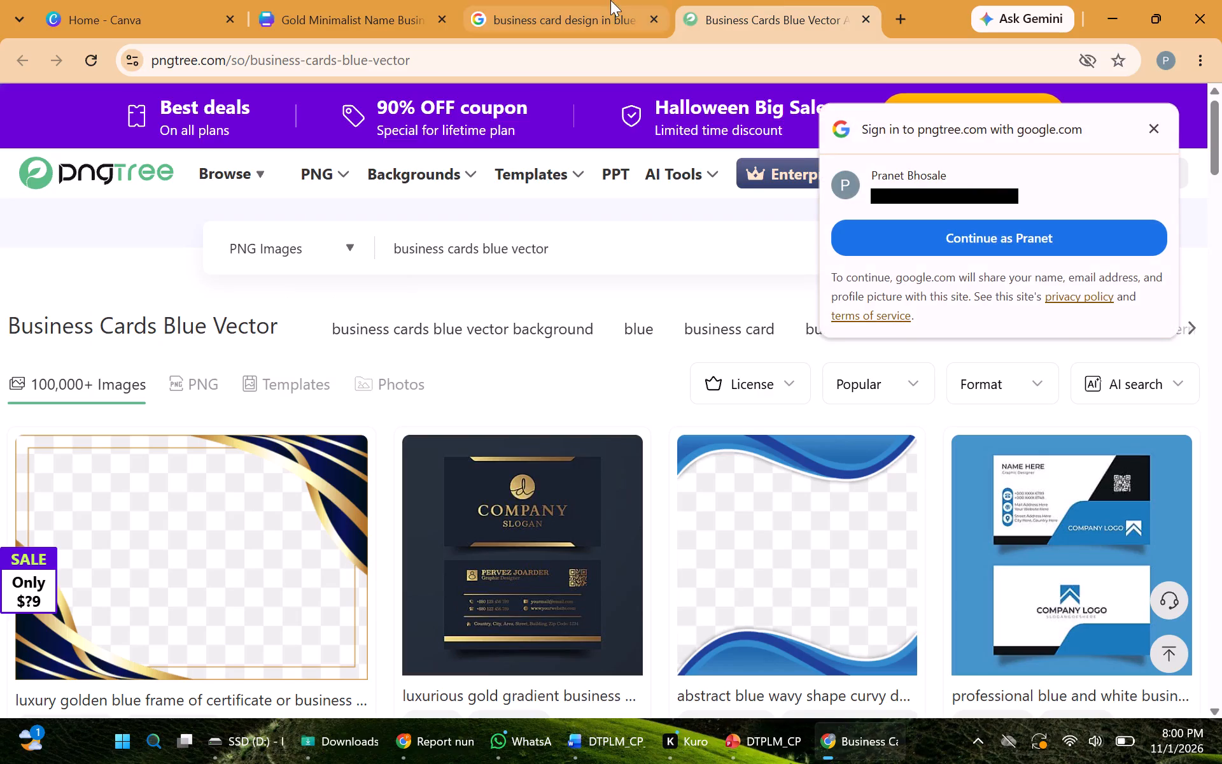
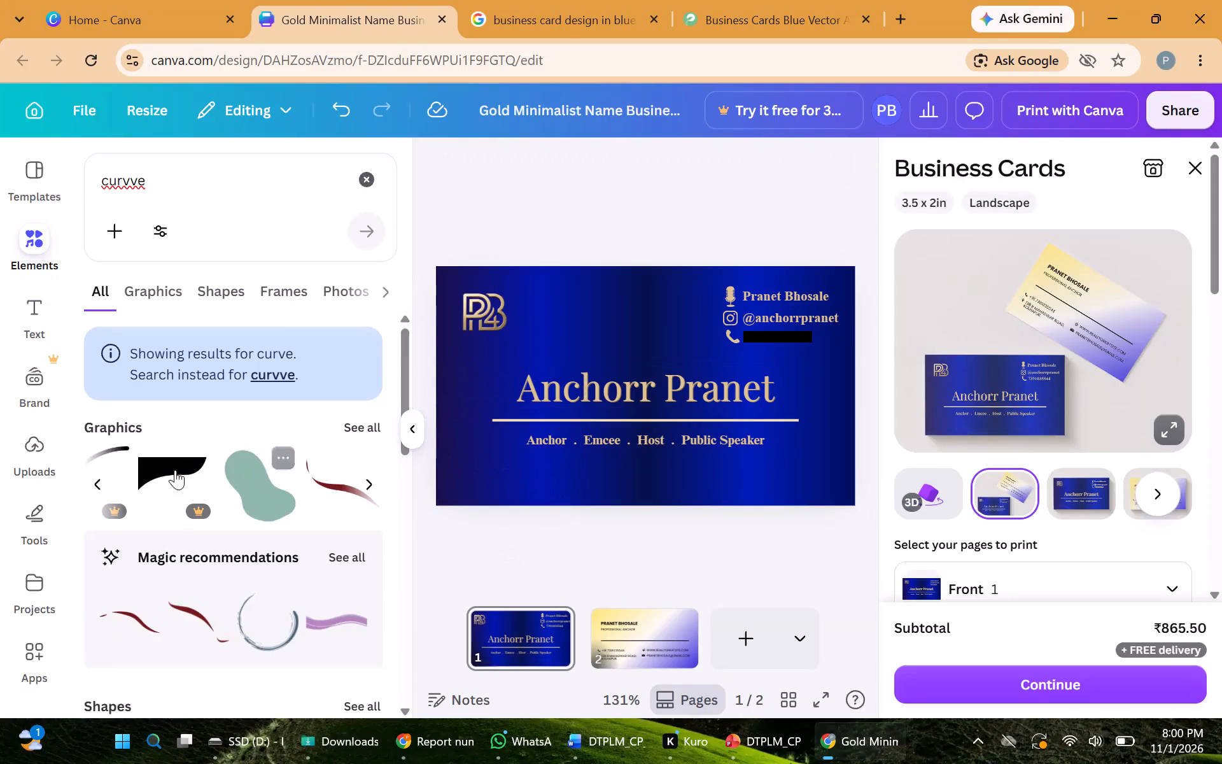
Browse back through the curve graphics results to look for a suitable corner design for the card front.
{"action": "left_click", "coordinate": [85, 476]}
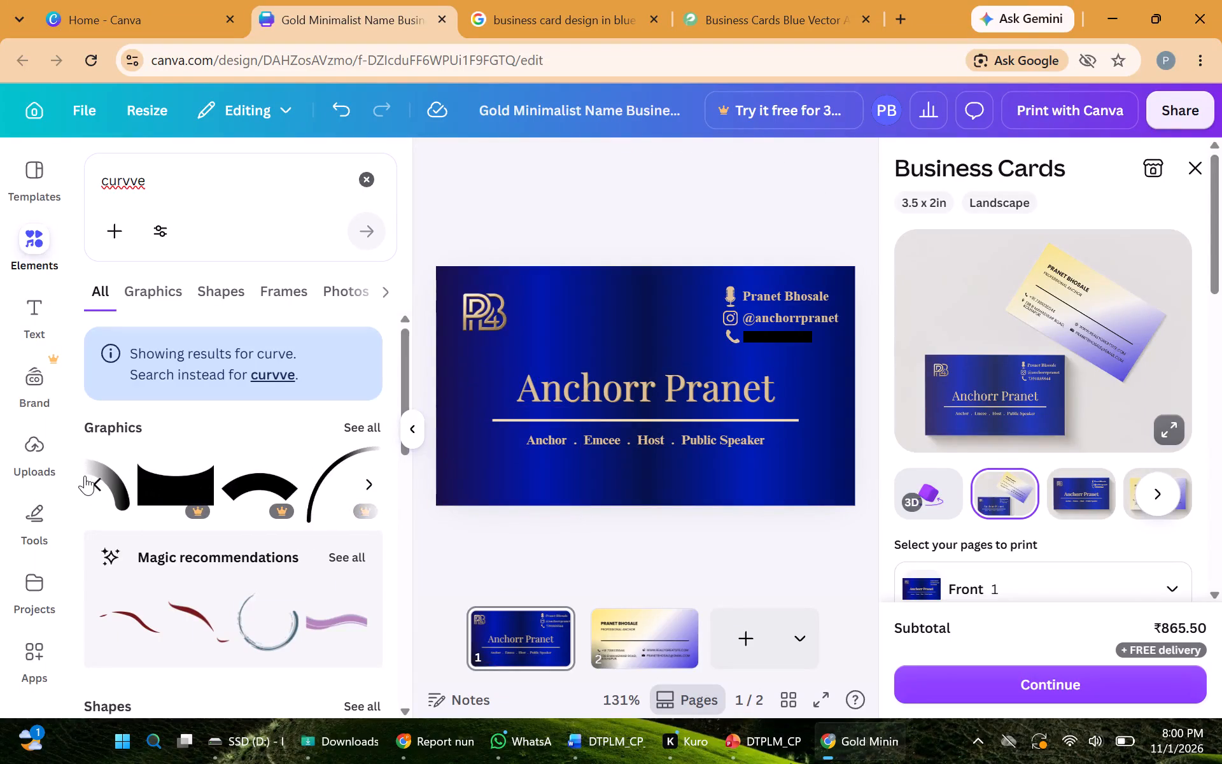
{"action": "left_click", "coordinate": [85, 476]}
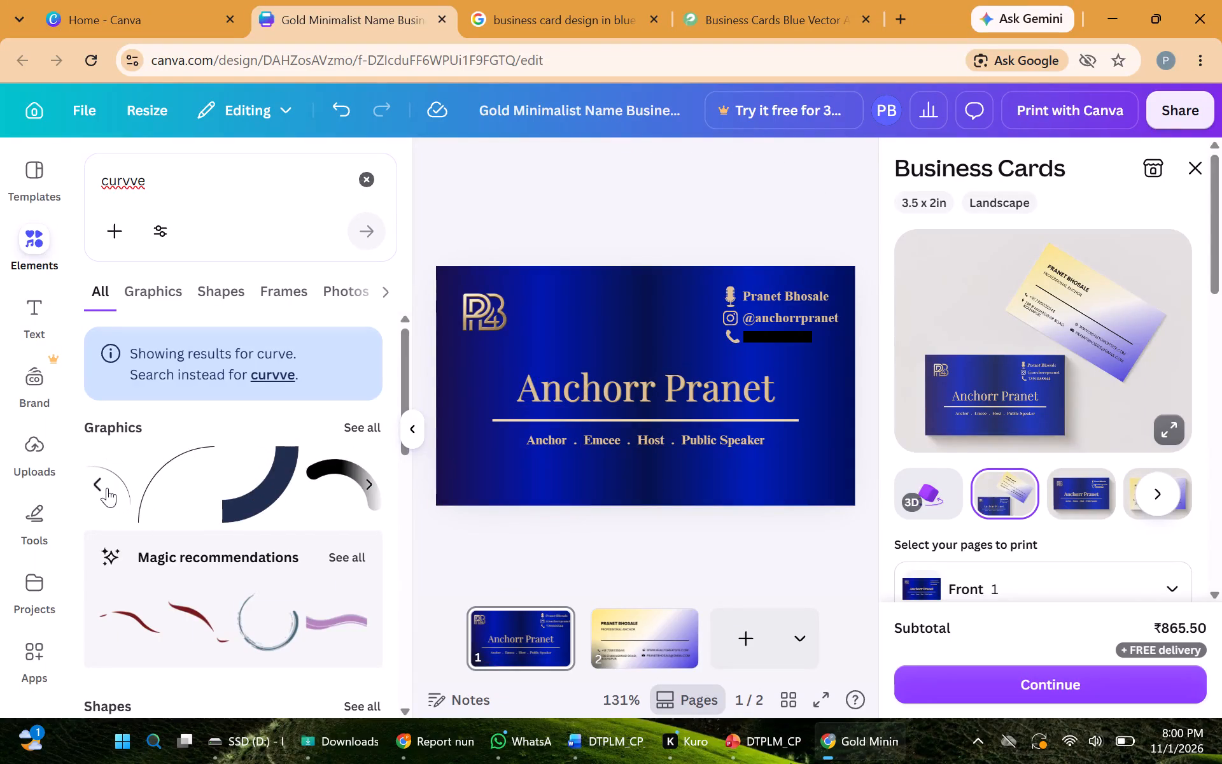
{"action": "left_click", "coordinate": [105, 486]}
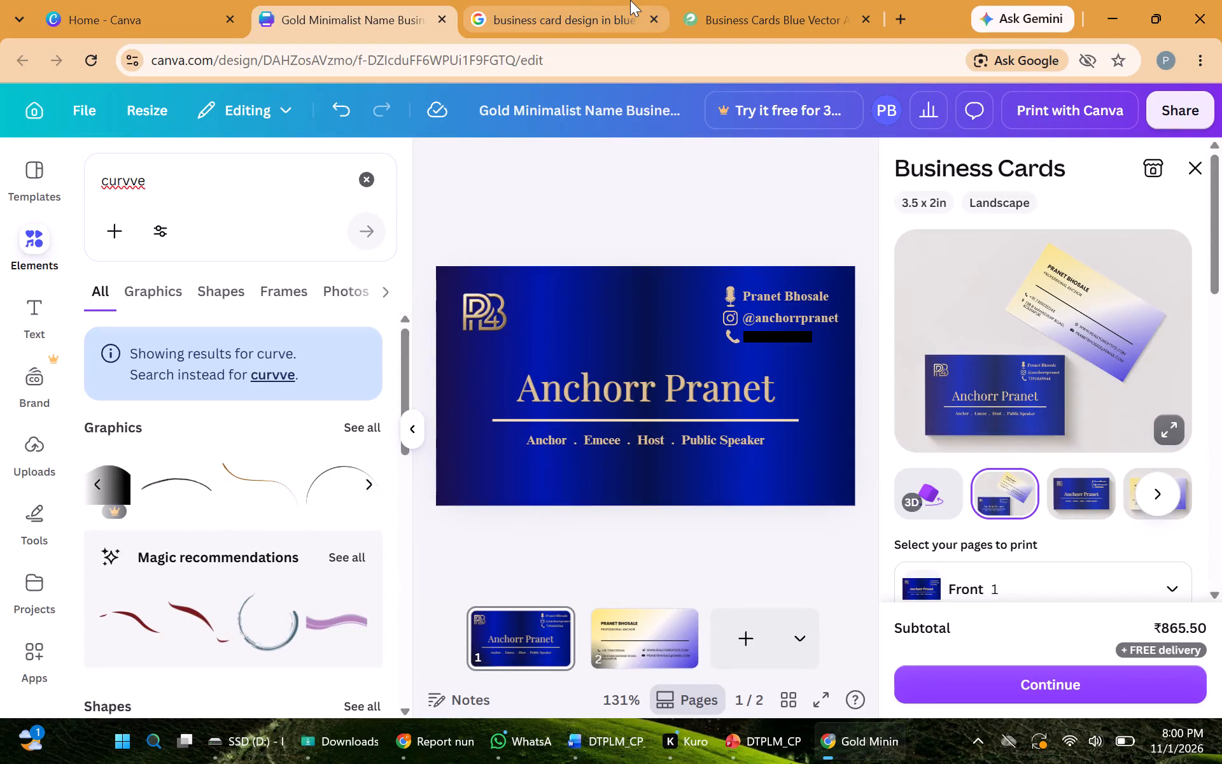
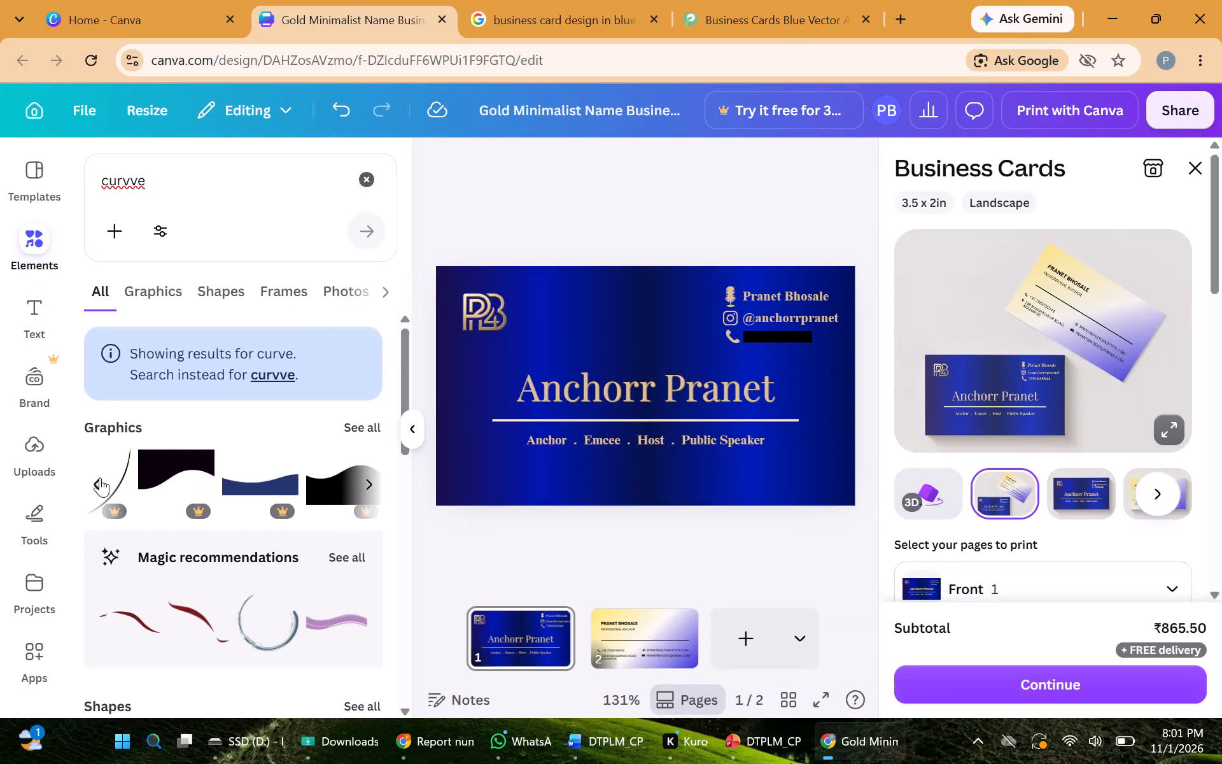
Browse back to the first of the curve graphics results to examine the designs there.
{"action": "left_click", "coordinate": [100, 478]}
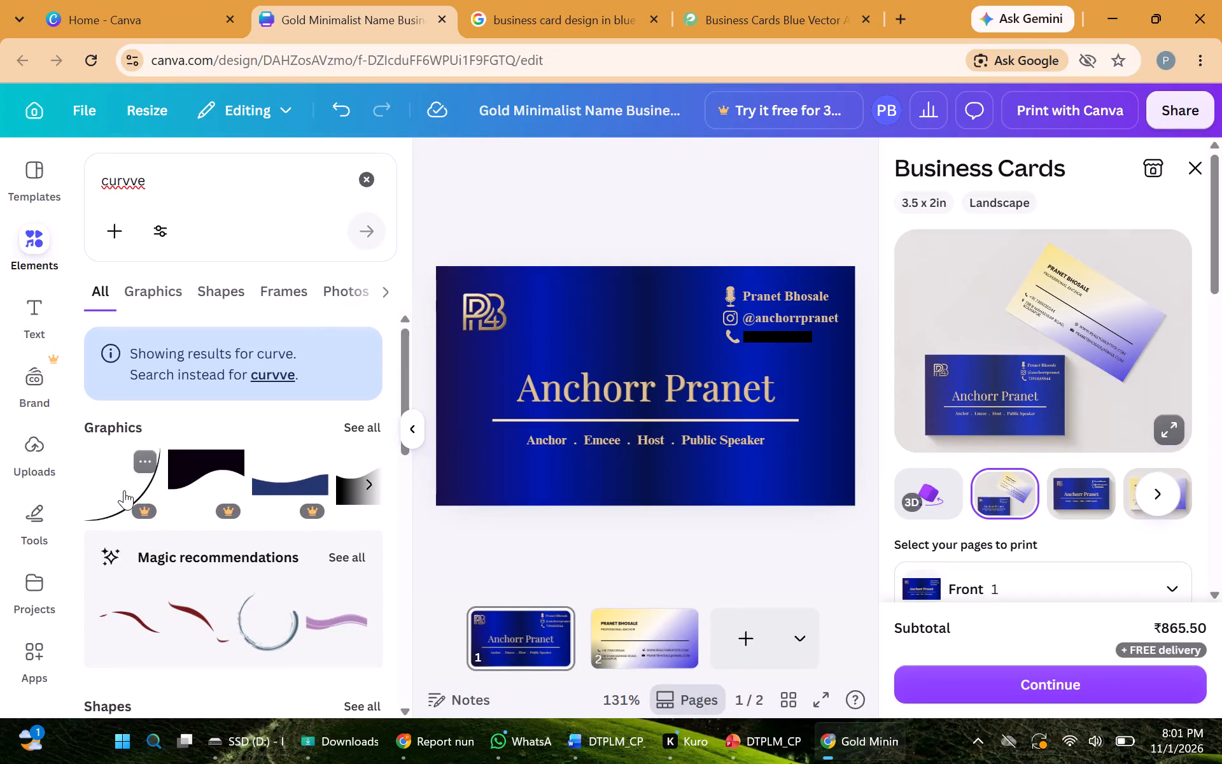
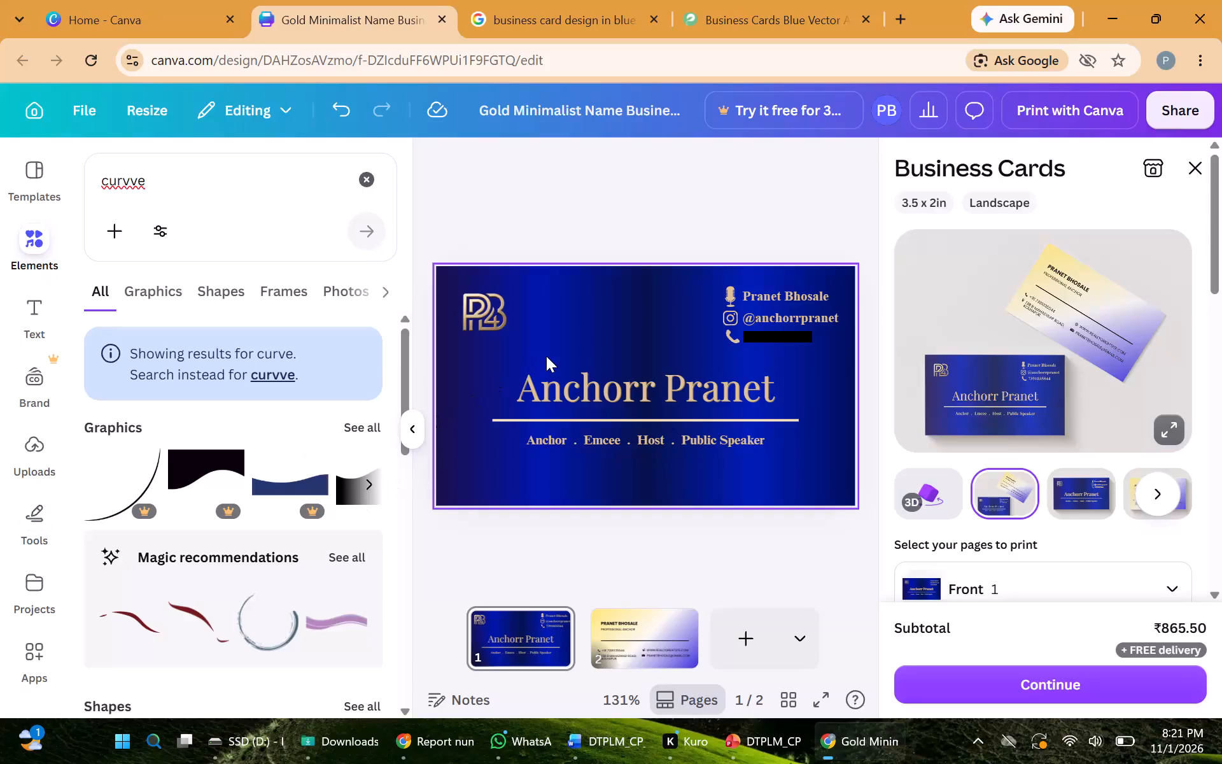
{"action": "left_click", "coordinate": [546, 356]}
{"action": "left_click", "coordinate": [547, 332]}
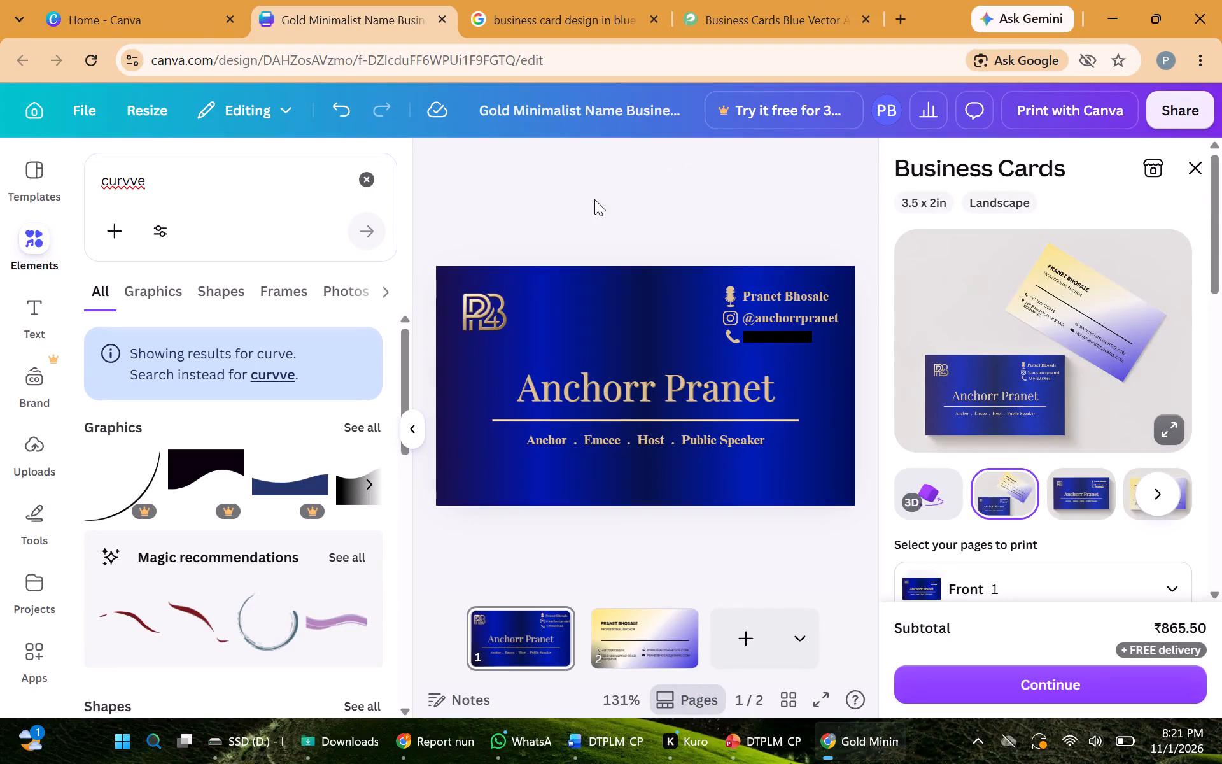
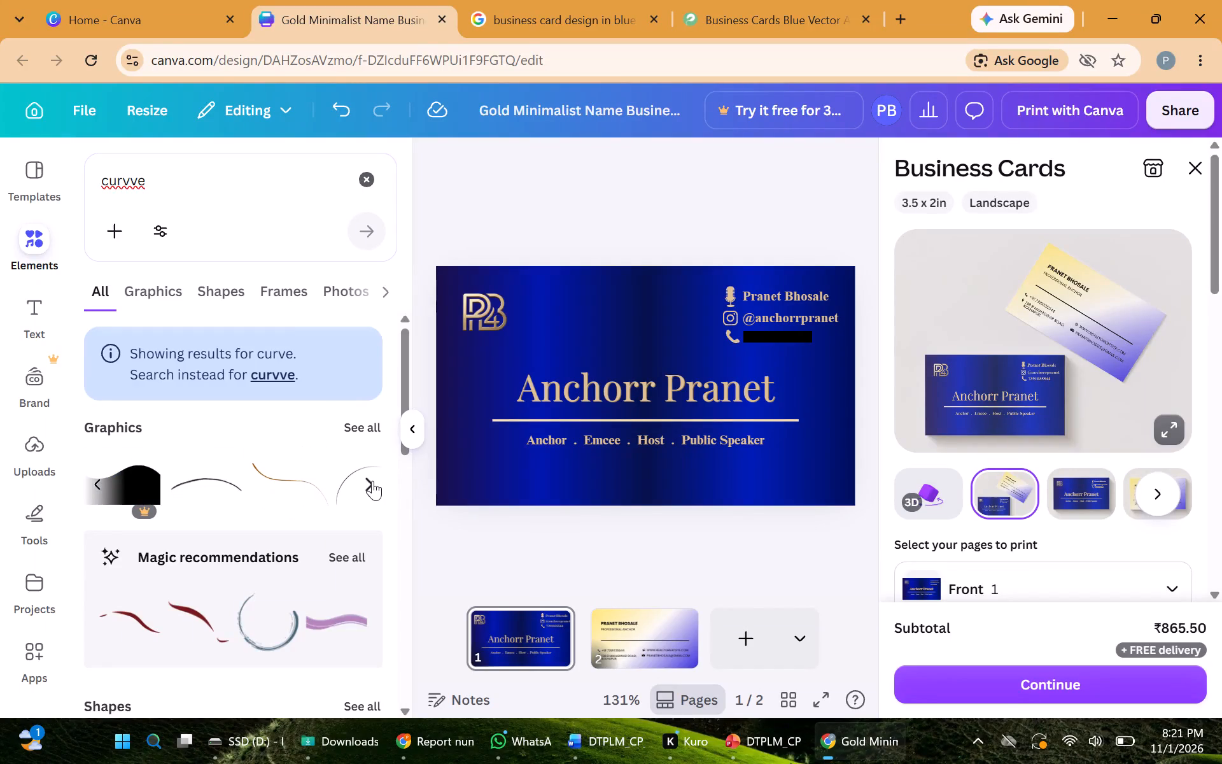
Browse the graphics and photo results of the curve search for a decorative curve that suits the card's corners.
{"action": "left_click", "coordinate": [372, 481]}
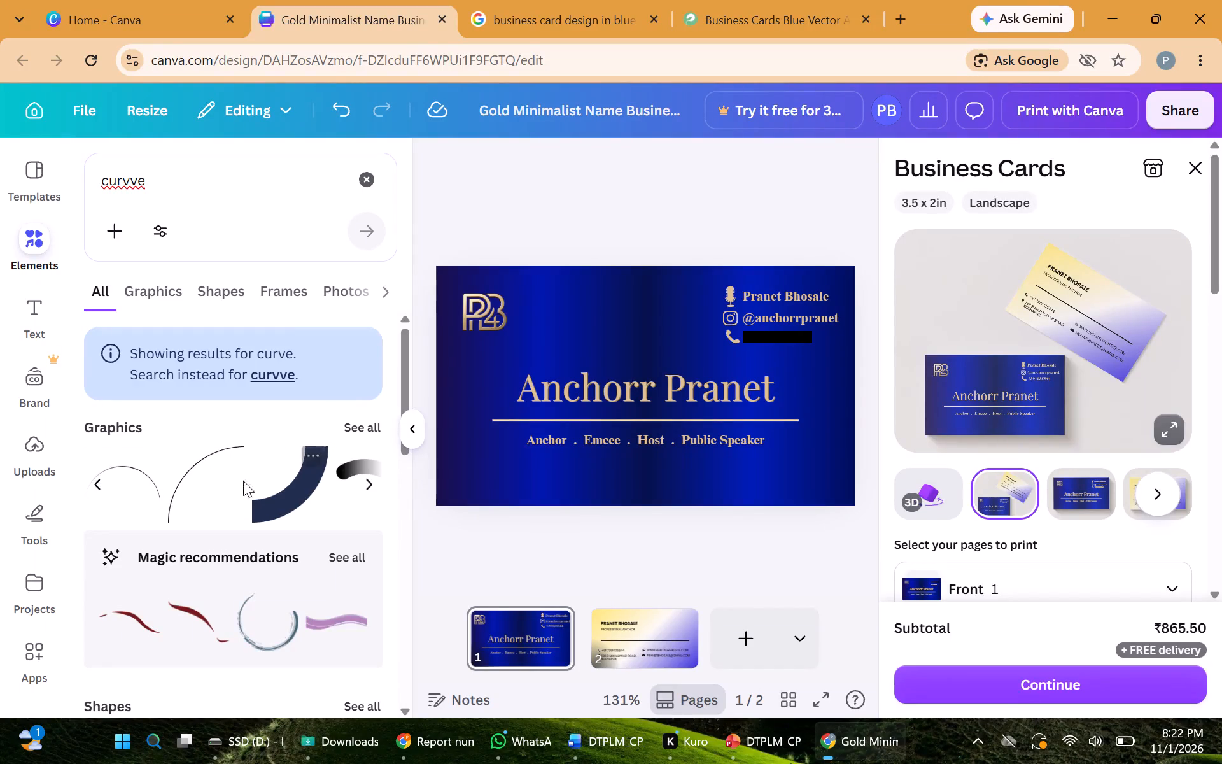
{"action": "left_click", "coordinate": [367, 479]}
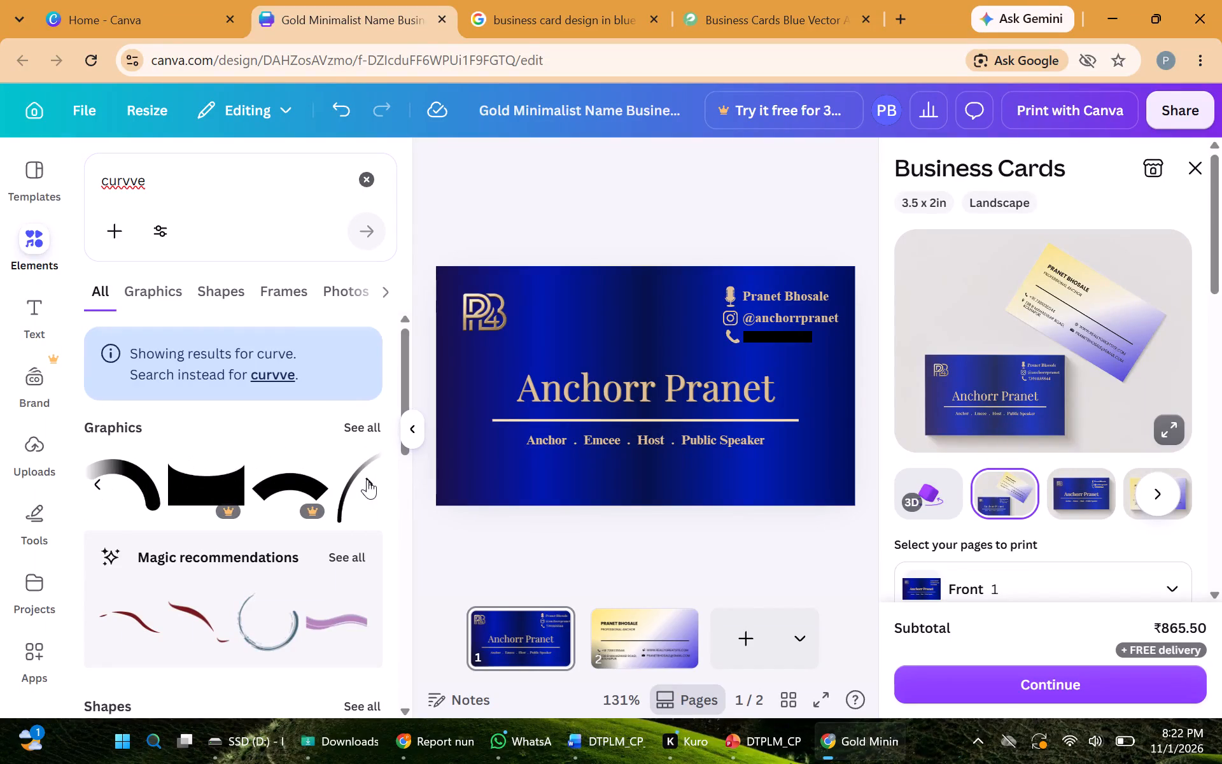
{"action": "left_click", "coordinate": [371, 485]}
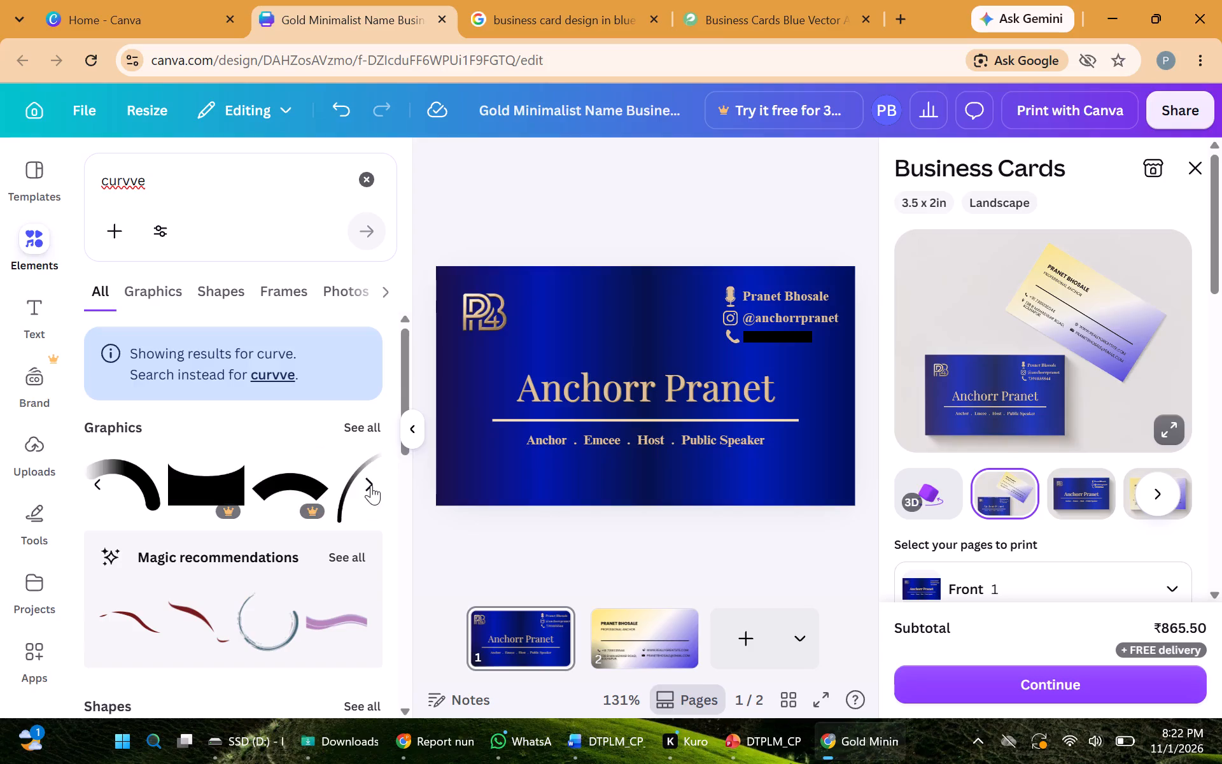
{"action": "triple_click", "coordinate": [403, 706]}
{"action": "triple_click", "coordinate": [403, 706]}
{"action": "left_click", "coordinate": [403, 706]}
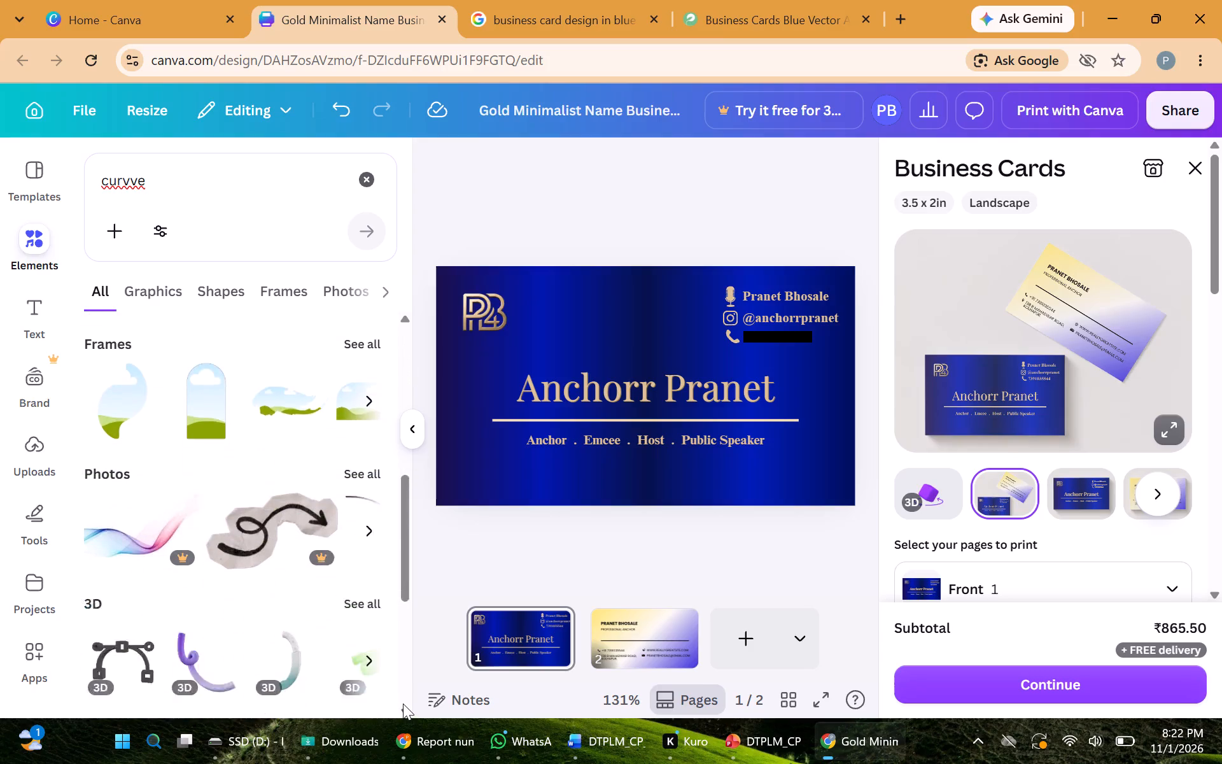
{"action": "left_click", "coordinate": [403, 704]}
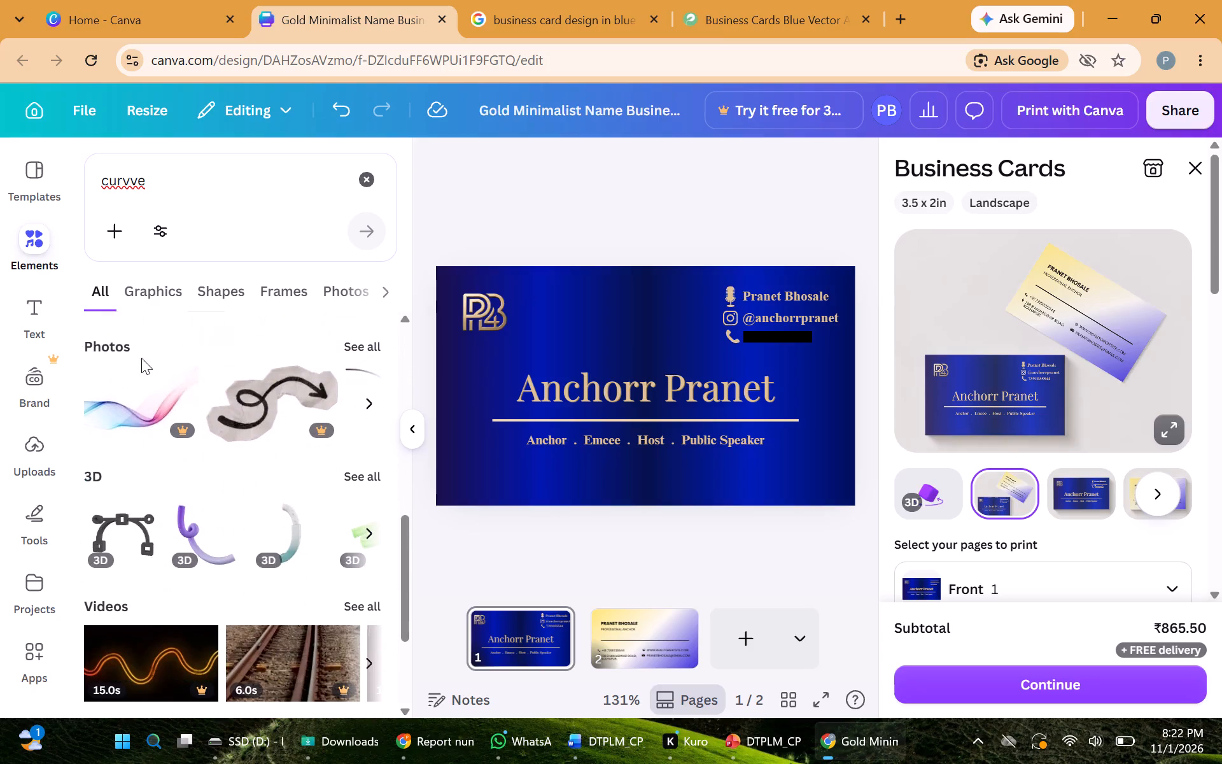
{"action": "left_click", "coordinate": [368, 409]}
{"action": "left_click", "coordinate": [368, 409]}
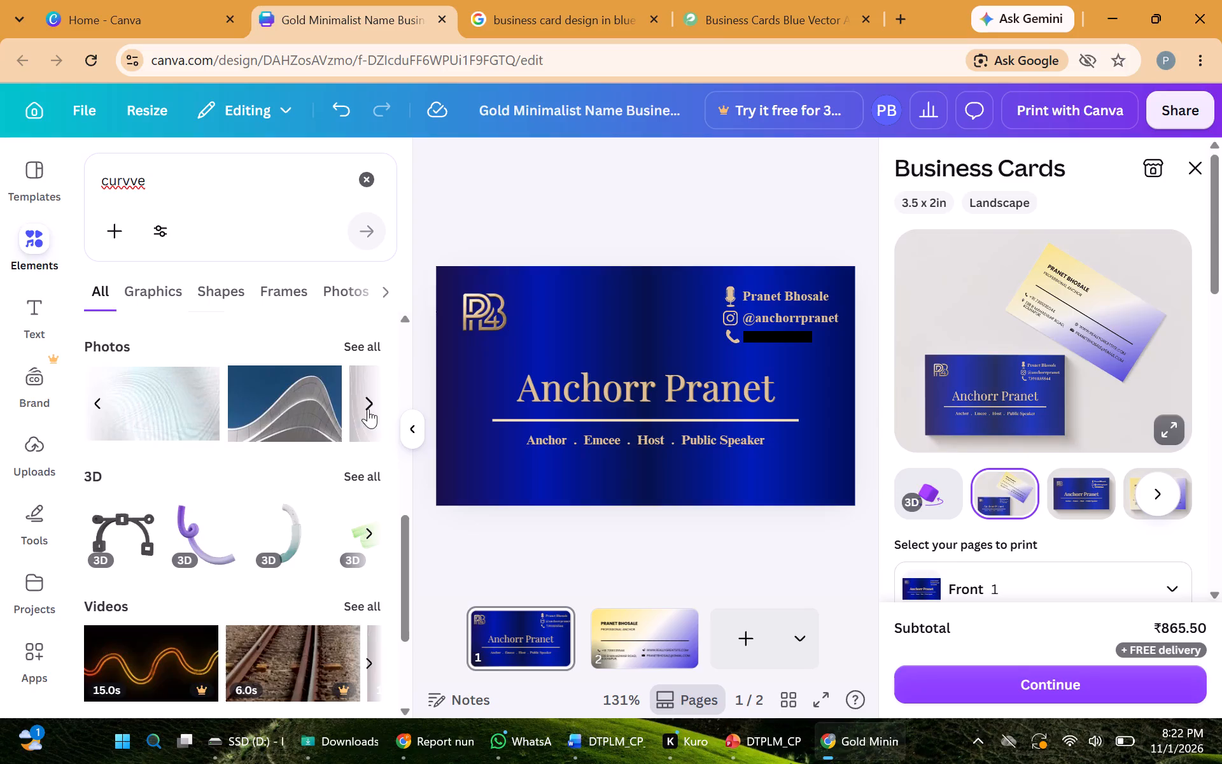
{"action": "left_click", "coordinate": [404, 334]}
{"action": "left_click", "coordinate": [404, 334]}
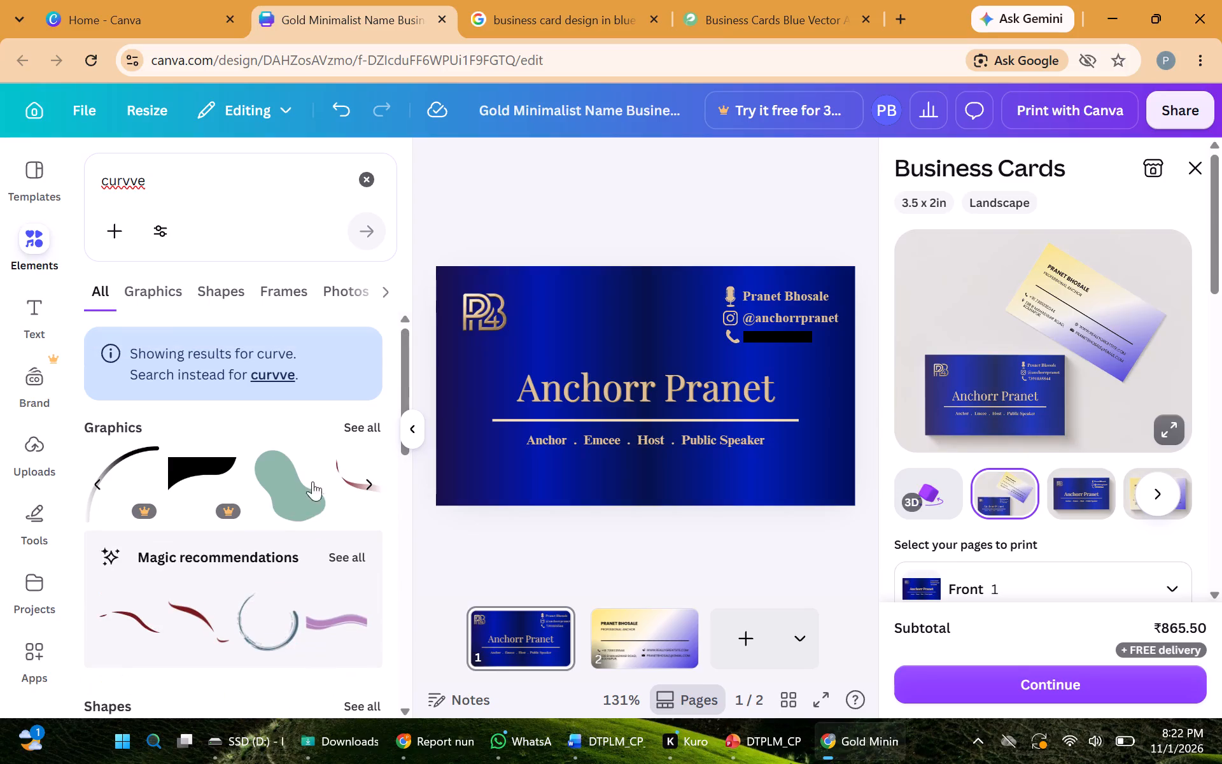
{"action": "left_click", "coordinate": [358, 485]}
{"action": "left_click", "coordinate": [358, 485]}
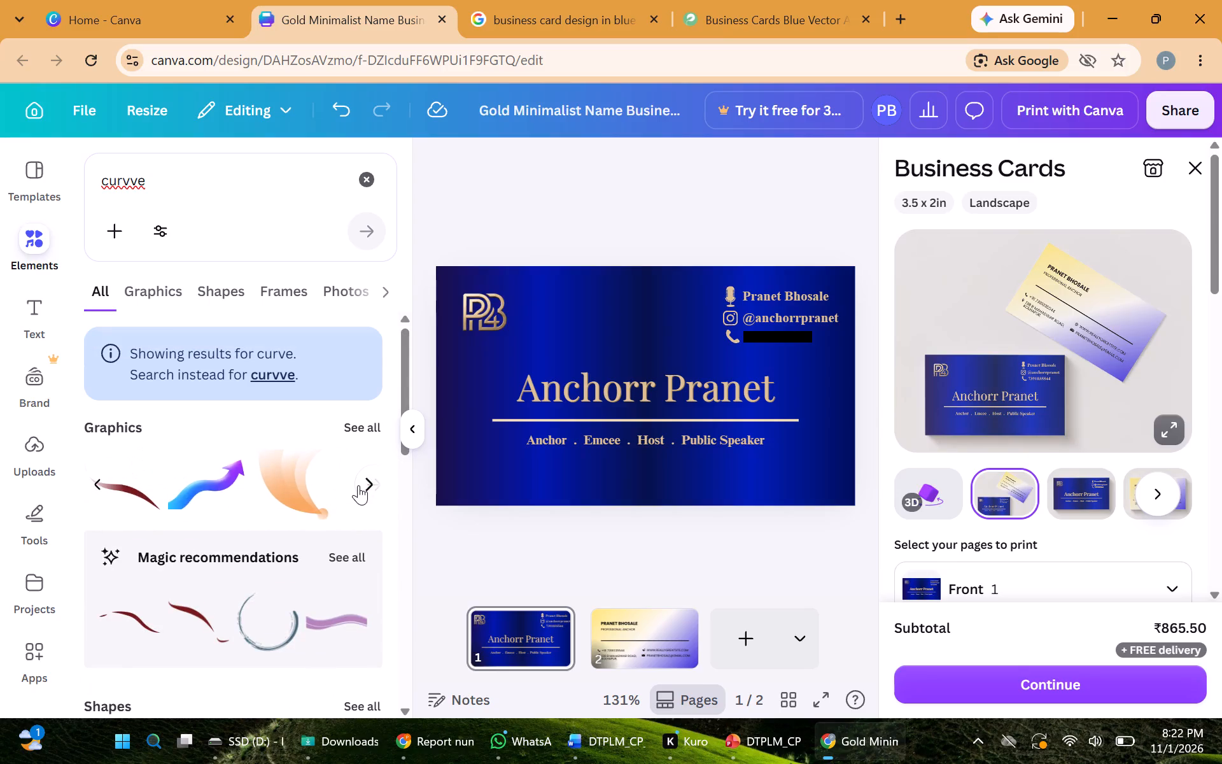
{"action": "left_click", "coordinate": [358, 485]}
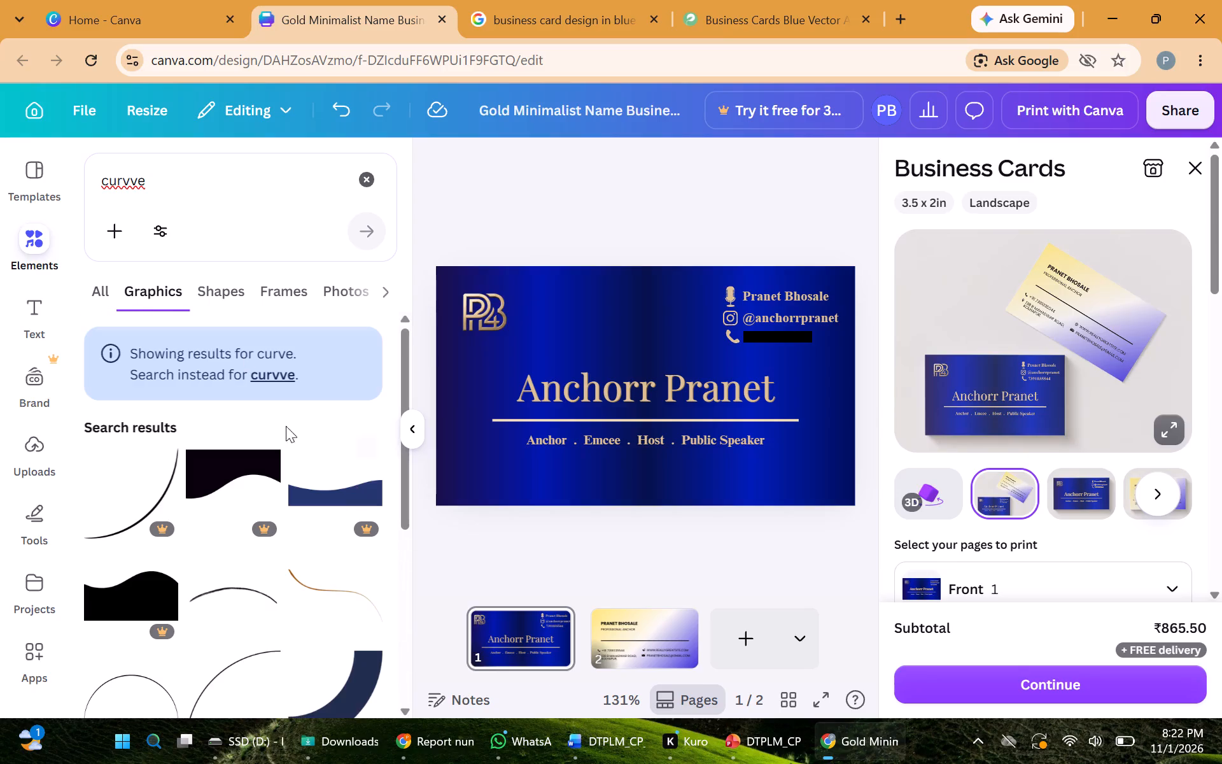
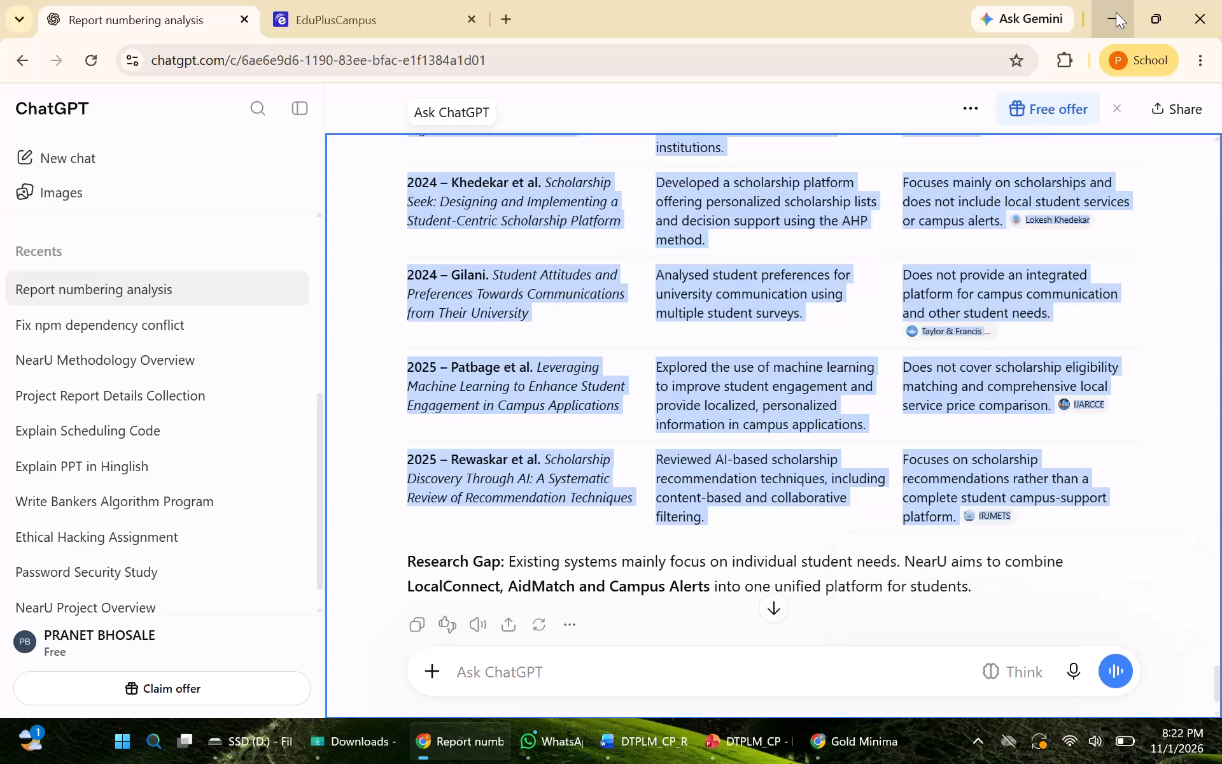
Minimize the open browser and file explorer windows and launch the Karo app from the desktop.
{"action": "left_click", "coordinate": [1116, 12]}
{"action": "left_click", "coordinate": [1116, 12]}
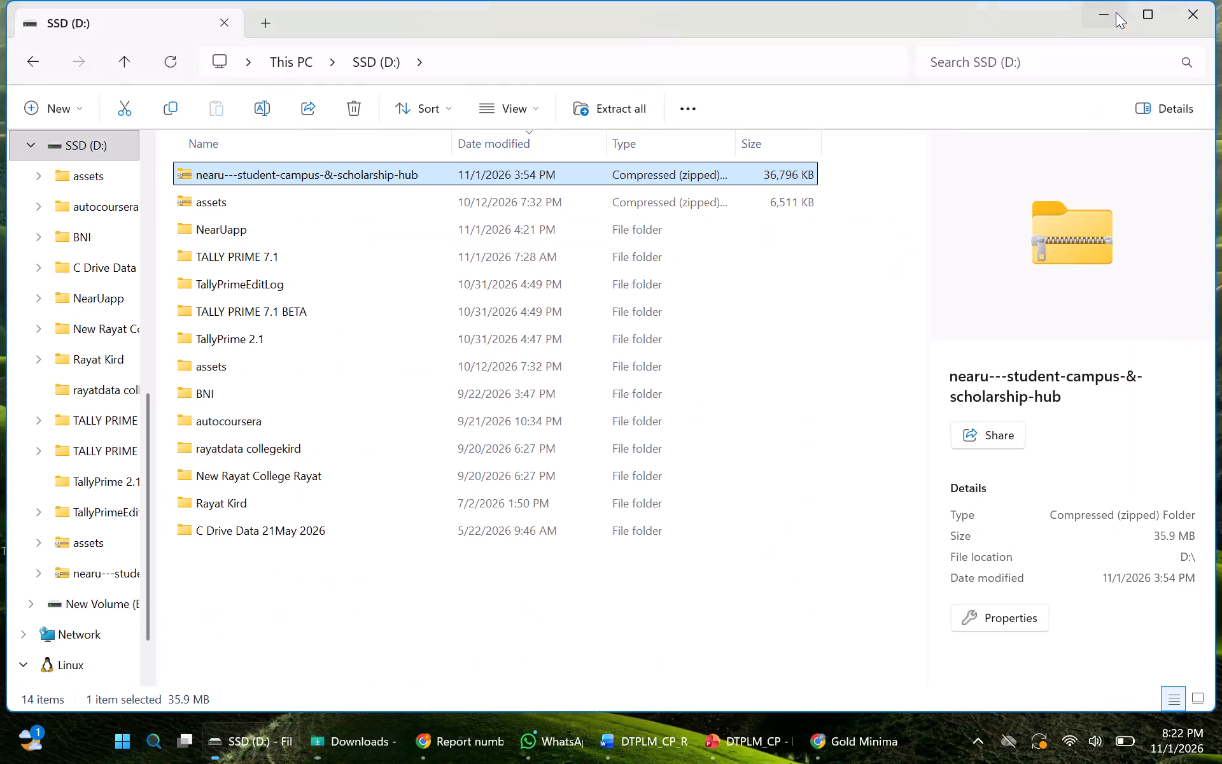
{"action": "left_click", "coordinate": [1103, 23]}
{"action": "double_click", "coordinate": [383, 144]}
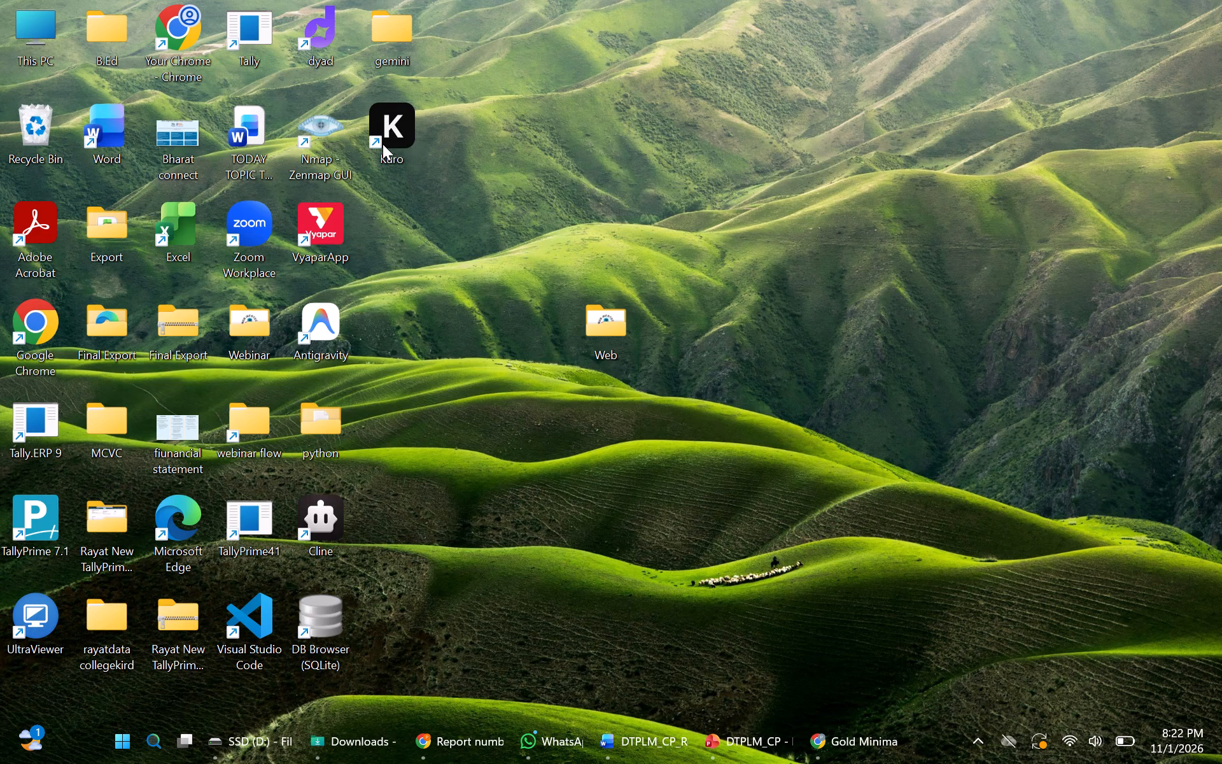
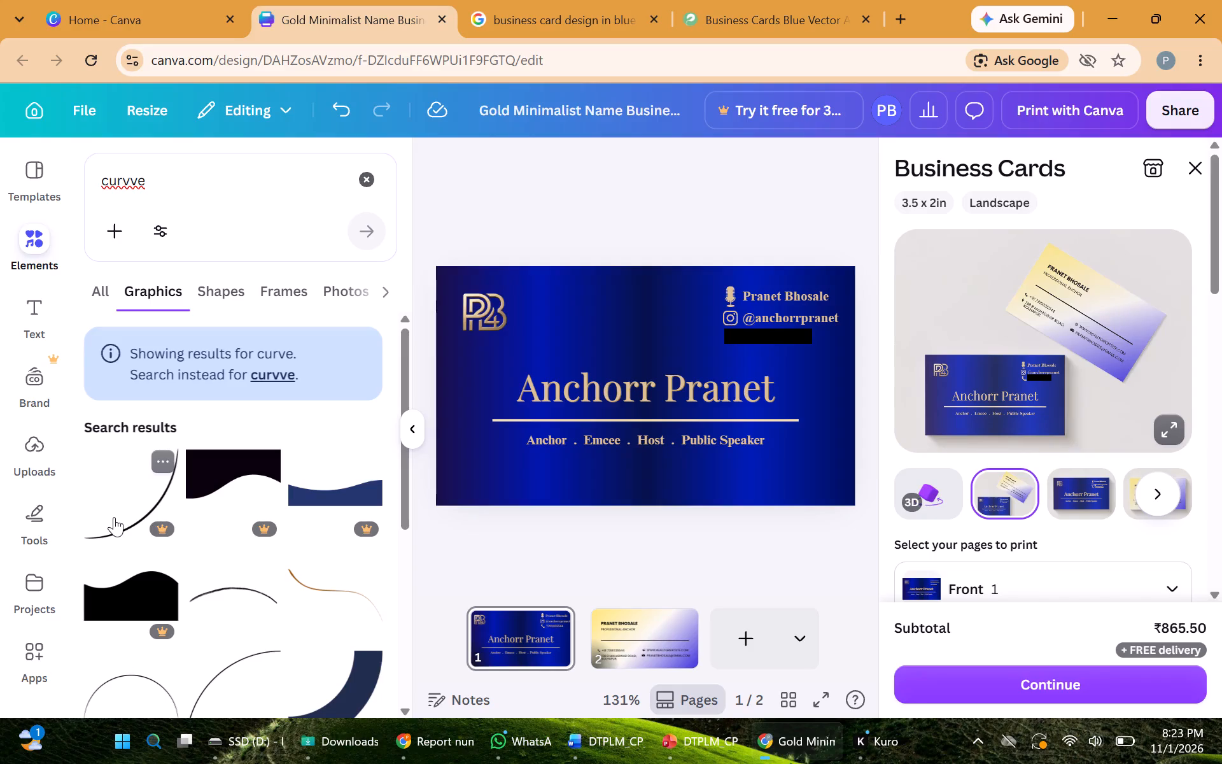
Switch to the open Business Cards Blue Vector page for design reference.
{"action": "left_click", "coordinate": [783, 0]}
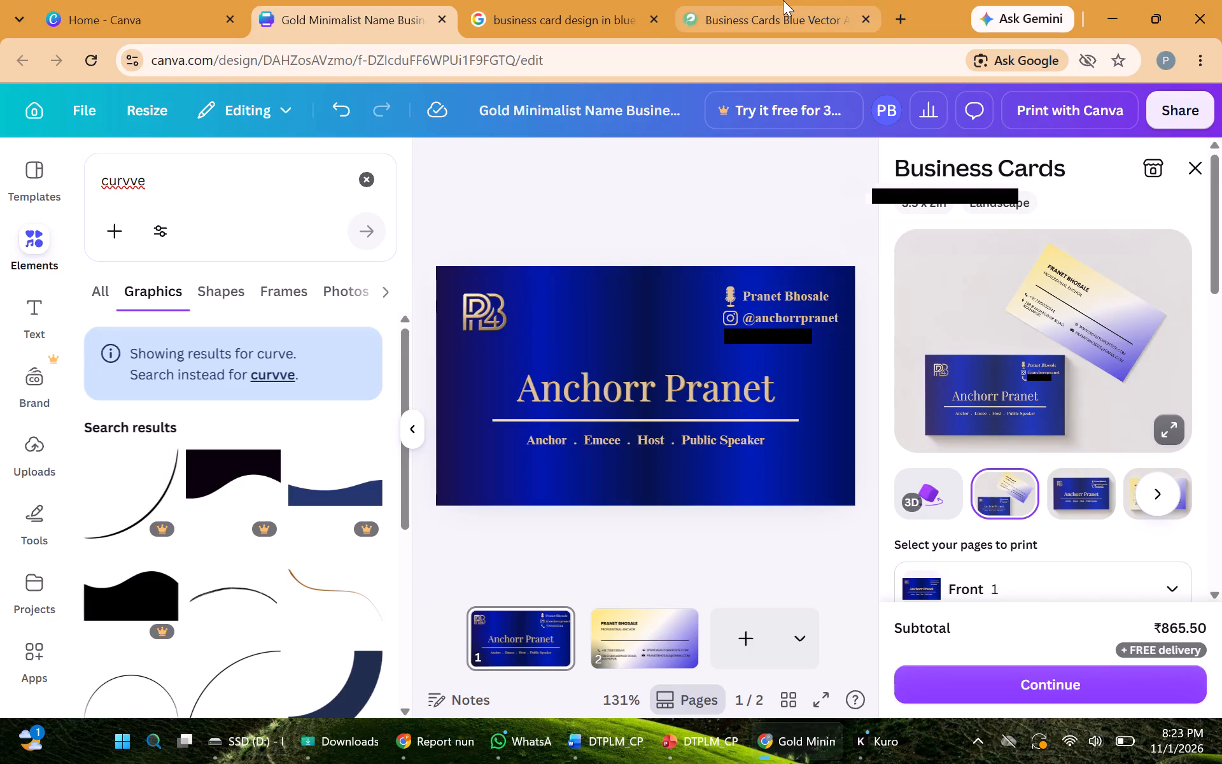
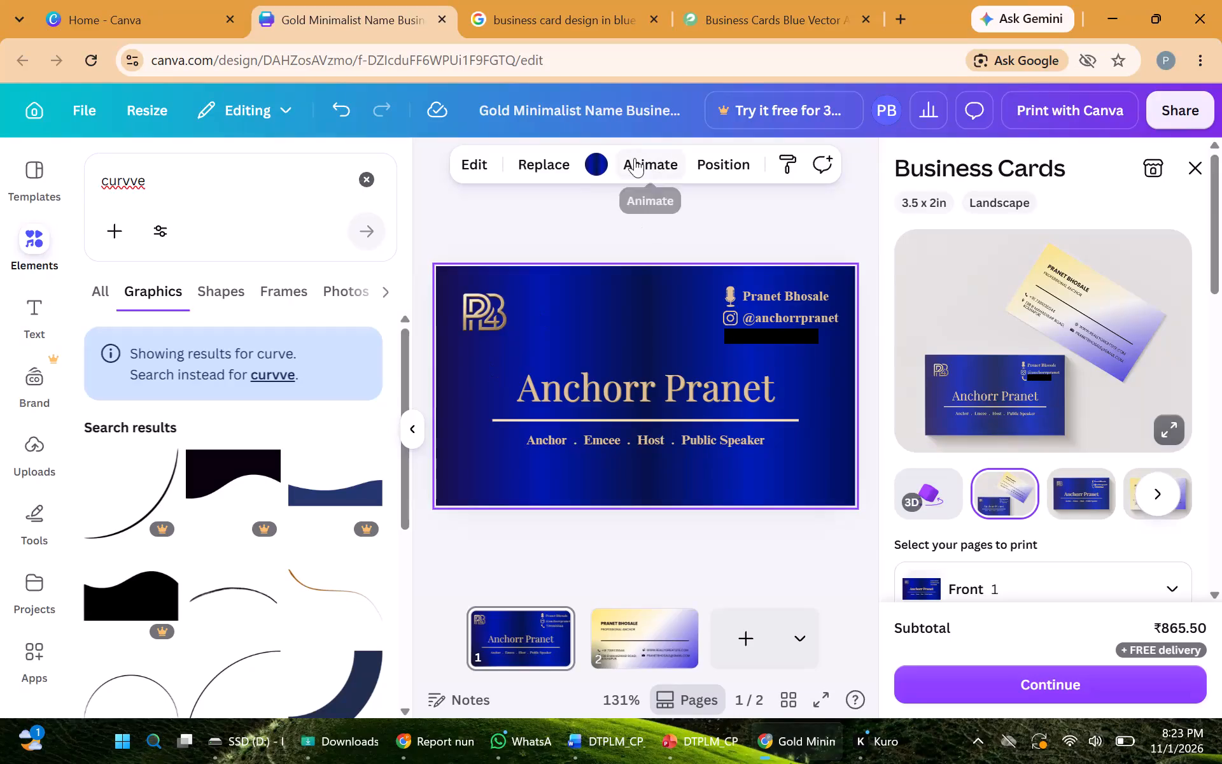
Change the first colour of the card front's background gradient to the deep navy #0D0048.
{"action": "left_click", "coordinate": [600, 162]}
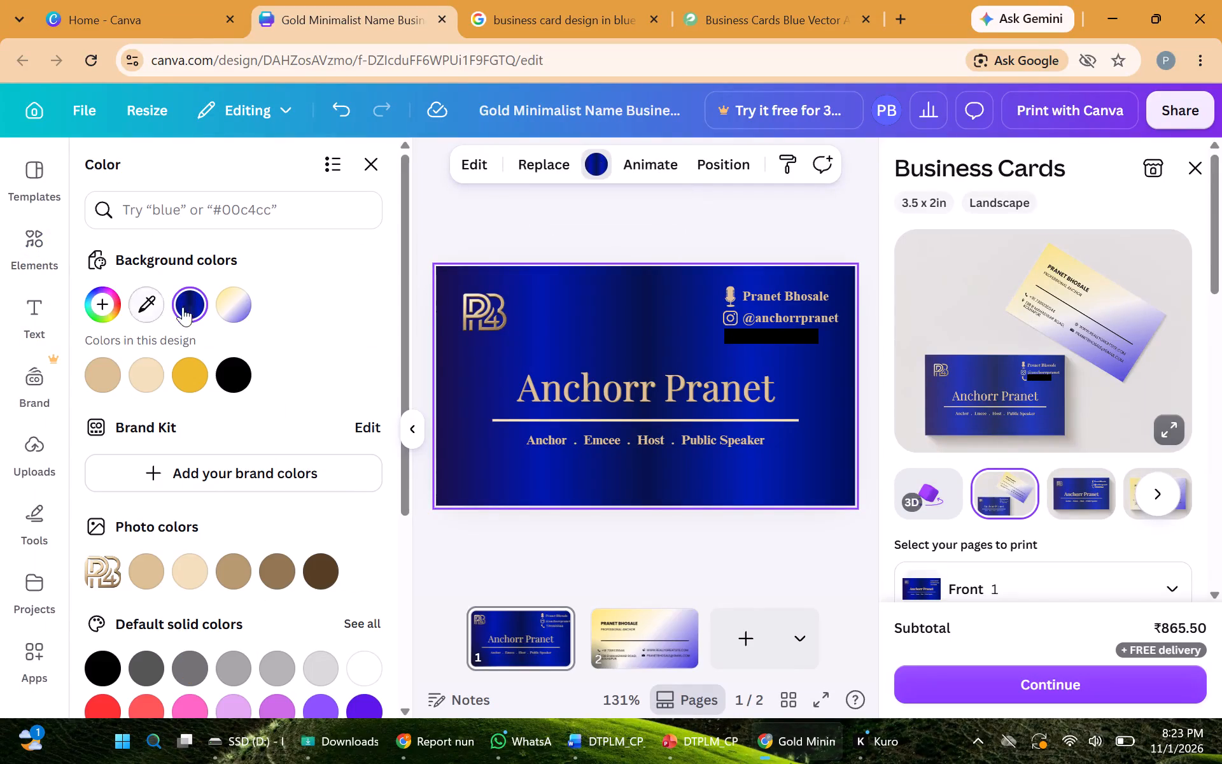
{"action": "left_click", "coordinate": [197, 306]}
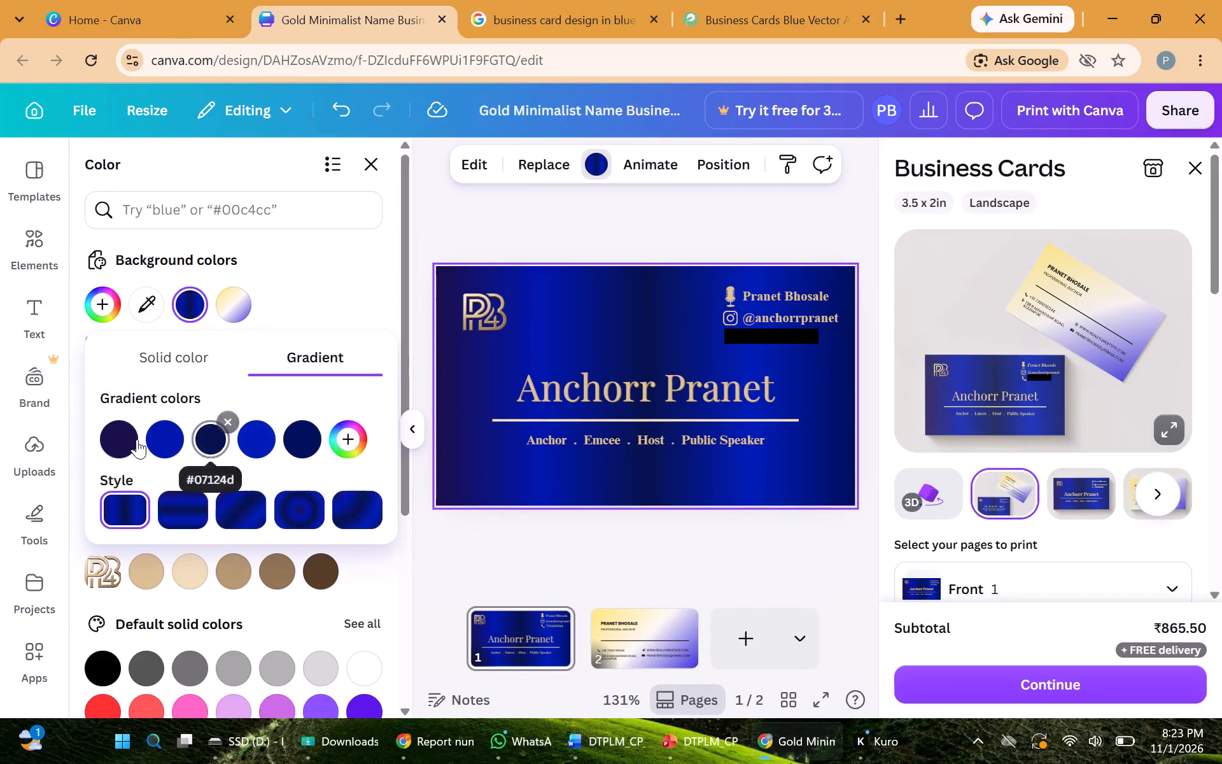
{"action": "left_click", "coordinate": [125, 438]}
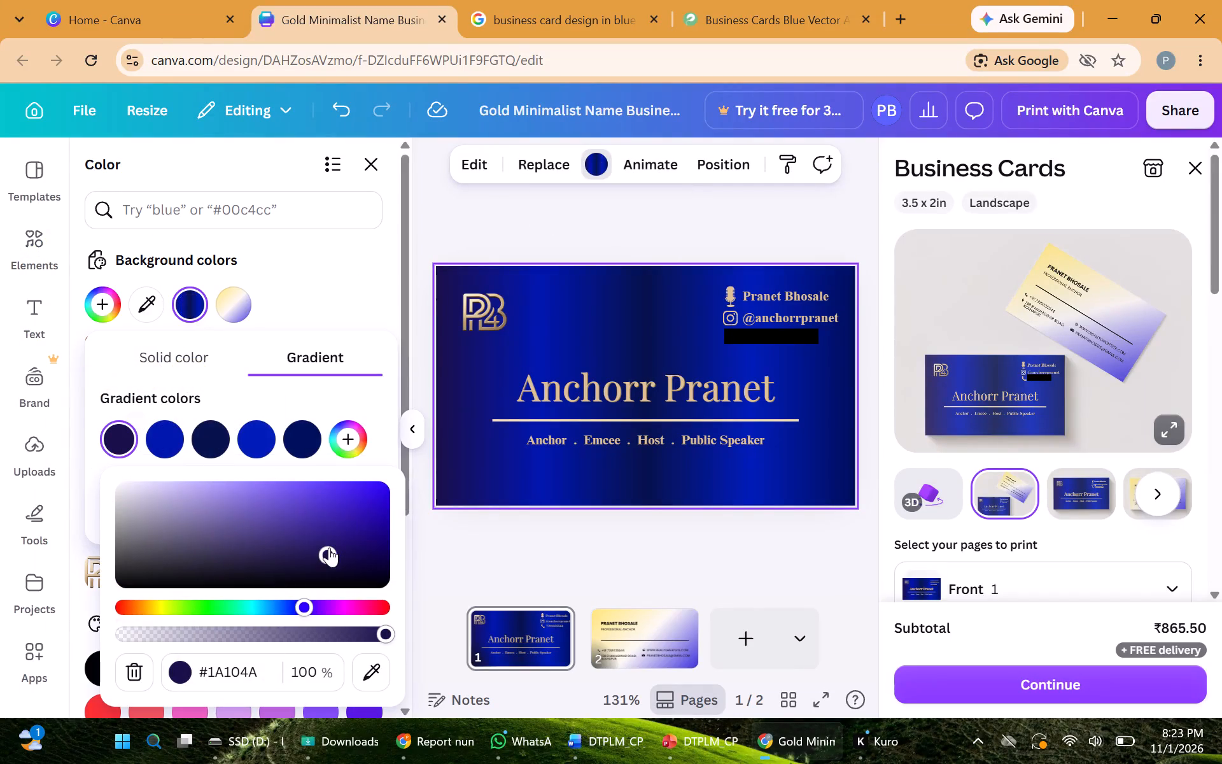
{"action": "left_click_drag", "start_coordinate": [329, 548], "coordinate": [370, 559]}
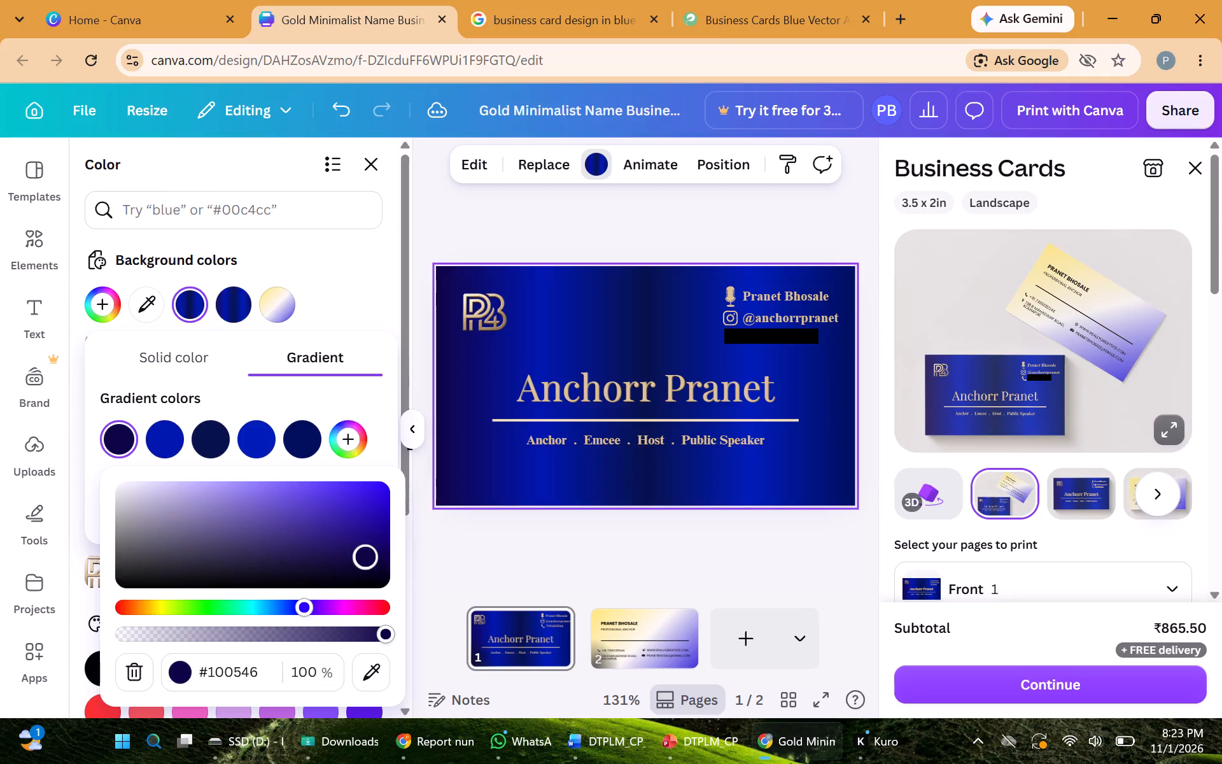
{"action": "left_click_drag", "start_coordinate": [370, 559], "coordinate": [386, 551]}
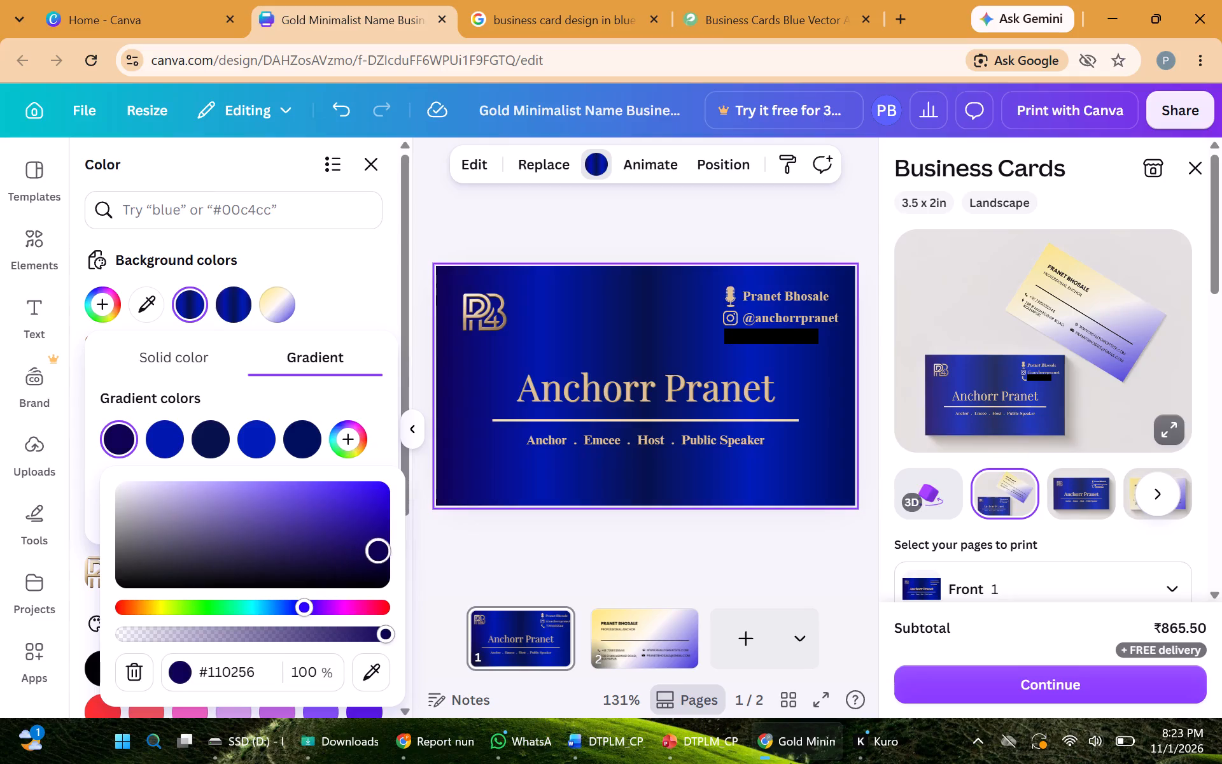
{"action": "left_click_drag", "start_coordinate": [386, 551], "coordinate": [390, 558]}
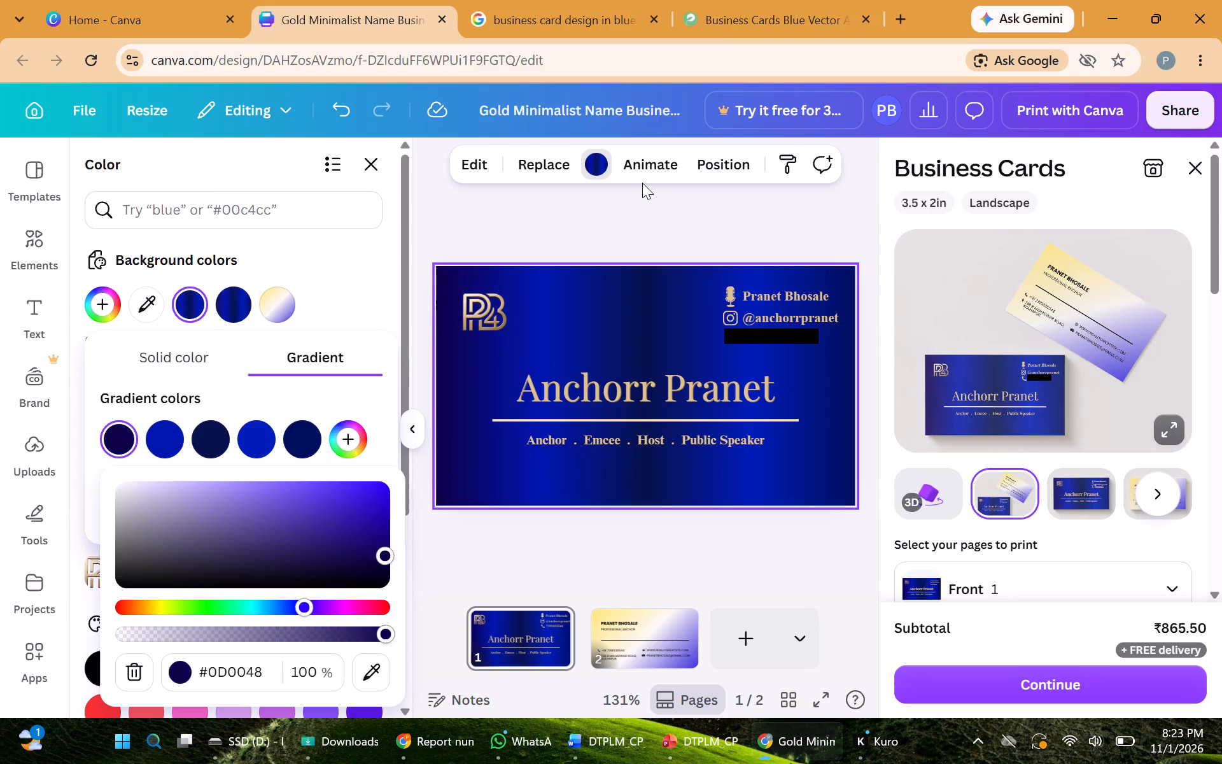
{"action": "left_click", "coordinate": [626, 218]}
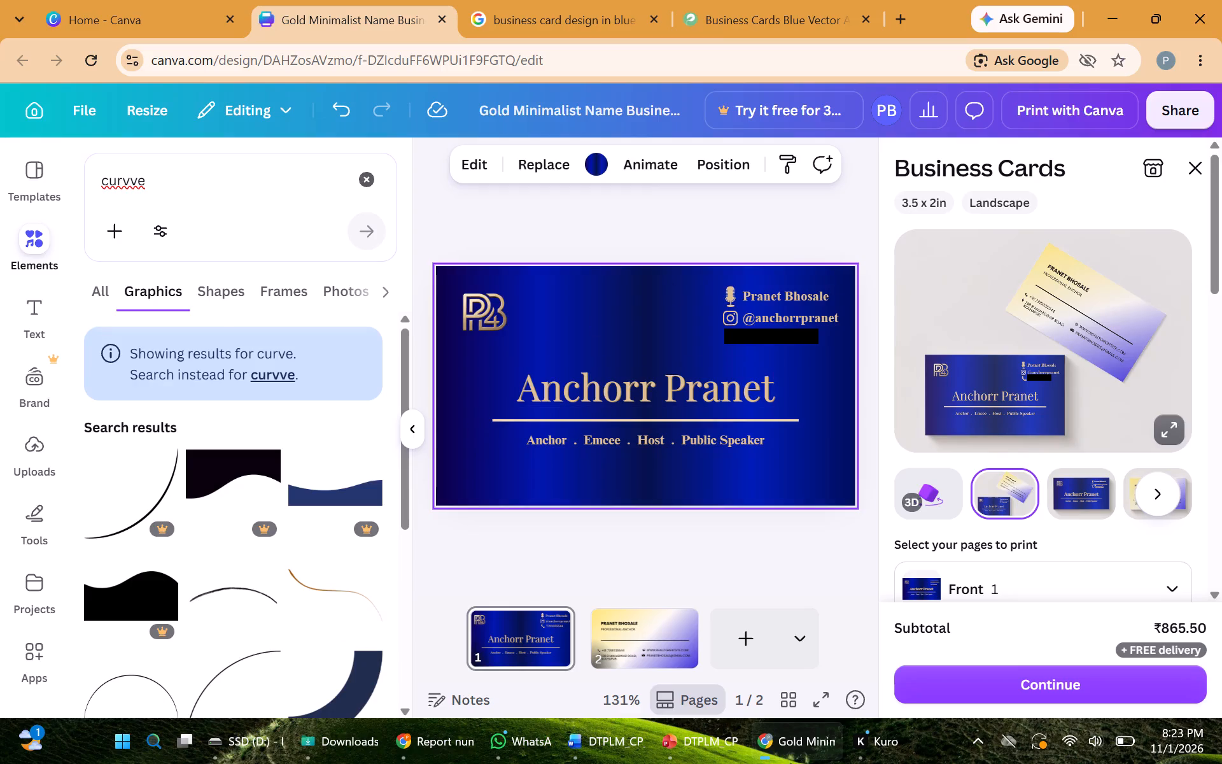
Replace the elements search with the suggested term "diamonds background".
{"action": "left_click_drag", "start_coordinate": [165, 178], "coordinate": [53, 177]}
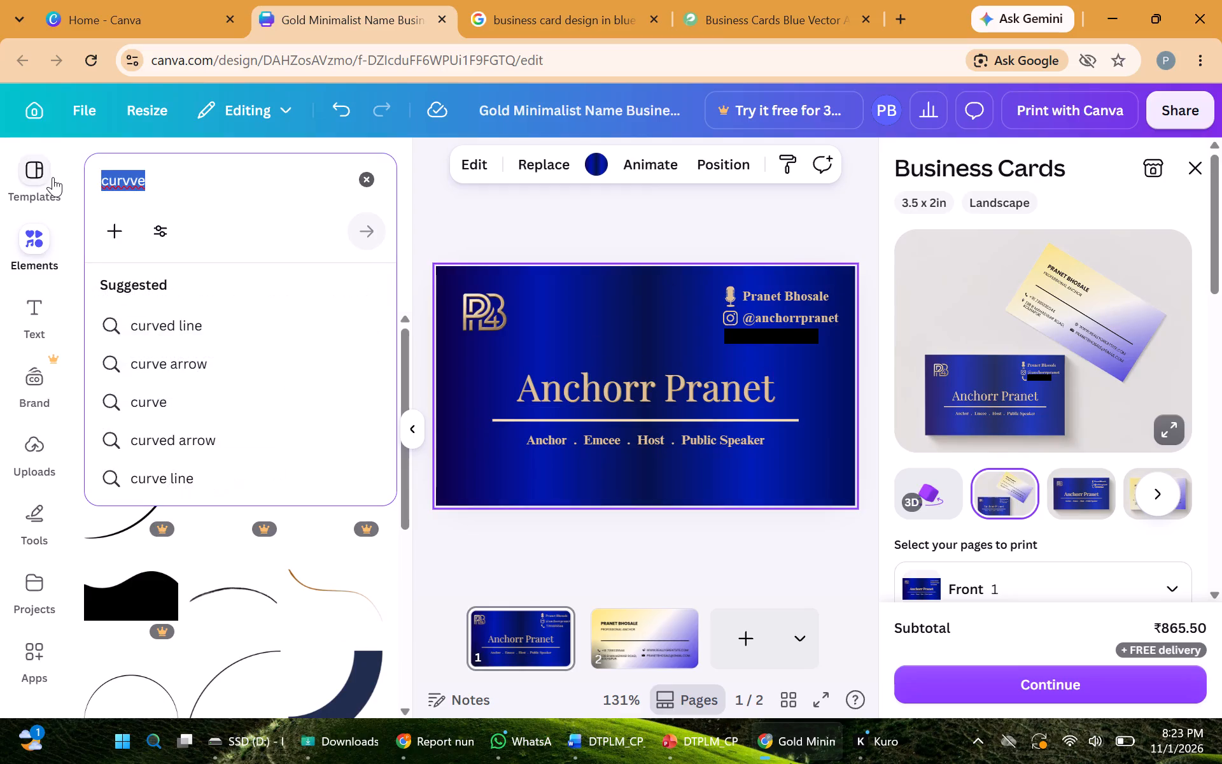
{"action": "left_click_drag", "start_coordinate": [53, 177], "coordinate": [52, 177]}
{"action": "key", "text": "BackSpace"}
{"action": "key", "text": "c"}
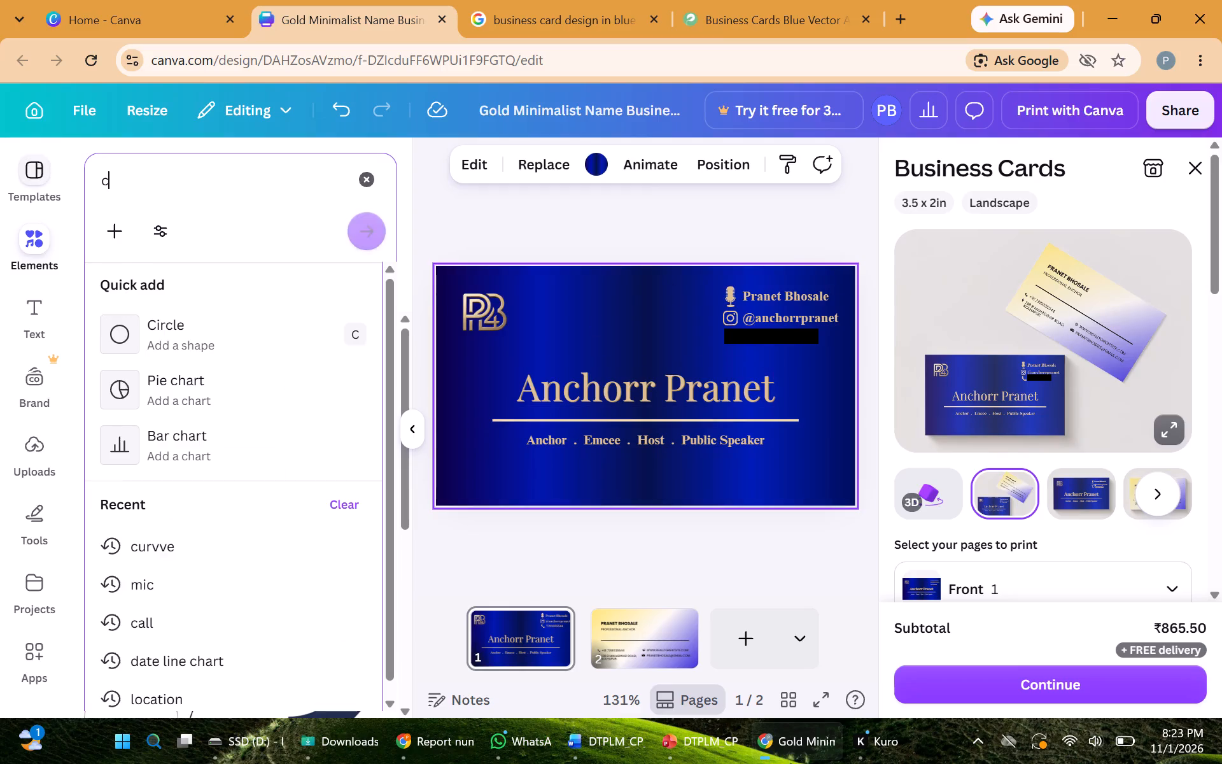
{"action": "key", "text": "BackSpace"}
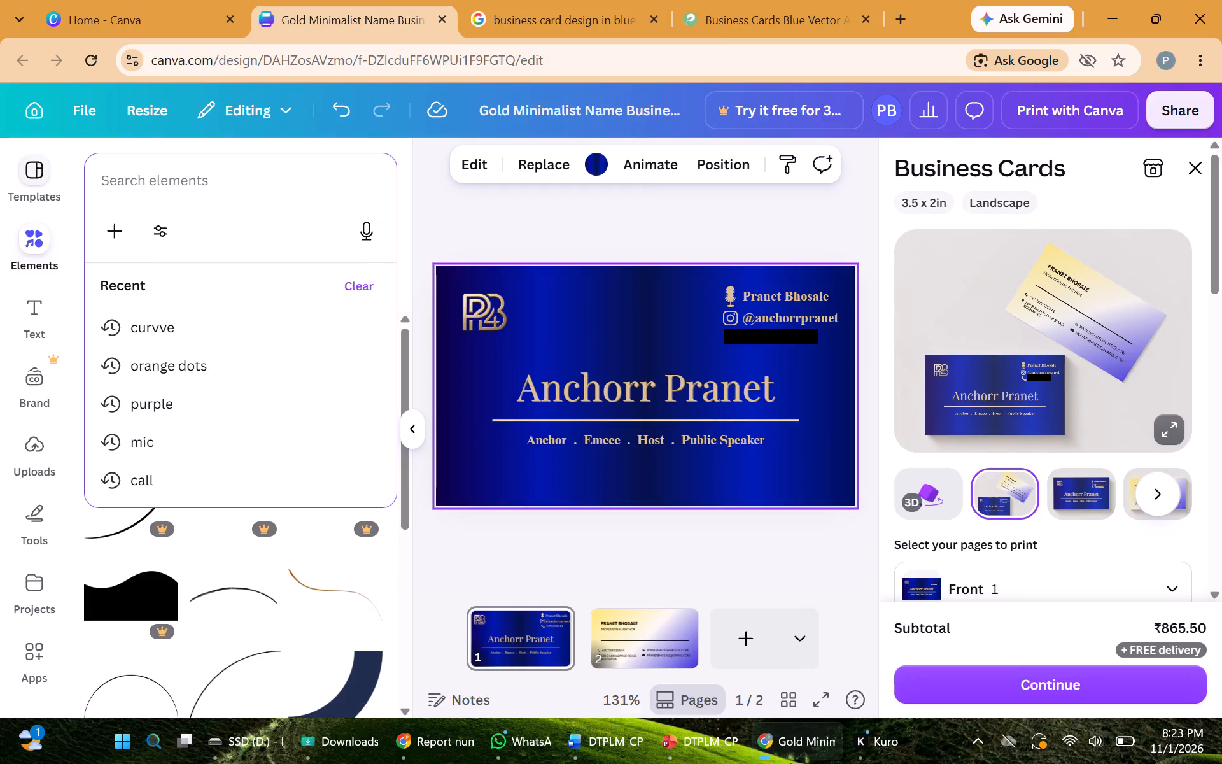
{"action": "type", "text": "dimond"}
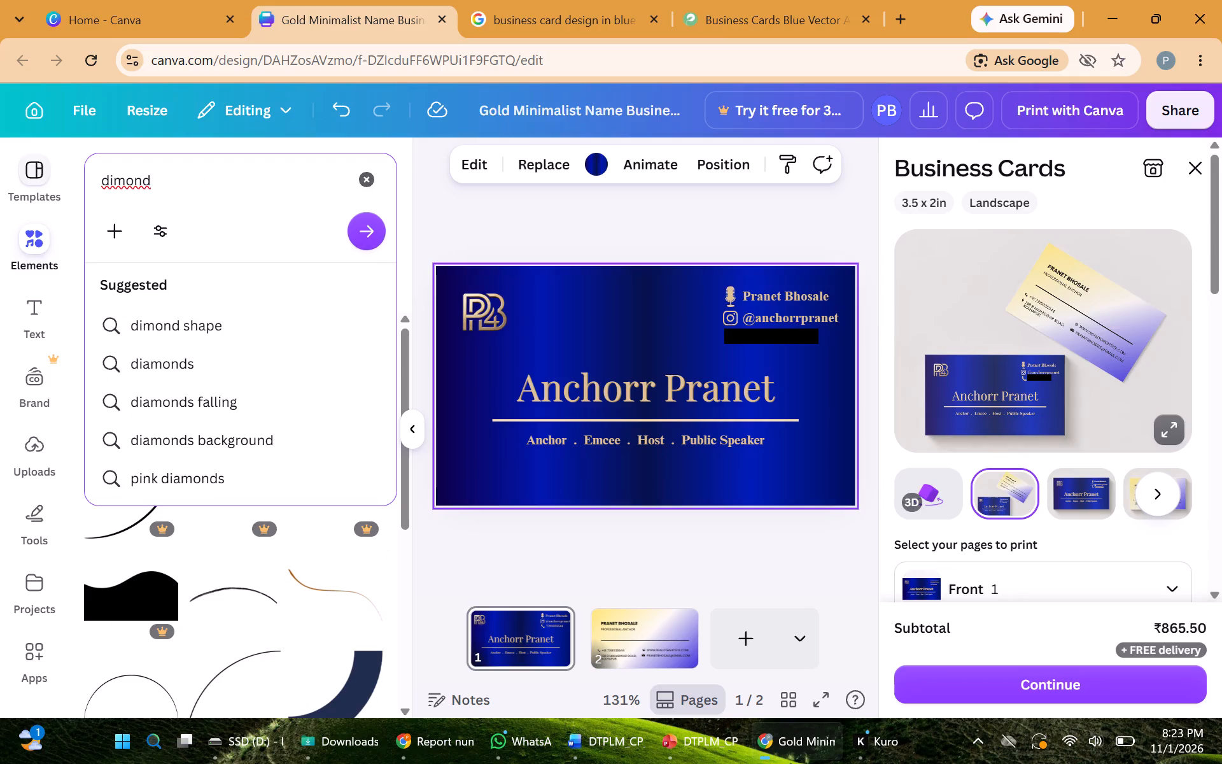
{"action": "left_click", "coordinate": [201, 441]}
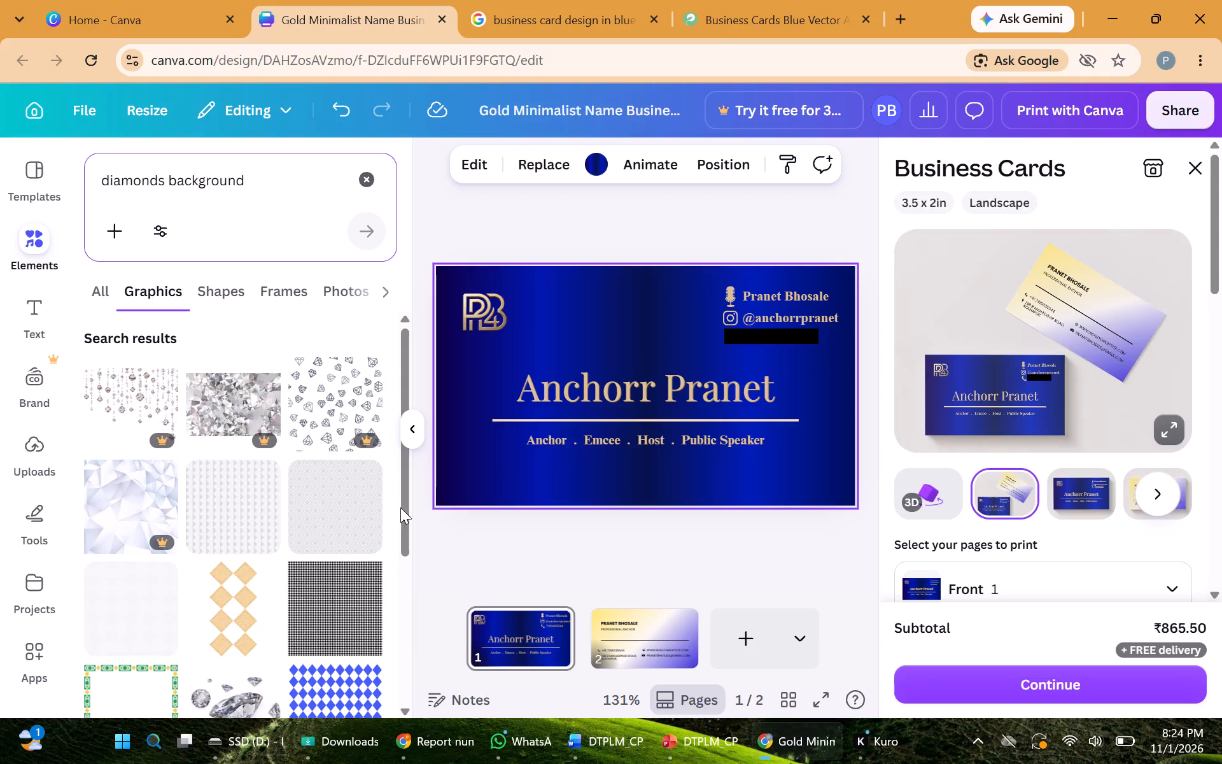
Browse the diamonds background results among graphics, shapes, frames, 3D elements and videos for a pattern suited to the card.
{"action": "left_click_drag", "start_coordinate": [405, 532], "coordinate": [404, 573]}
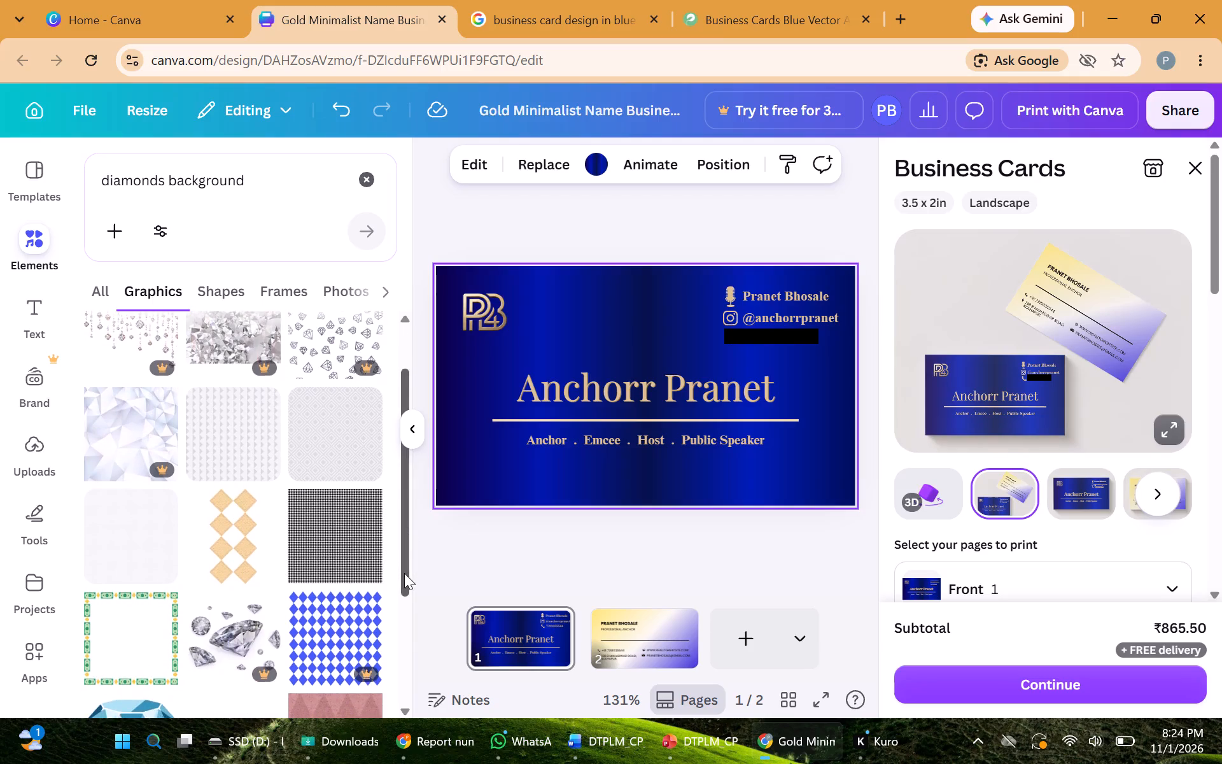
{"action": "left_click_drag", "start_coordinate": [404, 573], "coordinate": [398, 704]}
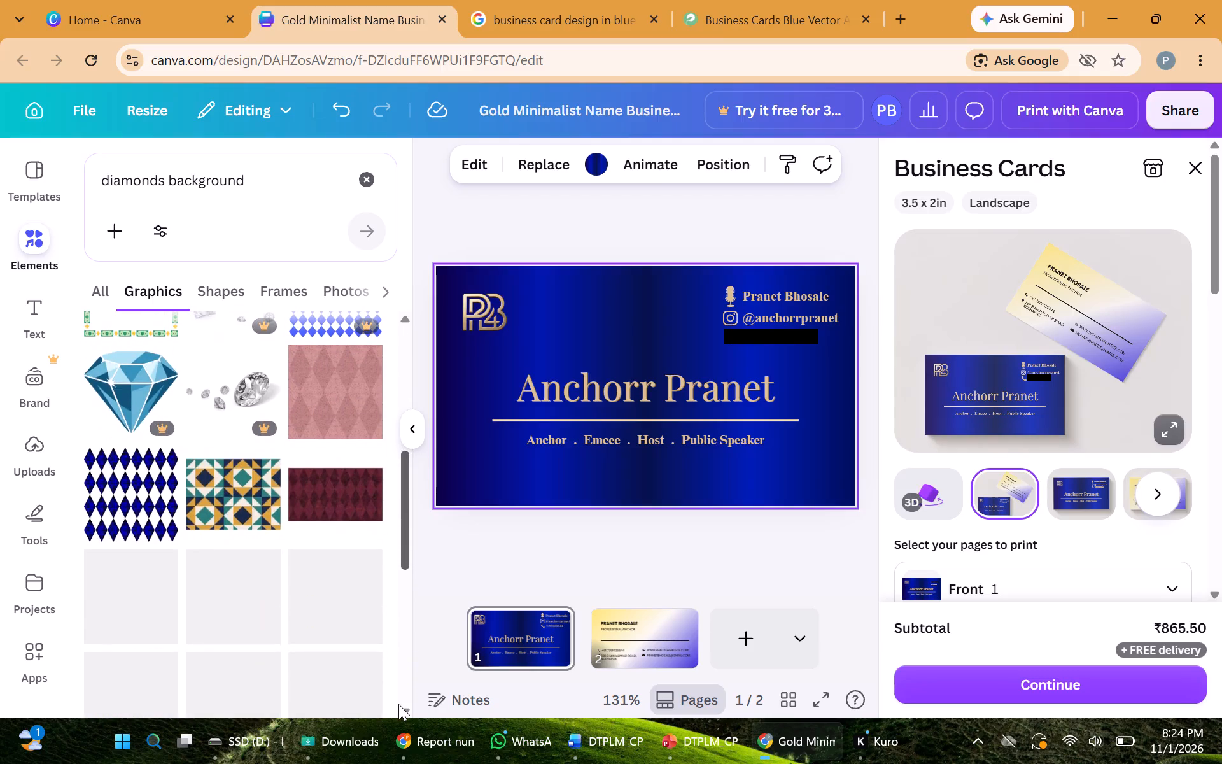
{"action": "left_click_drag", "start_coordinate": [398, 704], "coordinate": [388, 763]}
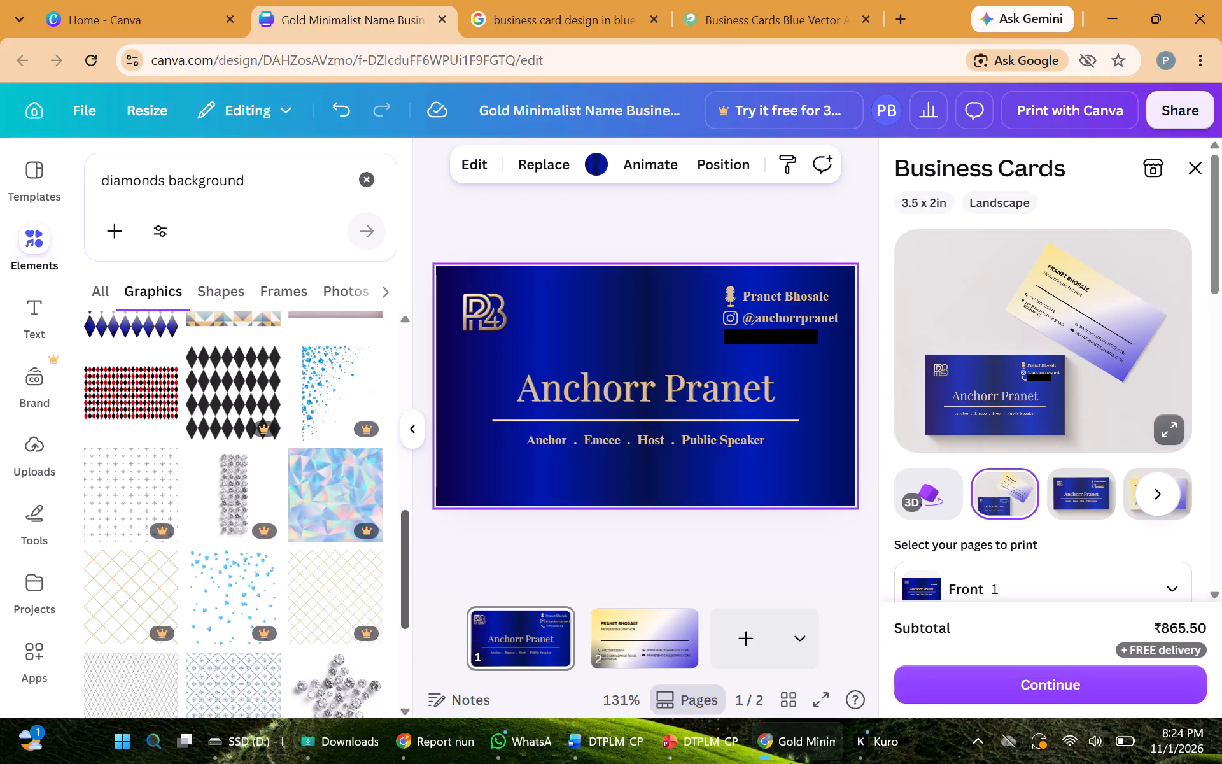
{"action": "left_click_drag", "start_coordinate": [388, 763], "coordinate": [385, 760]}
{"action": "left_click_drag", "start_coordinate": [406, 587], "coordinate": [404, 633]}
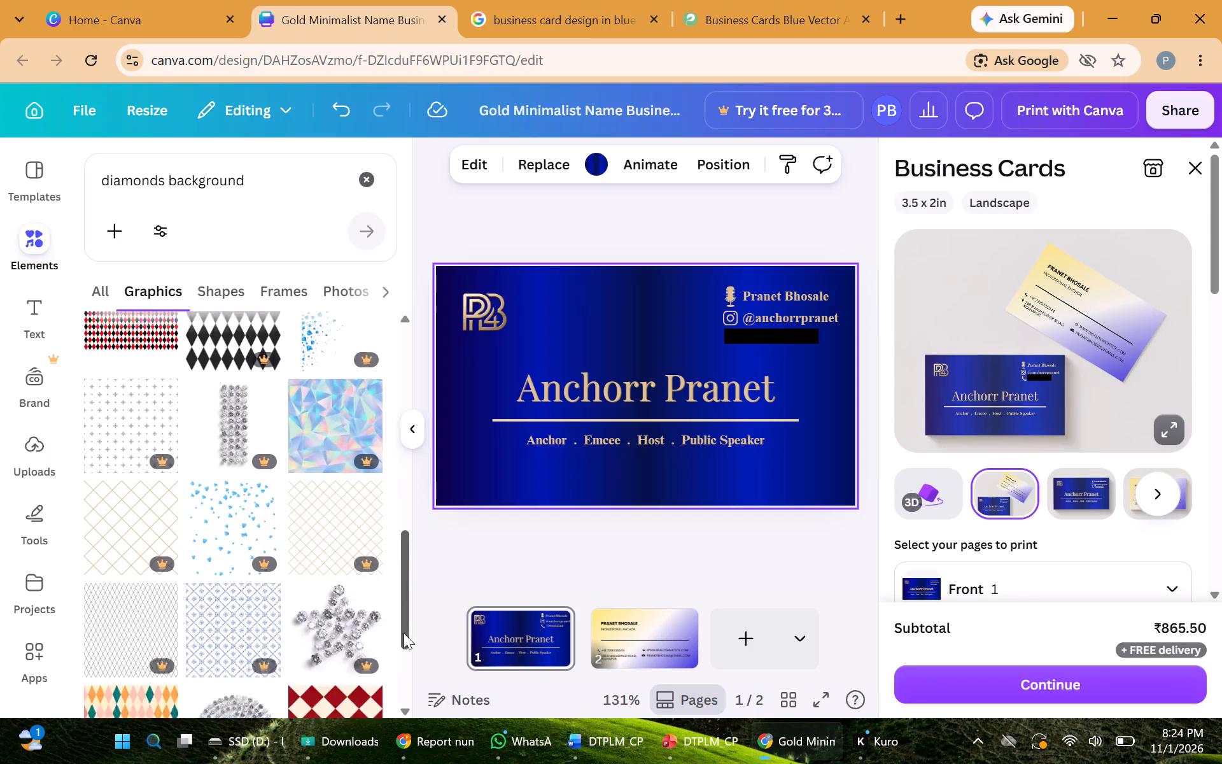
{"action": "left_click_drag", "start_coordinate": [404, 633], "coordinate": [398, 583]}
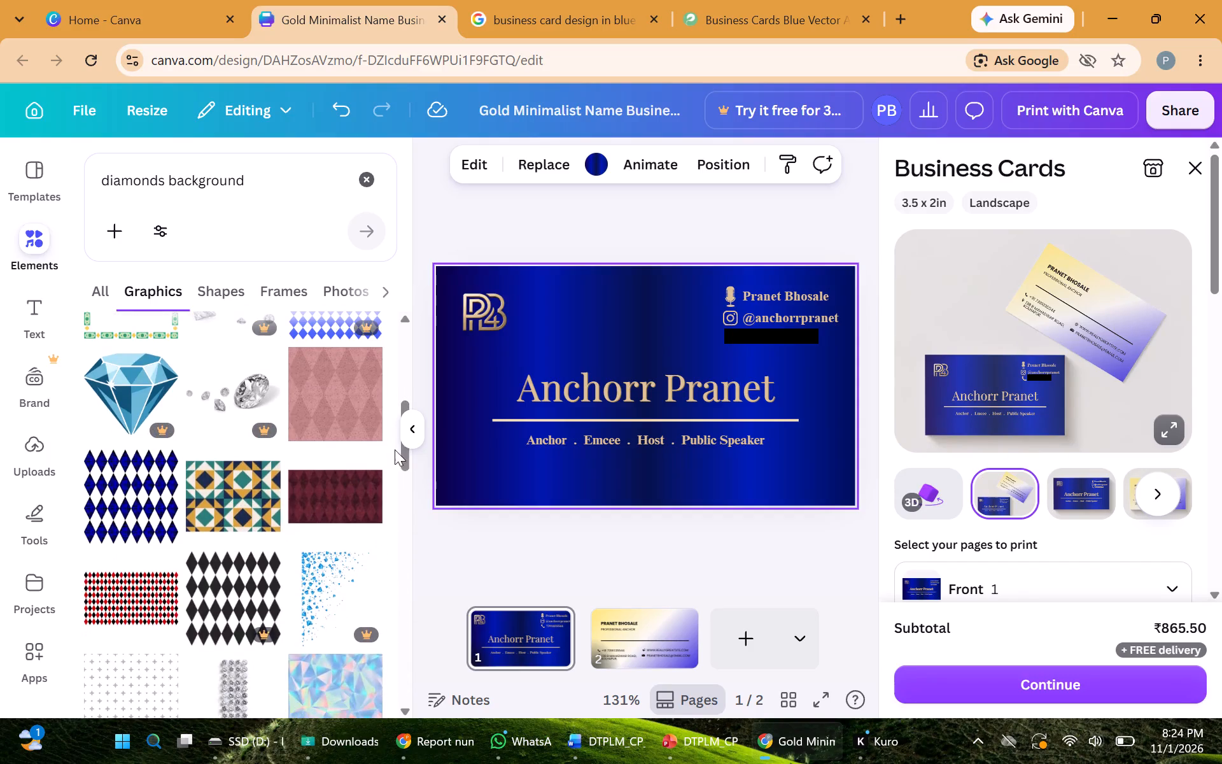
{"action": "left_click_drag", "start_coordinate": [407, 461], "coordinate": [416, 615]}
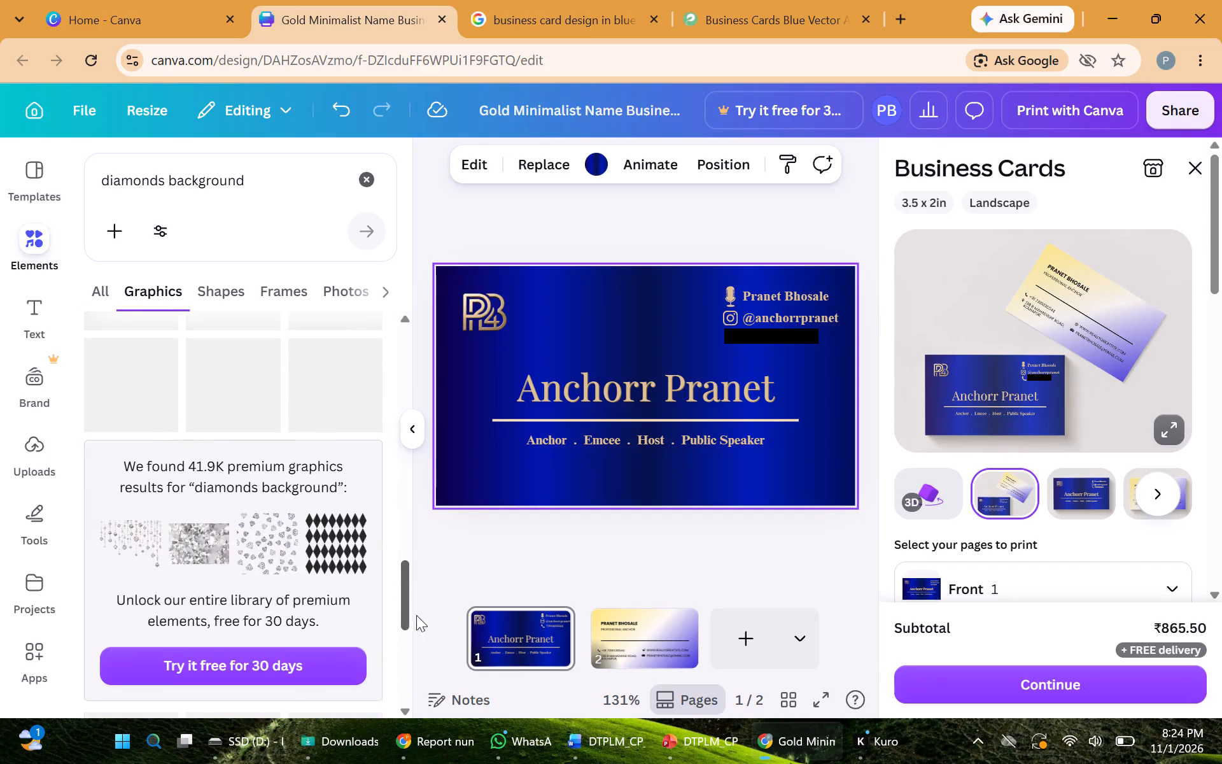
{"action": "left_click_drag", "start_coordinate": [416, 615], "coordinate": [447, 364]}
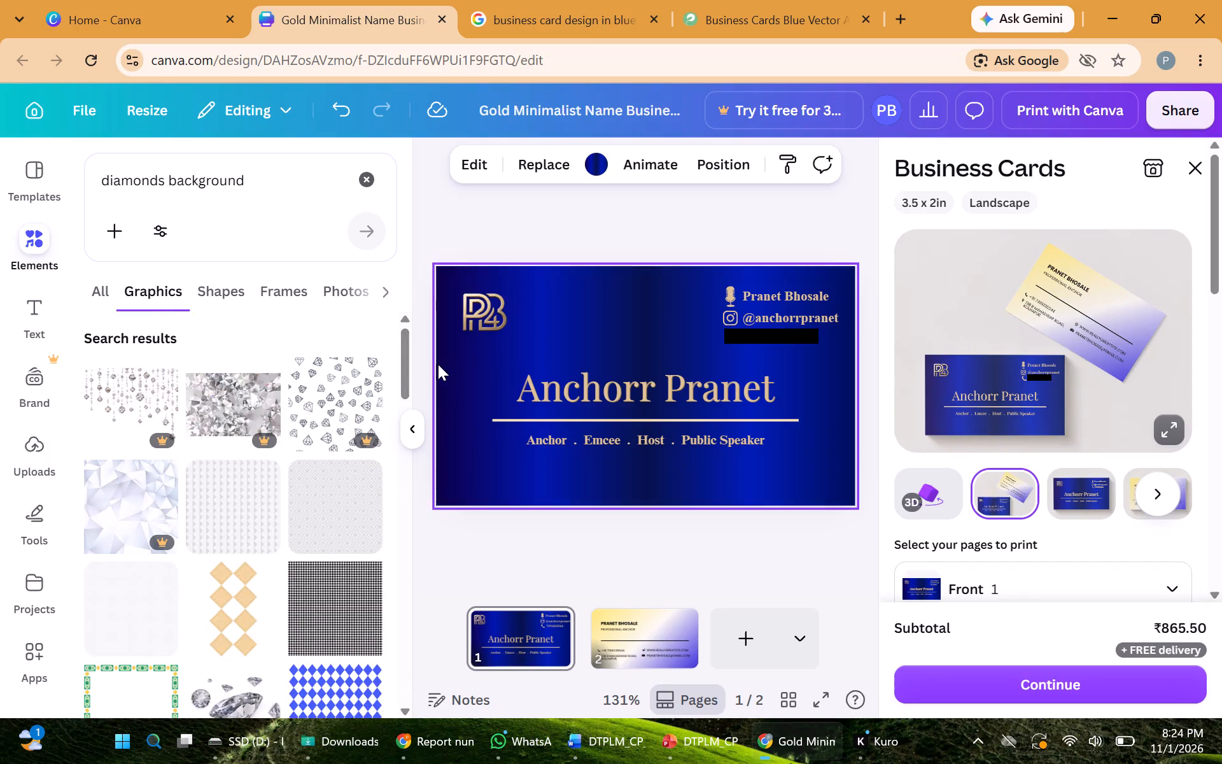
{"action": "left_click", "coordinate": [206, 283]}
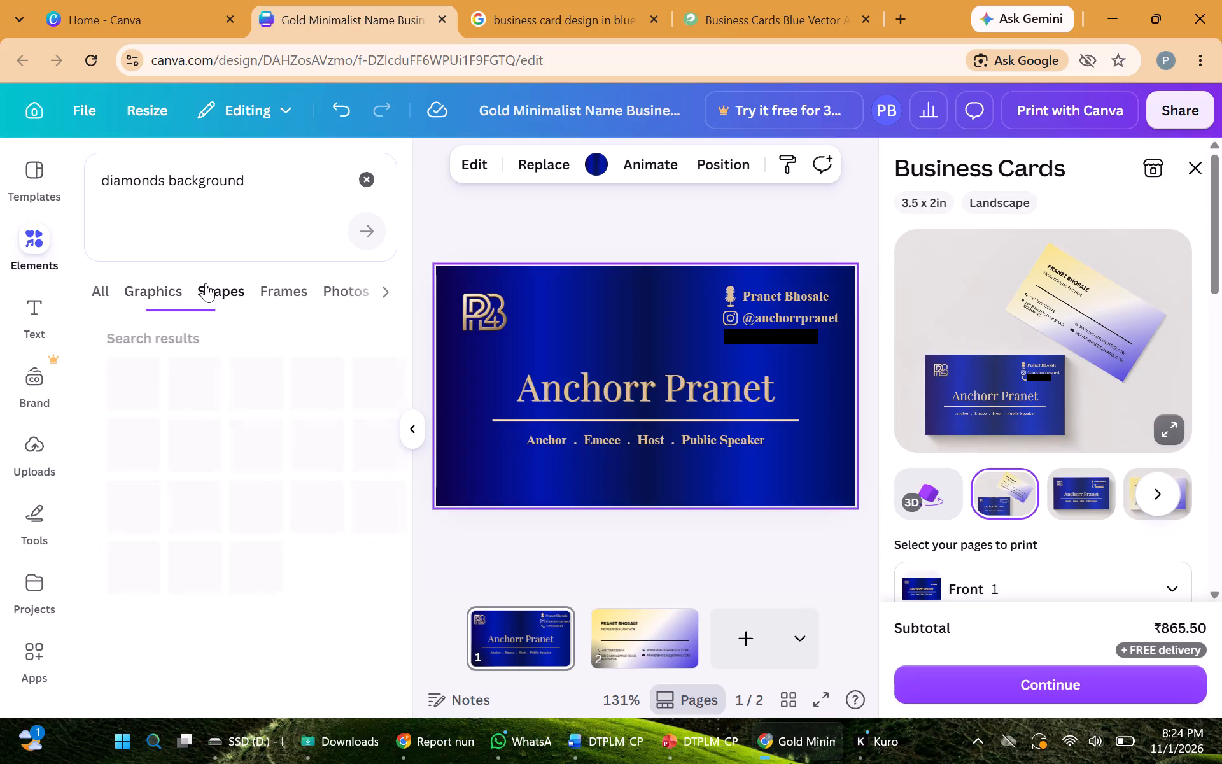
{"action": "left_click", "coordinate": [137, 292]}
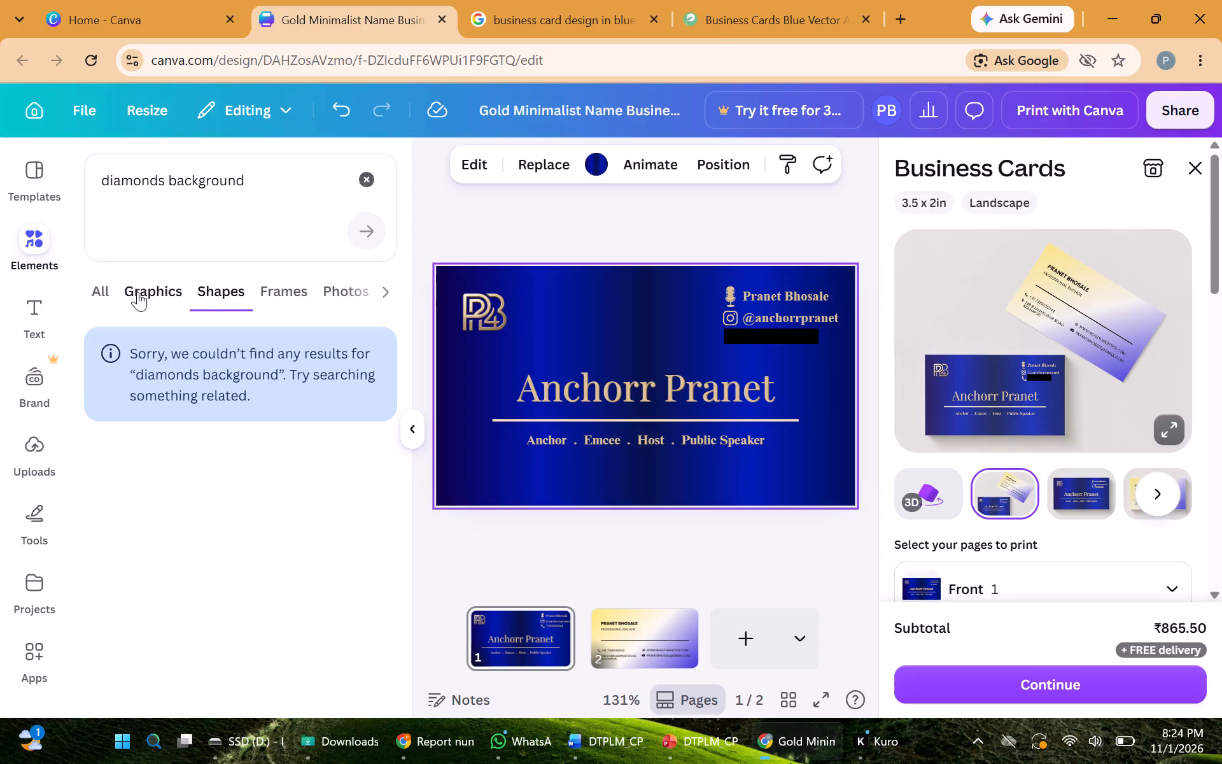
{"action": "left_click", "coordinate": [272, 288]}
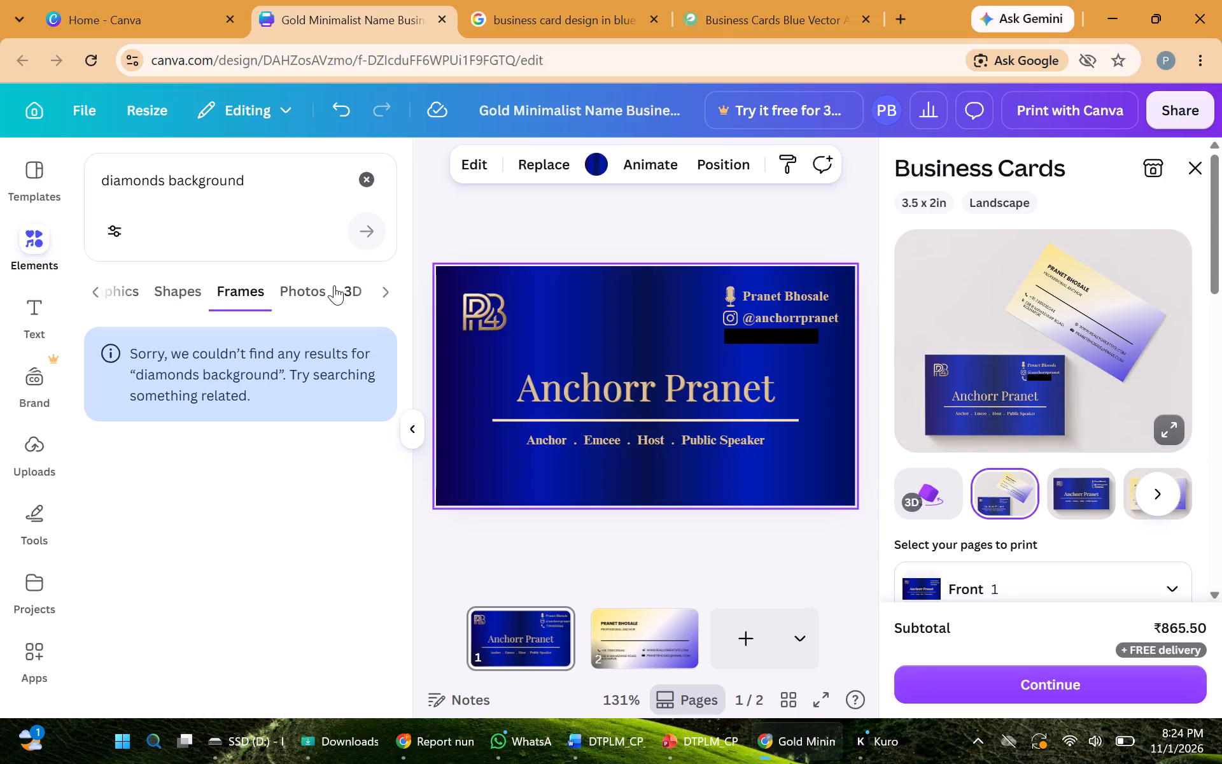
{"action": "left_click", "coordinate": [334, 285]}
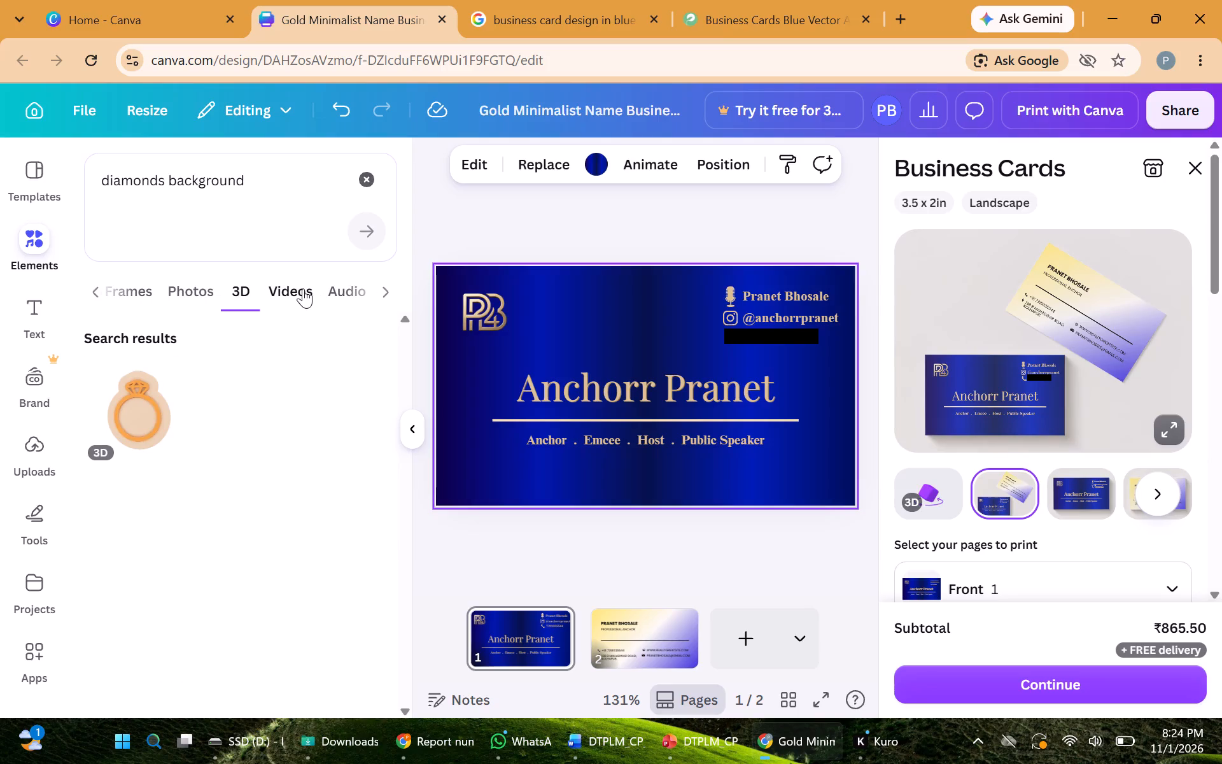
{"action": "left_click", "coordinate": [303, 288]}
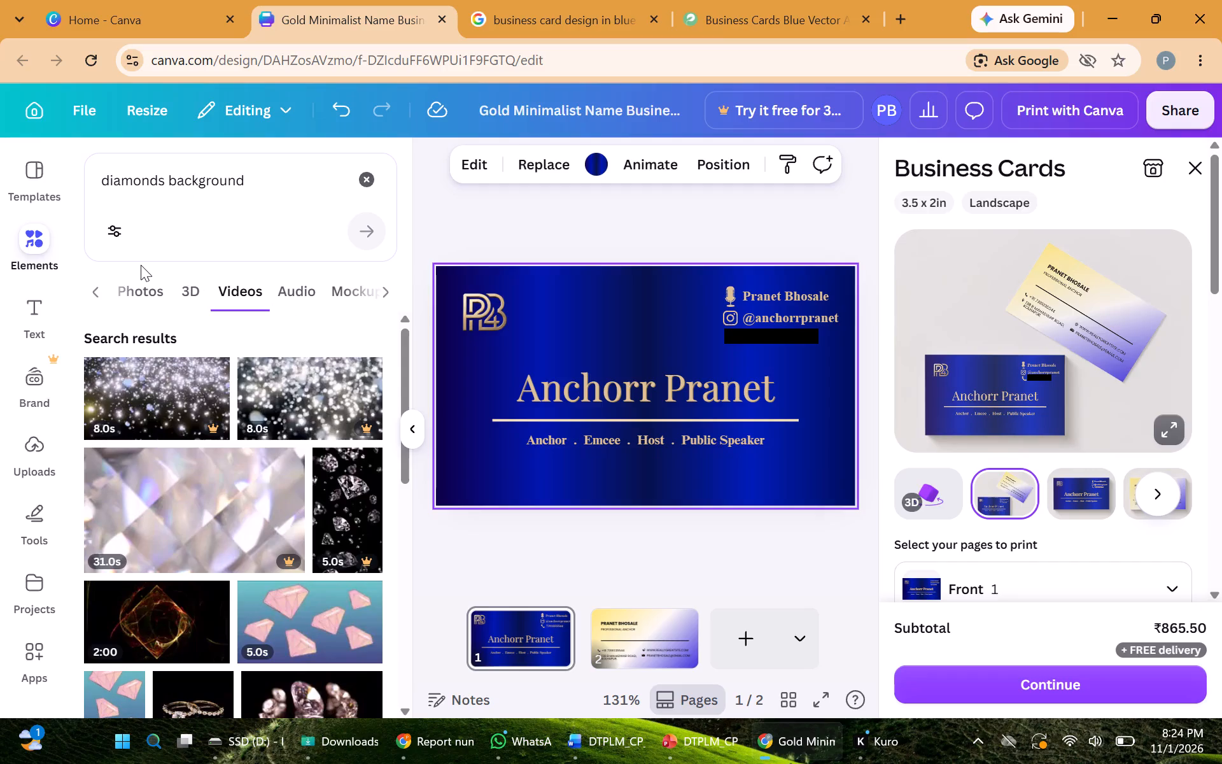
{"action": "left_click", "coordinate": [106, 287]}
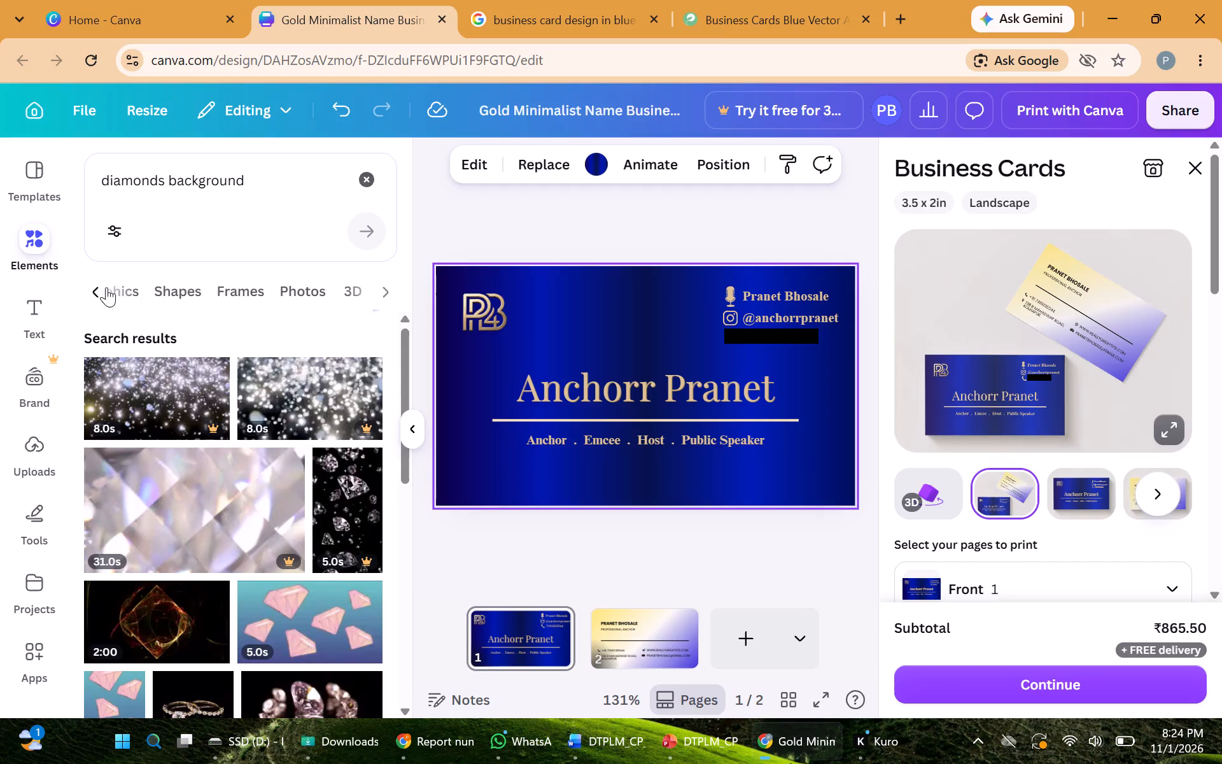
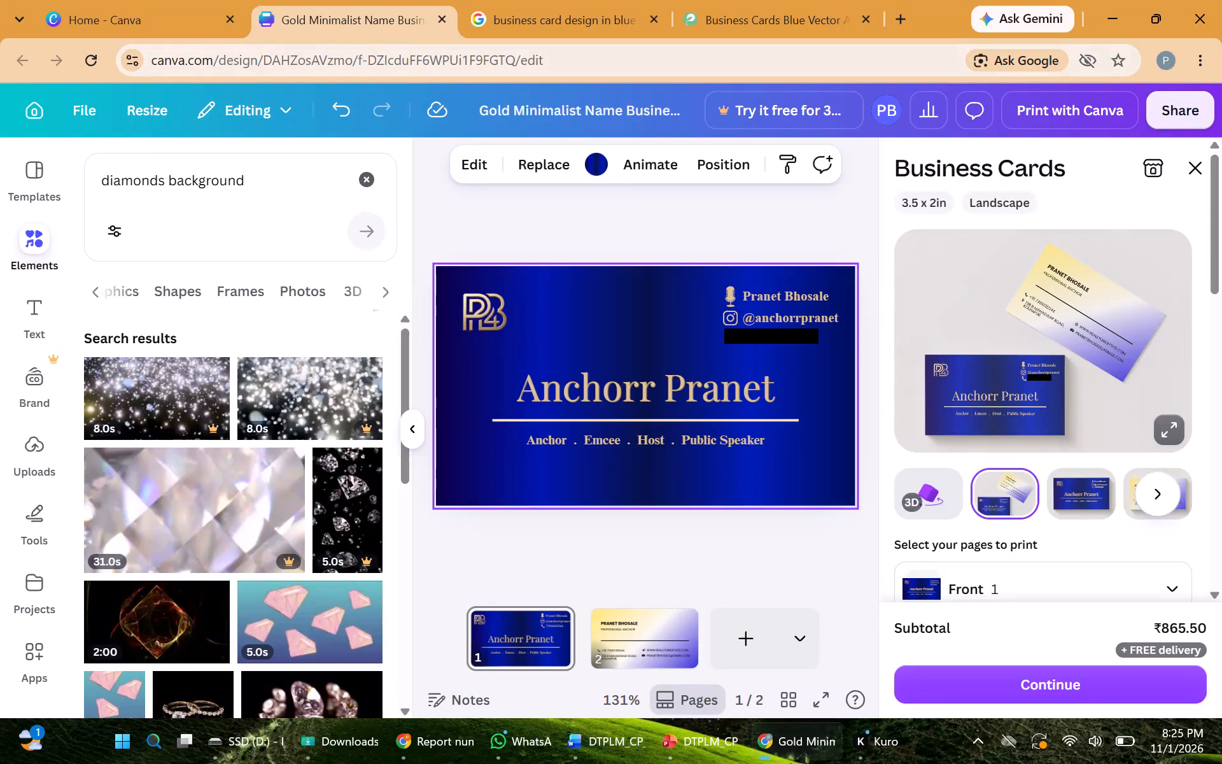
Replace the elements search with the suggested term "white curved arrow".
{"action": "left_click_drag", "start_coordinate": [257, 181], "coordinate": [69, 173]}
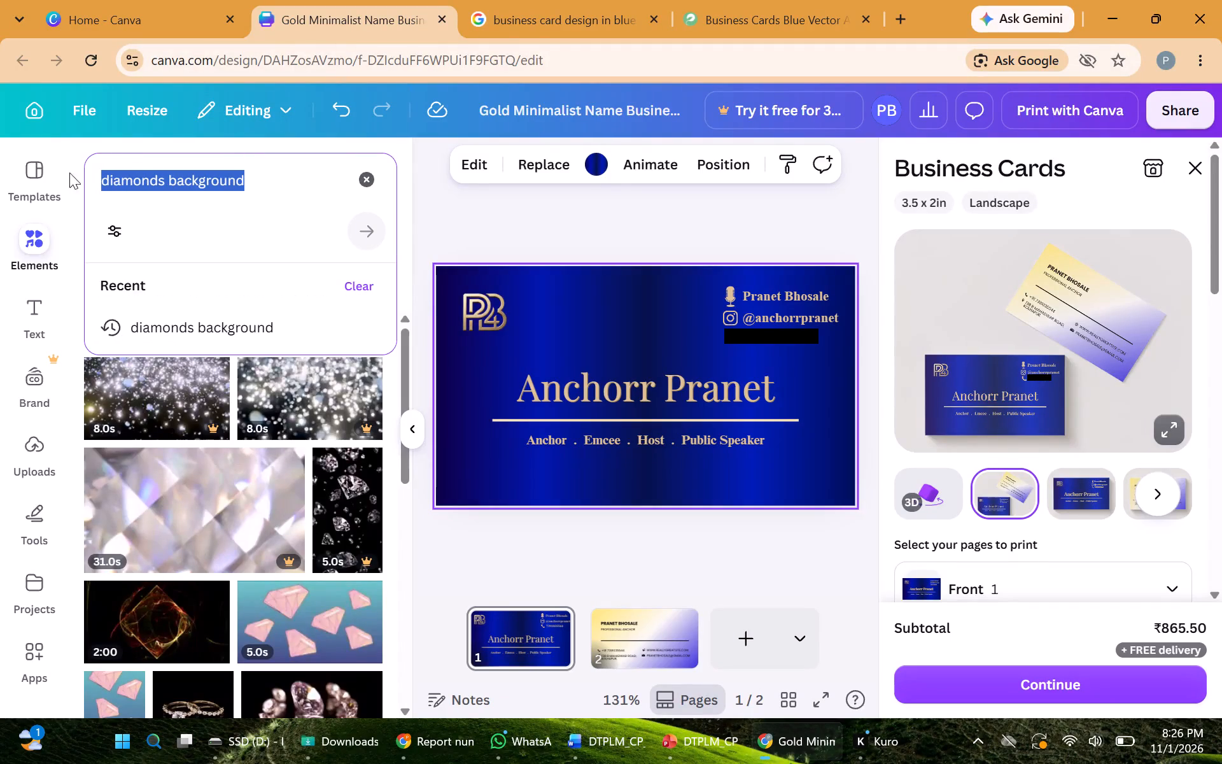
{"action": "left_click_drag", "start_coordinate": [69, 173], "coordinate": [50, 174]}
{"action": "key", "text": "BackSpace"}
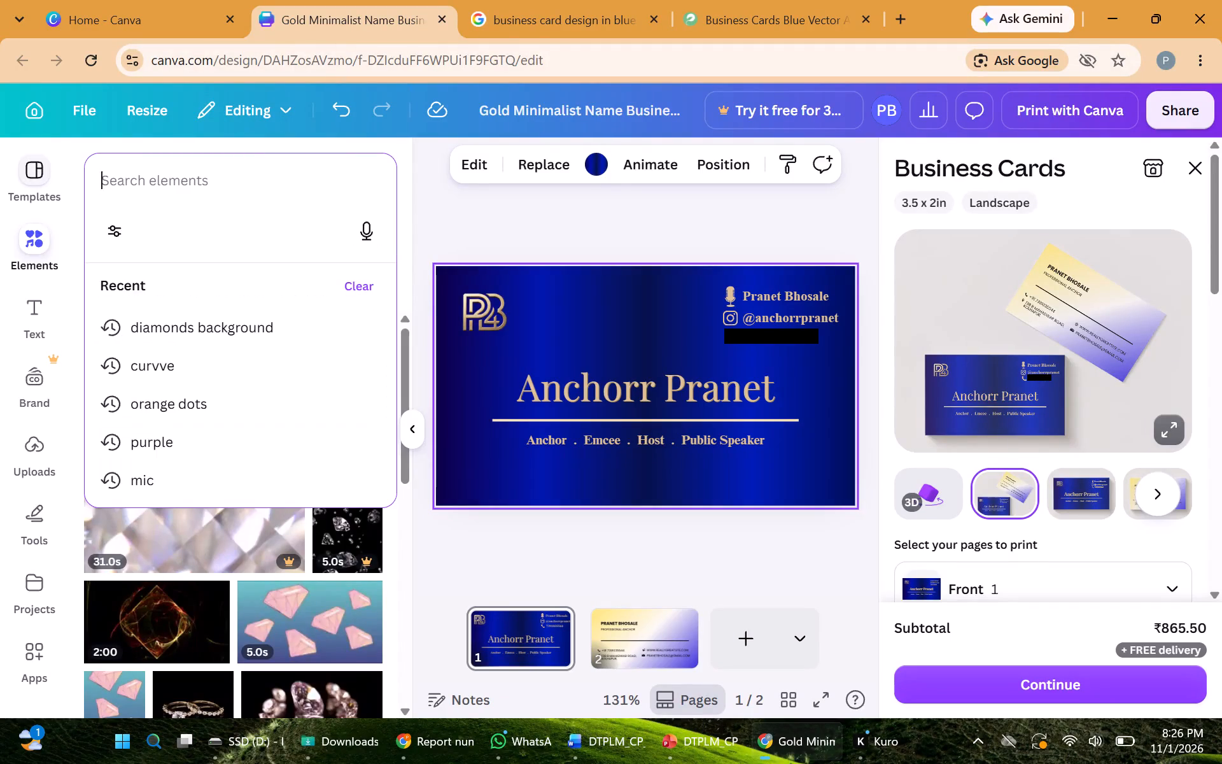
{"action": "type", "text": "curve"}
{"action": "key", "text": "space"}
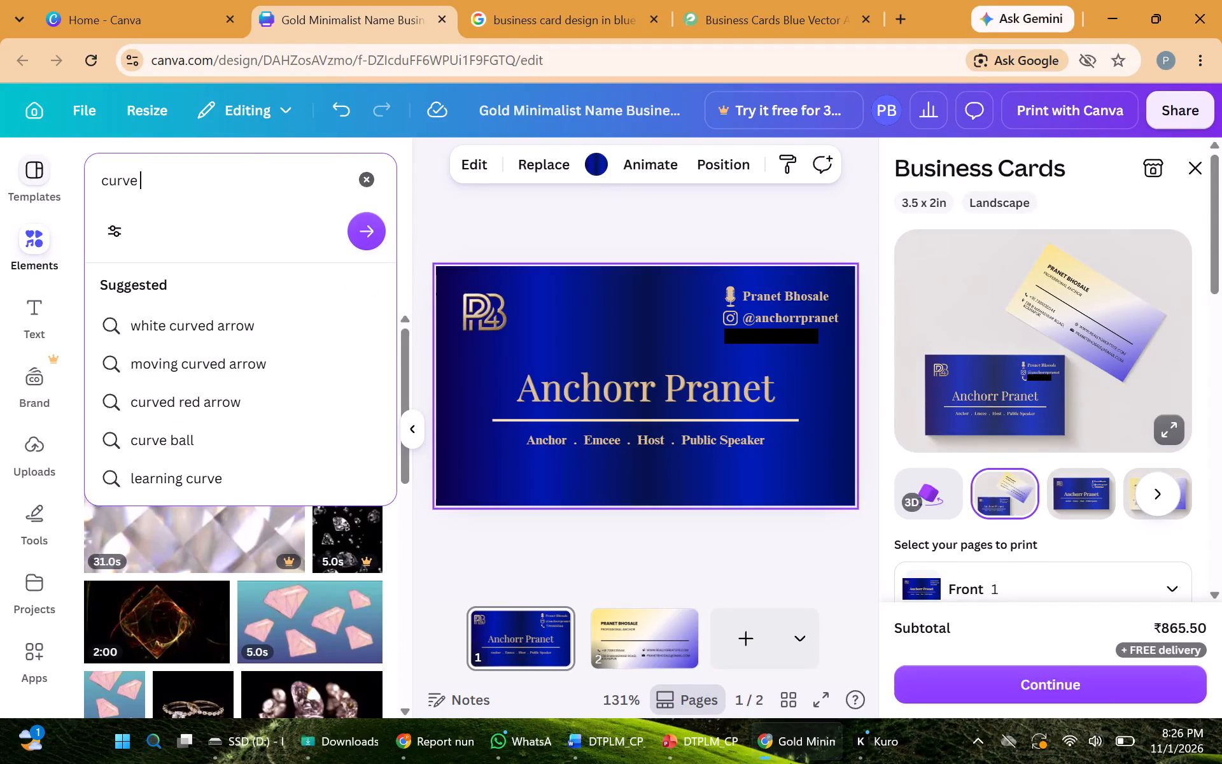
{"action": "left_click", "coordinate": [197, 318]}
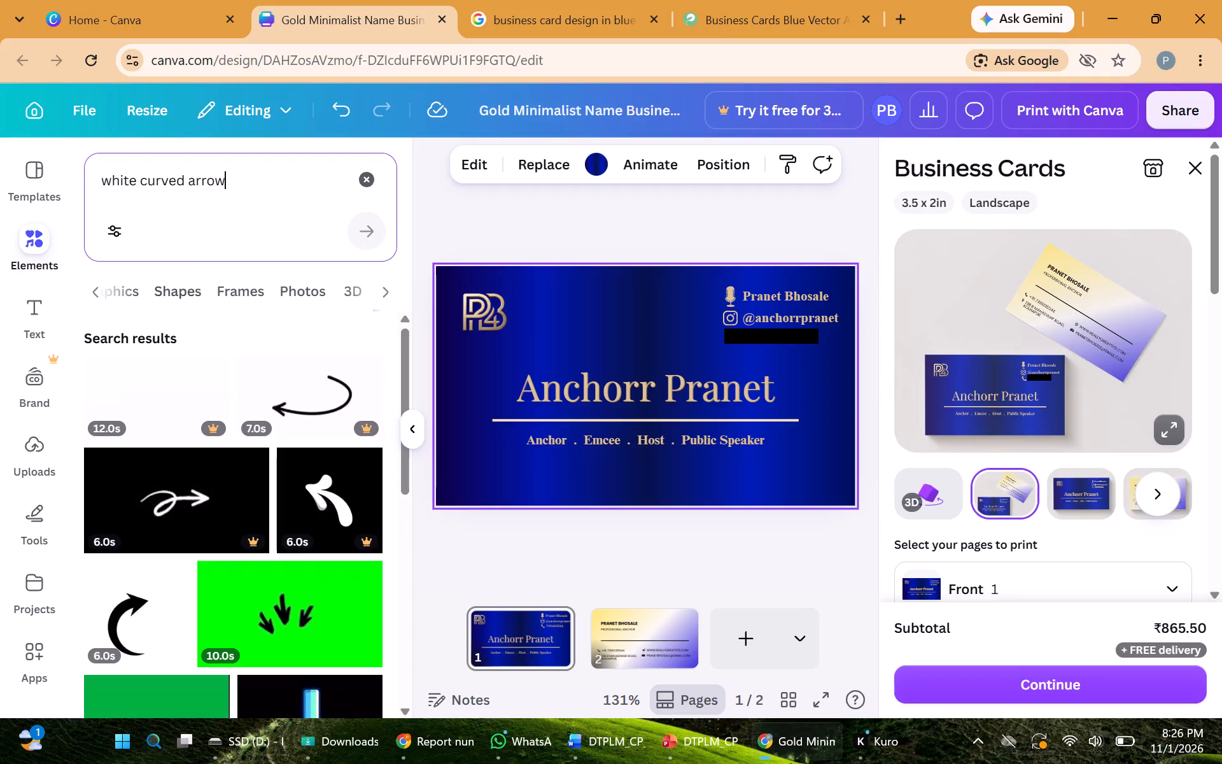
Search the elements for "curve" and look over the results in the shapes and all-elements views.
{"action": "left_click_drag", "start_coordinate": [251, 186], "coordinate": [191, 153]}
{"action": "left_click_drag", "start_coordinate": [191, 153], "coordinate": [49, 197]}
{"action": "key", "text": "BackSpace"}
{"action": "type", "text": "curve"}
{"action": "key", "text": "Return"}
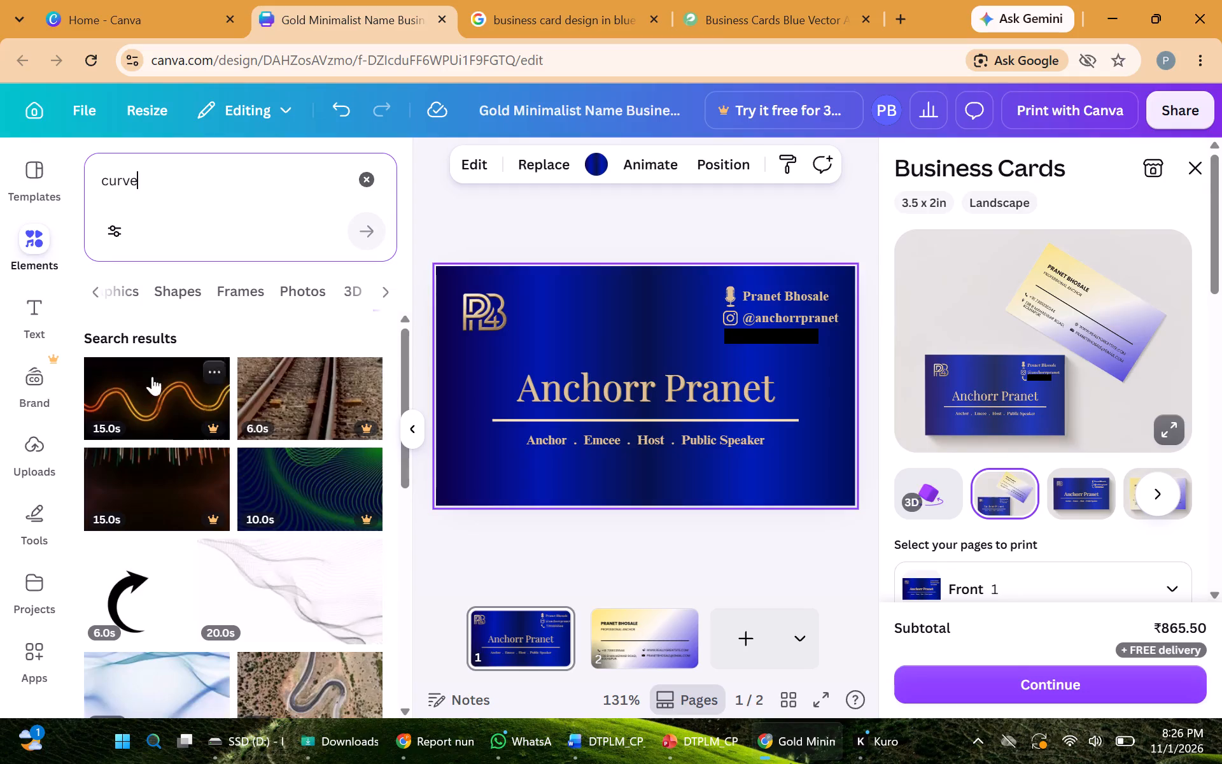
{"action": "left_click", "coordinate": [104, 293]}
{"action": "left_click", "coordinate": [104, 293]}
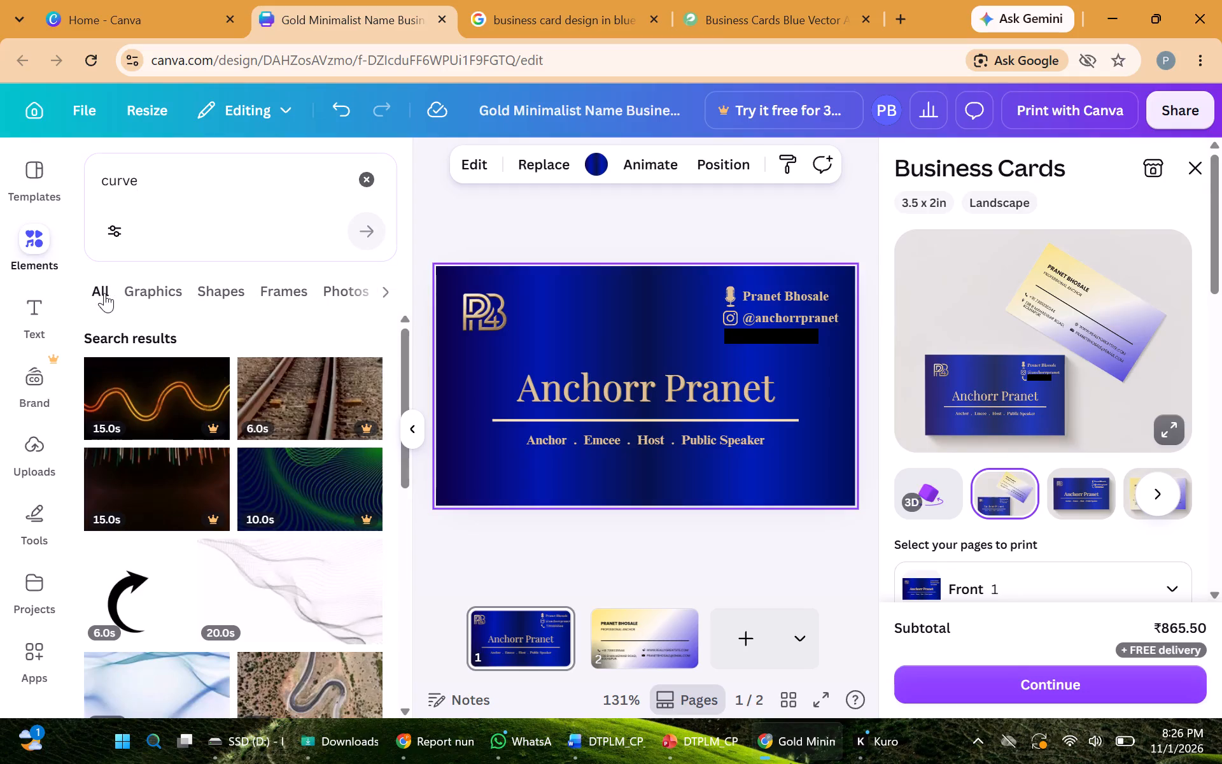
{"action": "left_click", "coordinate": [161, 297]}
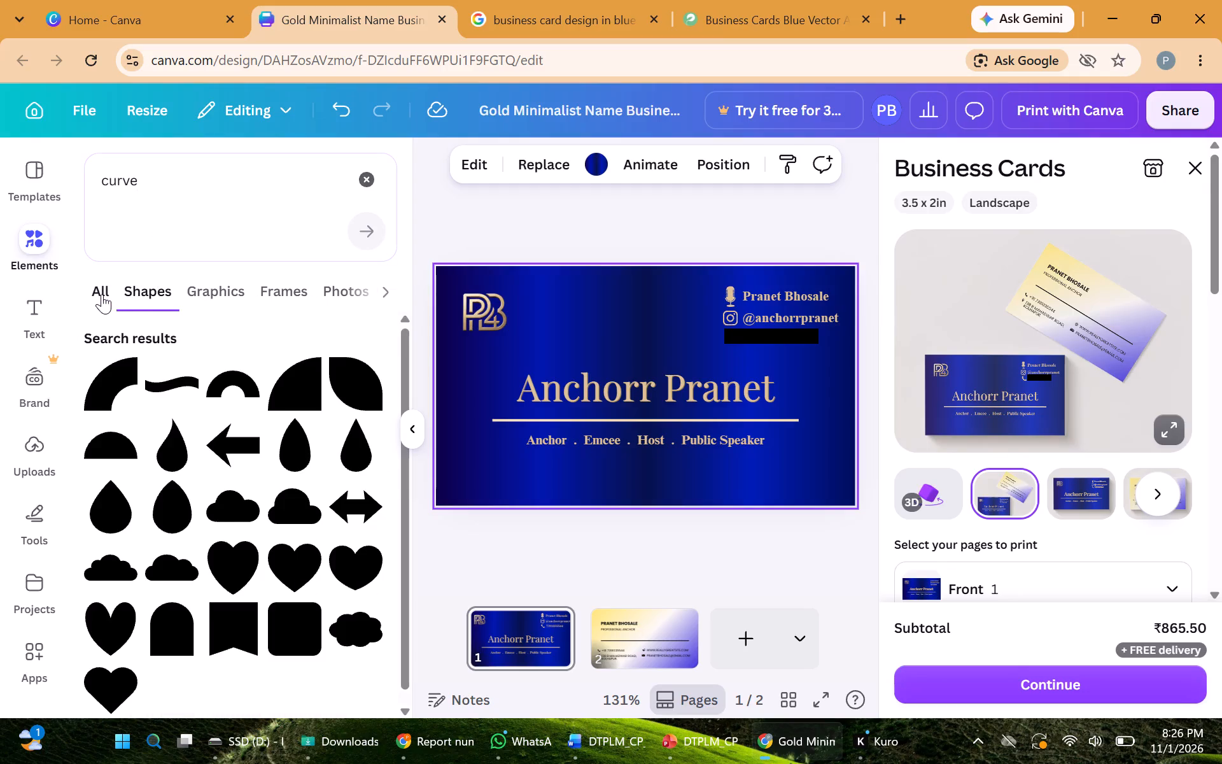
{"action": "left_click", "coordinate": [102, 294]}
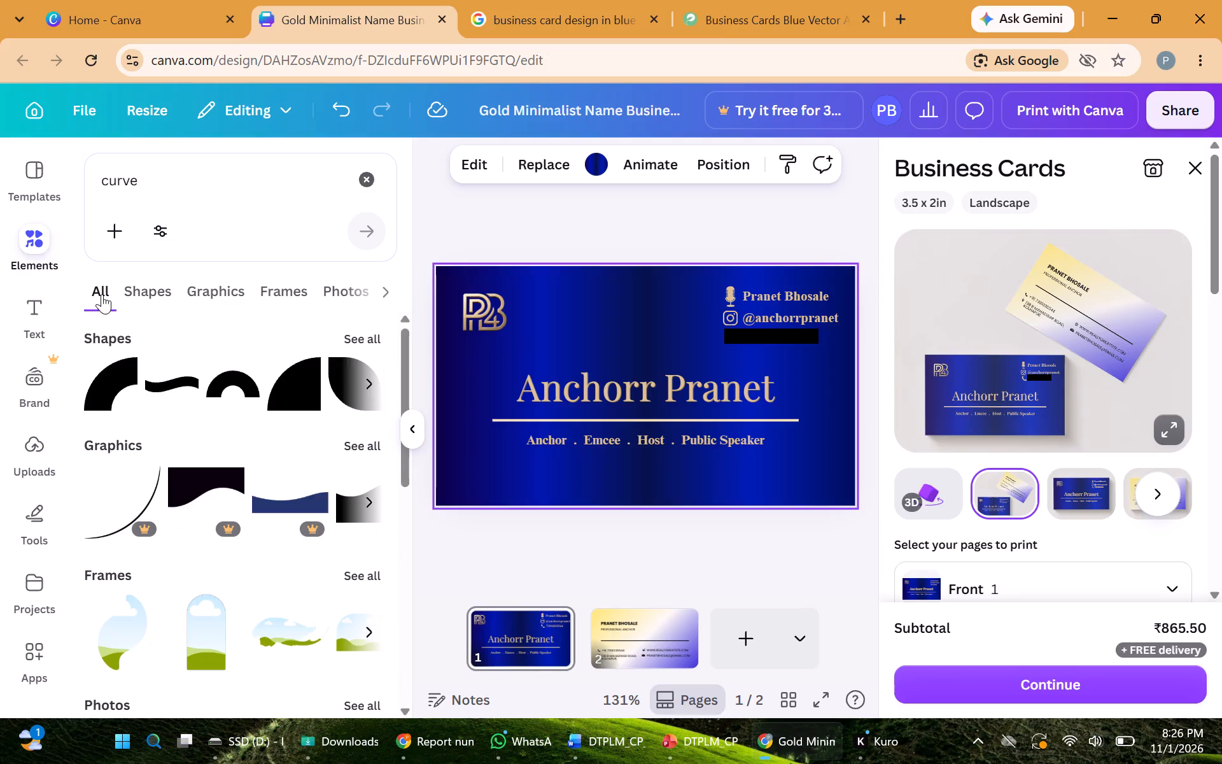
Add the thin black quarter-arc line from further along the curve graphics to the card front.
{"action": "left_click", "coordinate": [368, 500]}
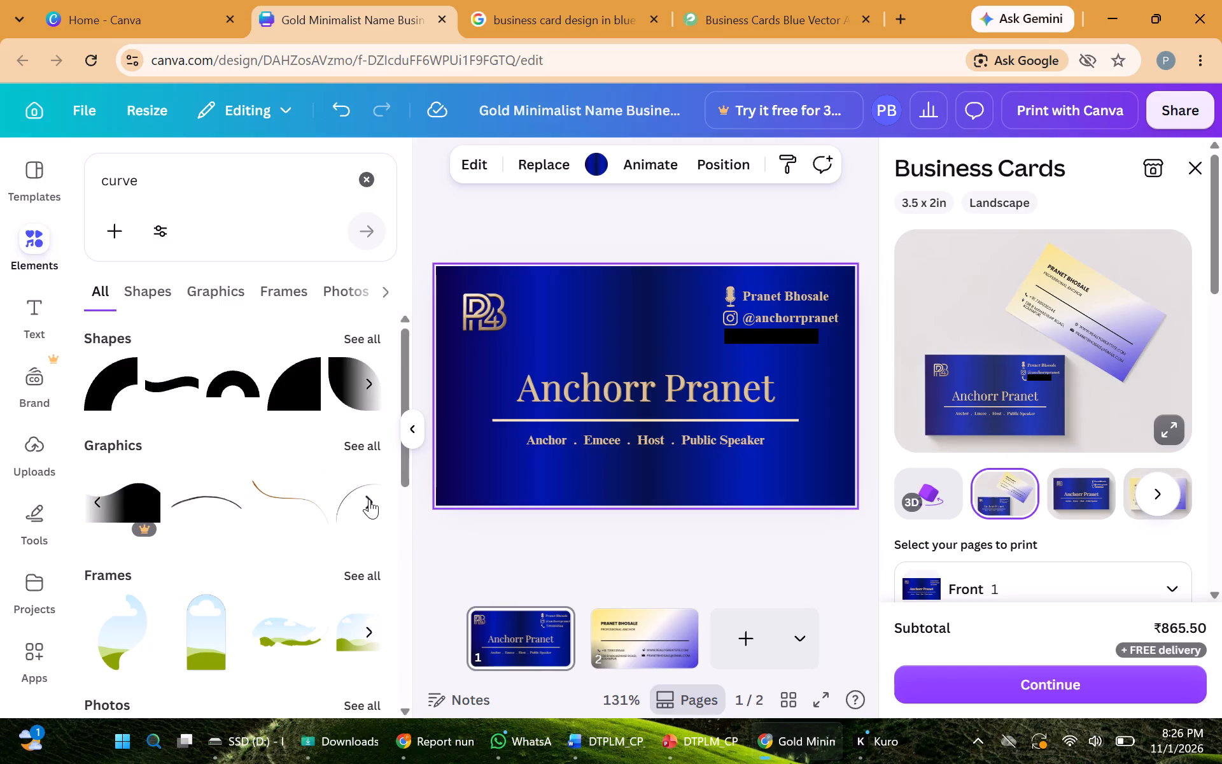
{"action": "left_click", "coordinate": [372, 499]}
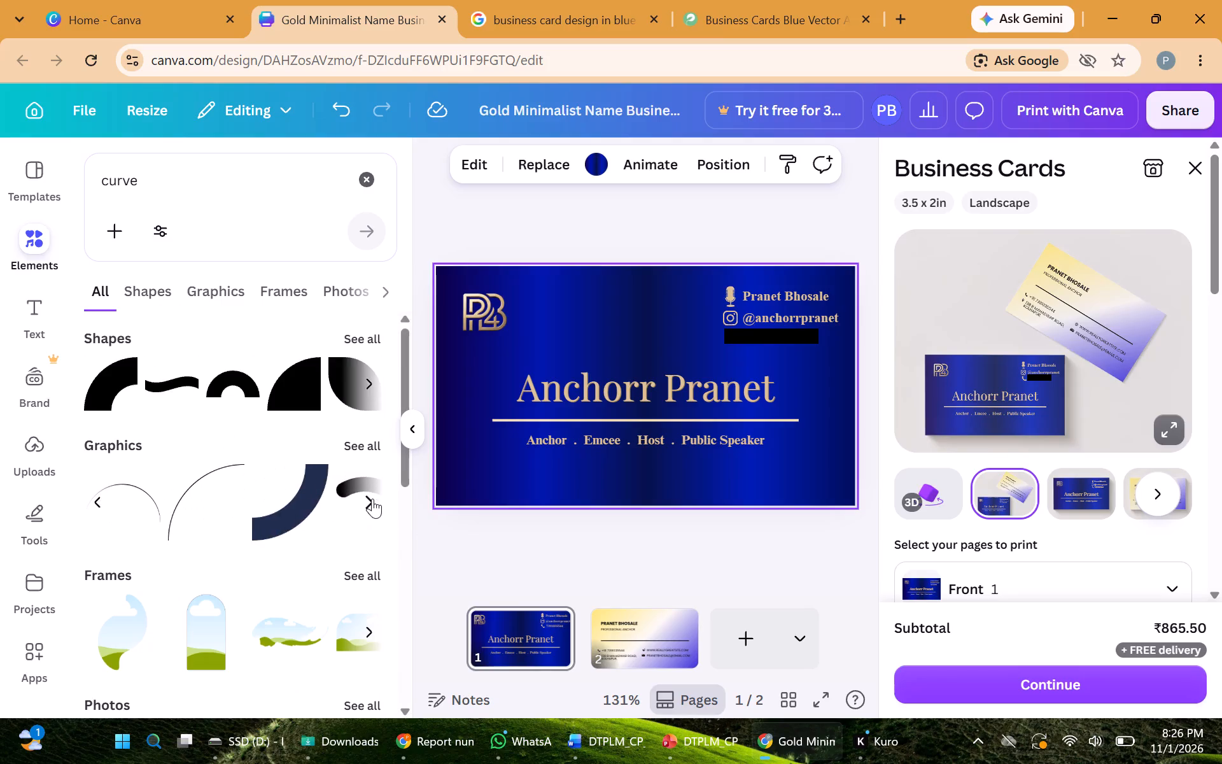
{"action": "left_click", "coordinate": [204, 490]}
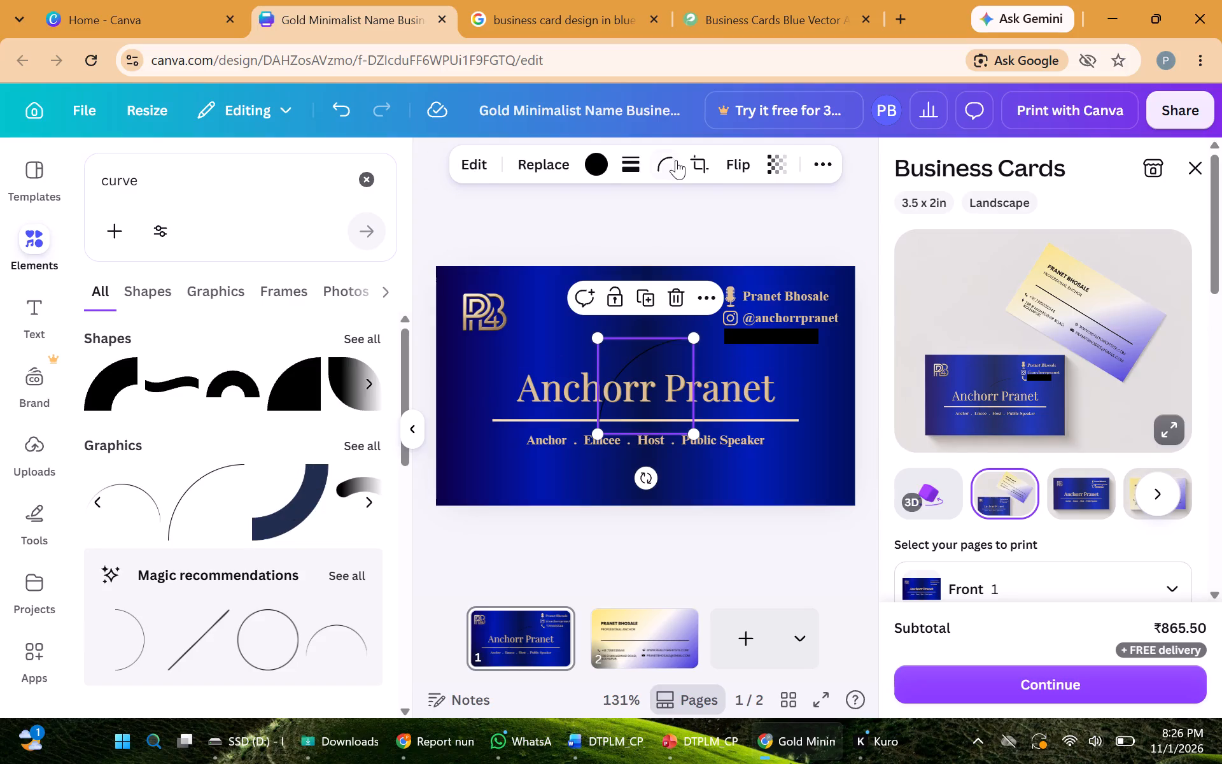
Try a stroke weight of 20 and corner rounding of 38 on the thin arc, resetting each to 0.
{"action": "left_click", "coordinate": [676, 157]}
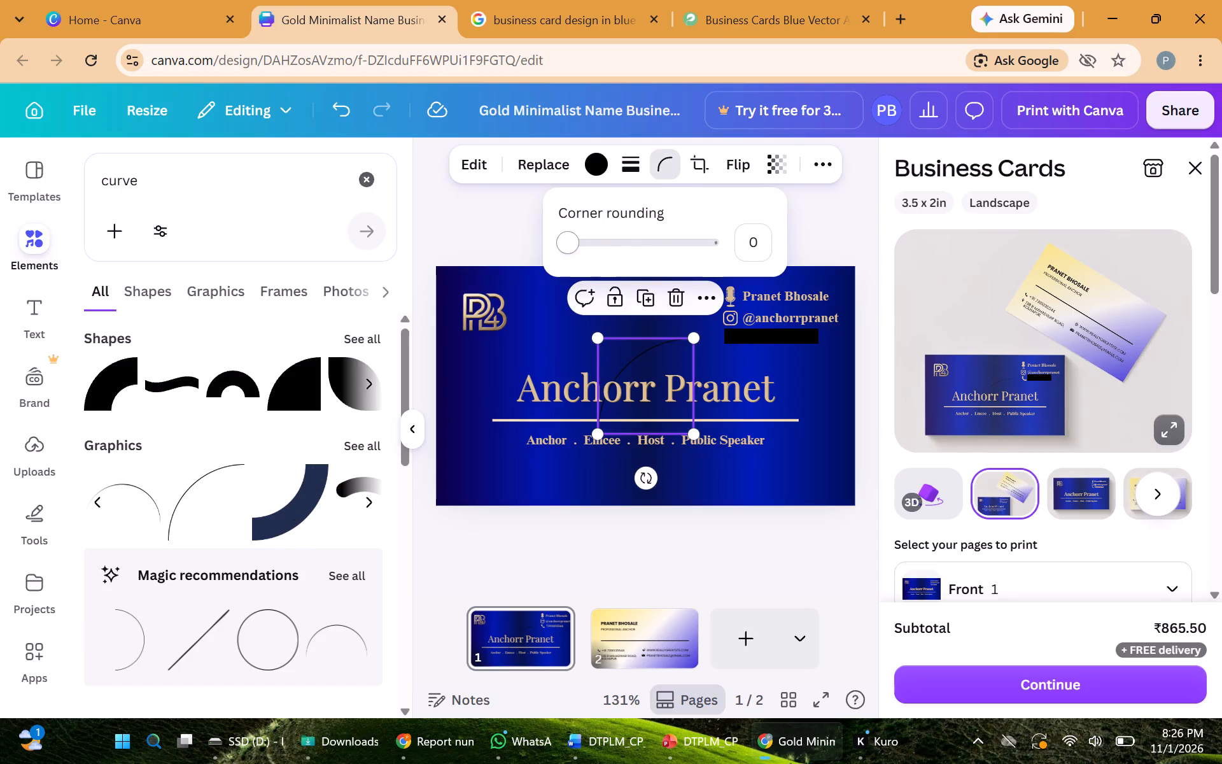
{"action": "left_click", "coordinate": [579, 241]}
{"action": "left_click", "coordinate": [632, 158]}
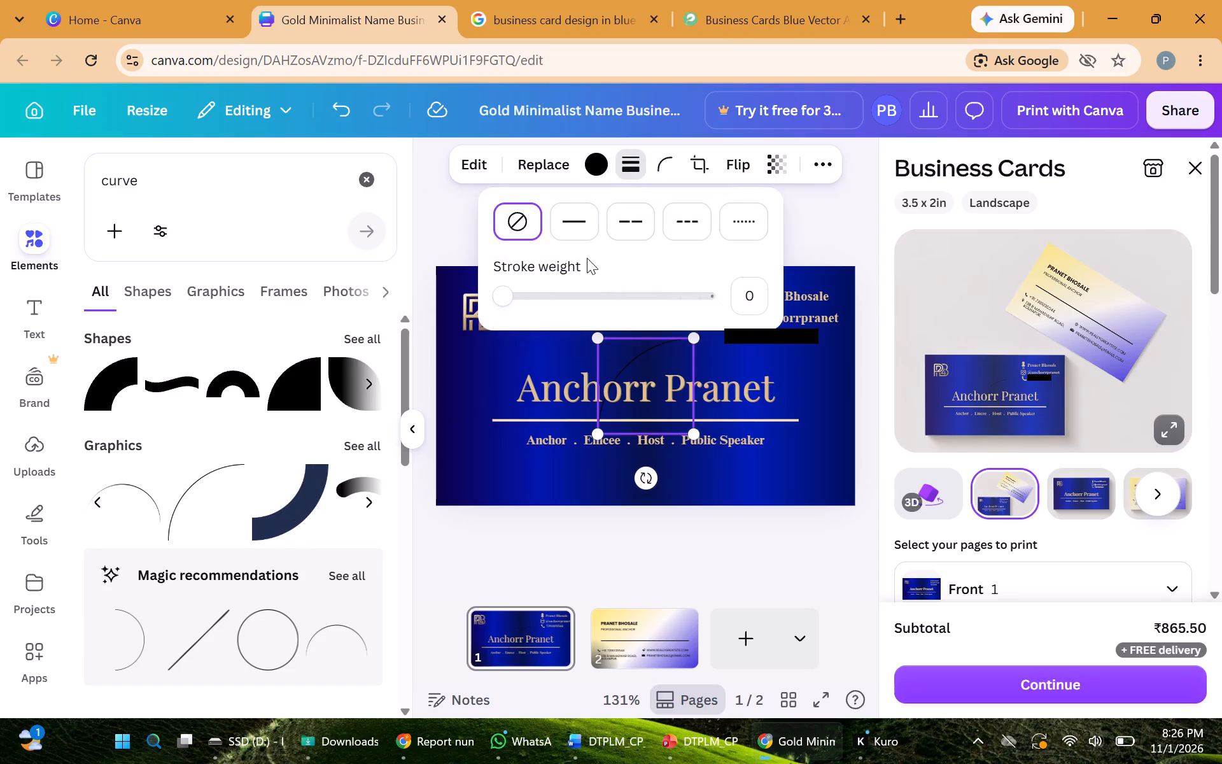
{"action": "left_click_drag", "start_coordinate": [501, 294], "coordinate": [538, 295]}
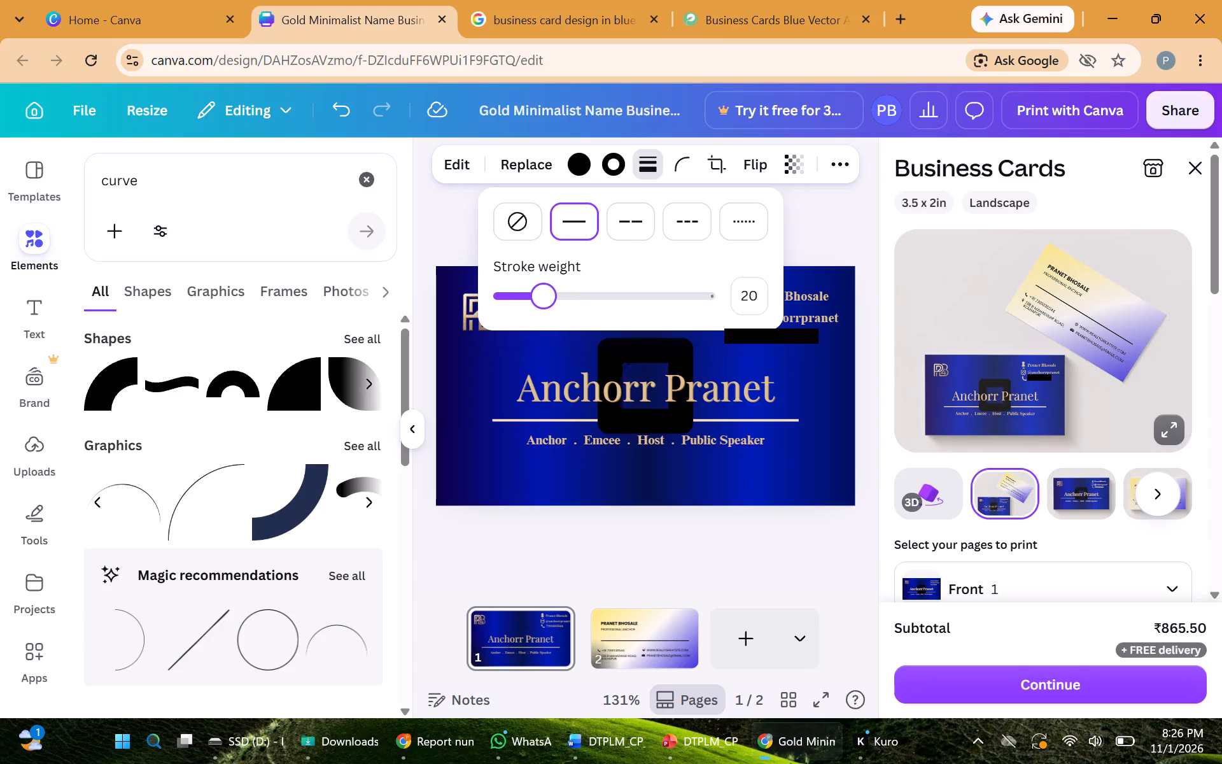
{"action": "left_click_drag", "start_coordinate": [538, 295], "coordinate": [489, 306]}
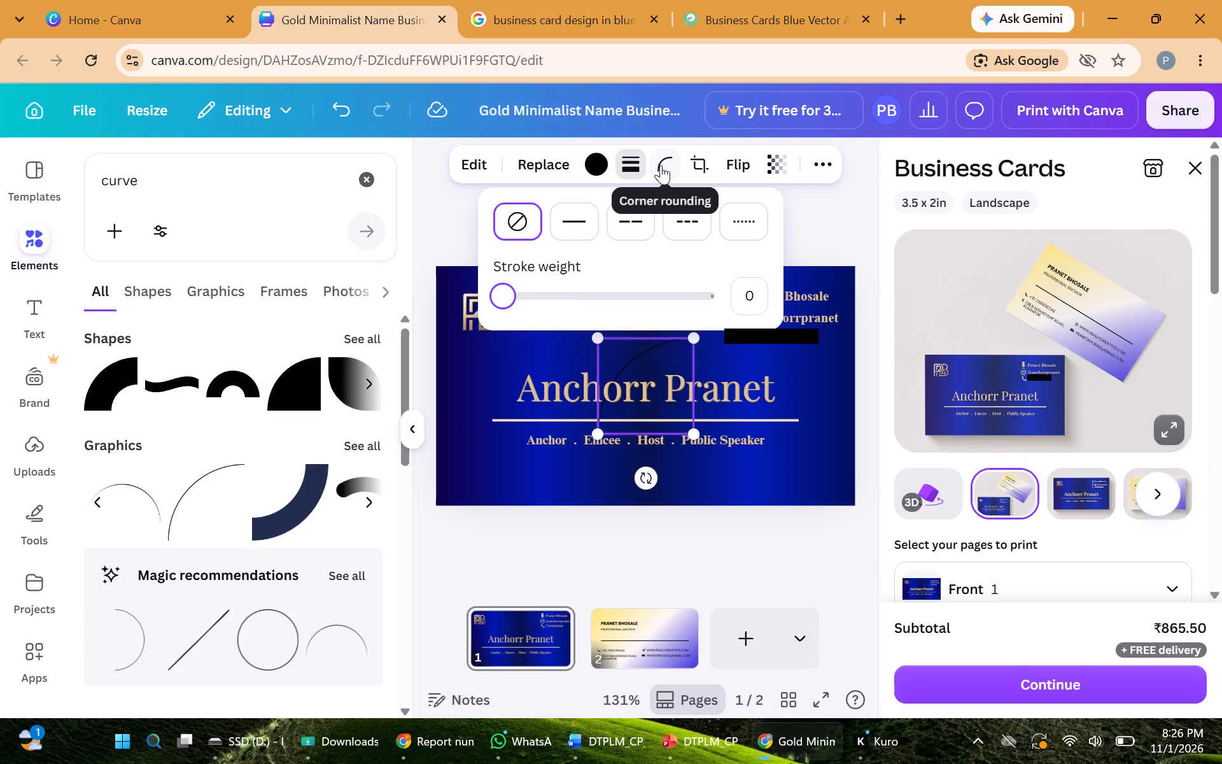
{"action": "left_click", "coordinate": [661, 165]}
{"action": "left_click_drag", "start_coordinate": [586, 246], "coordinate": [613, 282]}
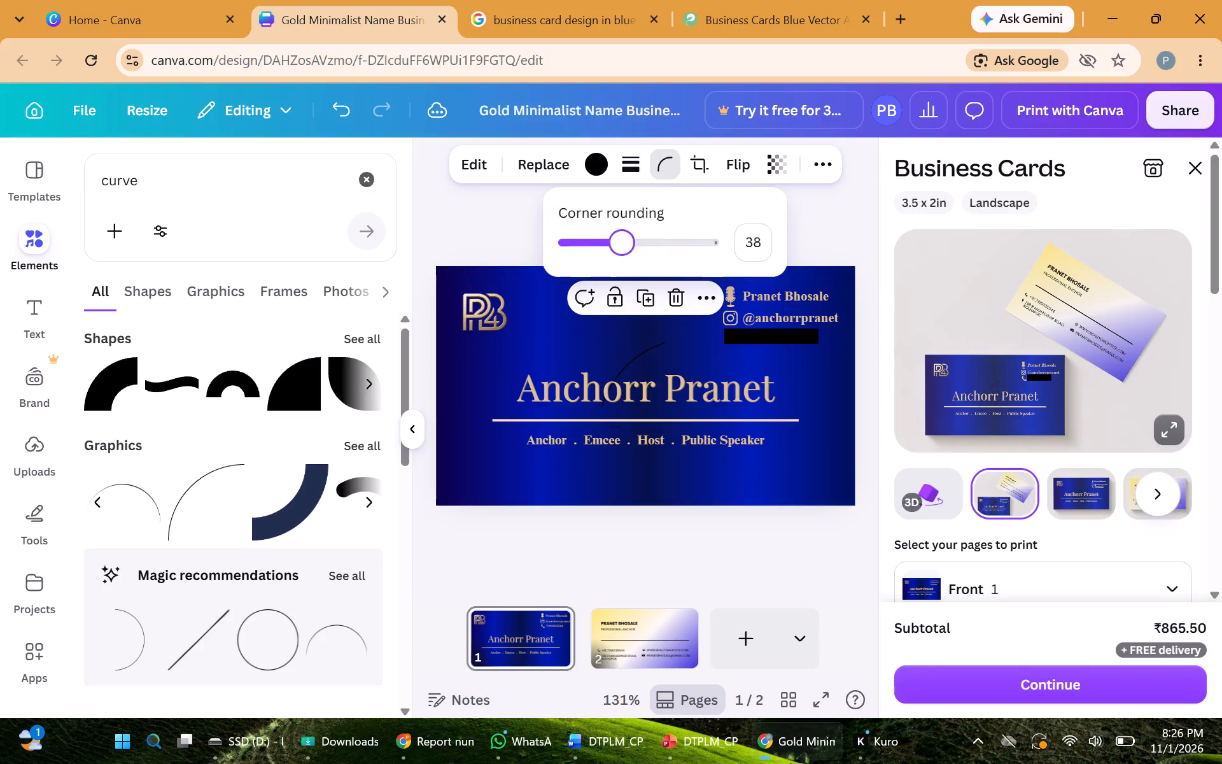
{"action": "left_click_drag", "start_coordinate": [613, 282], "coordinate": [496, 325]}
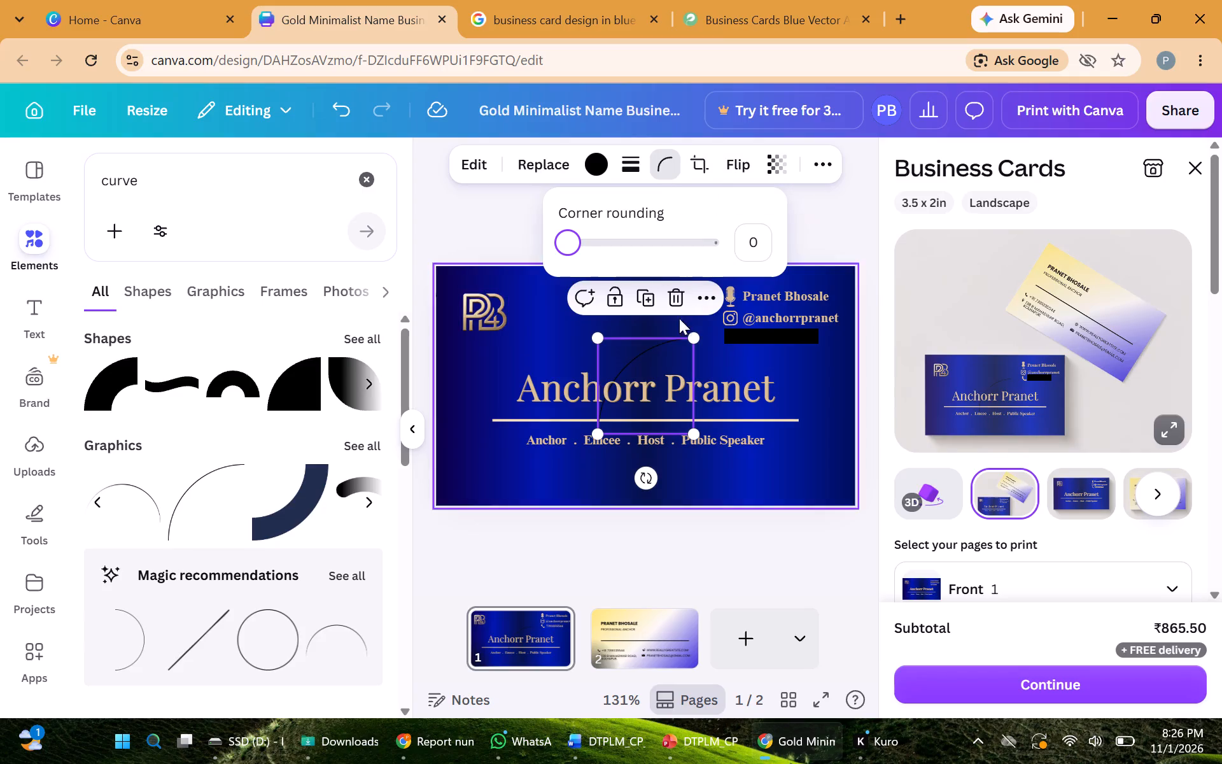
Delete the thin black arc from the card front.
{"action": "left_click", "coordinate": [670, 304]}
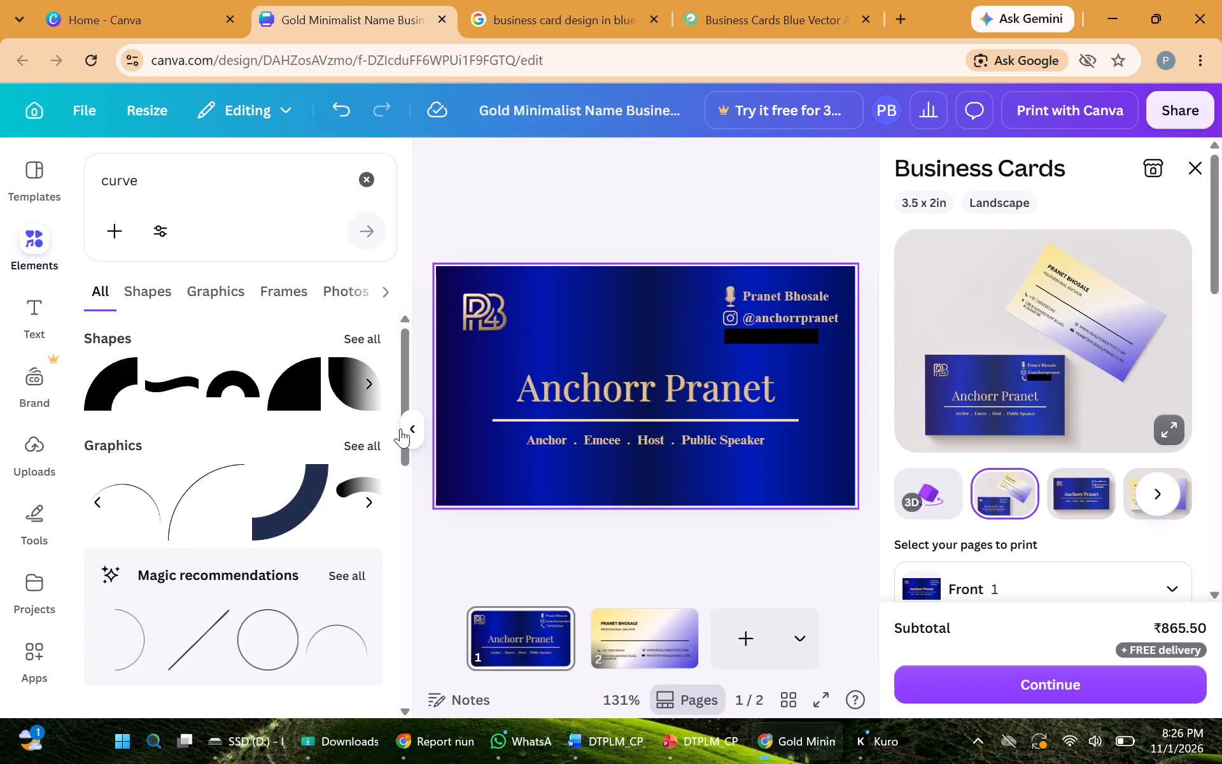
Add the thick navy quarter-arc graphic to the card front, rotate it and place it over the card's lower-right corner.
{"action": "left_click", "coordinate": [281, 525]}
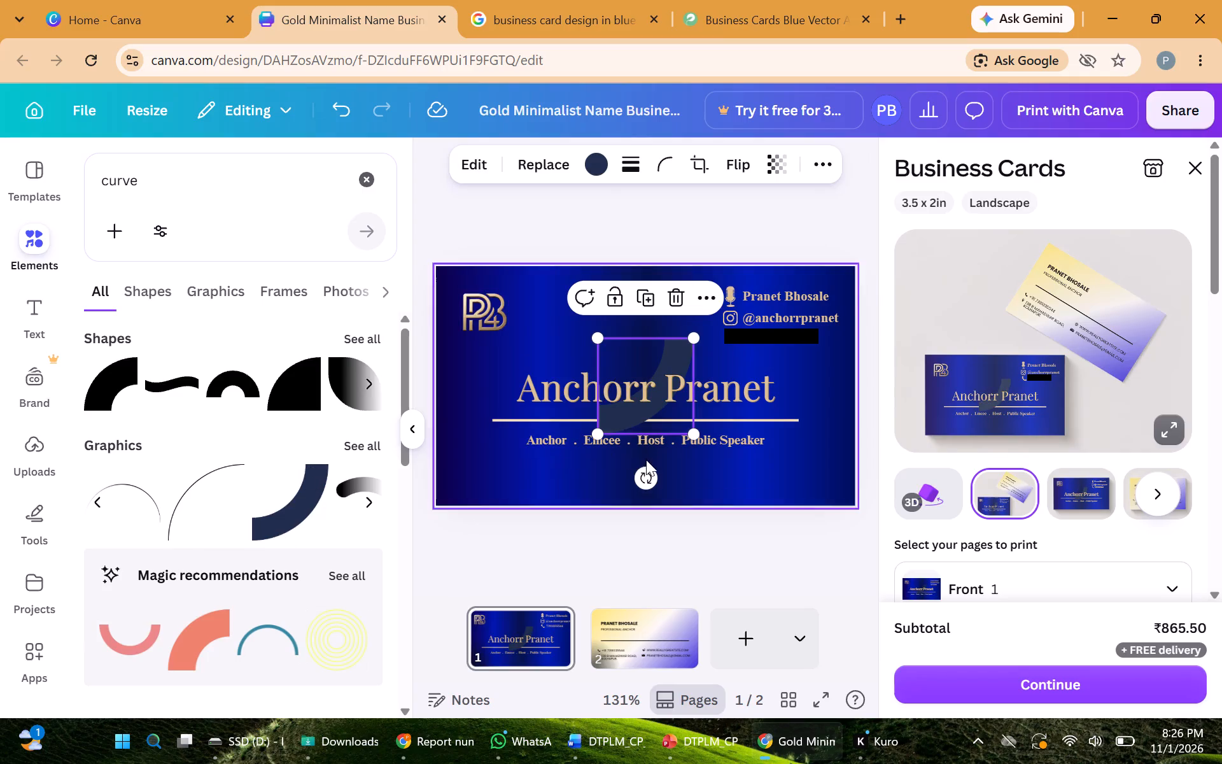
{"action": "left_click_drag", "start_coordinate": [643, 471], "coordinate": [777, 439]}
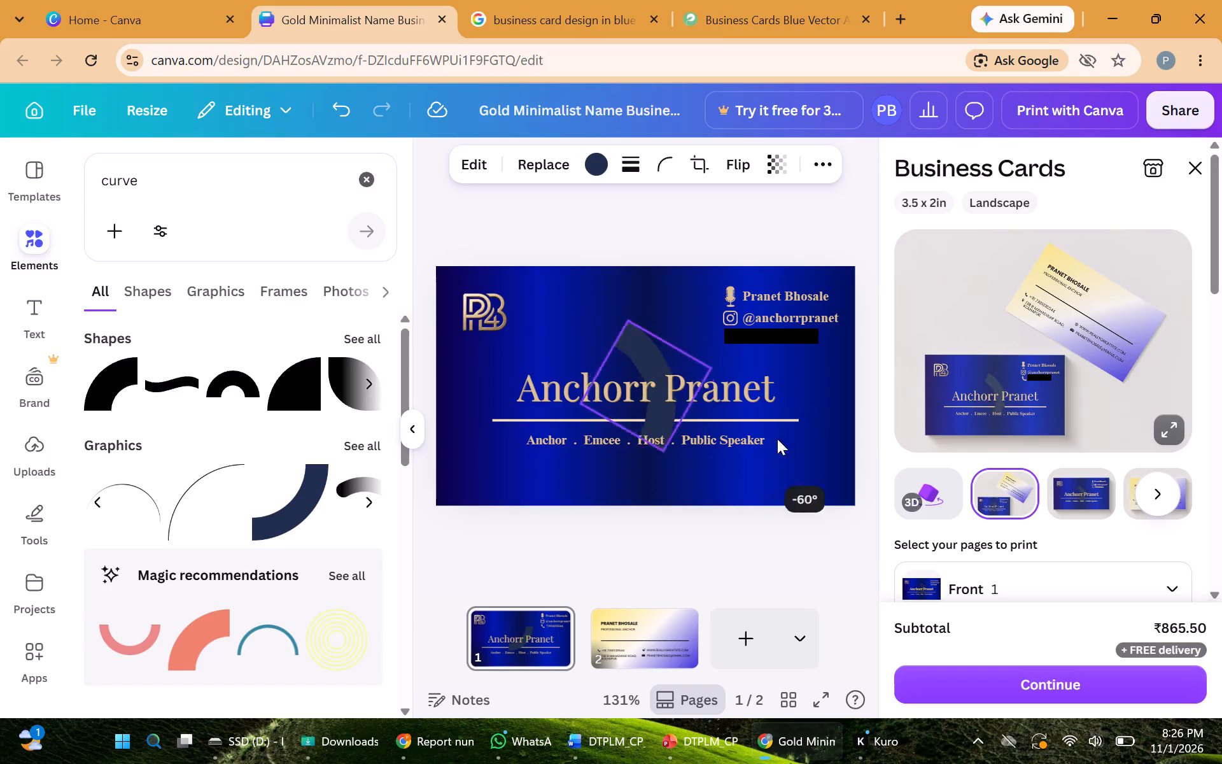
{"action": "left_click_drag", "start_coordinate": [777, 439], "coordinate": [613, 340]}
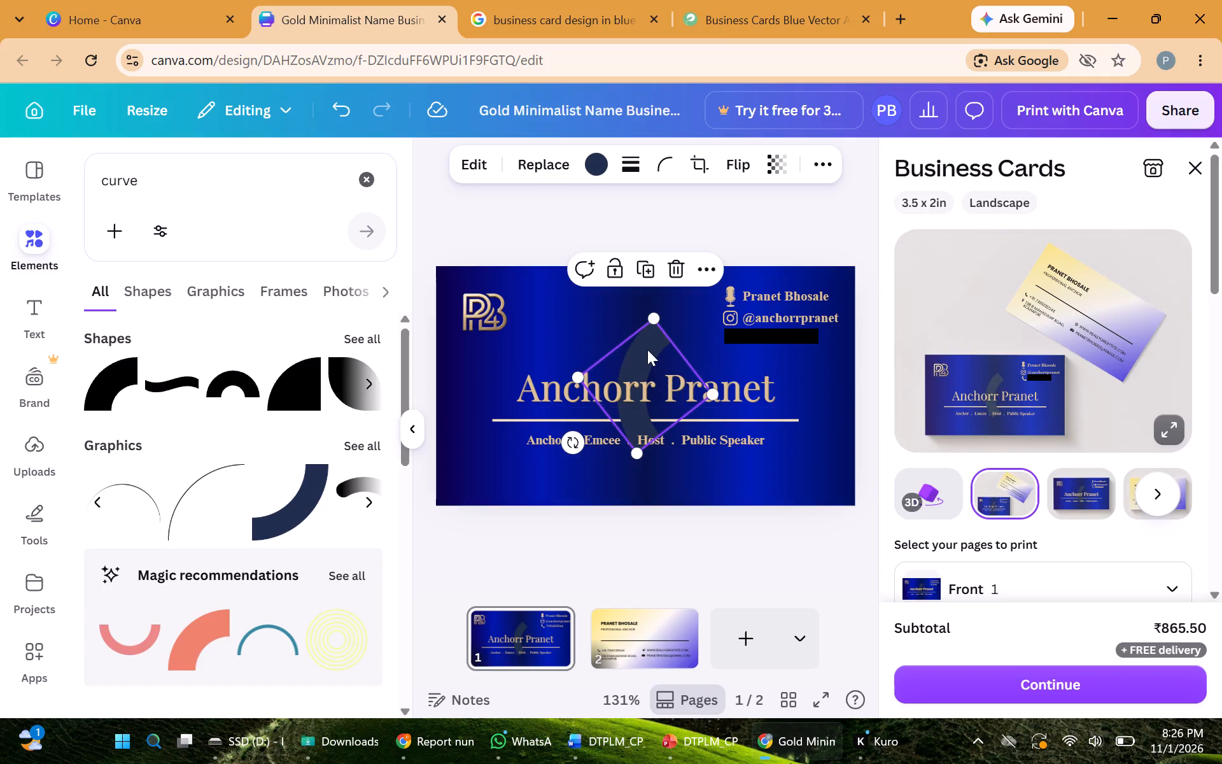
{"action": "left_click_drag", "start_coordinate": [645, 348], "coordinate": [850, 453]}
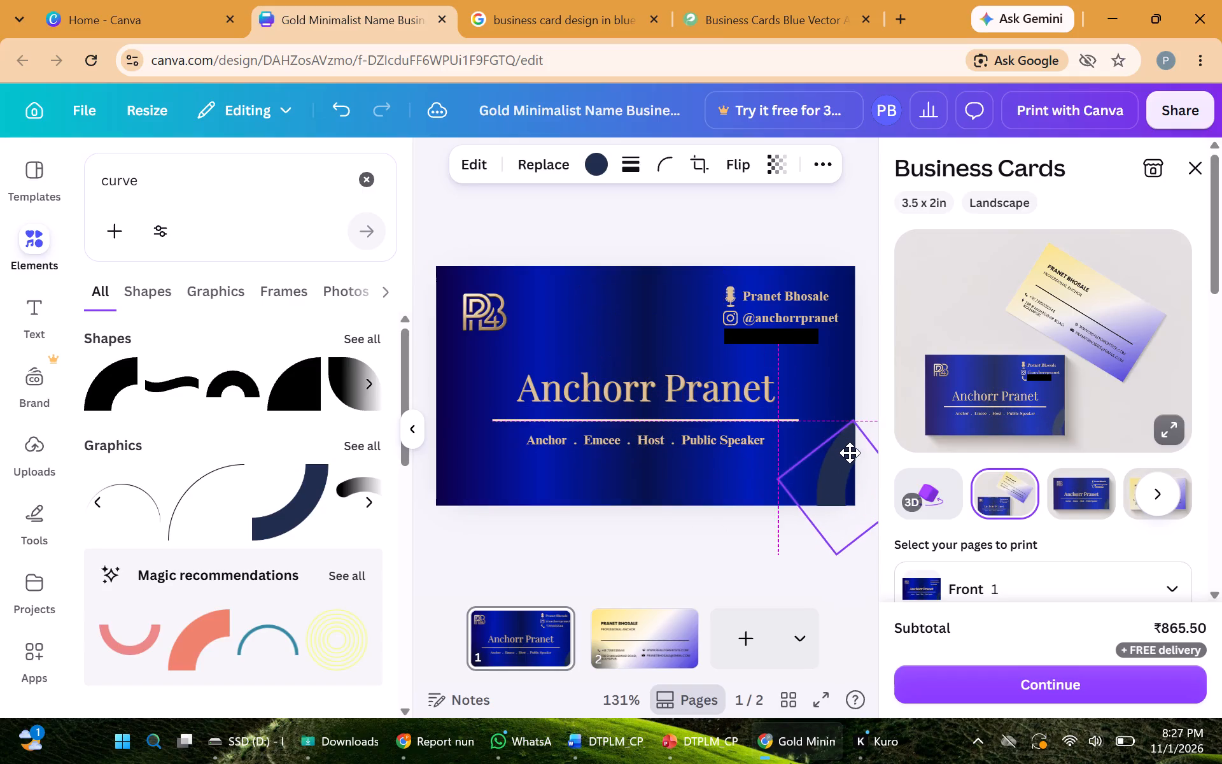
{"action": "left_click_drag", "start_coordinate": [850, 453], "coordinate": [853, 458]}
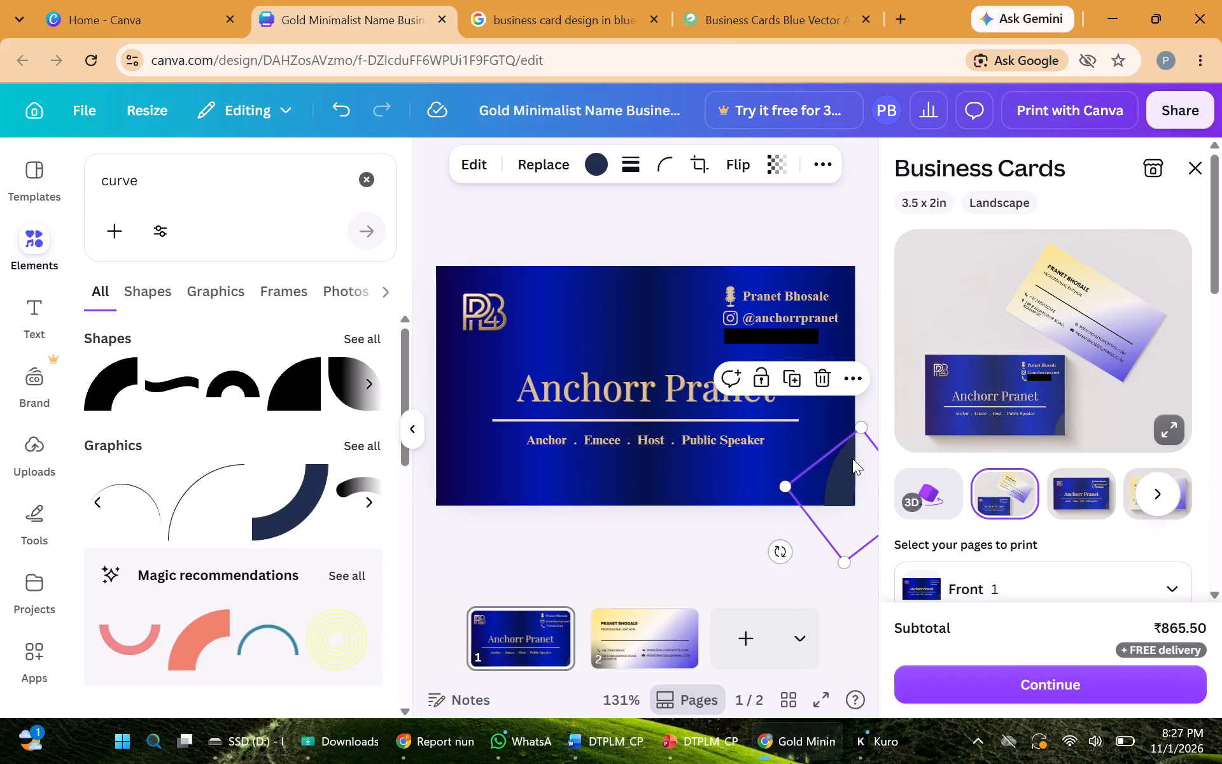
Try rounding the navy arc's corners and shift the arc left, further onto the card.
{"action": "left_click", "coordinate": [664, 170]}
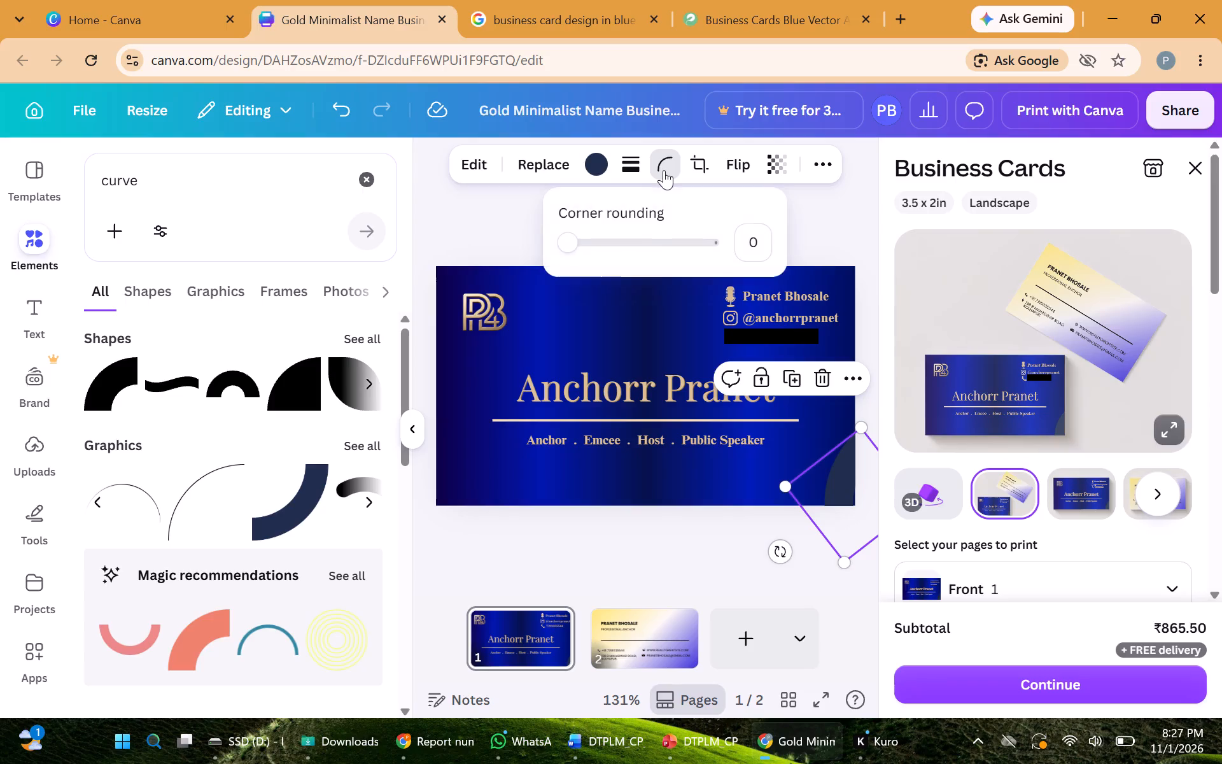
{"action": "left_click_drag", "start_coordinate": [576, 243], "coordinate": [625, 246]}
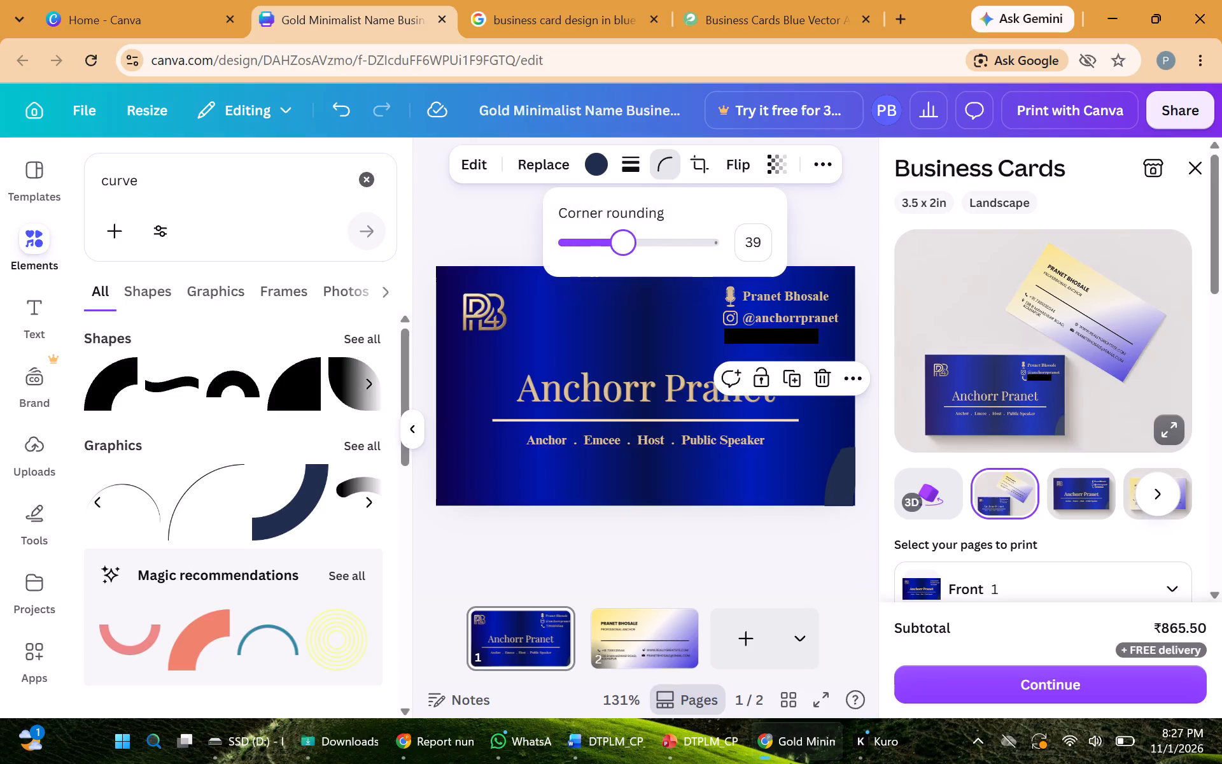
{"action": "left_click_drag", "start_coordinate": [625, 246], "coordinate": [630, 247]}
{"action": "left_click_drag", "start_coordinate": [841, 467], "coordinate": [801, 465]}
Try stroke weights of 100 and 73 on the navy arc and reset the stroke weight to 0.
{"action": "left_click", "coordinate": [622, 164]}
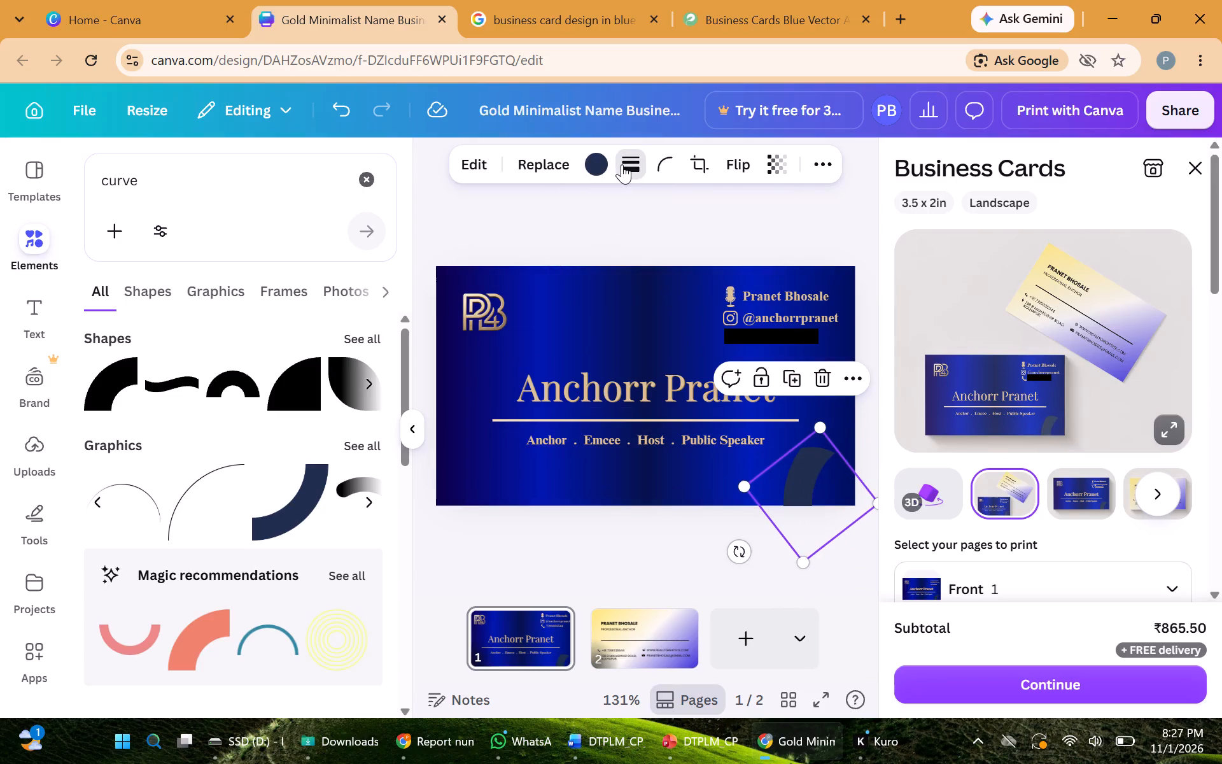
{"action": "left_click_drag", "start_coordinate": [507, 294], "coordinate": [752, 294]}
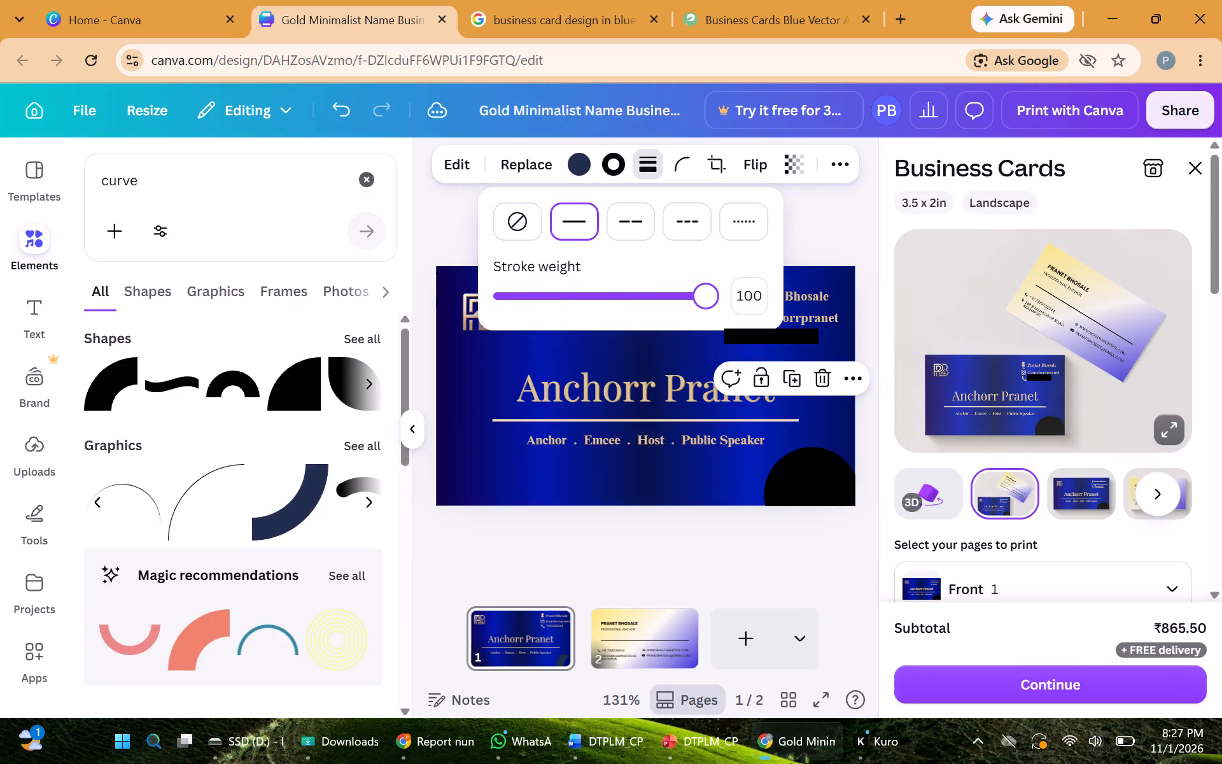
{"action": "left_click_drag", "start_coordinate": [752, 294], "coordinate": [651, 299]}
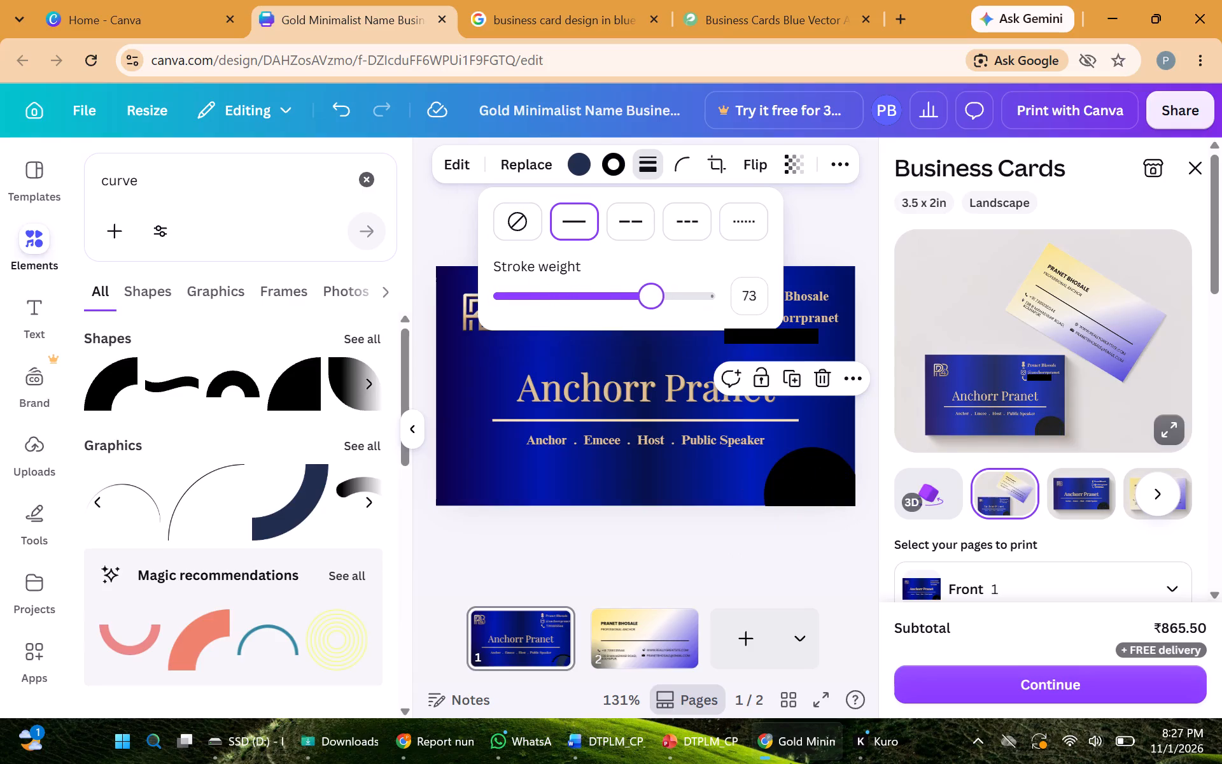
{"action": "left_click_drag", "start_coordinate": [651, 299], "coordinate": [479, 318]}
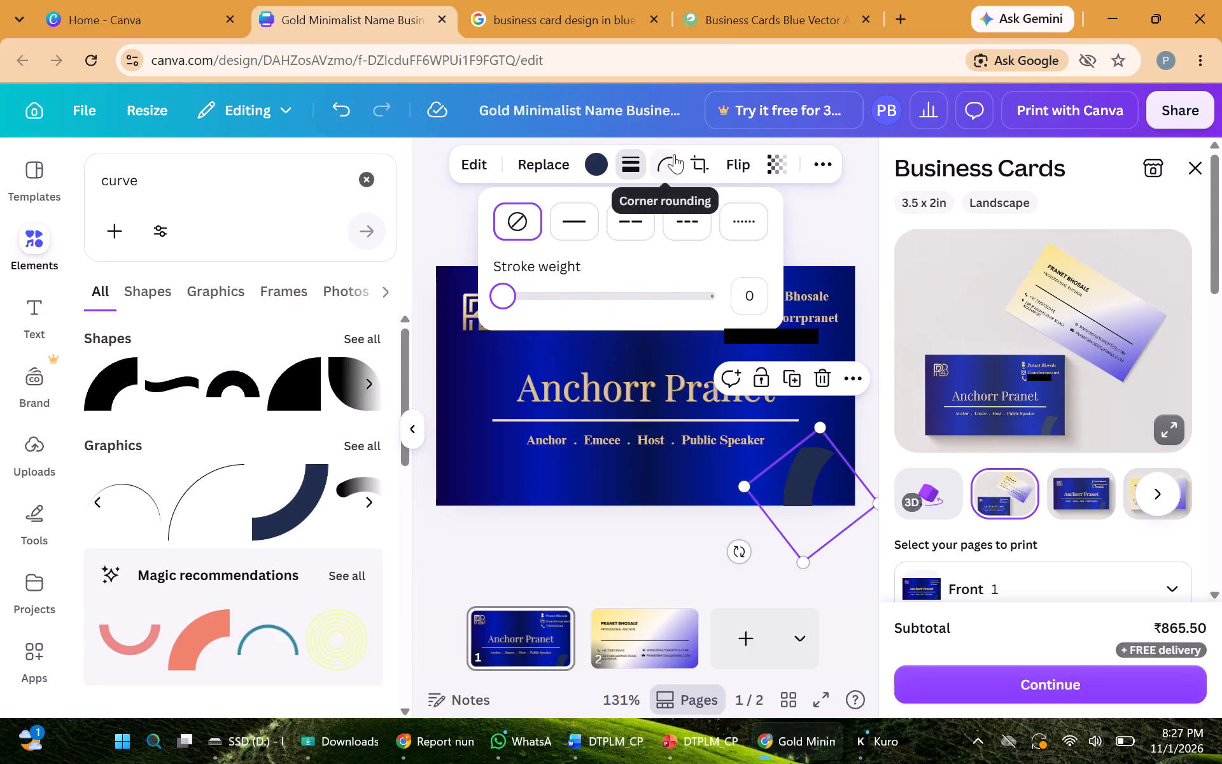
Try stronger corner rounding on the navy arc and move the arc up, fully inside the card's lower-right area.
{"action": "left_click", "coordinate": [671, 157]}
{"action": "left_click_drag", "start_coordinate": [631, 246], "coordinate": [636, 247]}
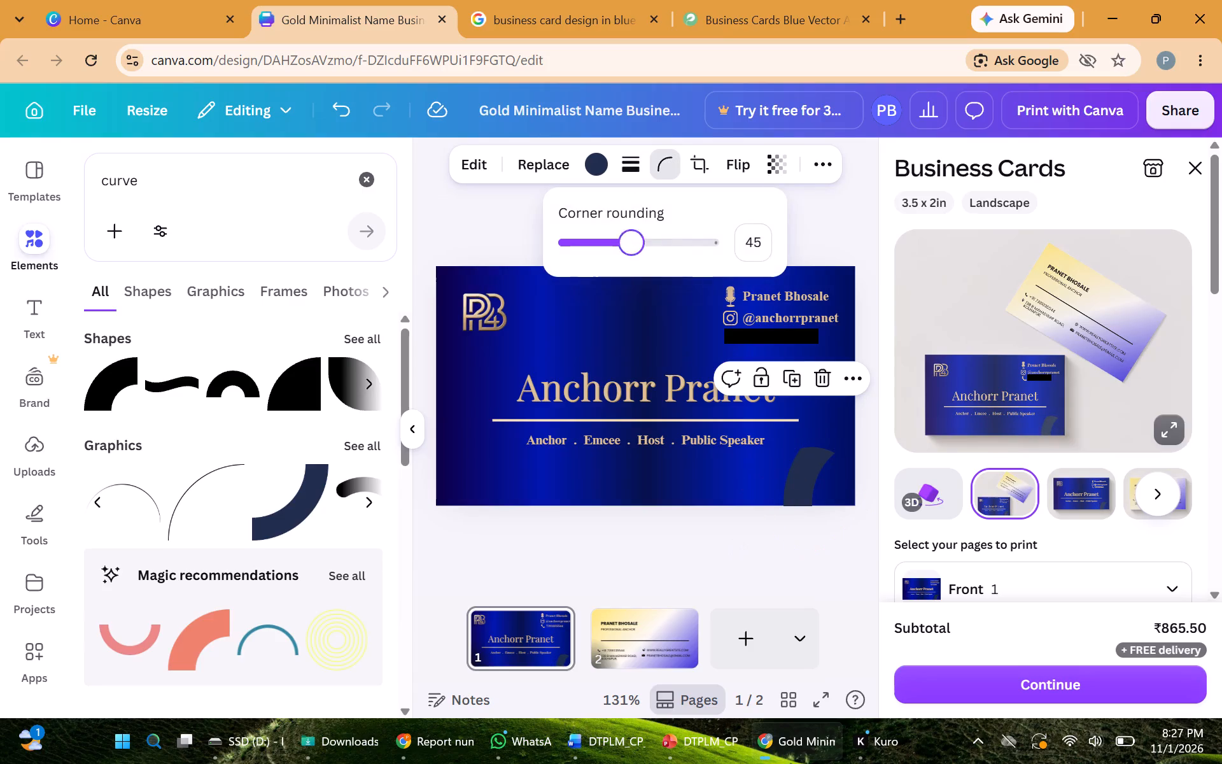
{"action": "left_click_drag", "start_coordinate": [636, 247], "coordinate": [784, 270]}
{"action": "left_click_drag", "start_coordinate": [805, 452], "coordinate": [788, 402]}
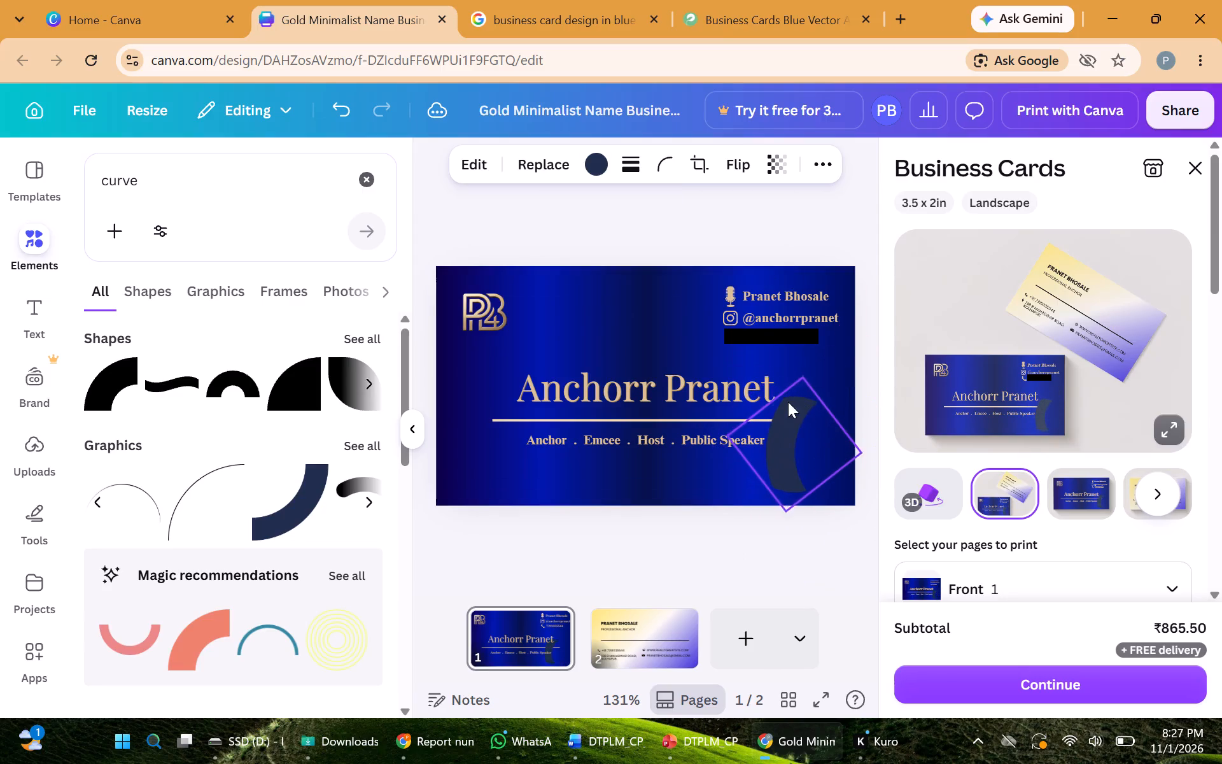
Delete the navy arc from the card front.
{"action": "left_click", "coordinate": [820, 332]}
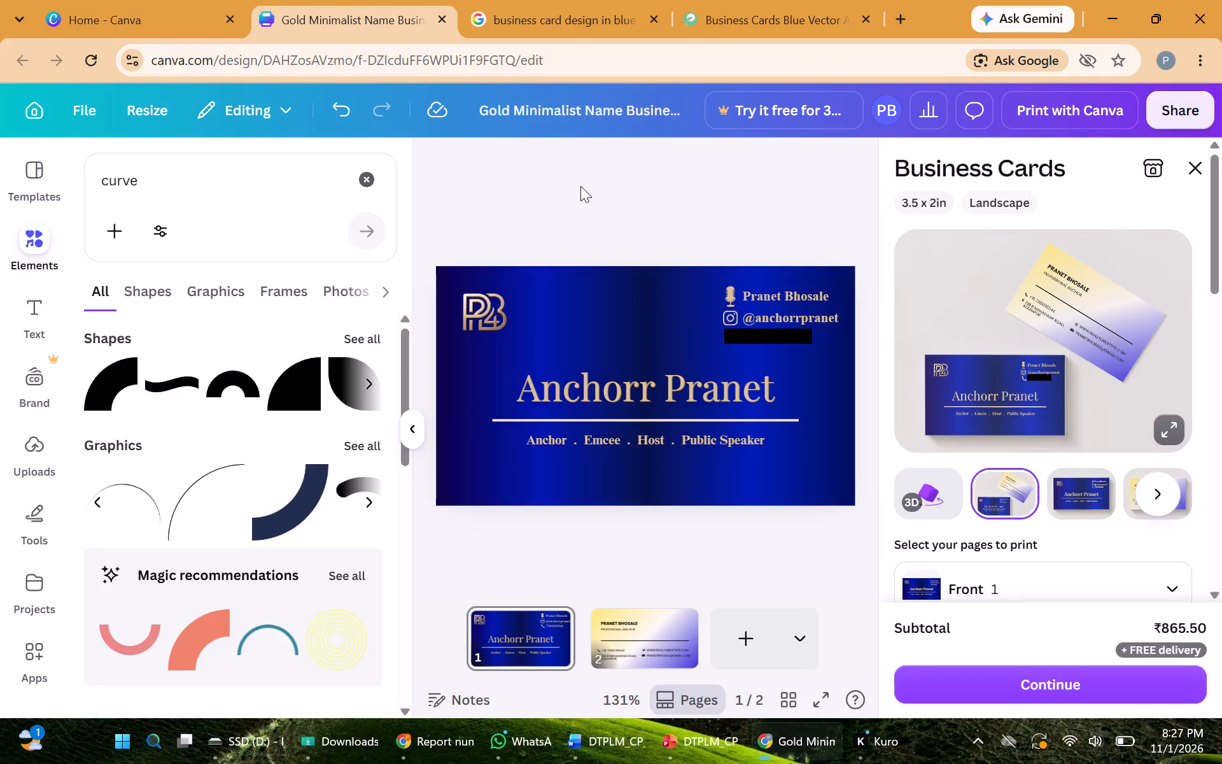
Switch to the Pngtree page of blue business card vectors for design reference.
{"action": "left_click", "coordinate": [773, 4]}
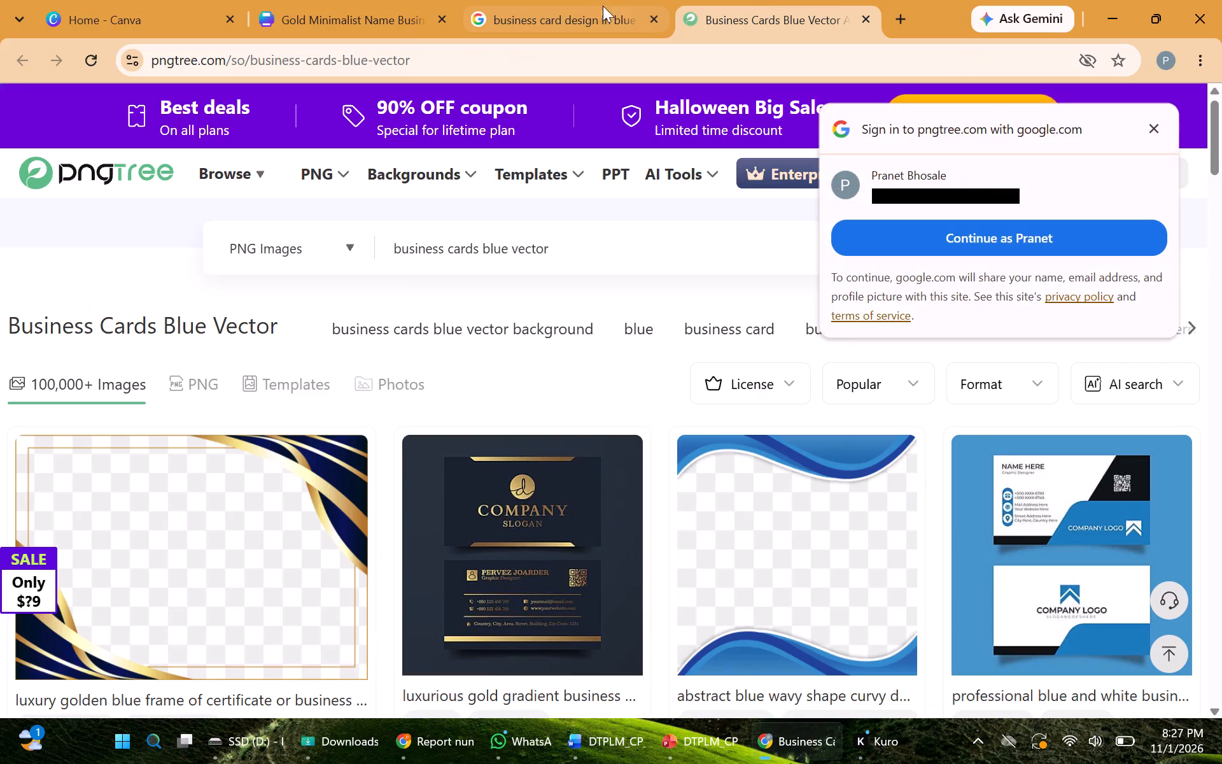
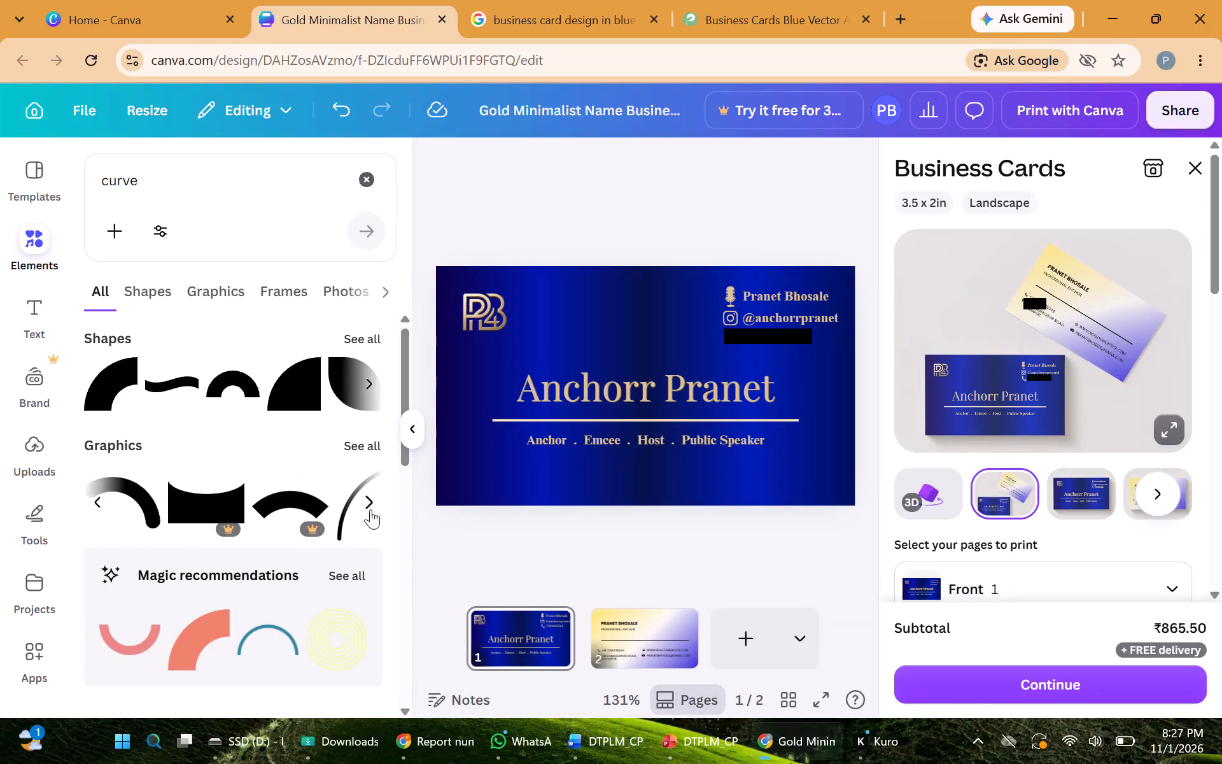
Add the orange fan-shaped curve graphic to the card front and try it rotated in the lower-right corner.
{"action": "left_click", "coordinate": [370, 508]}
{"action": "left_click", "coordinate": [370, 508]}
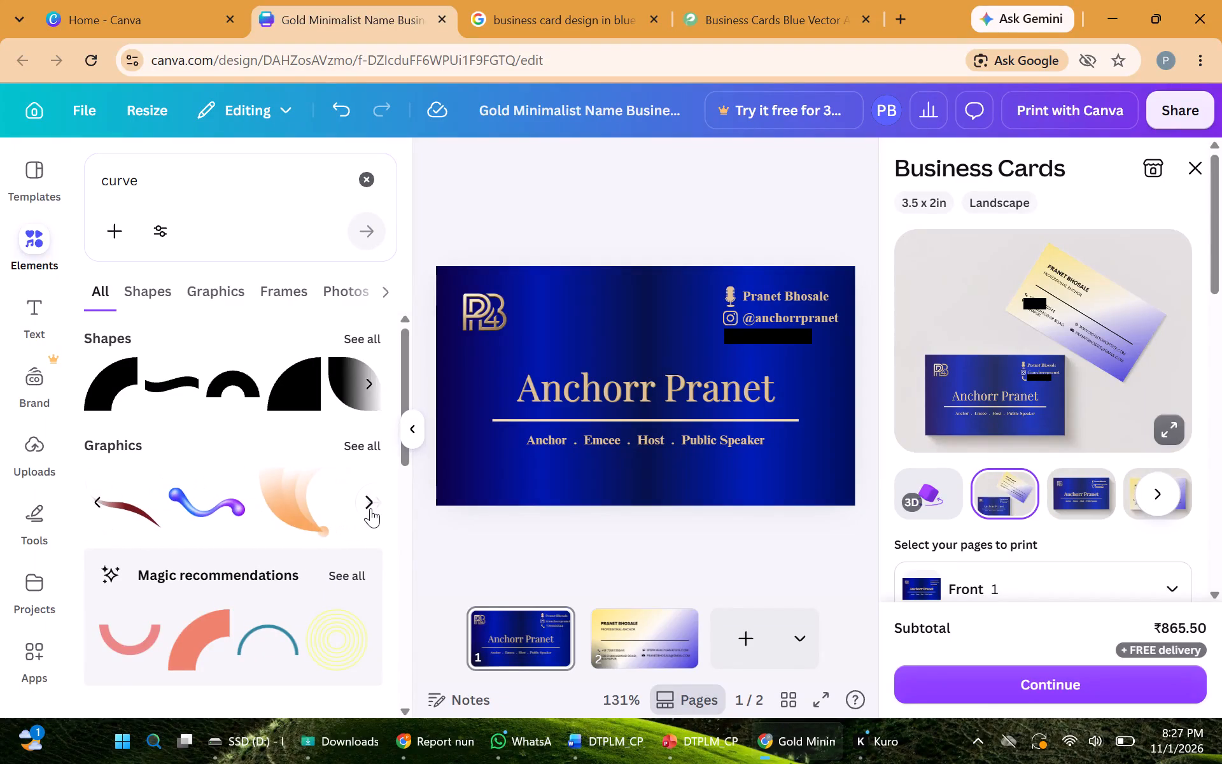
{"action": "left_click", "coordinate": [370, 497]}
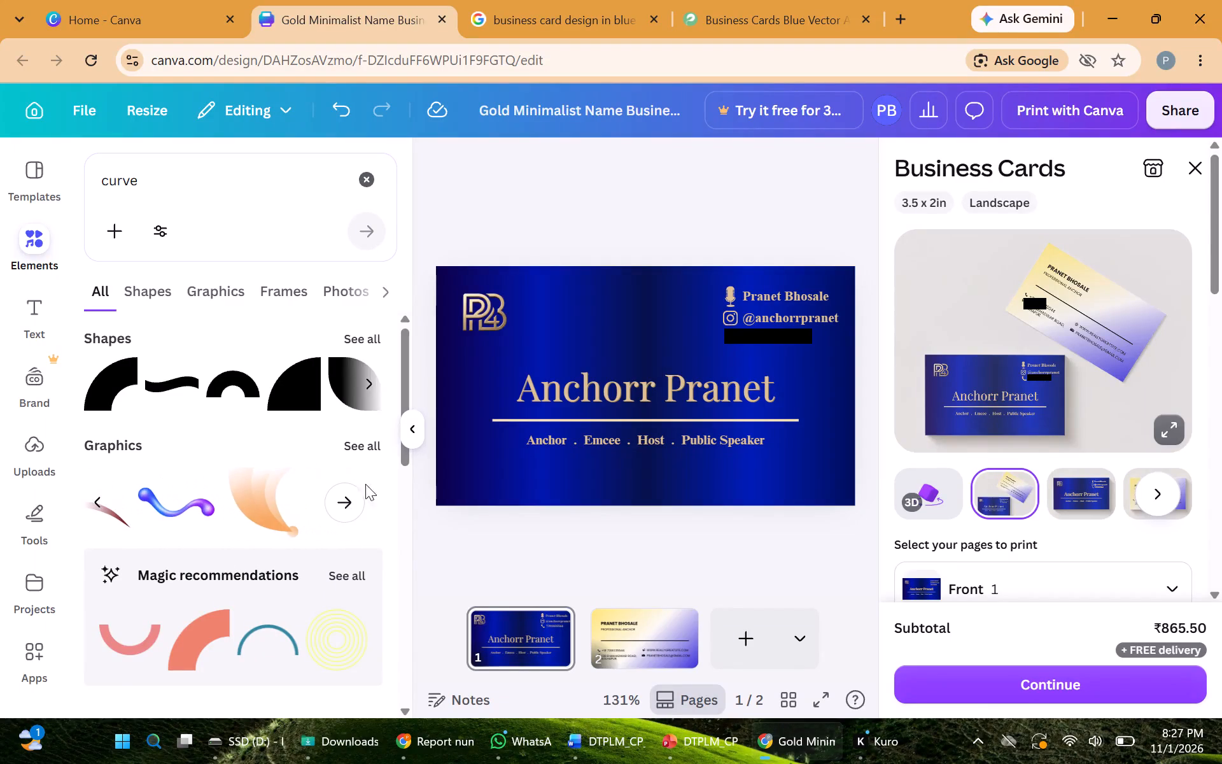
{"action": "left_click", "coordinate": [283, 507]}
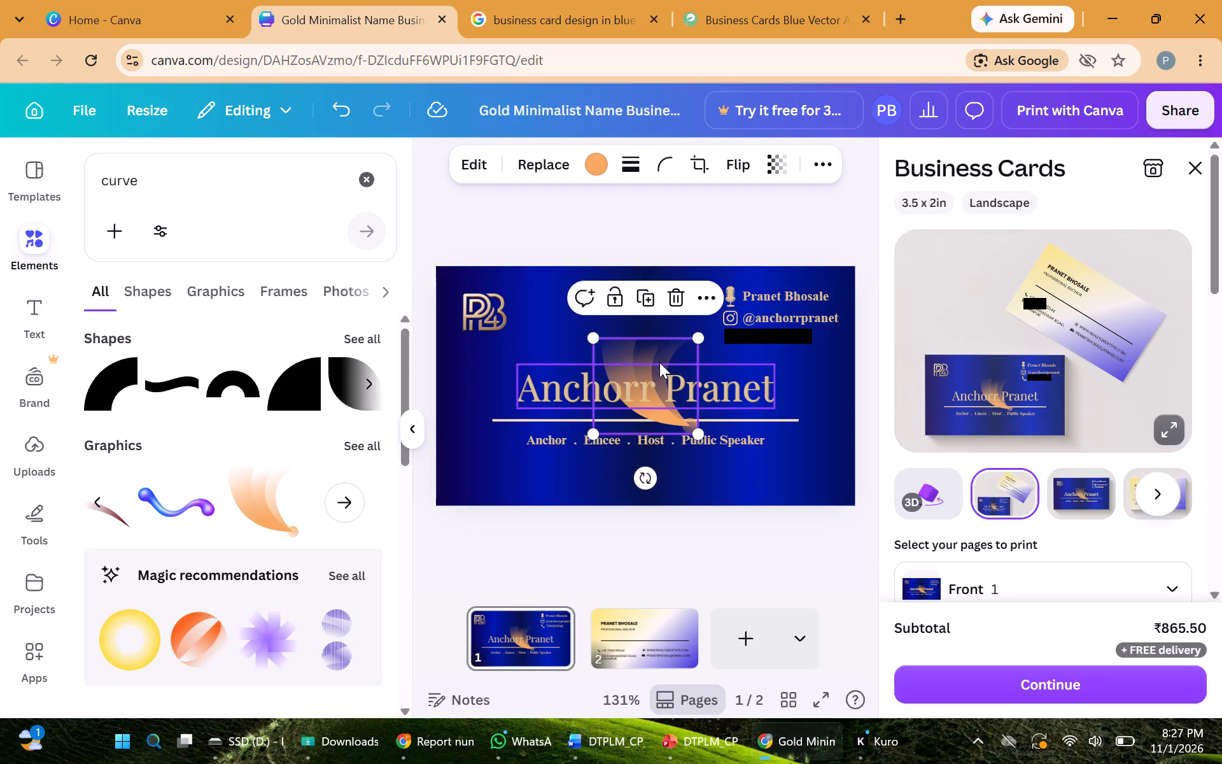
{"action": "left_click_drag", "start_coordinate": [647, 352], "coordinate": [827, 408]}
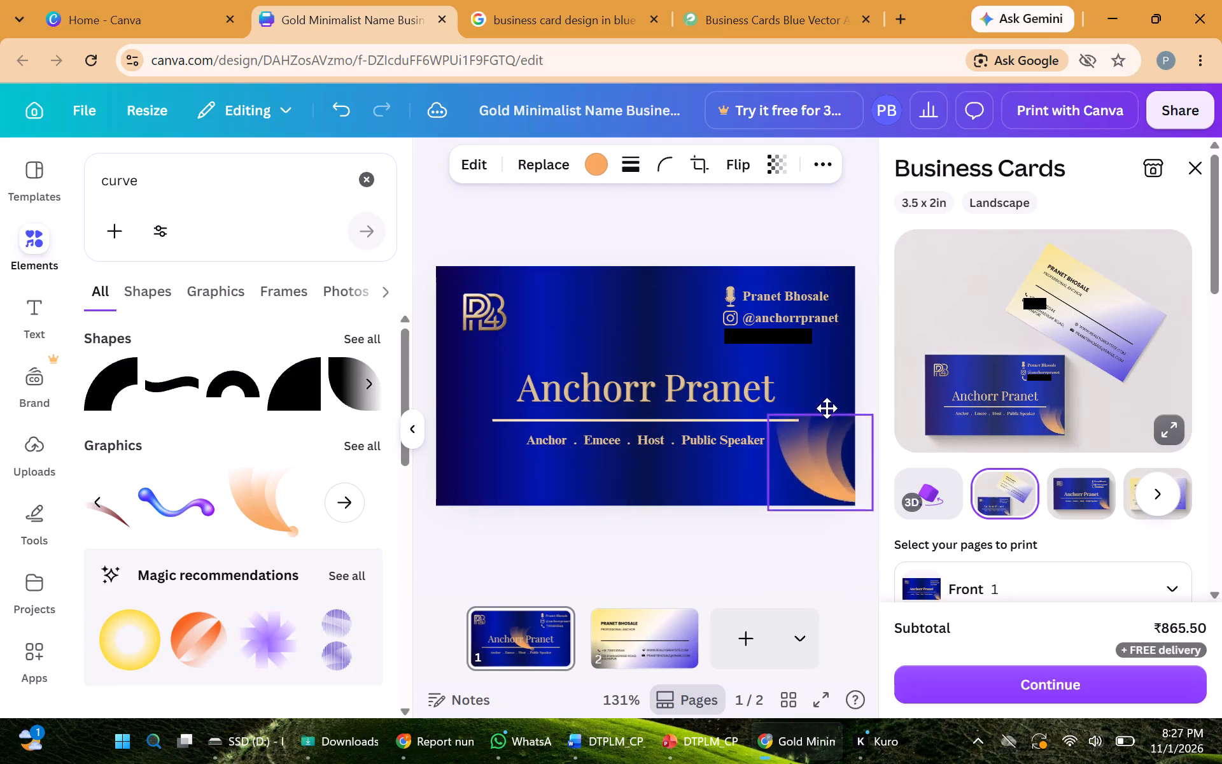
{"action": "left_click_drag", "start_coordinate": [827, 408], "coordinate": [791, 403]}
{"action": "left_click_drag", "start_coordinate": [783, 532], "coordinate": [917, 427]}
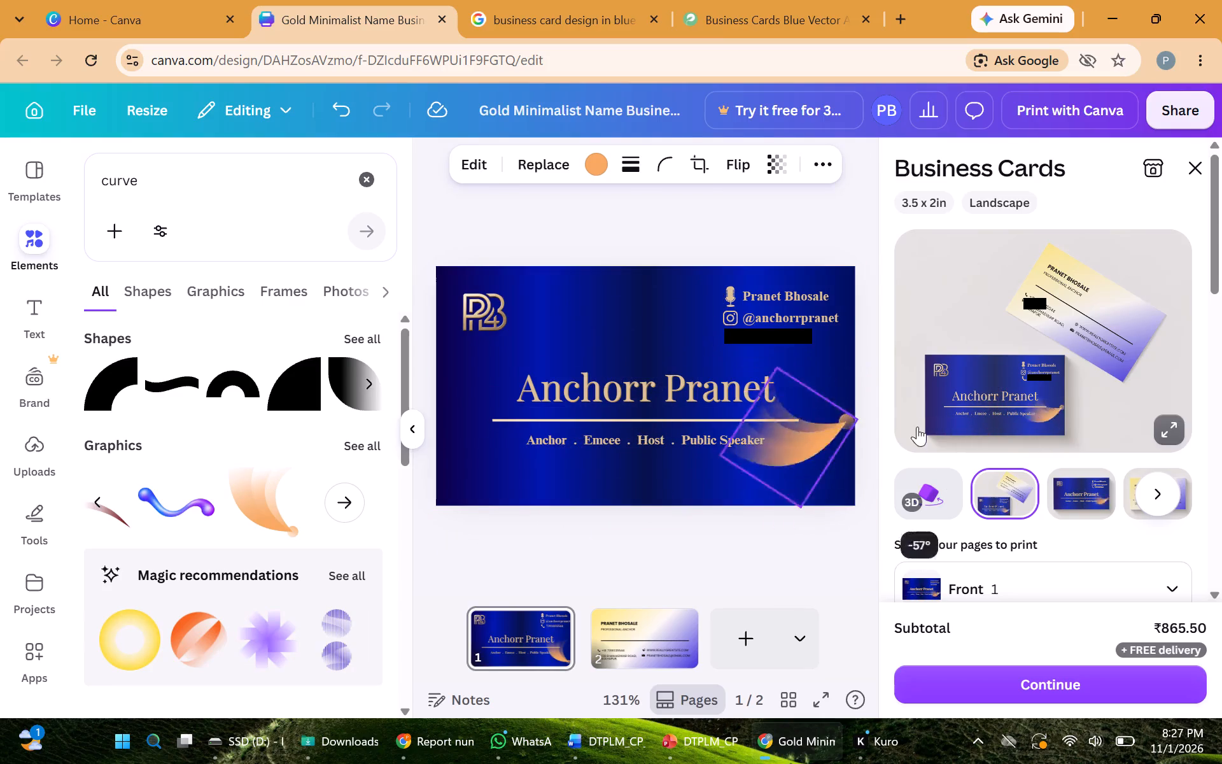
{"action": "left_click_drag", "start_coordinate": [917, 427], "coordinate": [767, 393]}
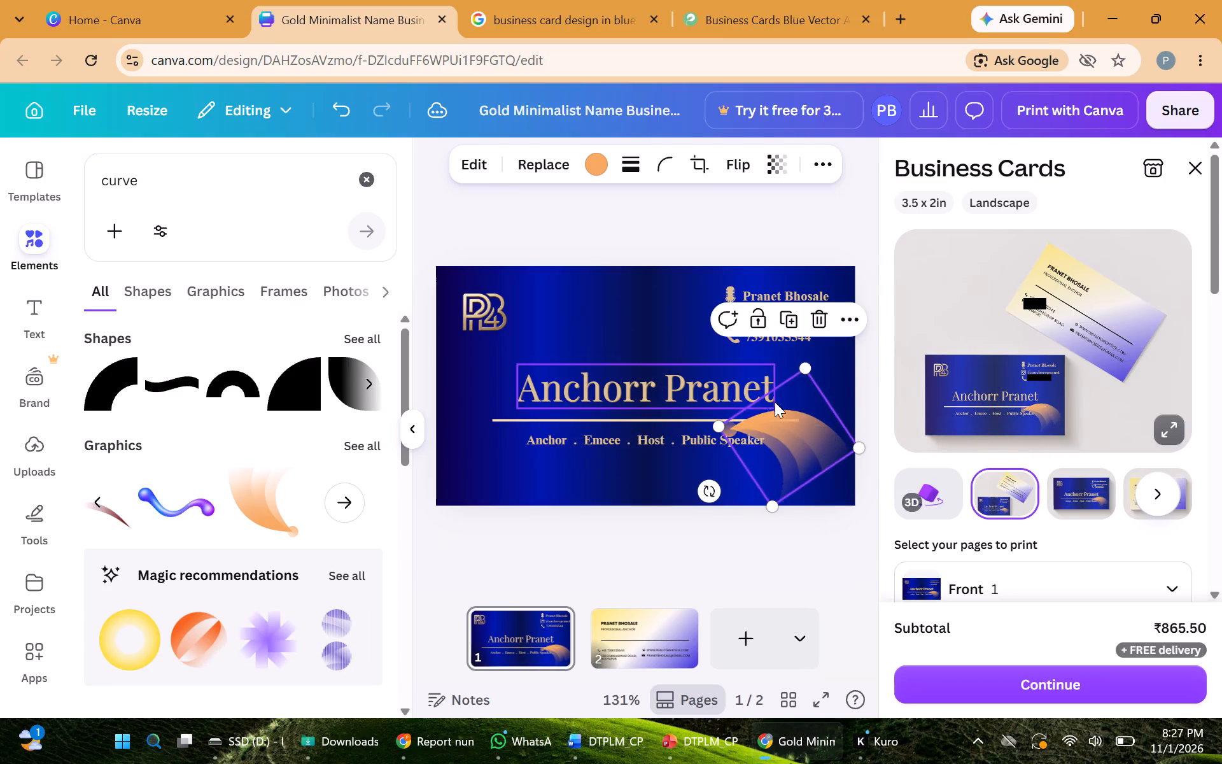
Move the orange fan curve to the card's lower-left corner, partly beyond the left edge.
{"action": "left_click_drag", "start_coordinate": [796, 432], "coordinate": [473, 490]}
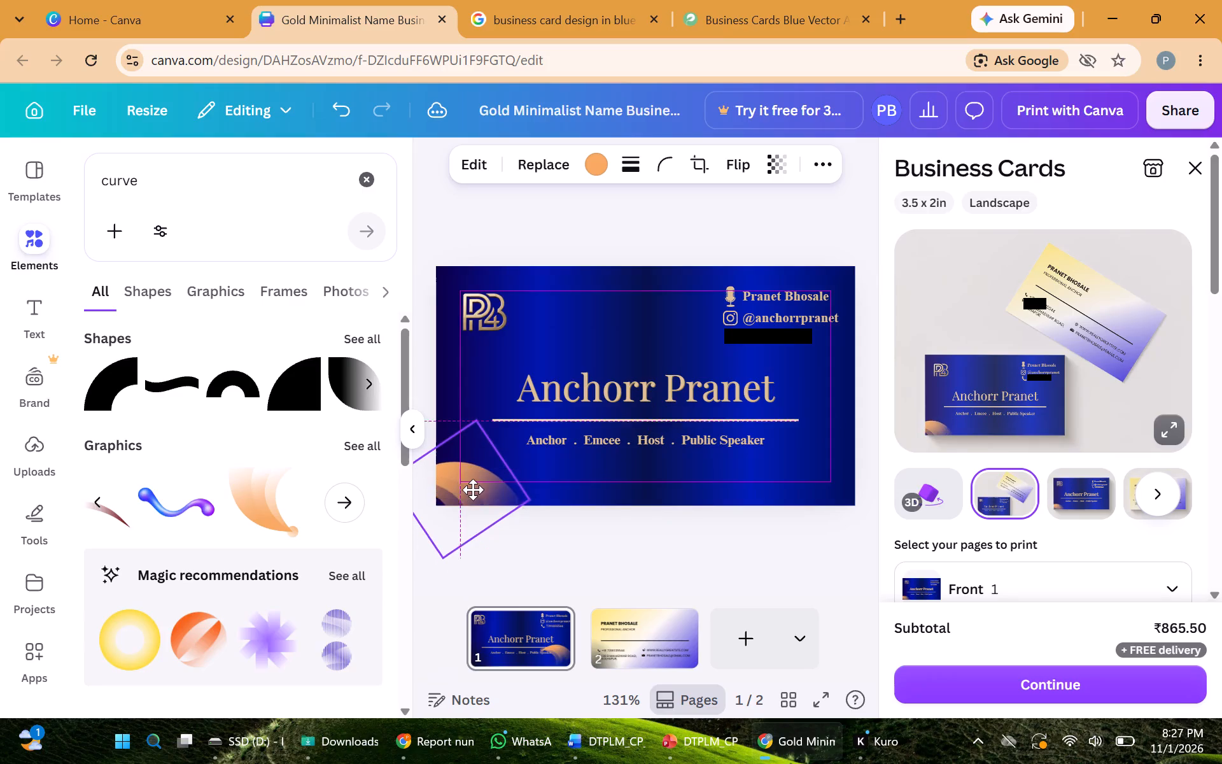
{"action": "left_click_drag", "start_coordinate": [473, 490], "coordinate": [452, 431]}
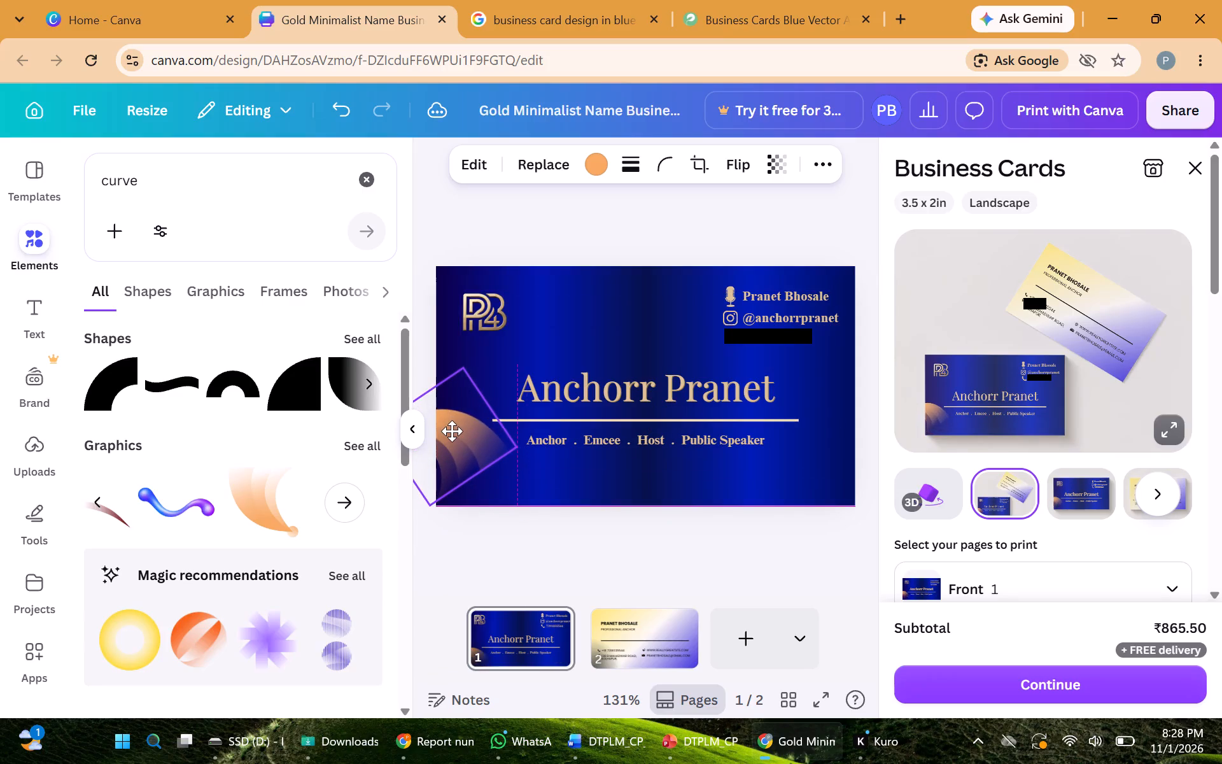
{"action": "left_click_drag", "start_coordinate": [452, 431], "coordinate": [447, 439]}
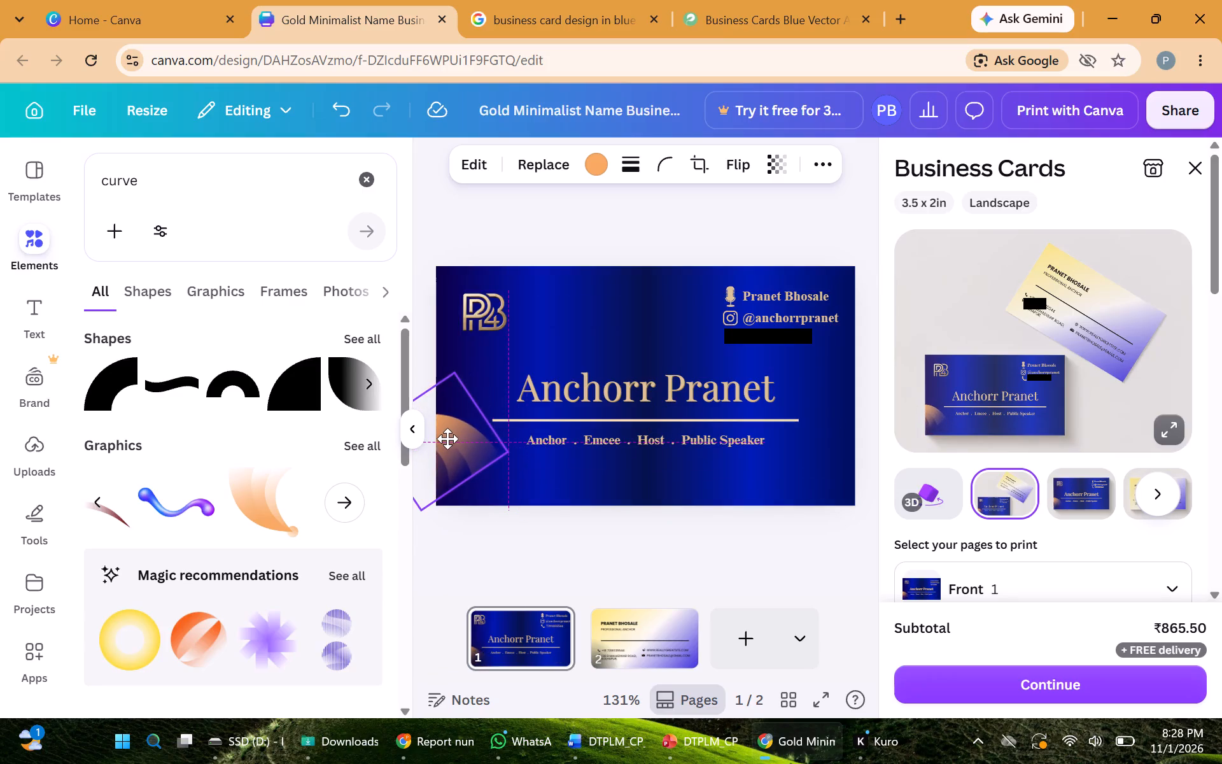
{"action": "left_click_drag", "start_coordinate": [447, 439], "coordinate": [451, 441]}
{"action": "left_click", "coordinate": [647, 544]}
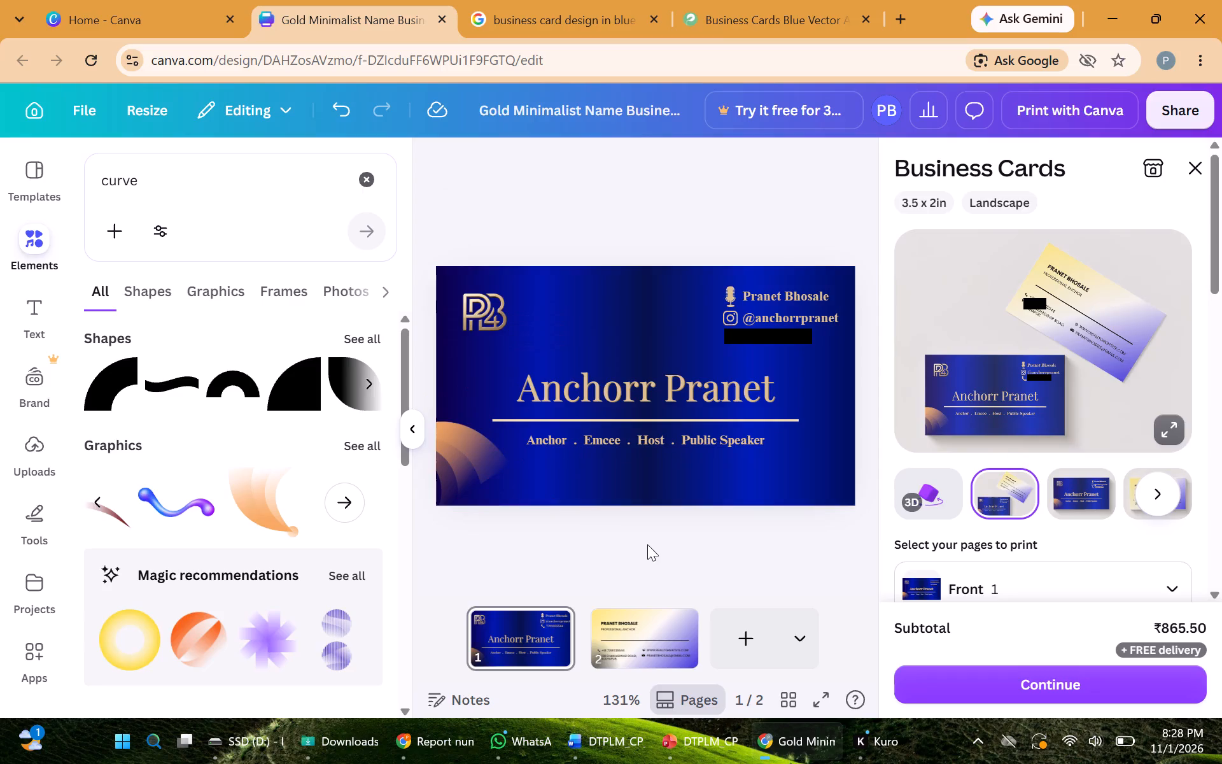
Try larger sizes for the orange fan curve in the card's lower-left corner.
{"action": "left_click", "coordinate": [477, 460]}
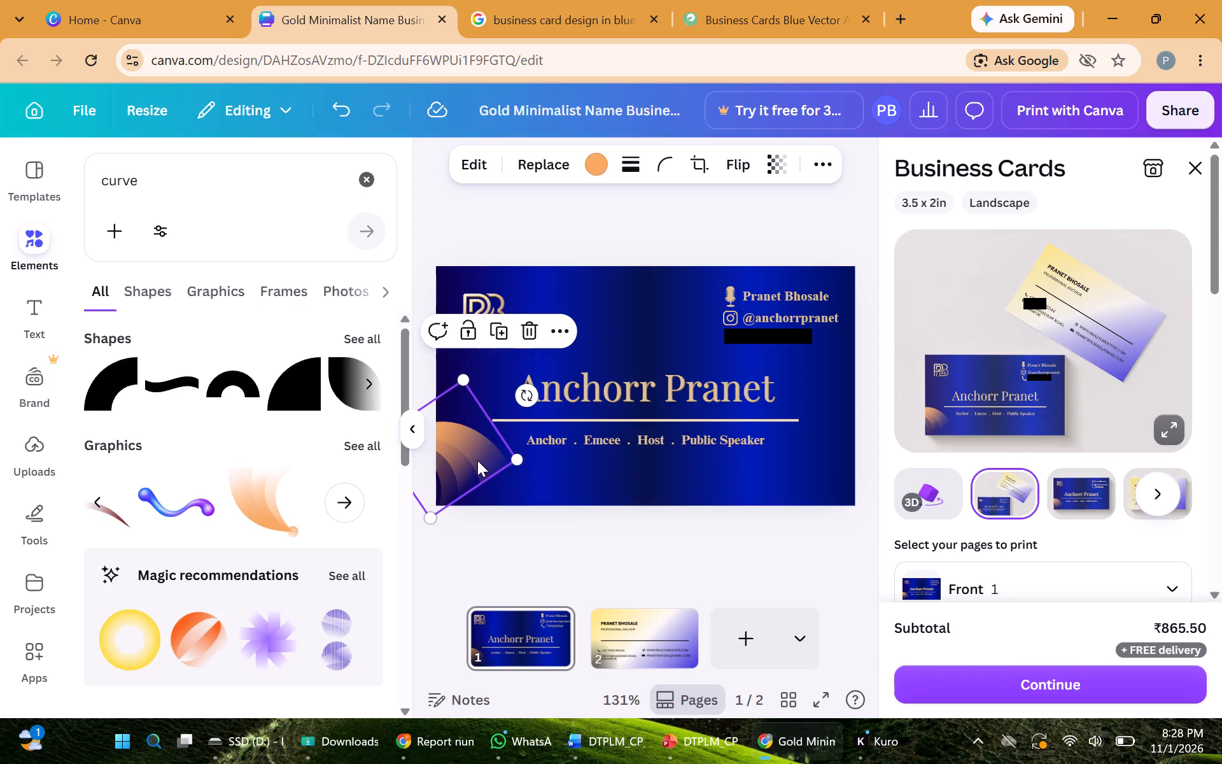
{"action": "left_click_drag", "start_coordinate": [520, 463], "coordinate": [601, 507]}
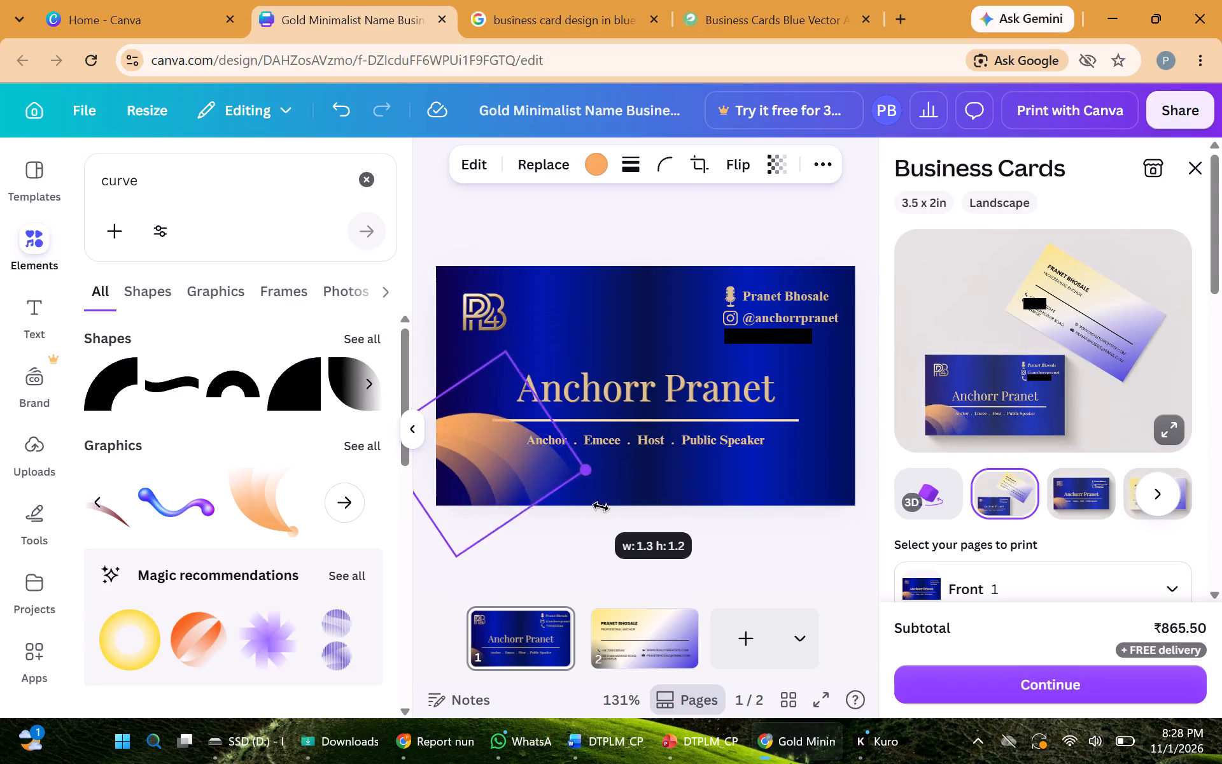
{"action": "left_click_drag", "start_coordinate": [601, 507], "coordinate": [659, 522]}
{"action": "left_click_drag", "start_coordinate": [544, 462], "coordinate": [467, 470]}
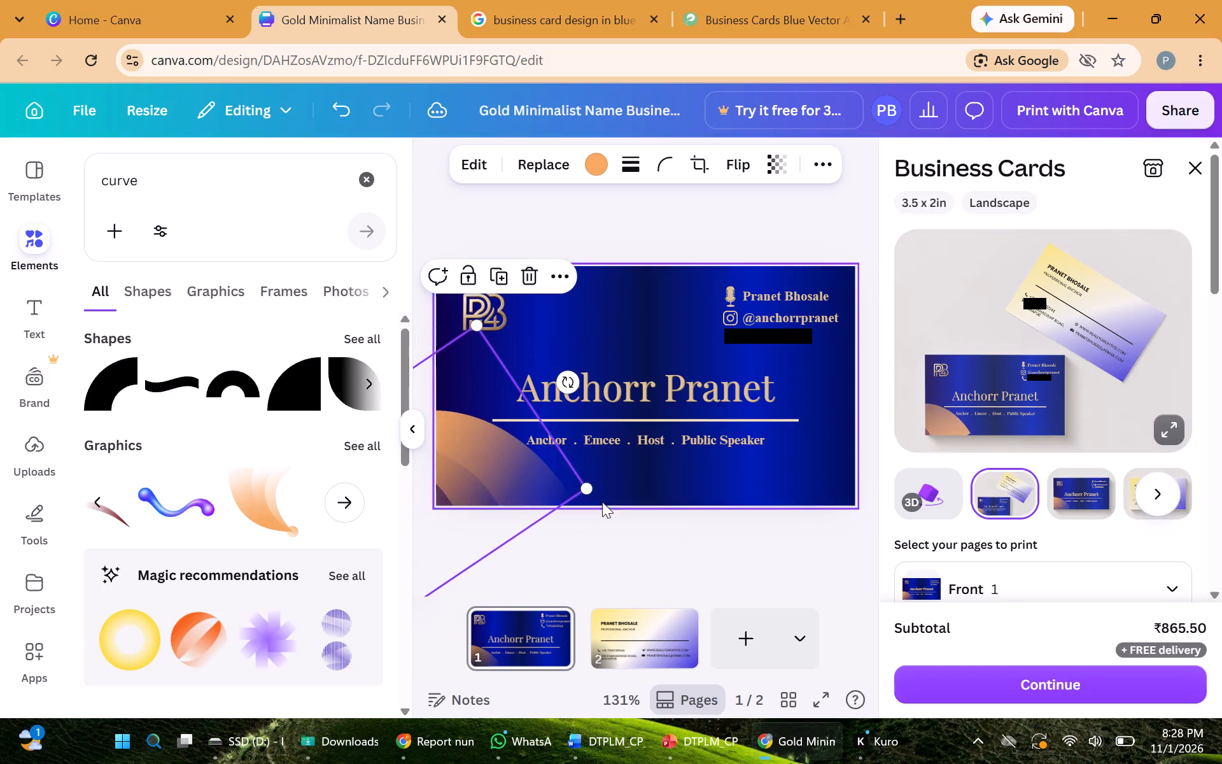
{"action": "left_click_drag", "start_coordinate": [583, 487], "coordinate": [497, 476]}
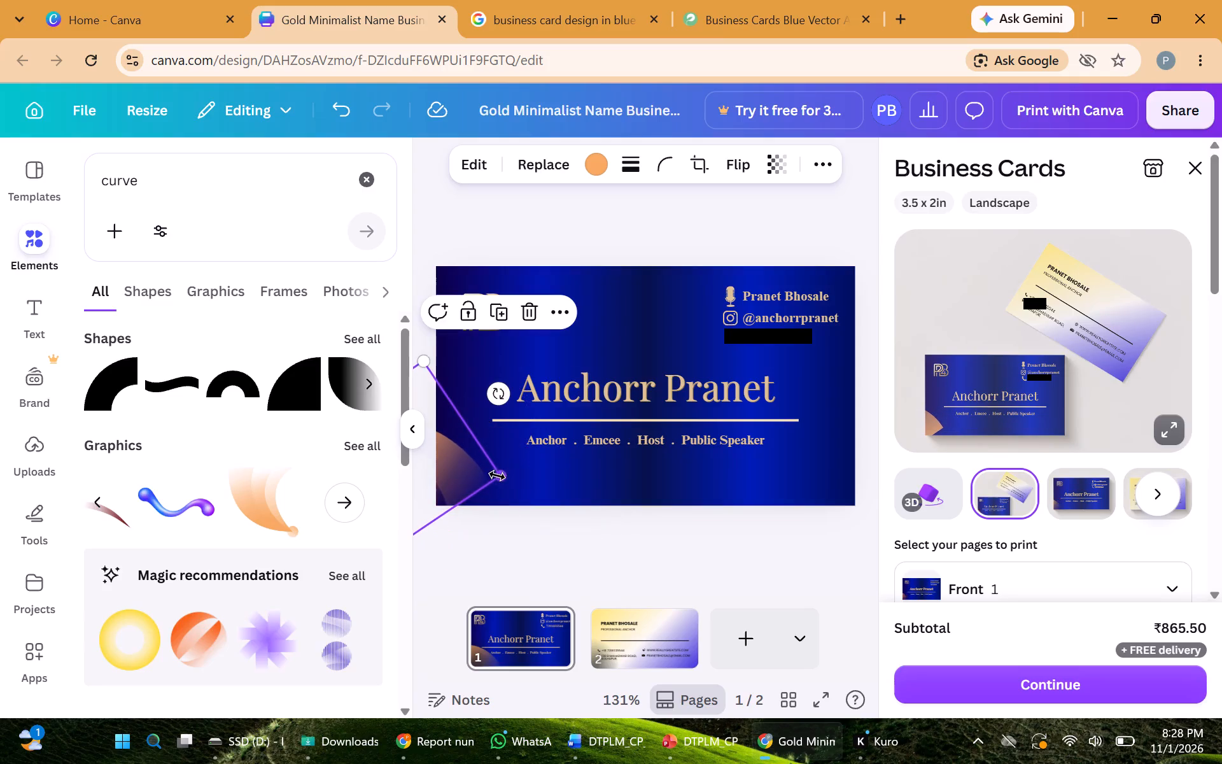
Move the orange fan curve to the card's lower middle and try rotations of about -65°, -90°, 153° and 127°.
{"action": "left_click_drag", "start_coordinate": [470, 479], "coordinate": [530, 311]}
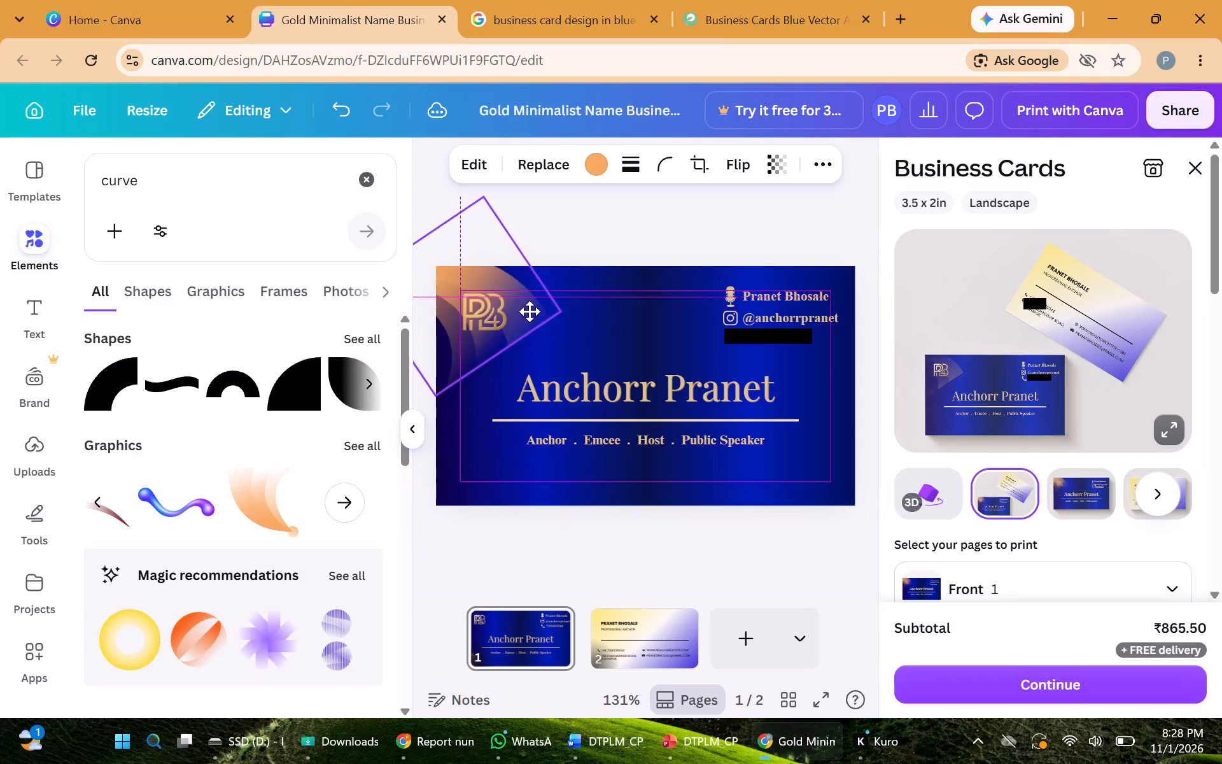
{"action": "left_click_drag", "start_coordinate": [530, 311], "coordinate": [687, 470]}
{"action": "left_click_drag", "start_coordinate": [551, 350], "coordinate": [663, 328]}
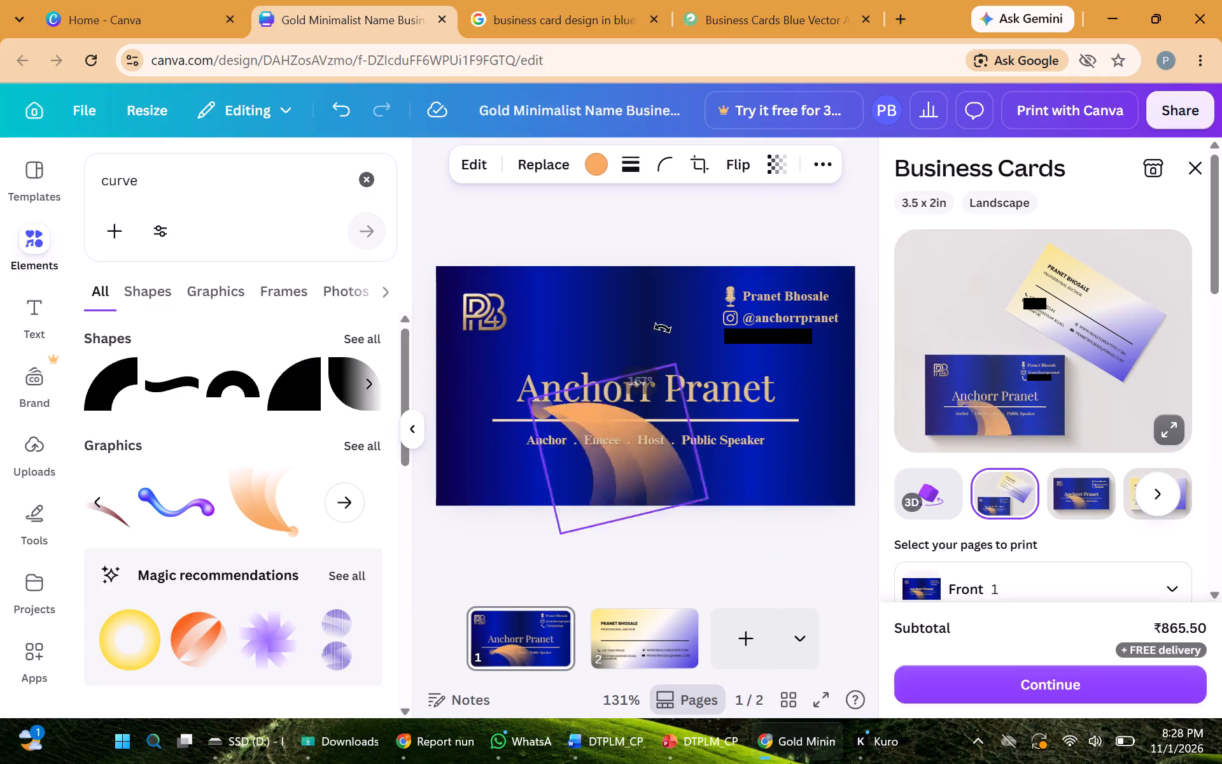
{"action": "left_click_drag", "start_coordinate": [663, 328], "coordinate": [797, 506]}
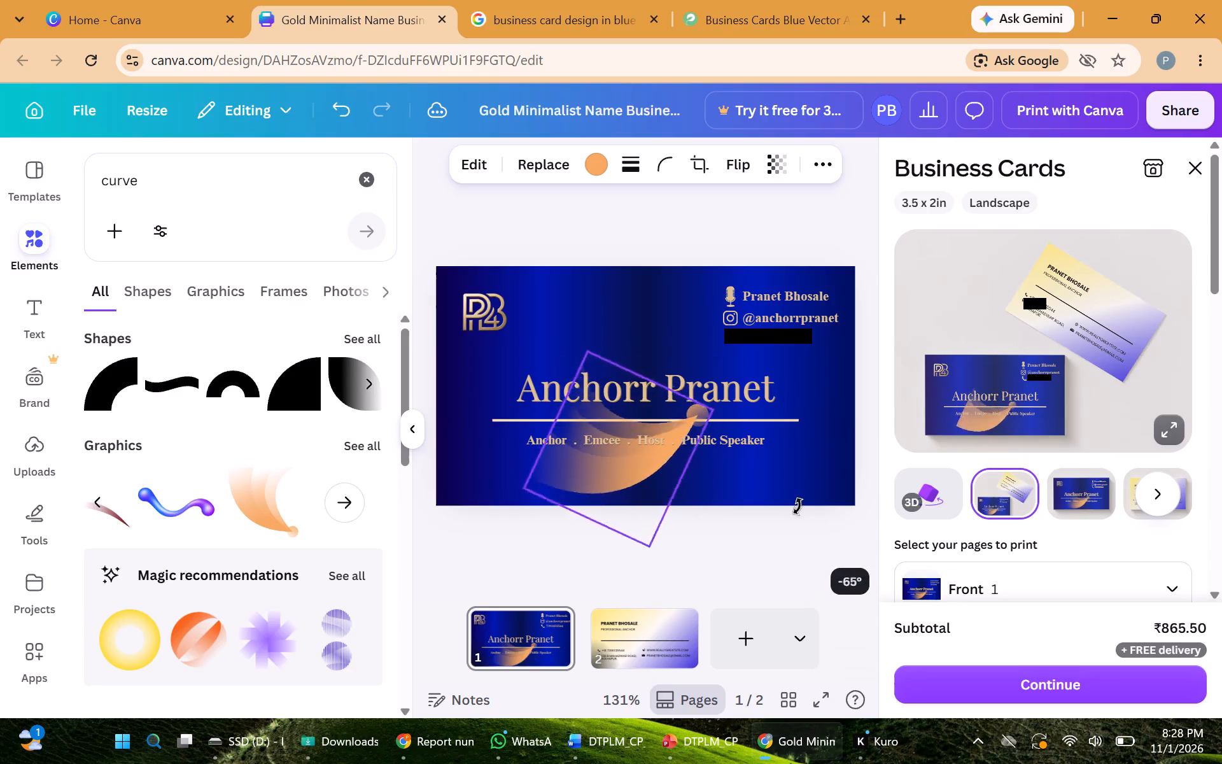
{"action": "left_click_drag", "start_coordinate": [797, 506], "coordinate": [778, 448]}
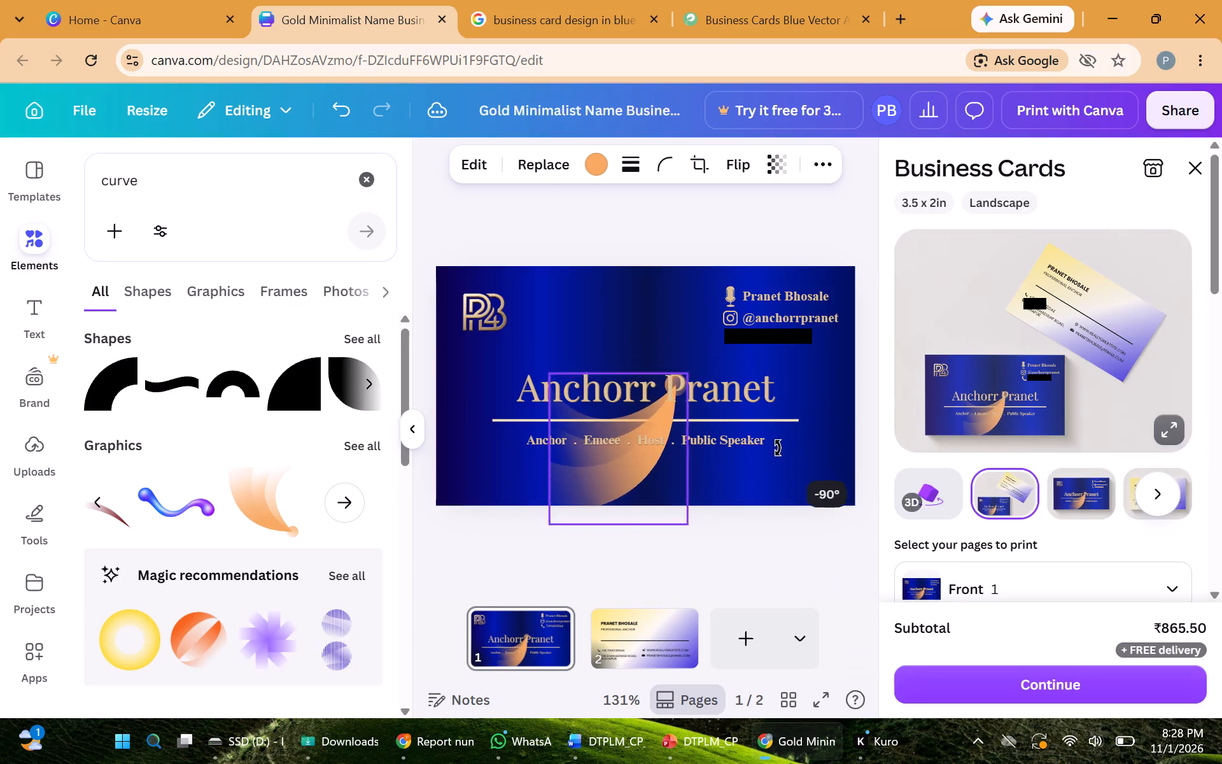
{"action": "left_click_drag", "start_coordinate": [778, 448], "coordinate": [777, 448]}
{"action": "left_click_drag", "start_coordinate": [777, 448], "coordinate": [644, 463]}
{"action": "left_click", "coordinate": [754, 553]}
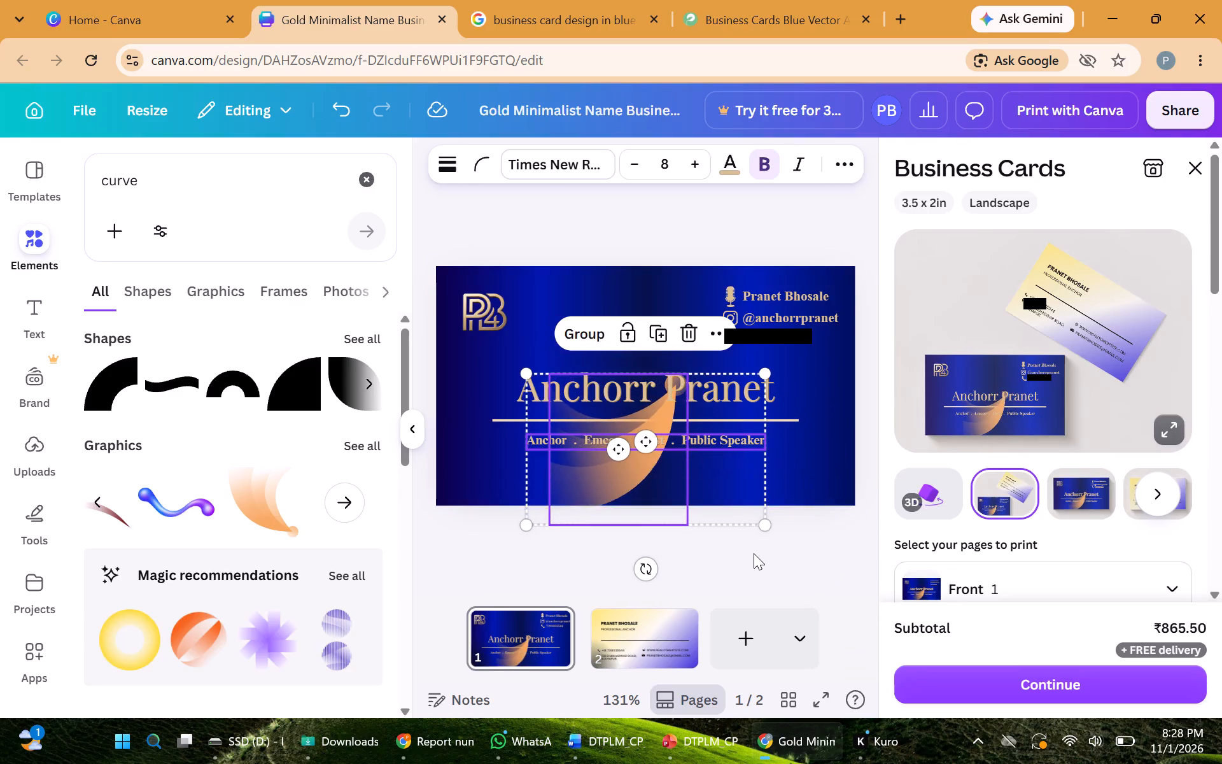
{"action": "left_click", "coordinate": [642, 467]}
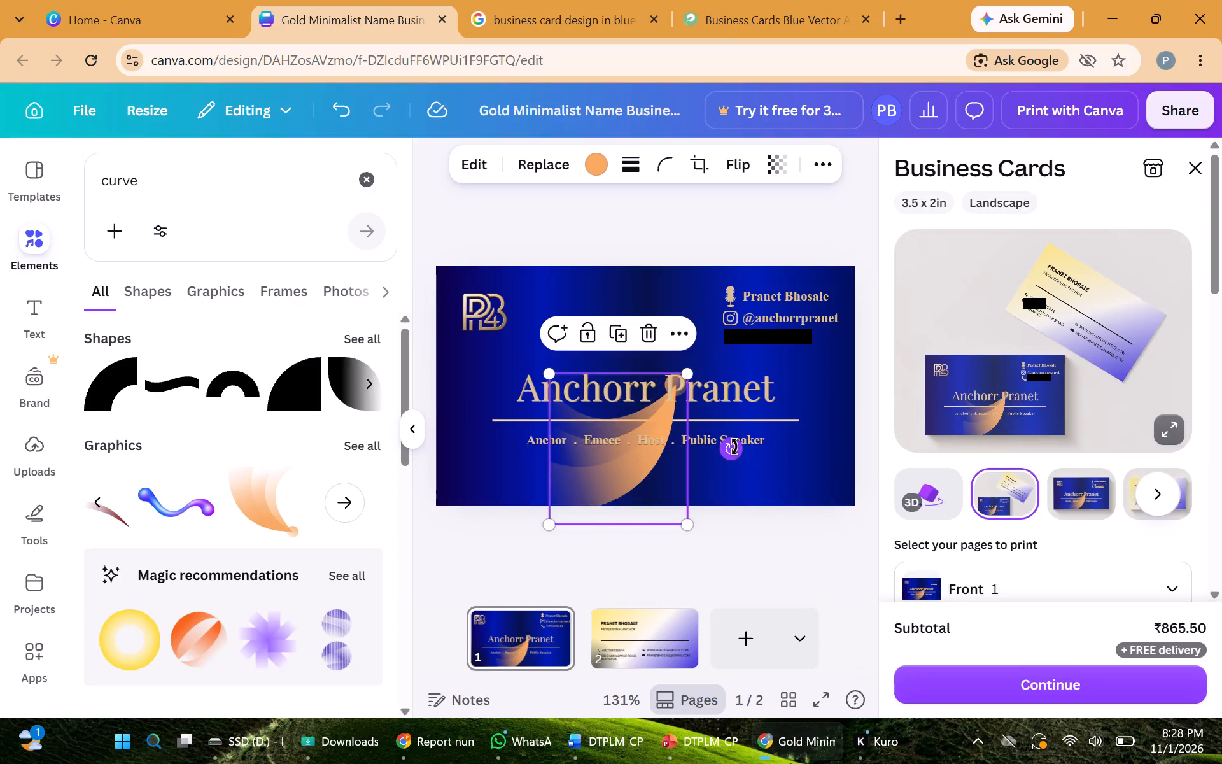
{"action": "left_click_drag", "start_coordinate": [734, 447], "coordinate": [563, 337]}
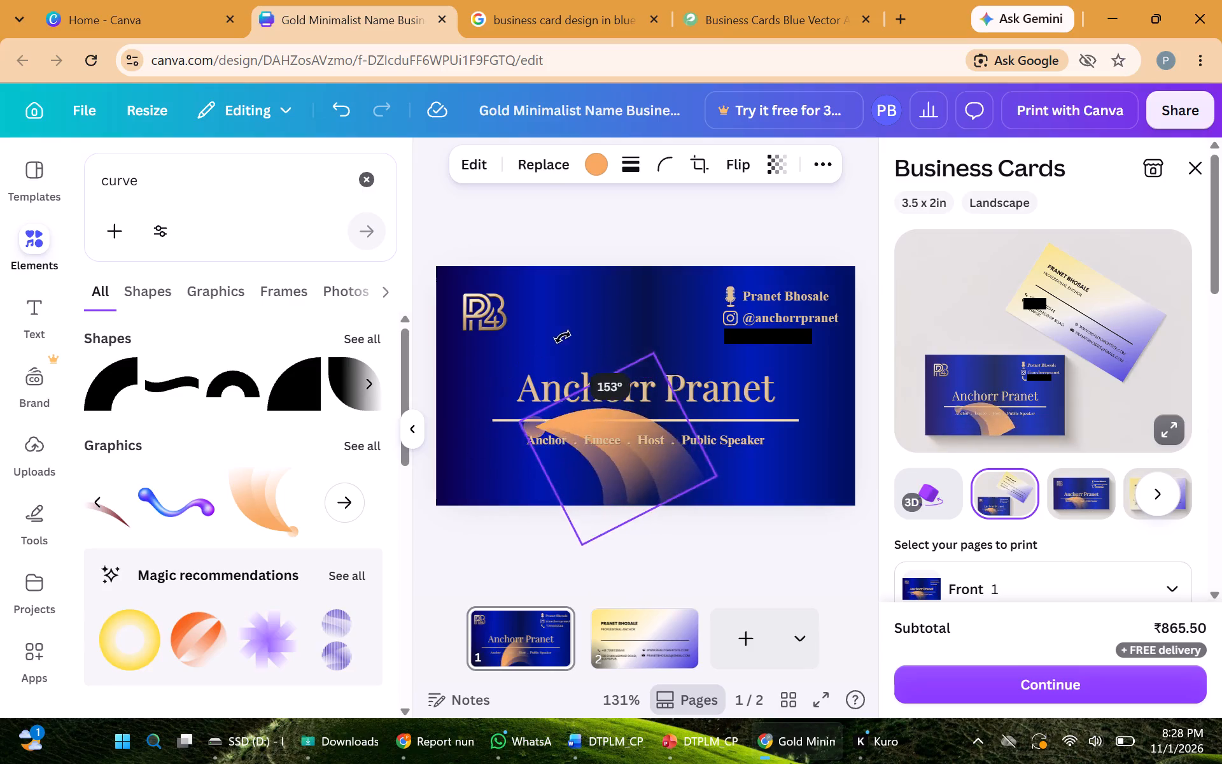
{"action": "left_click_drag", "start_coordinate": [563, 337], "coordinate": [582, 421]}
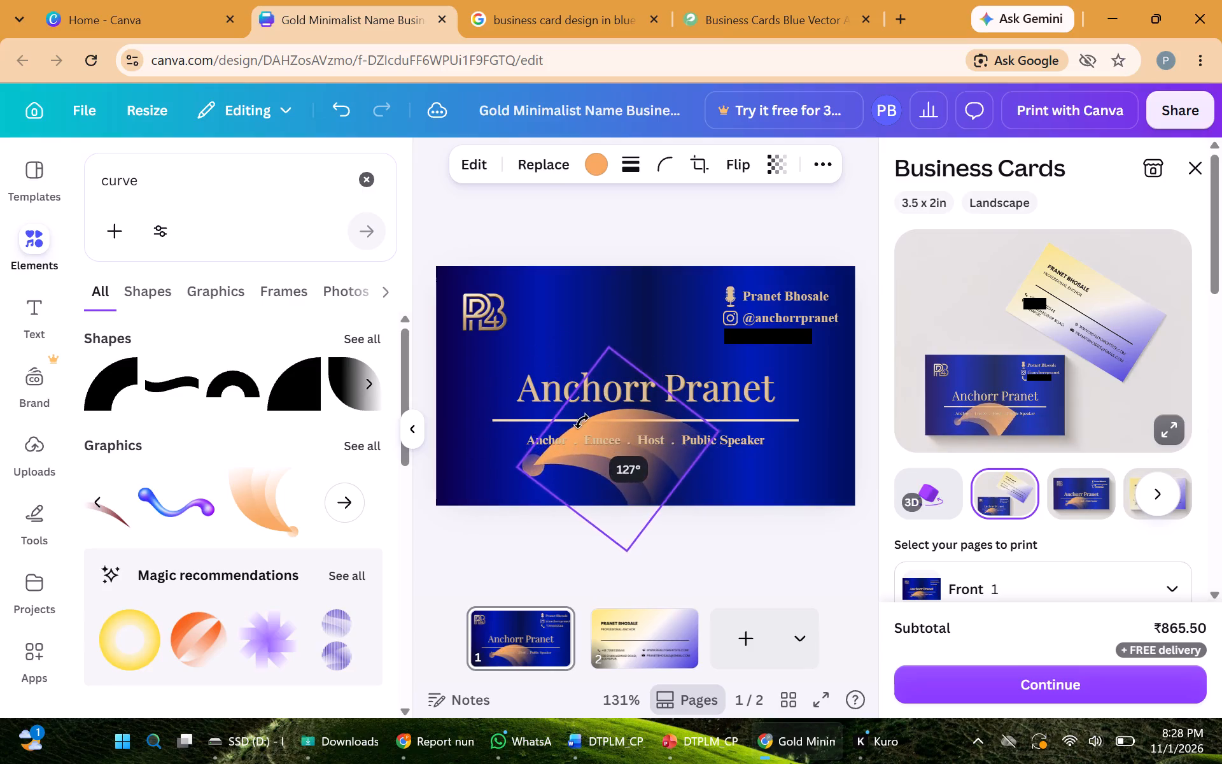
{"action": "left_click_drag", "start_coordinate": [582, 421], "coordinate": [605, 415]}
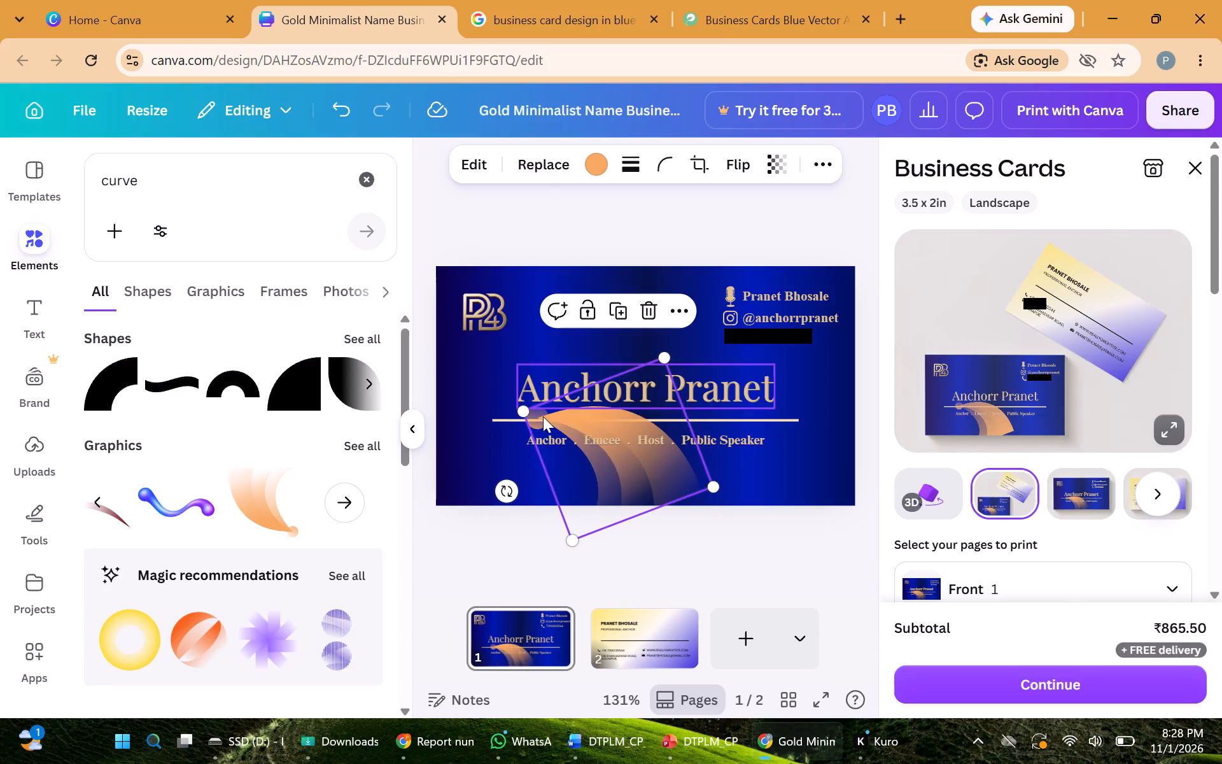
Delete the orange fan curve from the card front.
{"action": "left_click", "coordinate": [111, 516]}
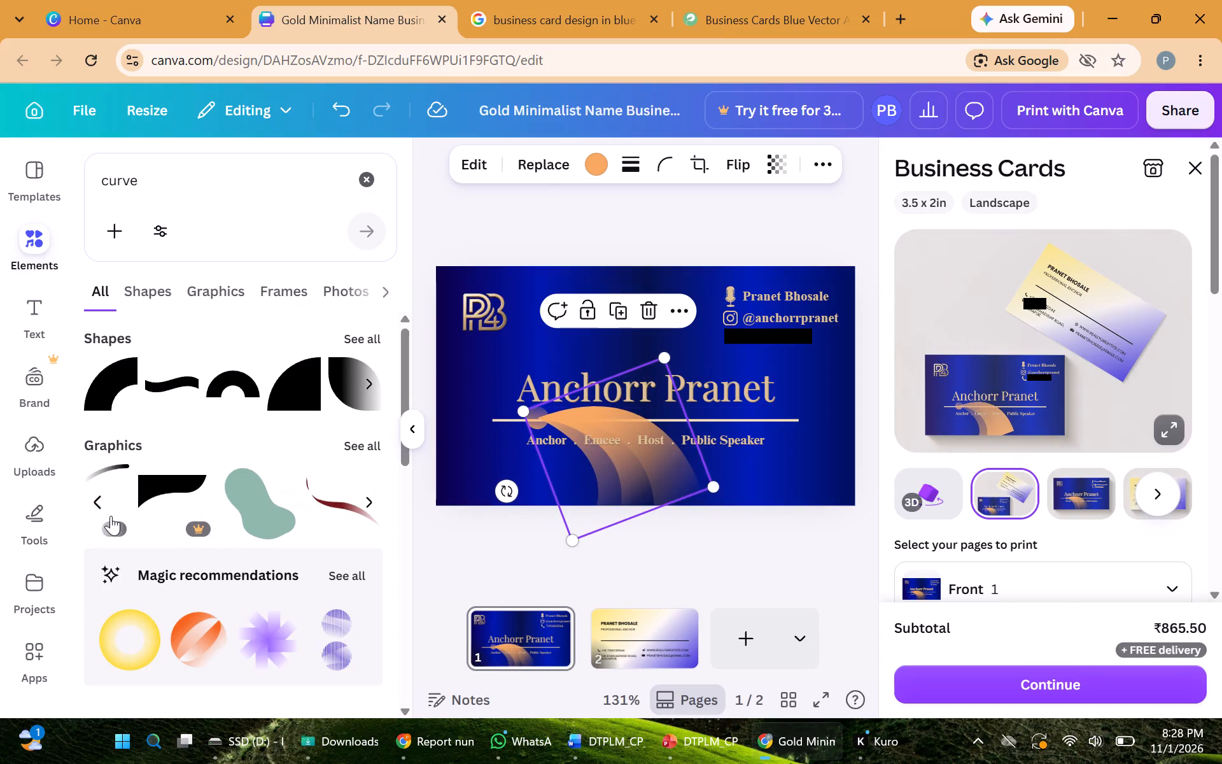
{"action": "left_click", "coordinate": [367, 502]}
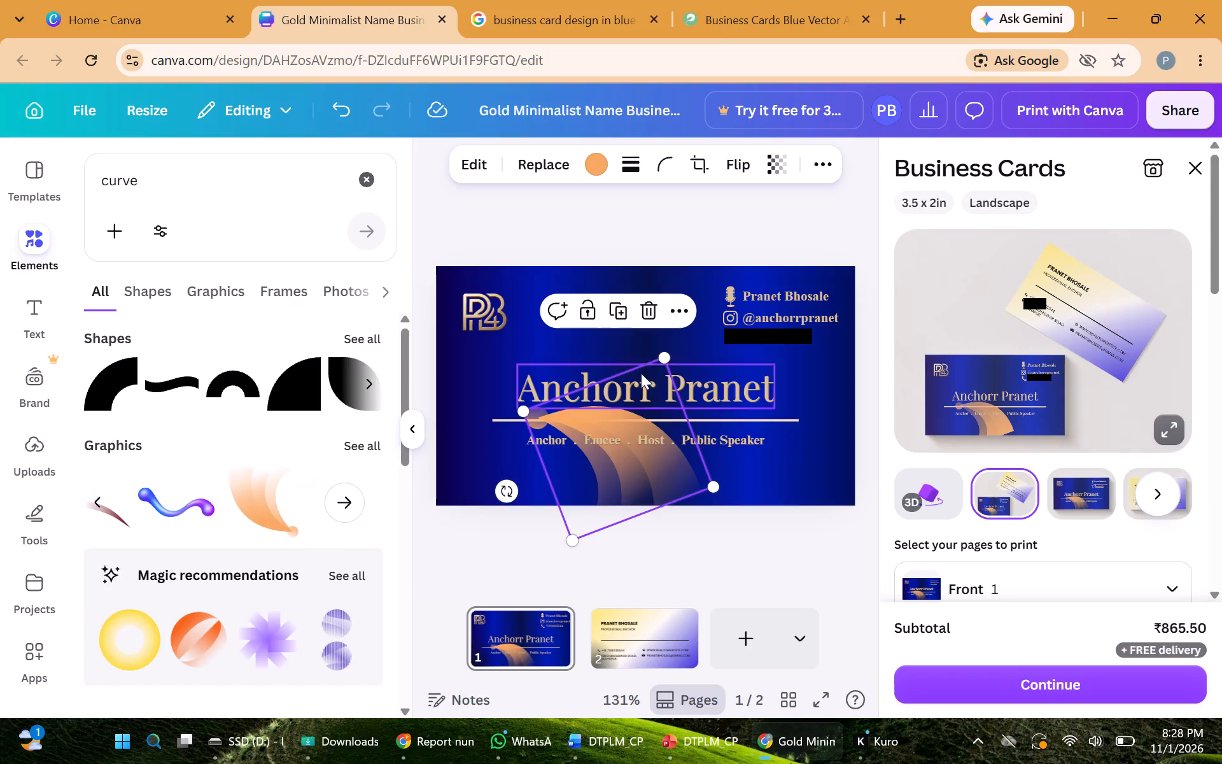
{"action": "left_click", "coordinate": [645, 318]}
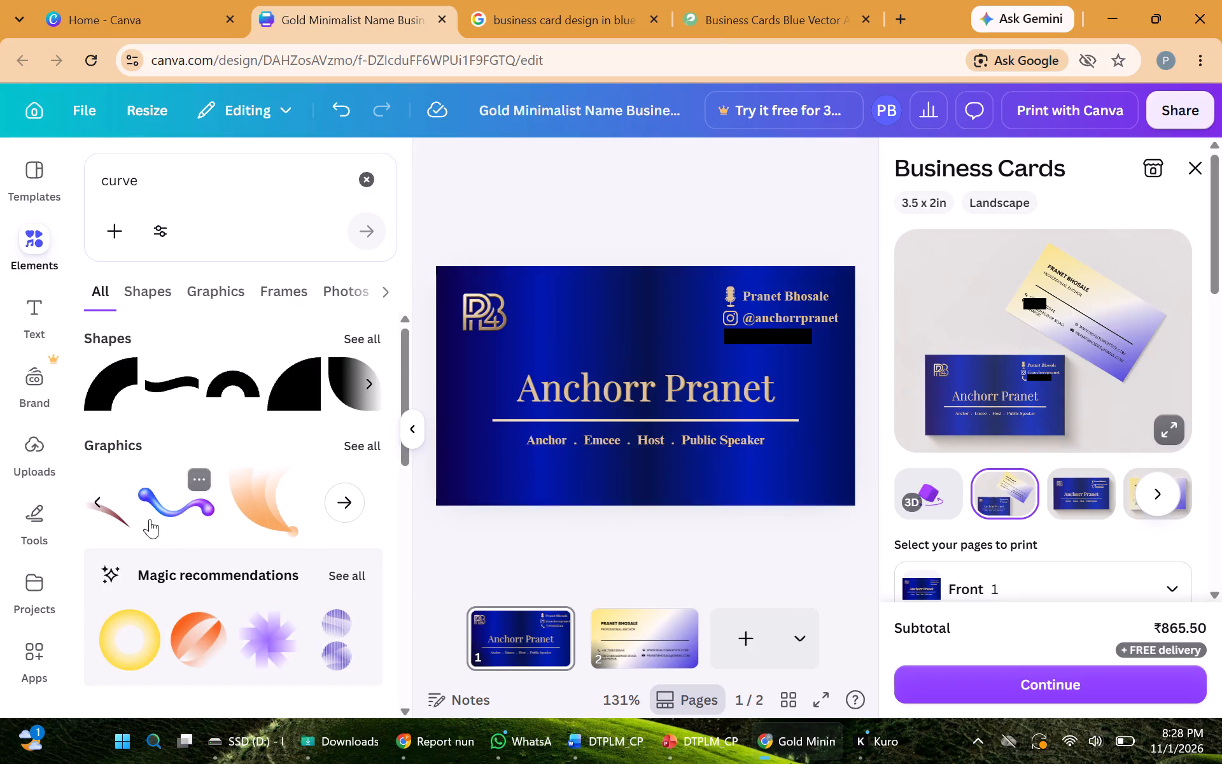
Add the dark red curved stroke graphic, enlarge it slightly, and place it in the card's lower-right corner rotated to sweep upward.
{"action": "left_click", "coordinate": [109, 516]}
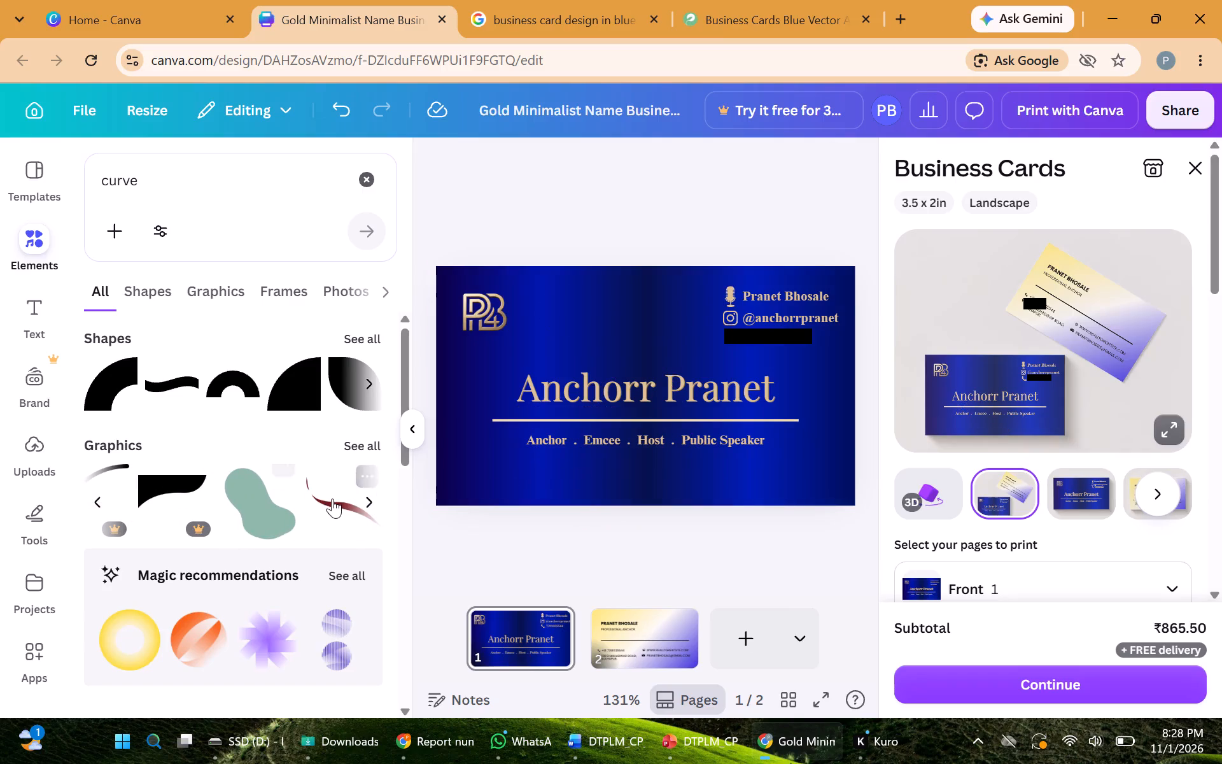
{"action": "left_click", "coordinate": [335, 499]}
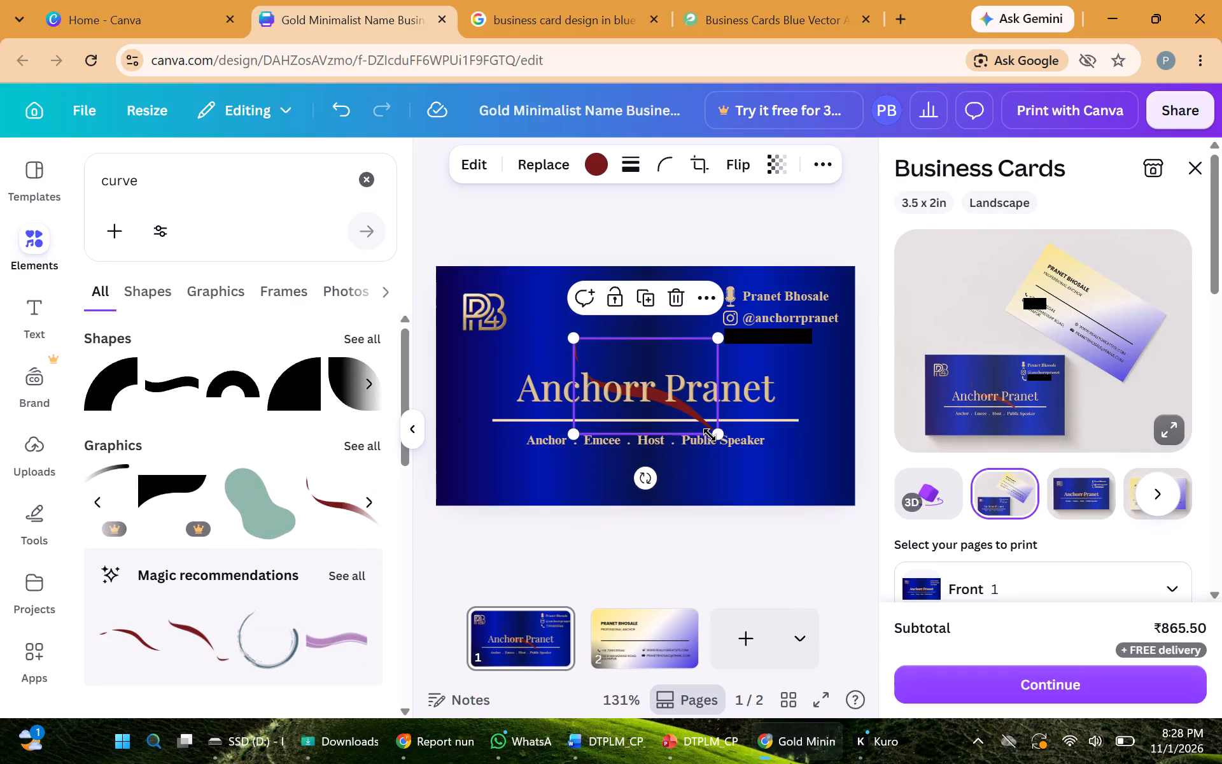
{"action": "left_click_drag", "start_coordinate": [710, 434], "coordinate": [757, 390]}
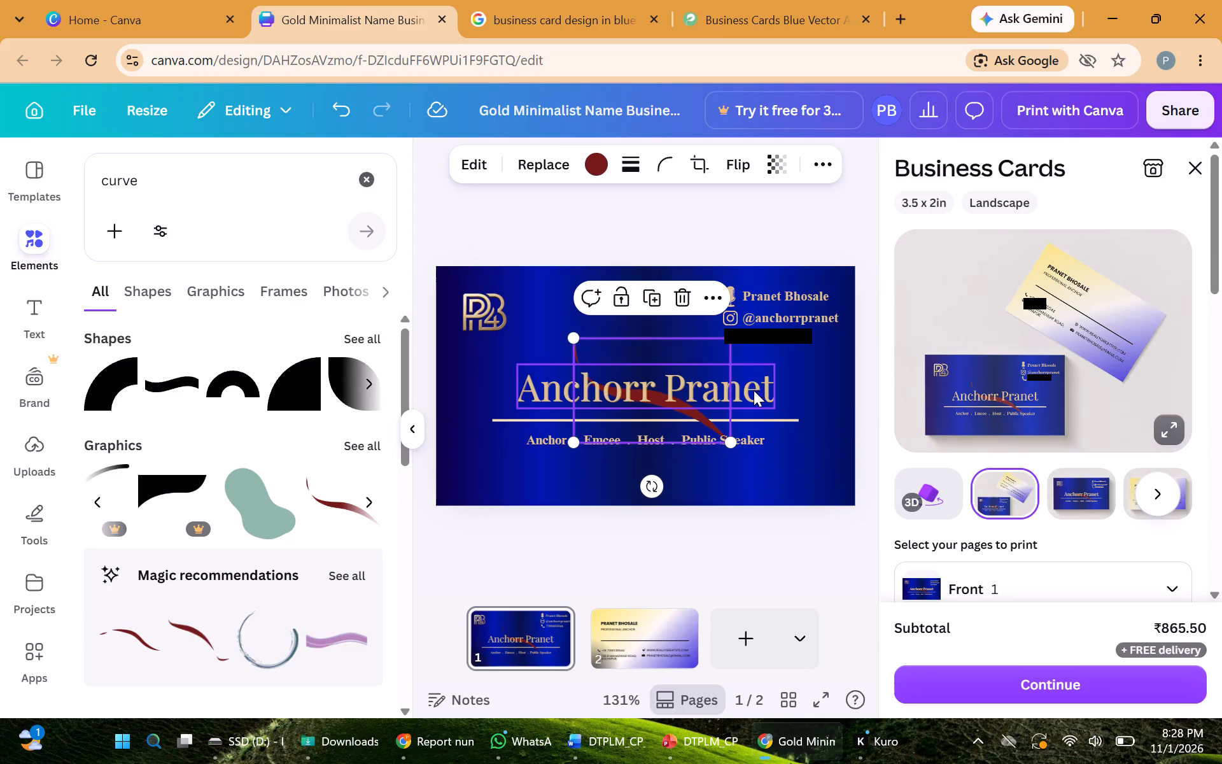
{"action": "left_click_drag", "start_coordinate": [636, 361], "coordinate": [729, 453]}
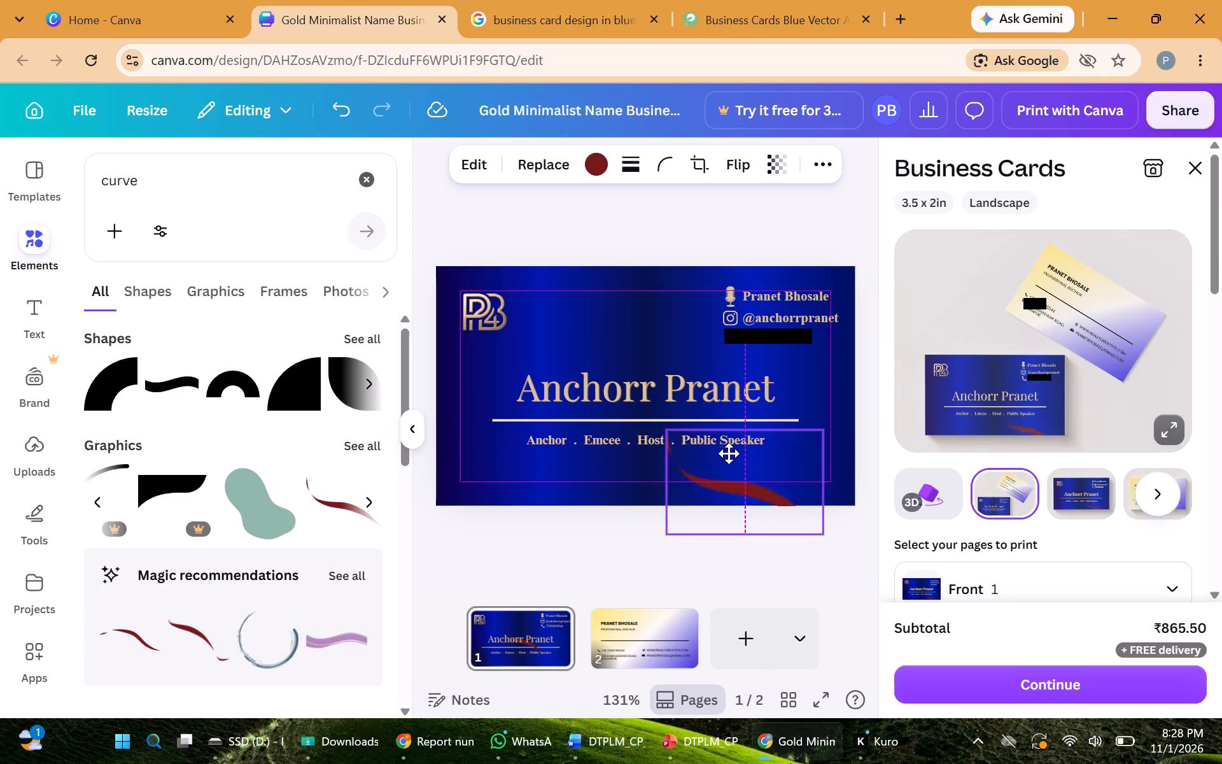
{"action": "left_click_drag", "start_coordinate": [729, 453], "coordinate": [759, 432]}
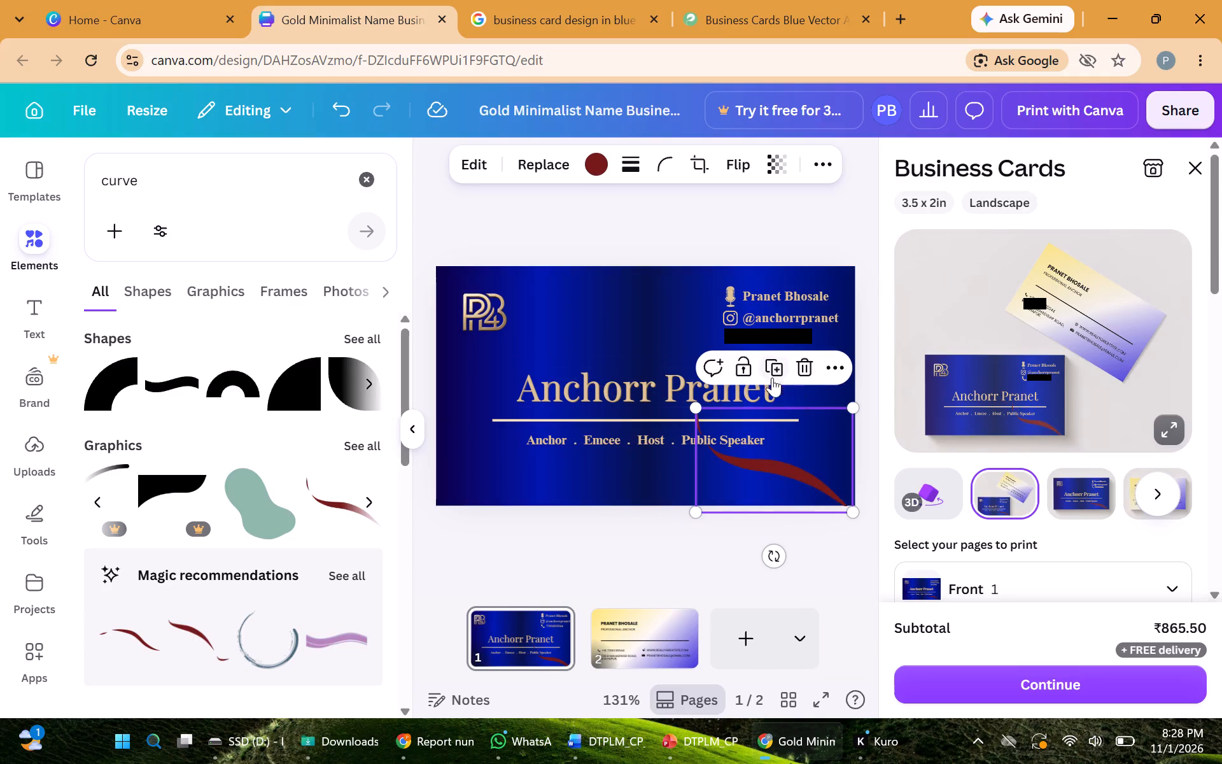
{"action": "left_click_drag", "start_coordinate": [773, 555], "coordinate": [889, 509]}
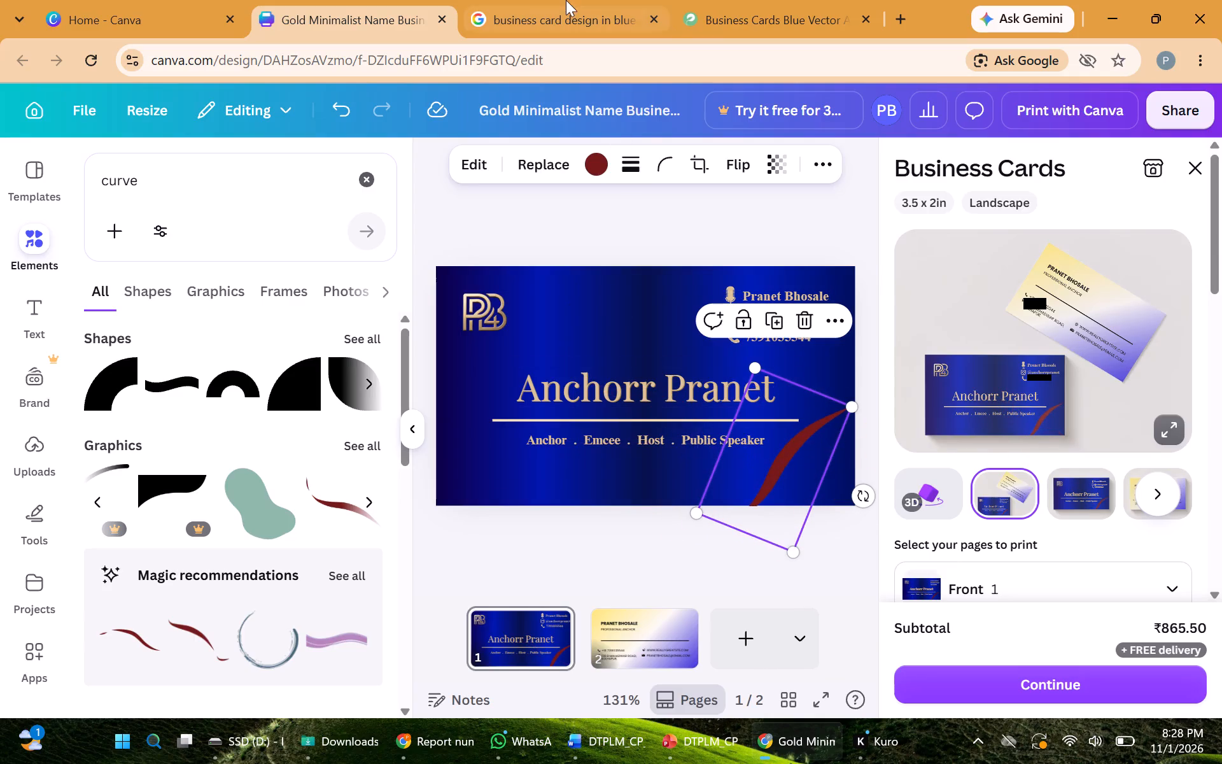
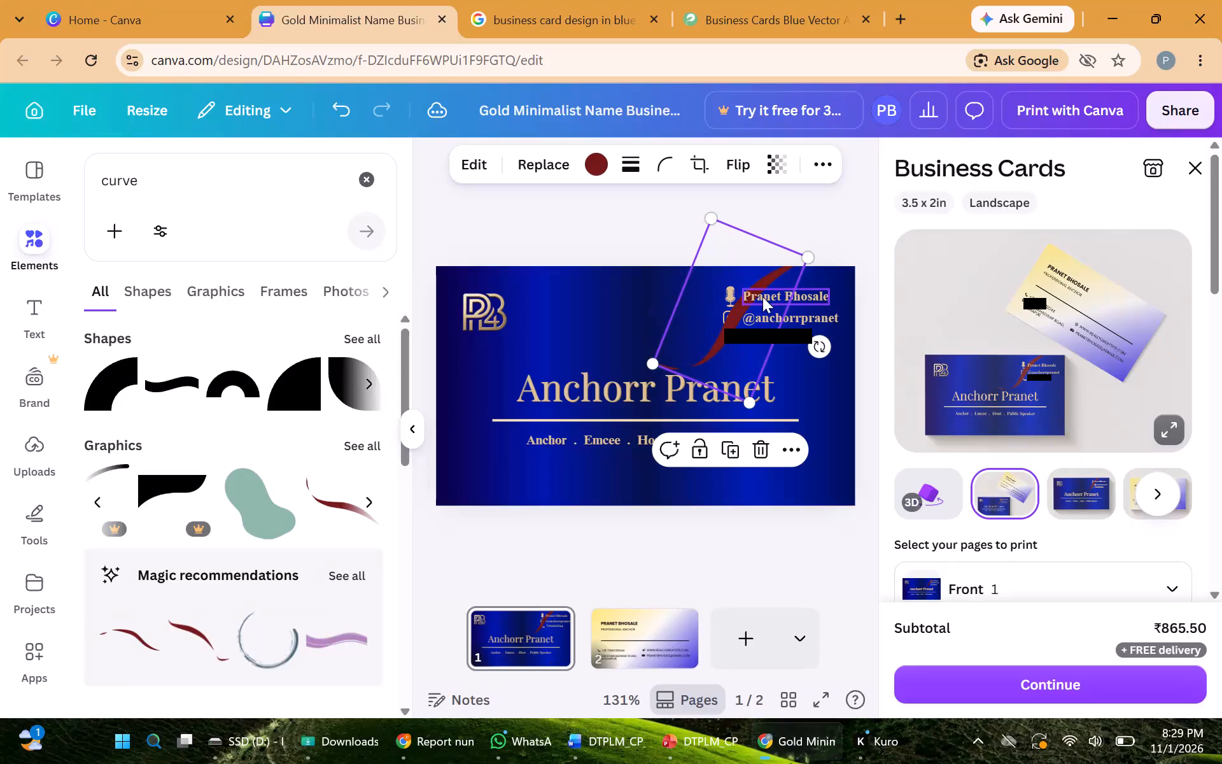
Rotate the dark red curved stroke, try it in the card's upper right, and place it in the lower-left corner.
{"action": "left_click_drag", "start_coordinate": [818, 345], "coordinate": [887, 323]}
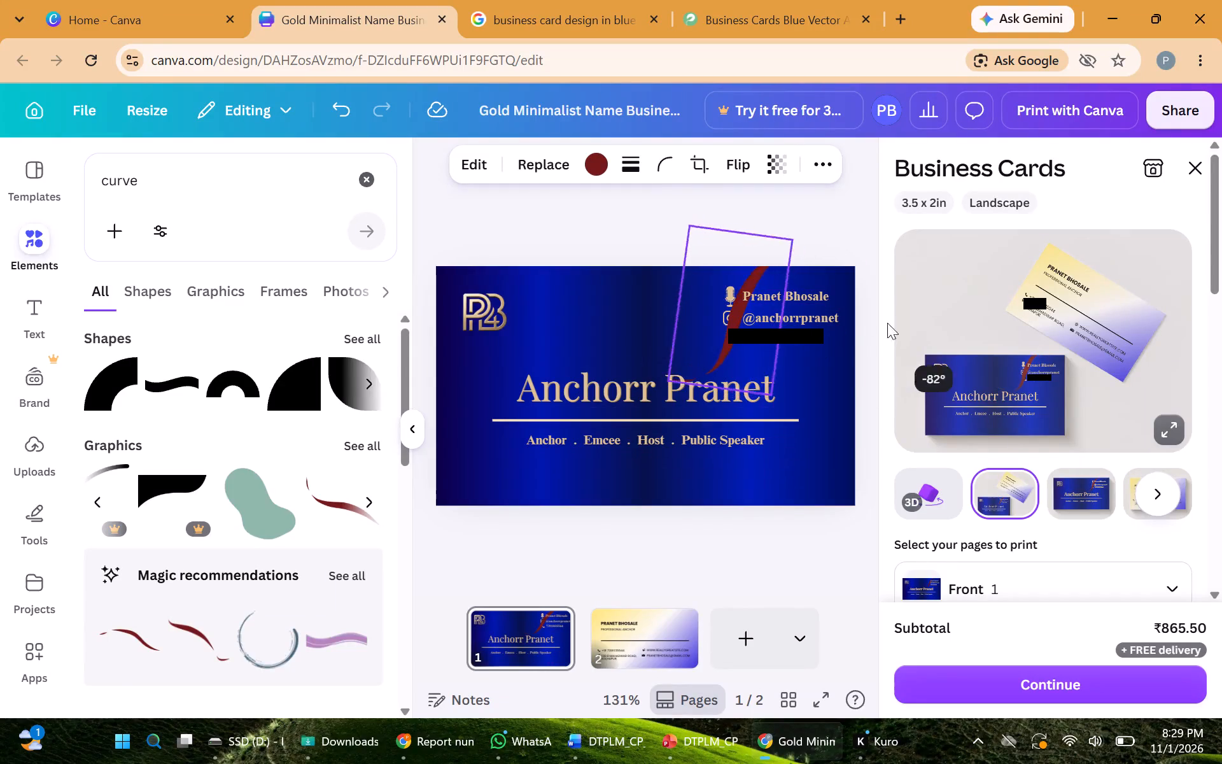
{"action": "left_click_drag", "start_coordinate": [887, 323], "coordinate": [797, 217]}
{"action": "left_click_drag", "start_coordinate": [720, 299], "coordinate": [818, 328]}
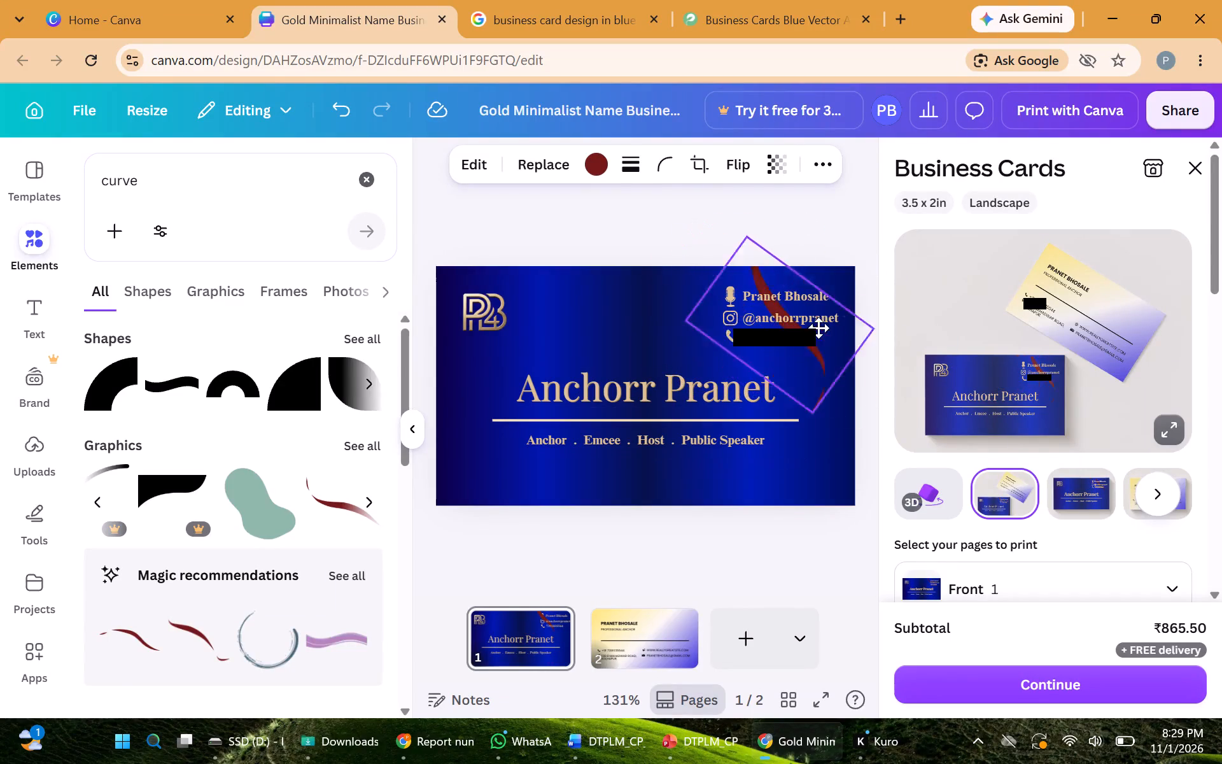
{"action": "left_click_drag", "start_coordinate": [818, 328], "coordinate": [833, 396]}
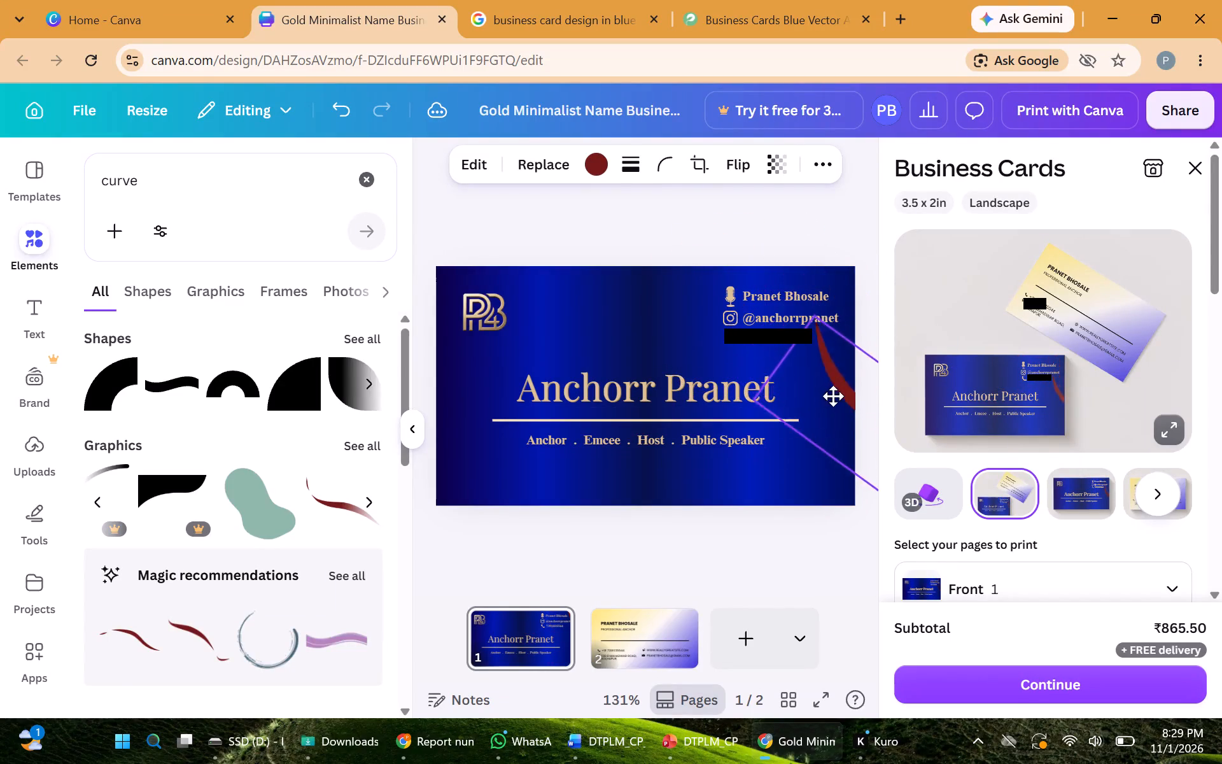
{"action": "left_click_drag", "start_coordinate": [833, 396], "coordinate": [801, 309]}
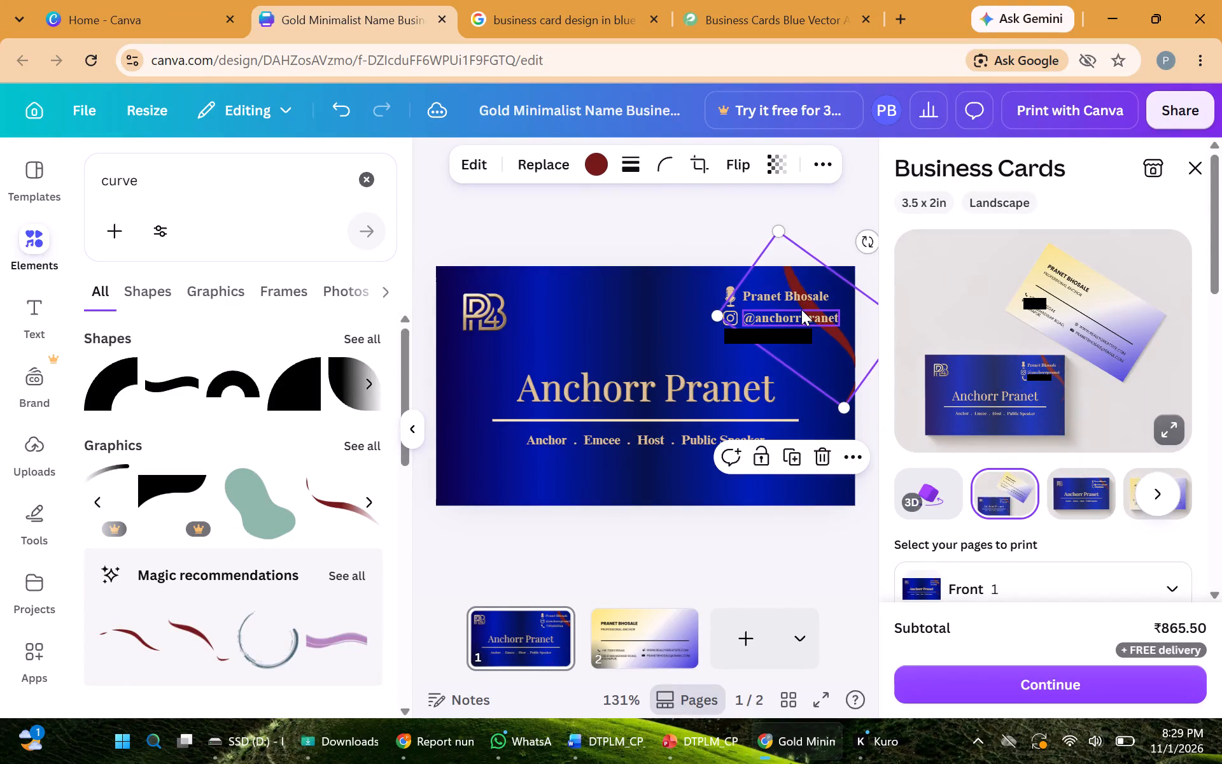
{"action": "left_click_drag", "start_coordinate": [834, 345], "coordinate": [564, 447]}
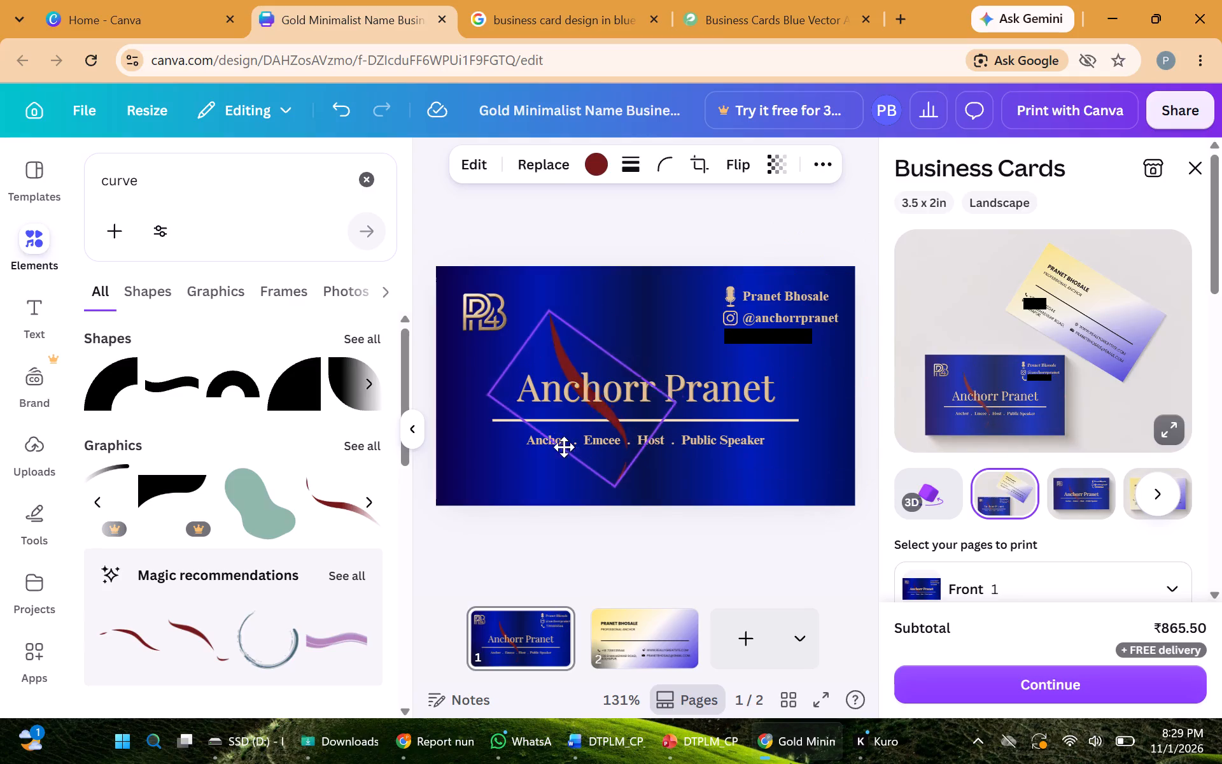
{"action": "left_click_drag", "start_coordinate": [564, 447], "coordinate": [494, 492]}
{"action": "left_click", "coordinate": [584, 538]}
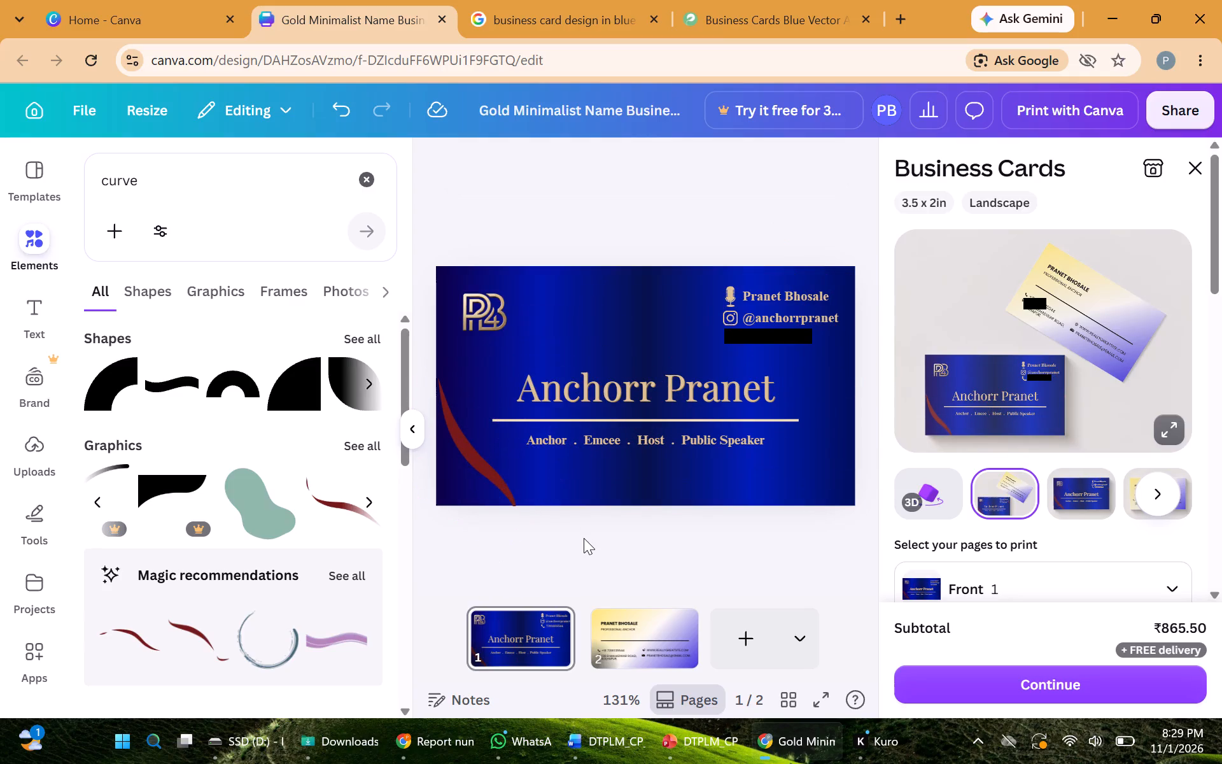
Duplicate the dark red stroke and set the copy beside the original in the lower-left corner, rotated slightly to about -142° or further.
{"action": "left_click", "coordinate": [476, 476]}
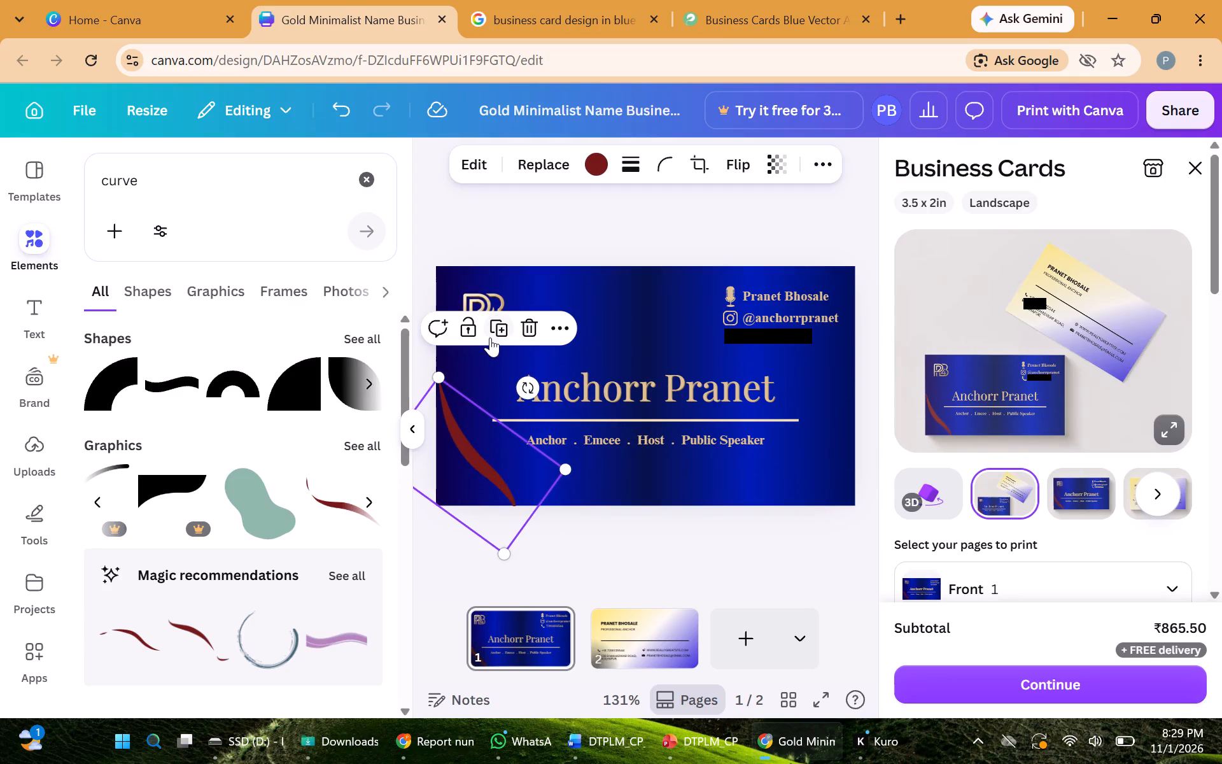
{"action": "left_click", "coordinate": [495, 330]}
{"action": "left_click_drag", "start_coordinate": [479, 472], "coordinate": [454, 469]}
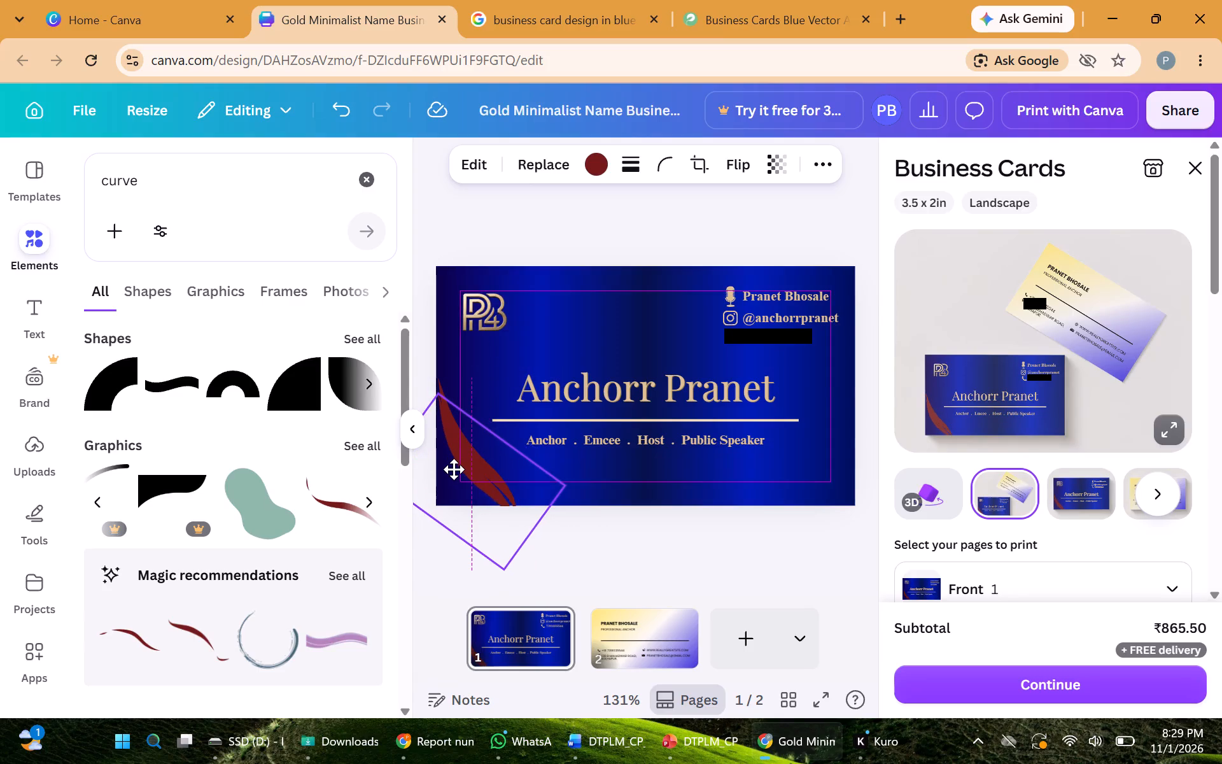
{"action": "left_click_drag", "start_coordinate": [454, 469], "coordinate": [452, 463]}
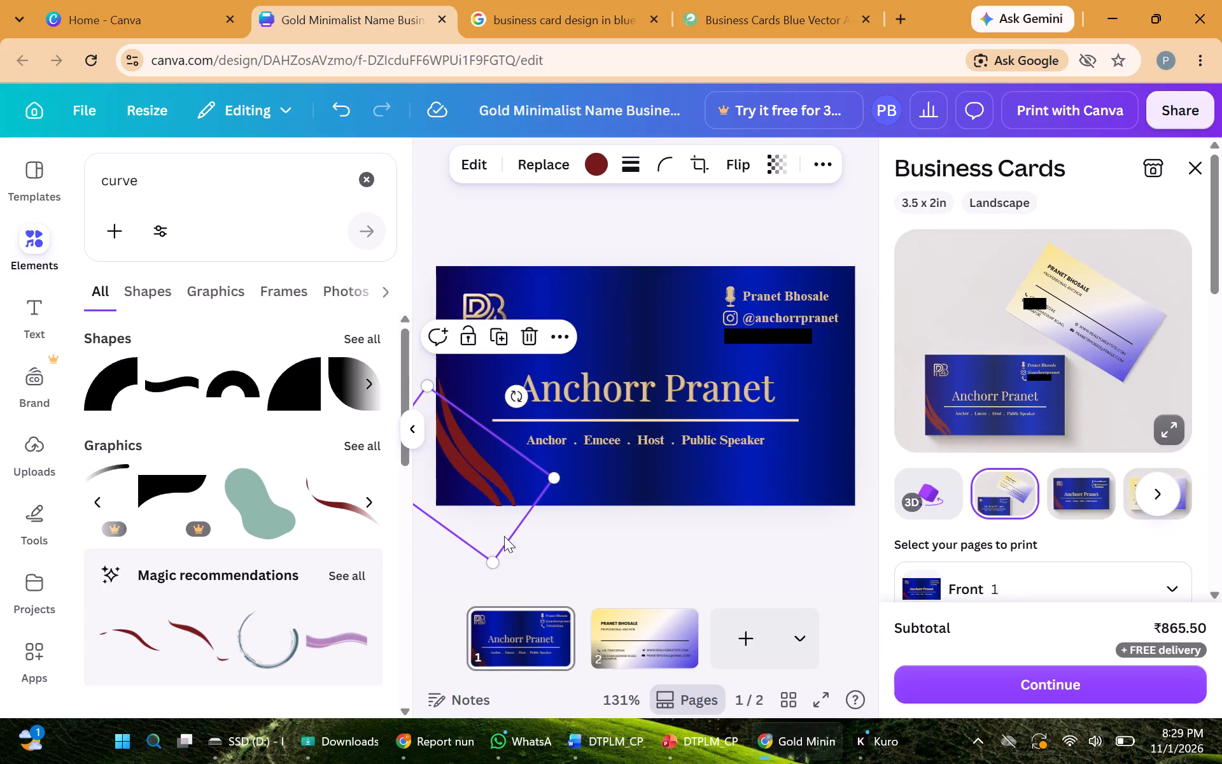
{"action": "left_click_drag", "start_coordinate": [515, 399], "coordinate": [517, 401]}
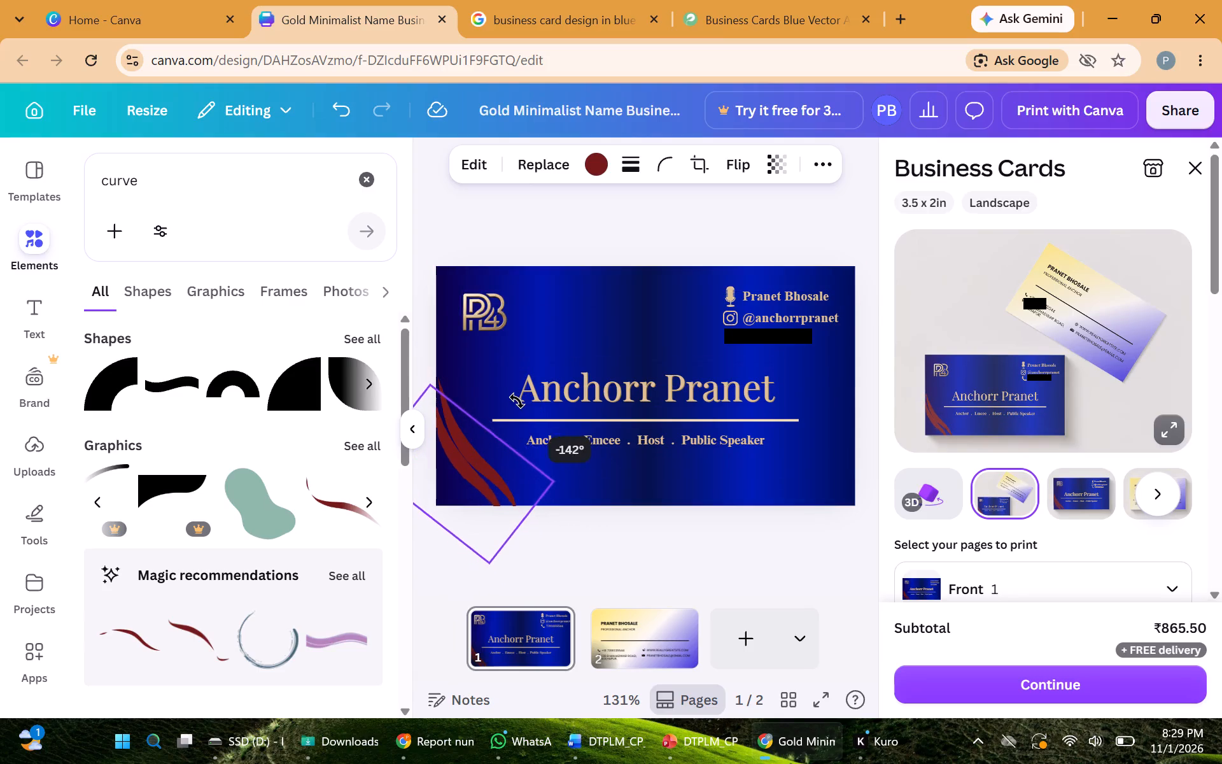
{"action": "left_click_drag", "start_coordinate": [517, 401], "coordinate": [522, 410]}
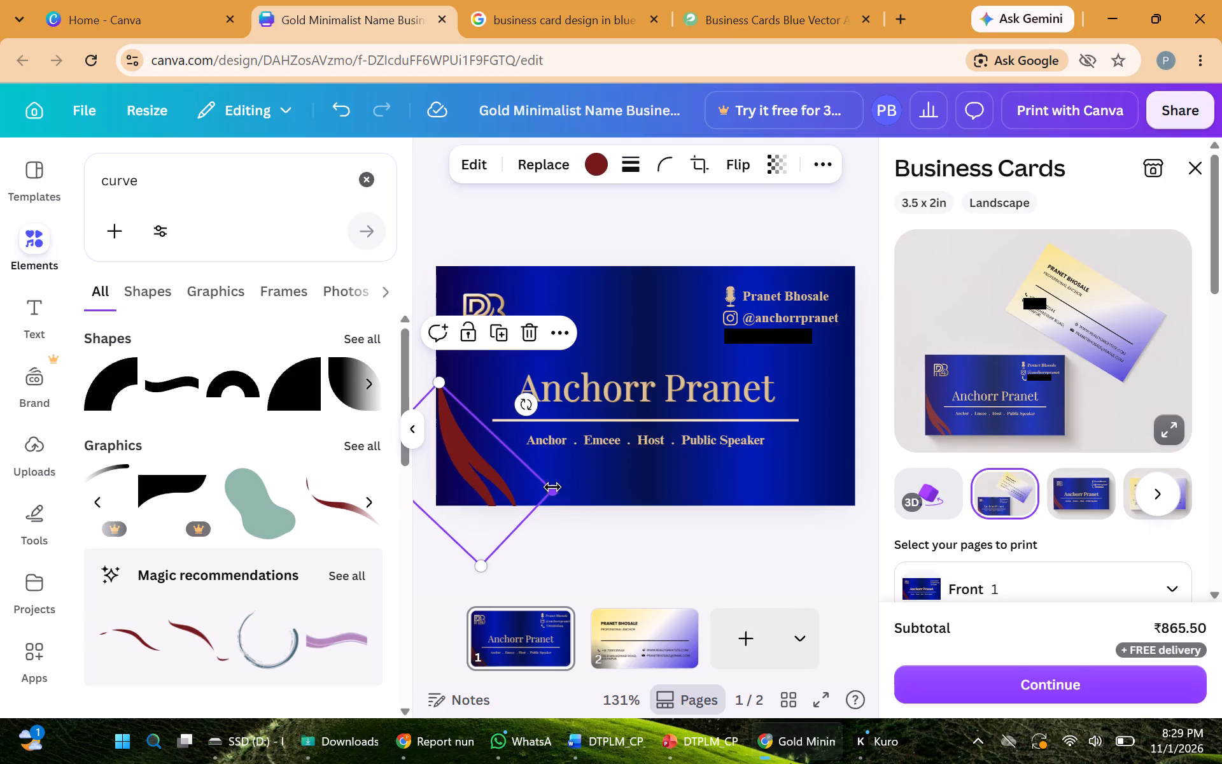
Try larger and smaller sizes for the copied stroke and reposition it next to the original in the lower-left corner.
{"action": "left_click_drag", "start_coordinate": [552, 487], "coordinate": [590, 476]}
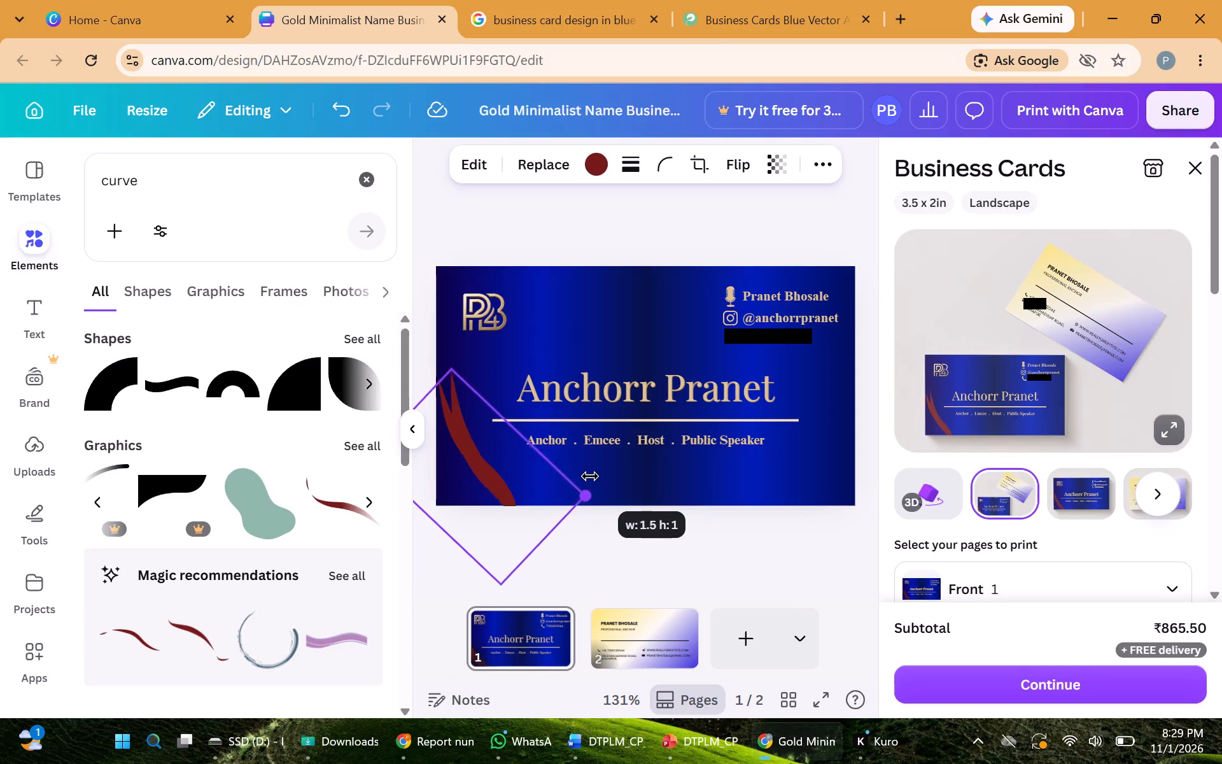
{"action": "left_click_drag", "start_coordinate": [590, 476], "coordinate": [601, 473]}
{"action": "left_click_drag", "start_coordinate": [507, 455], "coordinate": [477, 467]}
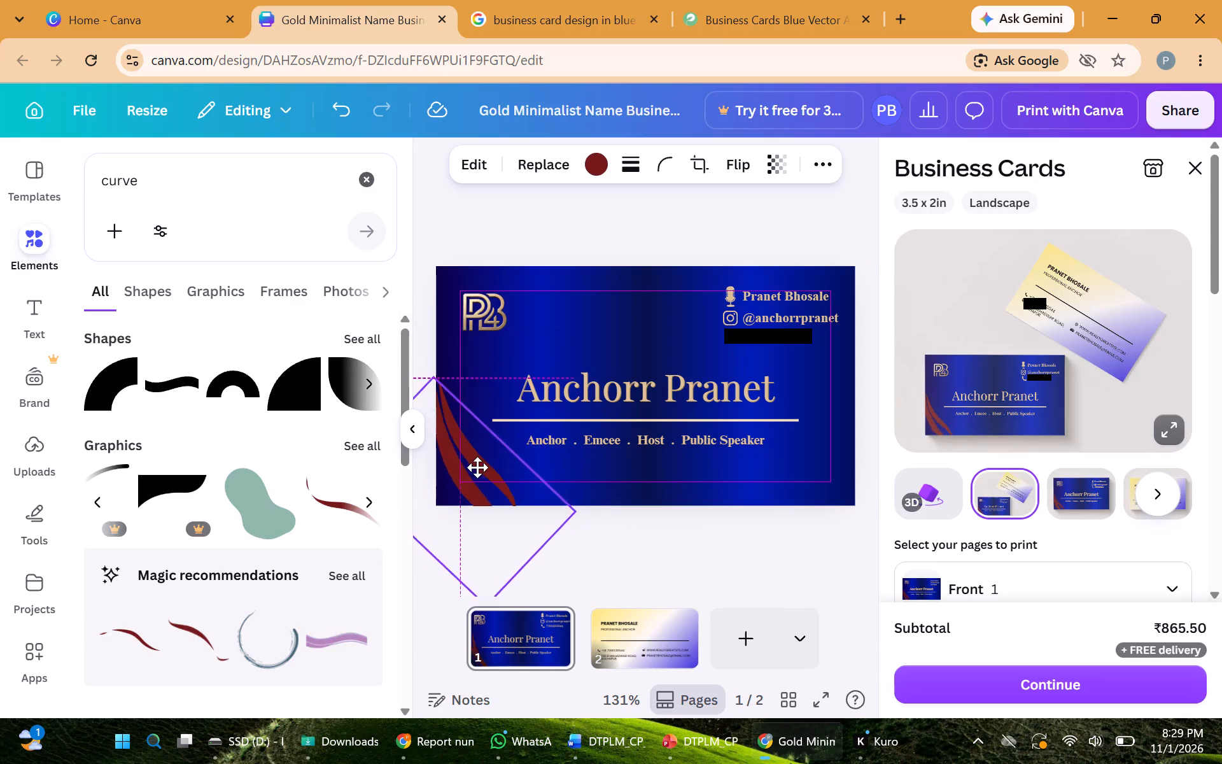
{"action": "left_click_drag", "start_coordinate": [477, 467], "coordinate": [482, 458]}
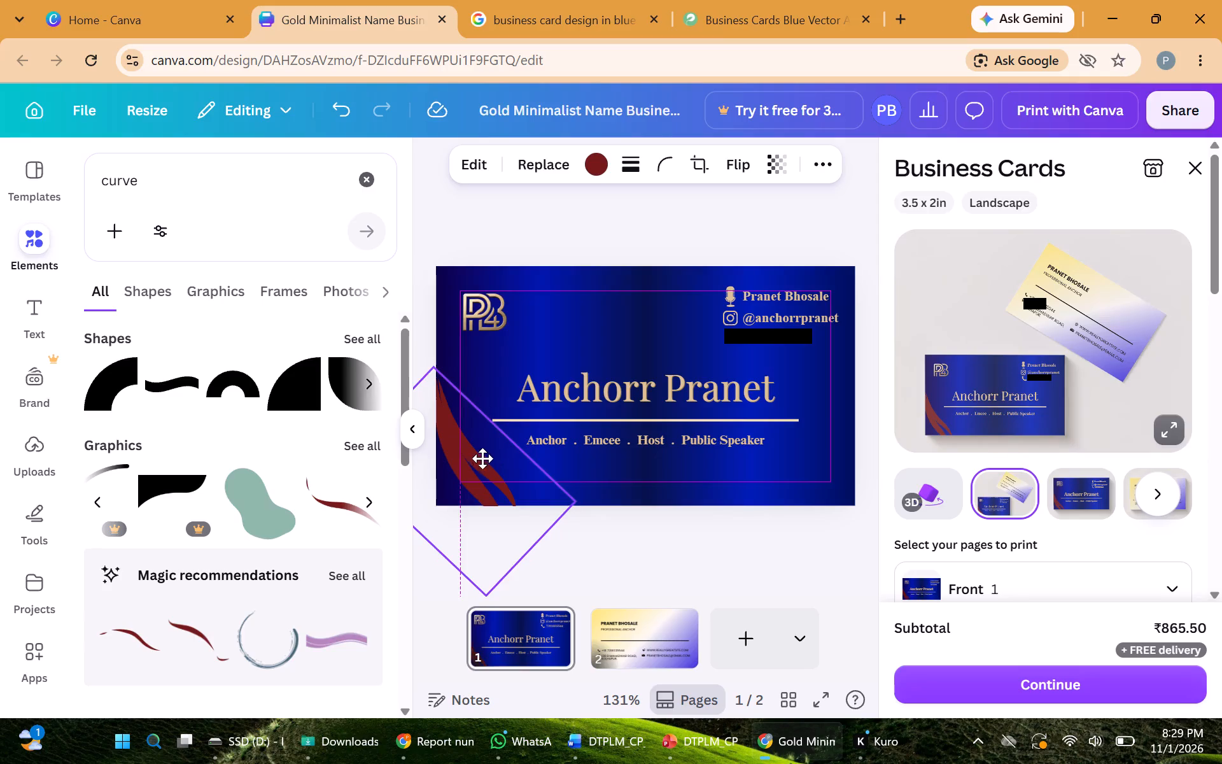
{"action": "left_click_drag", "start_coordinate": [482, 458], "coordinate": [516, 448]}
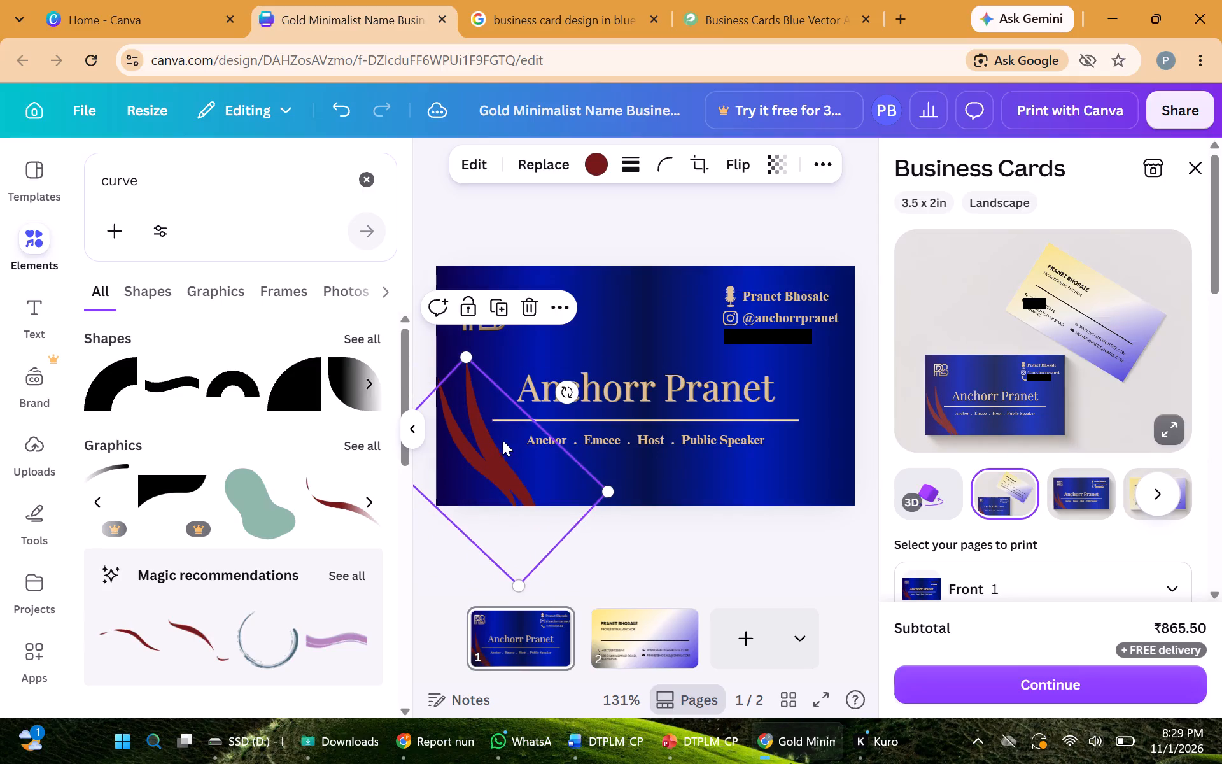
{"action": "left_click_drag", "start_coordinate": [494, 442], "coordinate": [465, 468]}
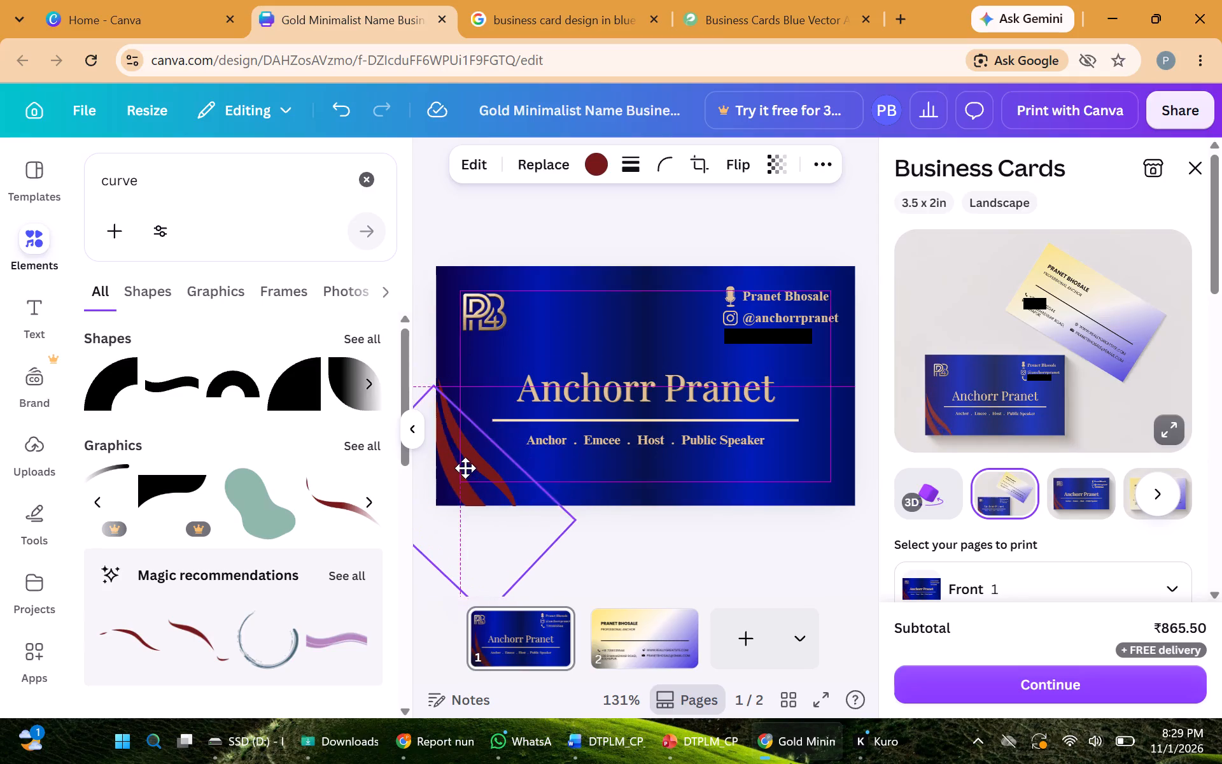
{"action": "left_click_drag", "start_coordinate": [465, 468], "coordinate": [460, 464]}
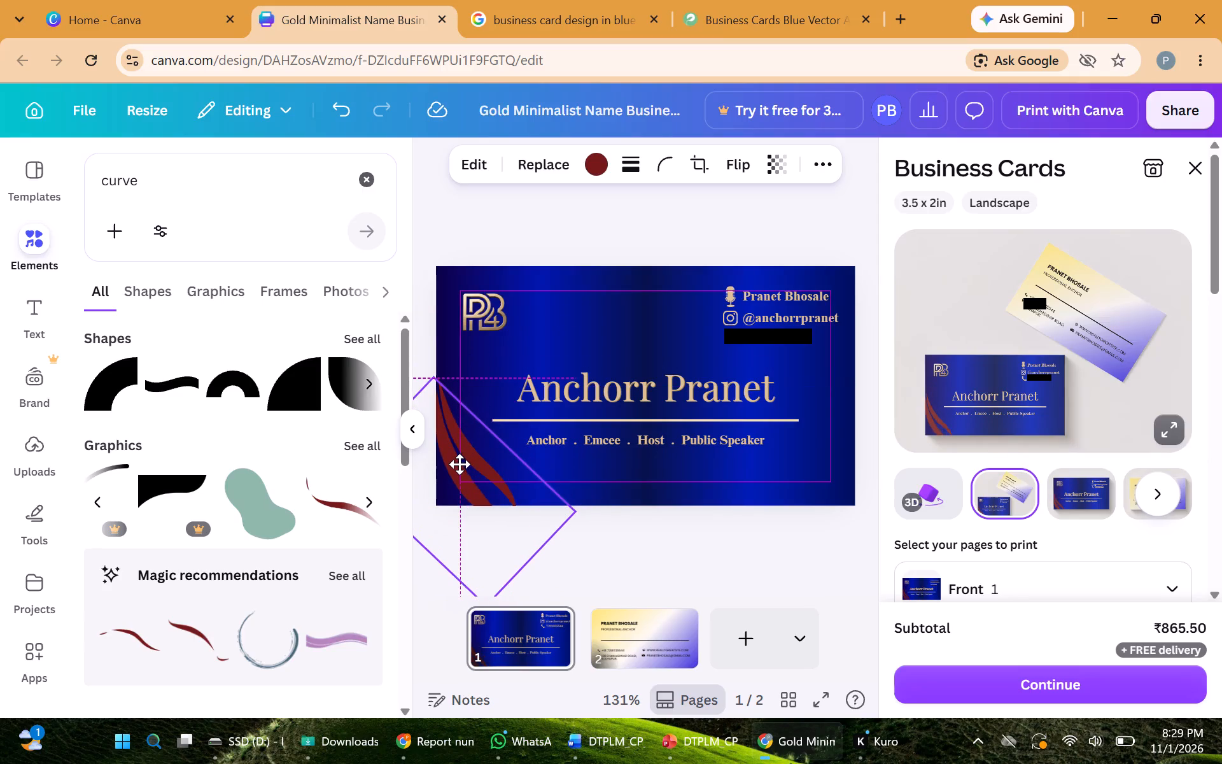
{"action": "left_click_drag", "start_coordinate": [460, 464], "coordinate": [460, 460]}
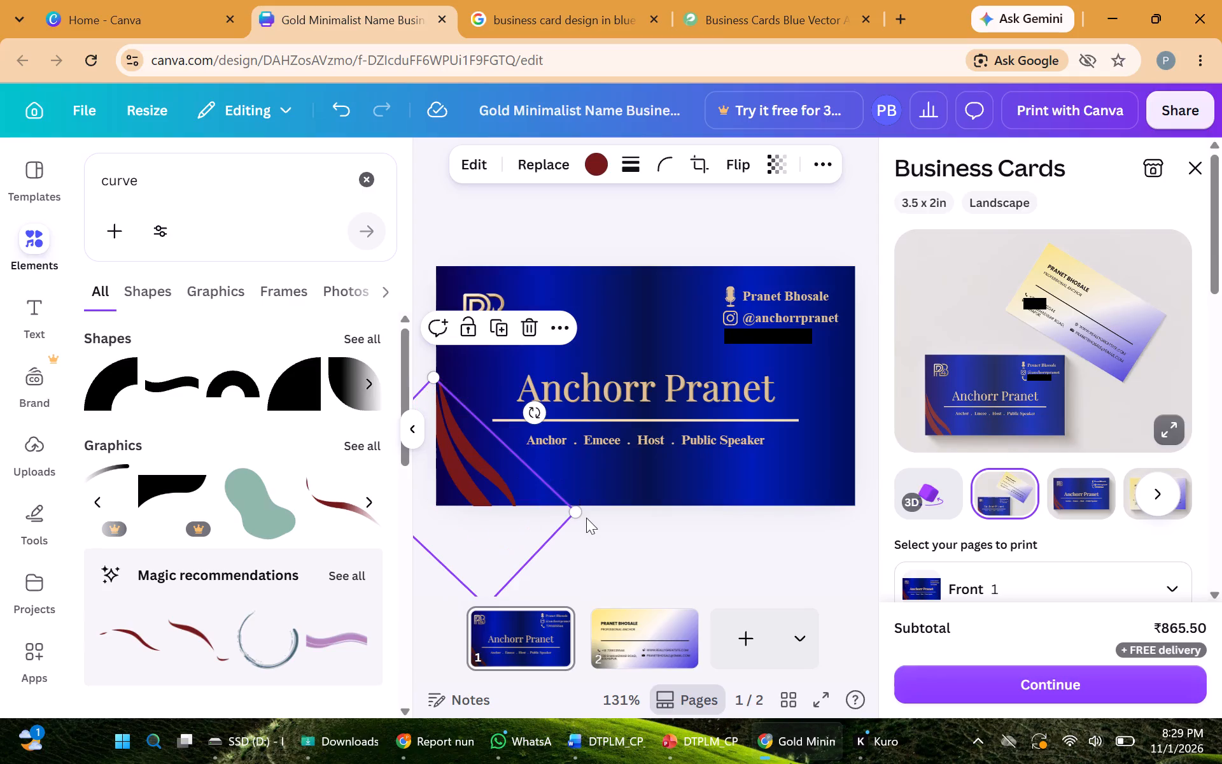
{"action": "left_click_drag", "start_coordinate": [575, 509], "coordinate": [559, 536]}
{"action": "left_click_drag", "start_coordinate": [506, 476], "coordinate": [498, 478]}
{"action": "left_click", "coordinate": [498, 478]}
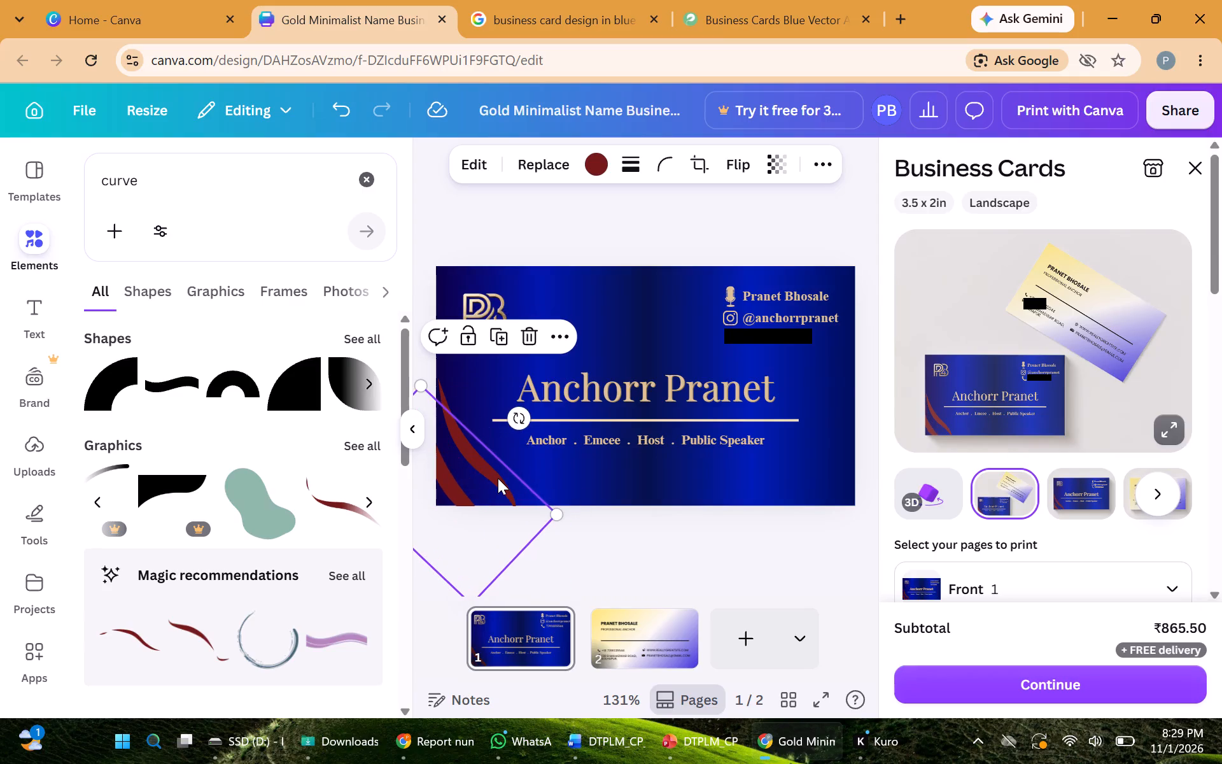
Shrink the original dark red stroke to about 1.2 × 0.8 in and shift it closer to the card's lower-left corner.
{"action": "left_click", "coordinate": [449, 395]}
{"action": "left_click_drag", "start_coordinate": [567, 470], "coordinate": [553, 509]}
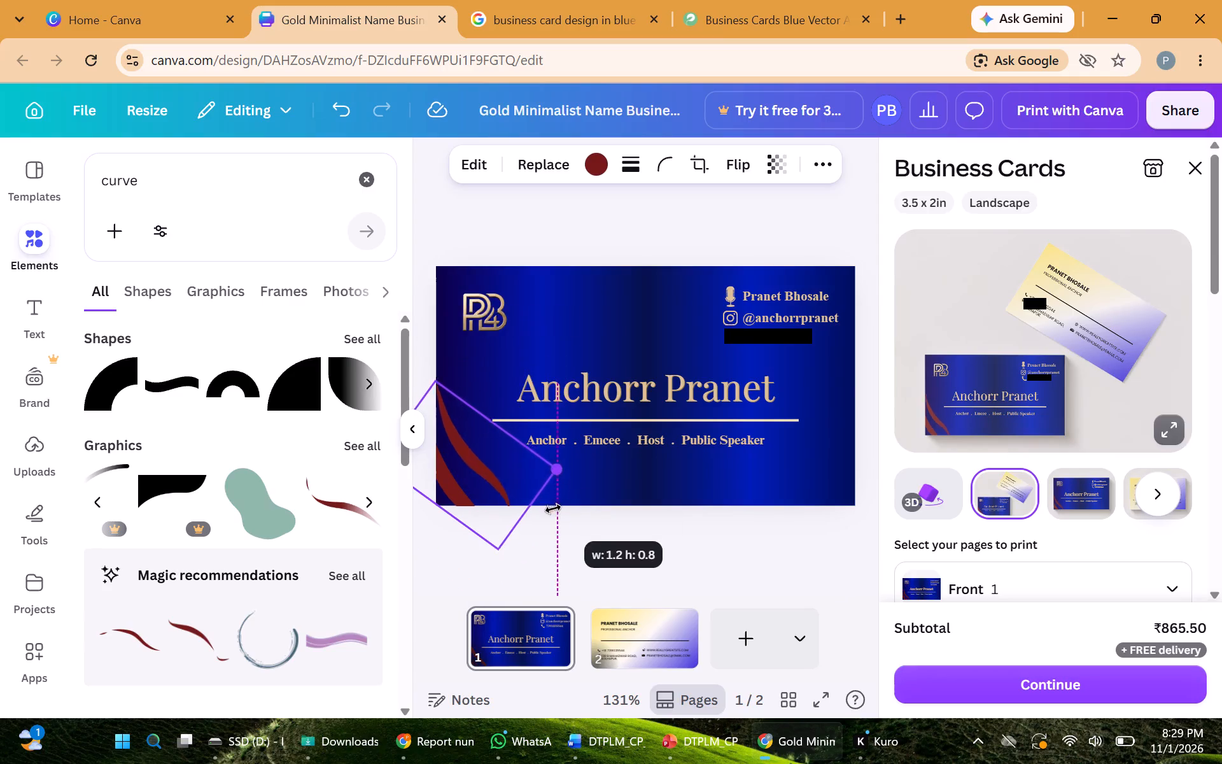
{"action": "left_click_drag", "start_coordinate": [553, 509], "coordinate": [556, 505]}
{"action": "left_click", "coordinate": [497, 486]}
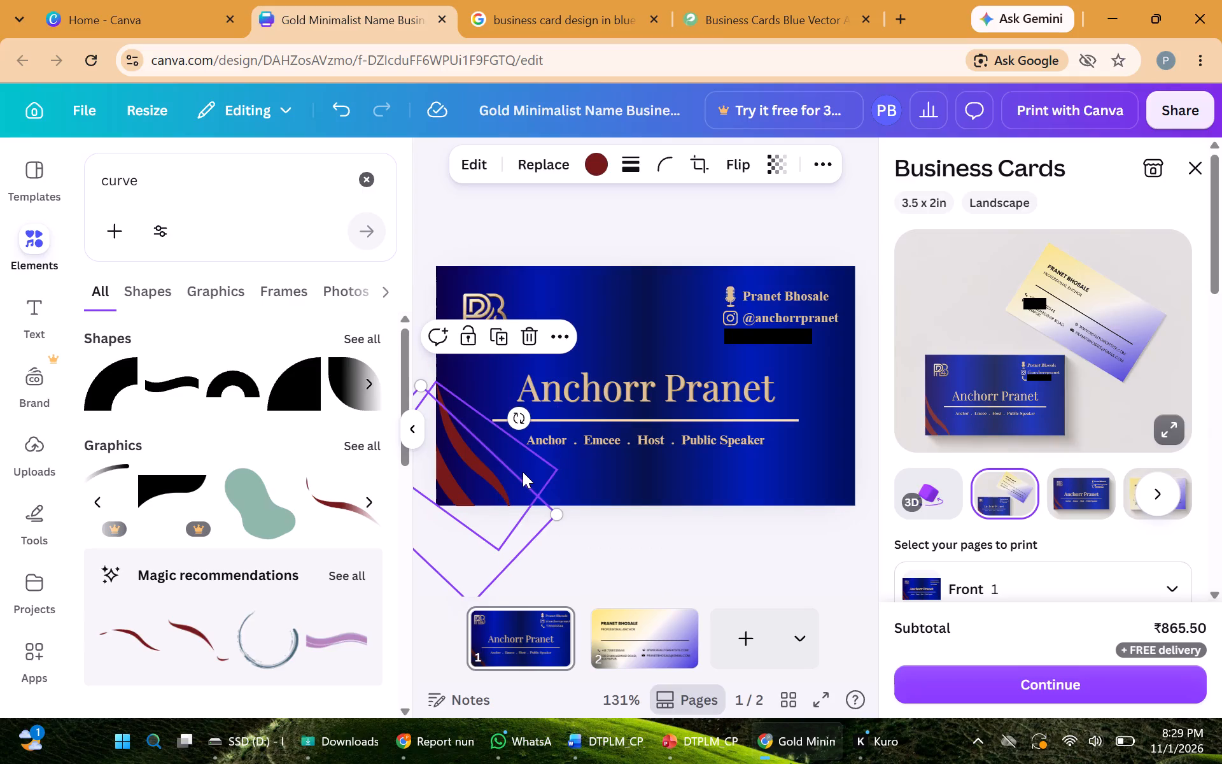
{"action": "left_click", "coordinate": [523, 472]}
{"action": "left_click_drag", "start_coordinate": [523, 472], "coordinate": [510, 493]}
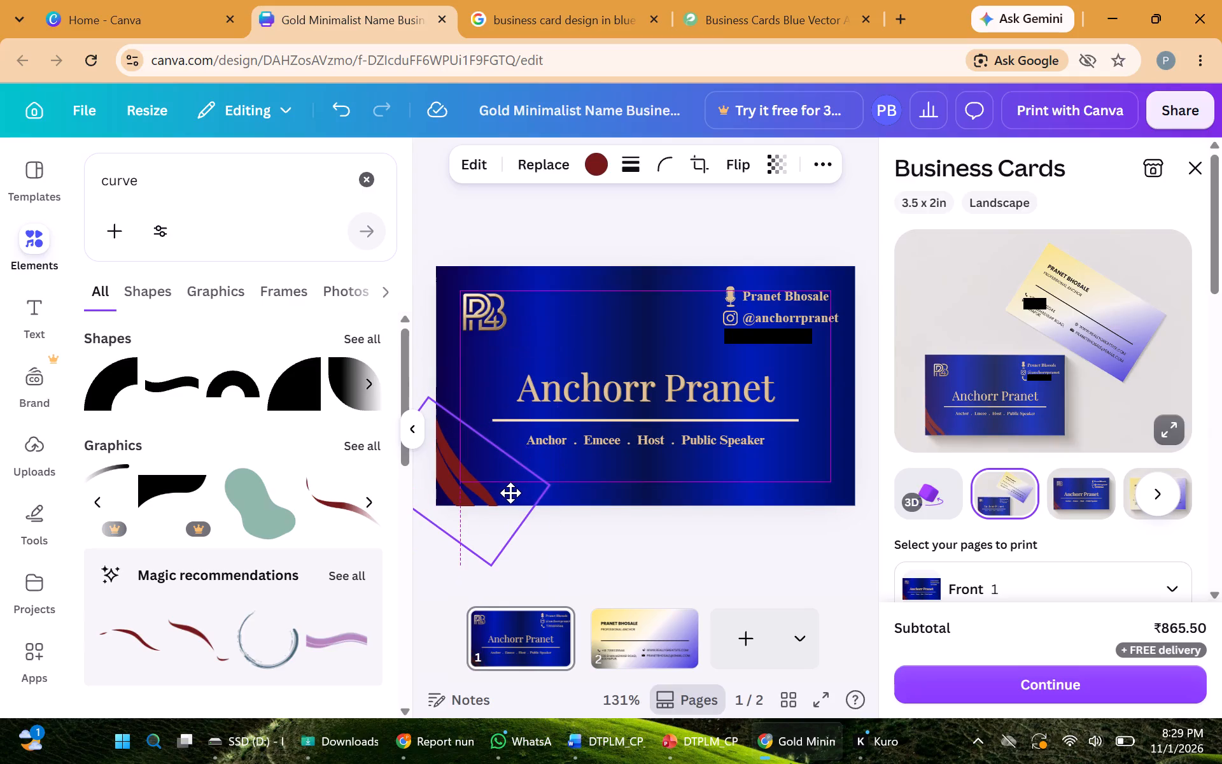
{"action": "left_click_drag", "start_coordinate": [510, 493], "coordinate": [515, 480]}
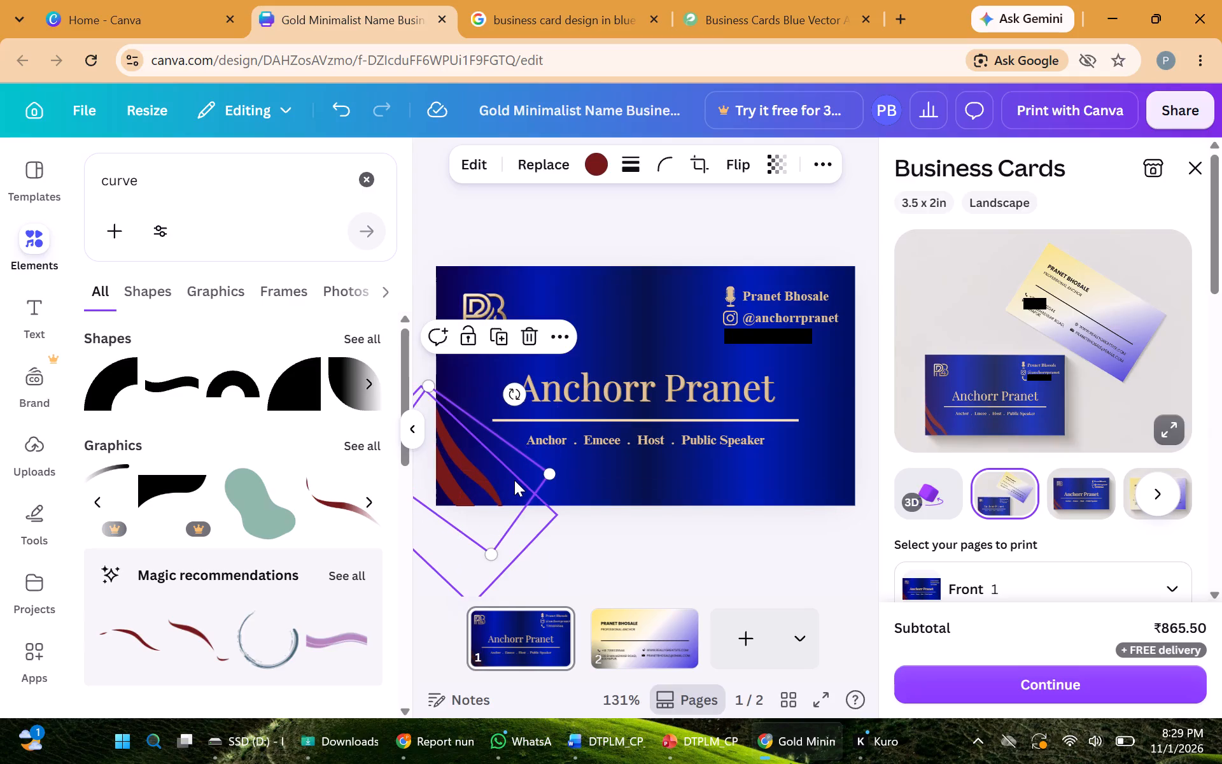
Delete both dark red curved strokes from the card front.
{"action": "left_click", "coordinate": [514, 480]}
{"action": "left_click", "coordinate": [529, 339]}
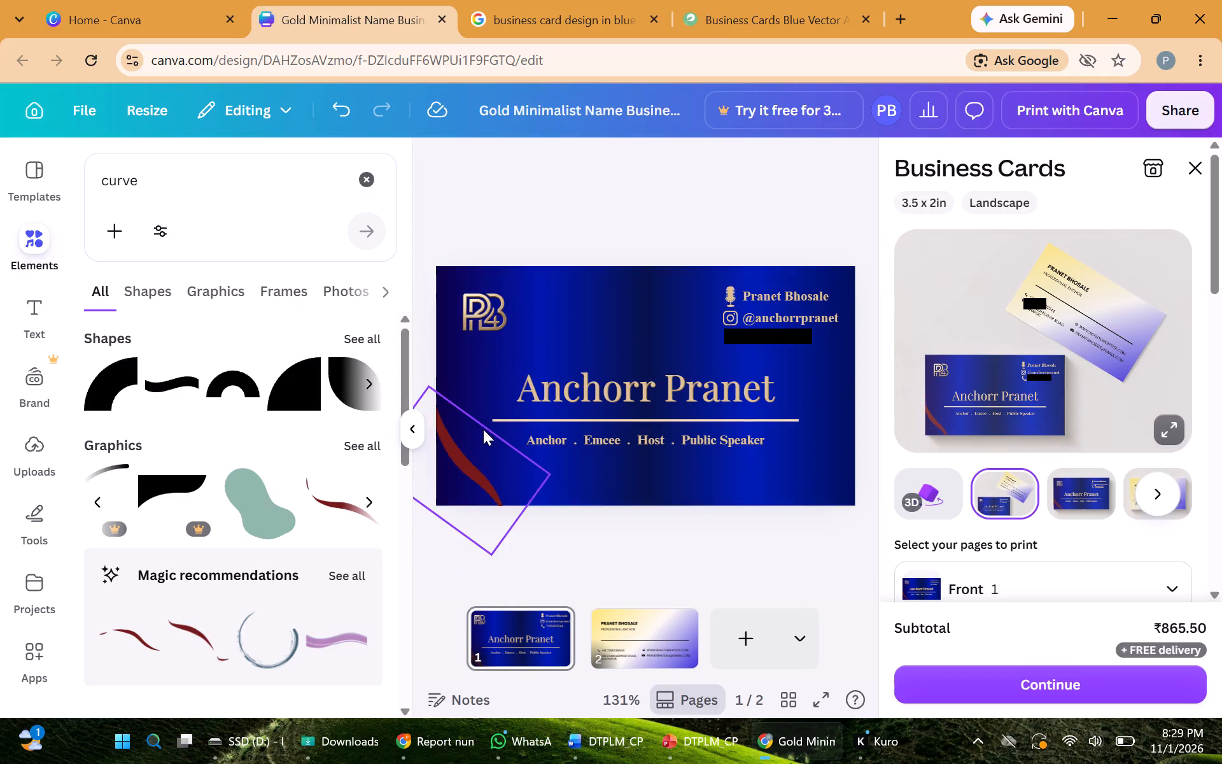
{"action": "left_click", "coordinate": [473, 464]}
{"action": "left_click", "coordinate": [527, 322]}
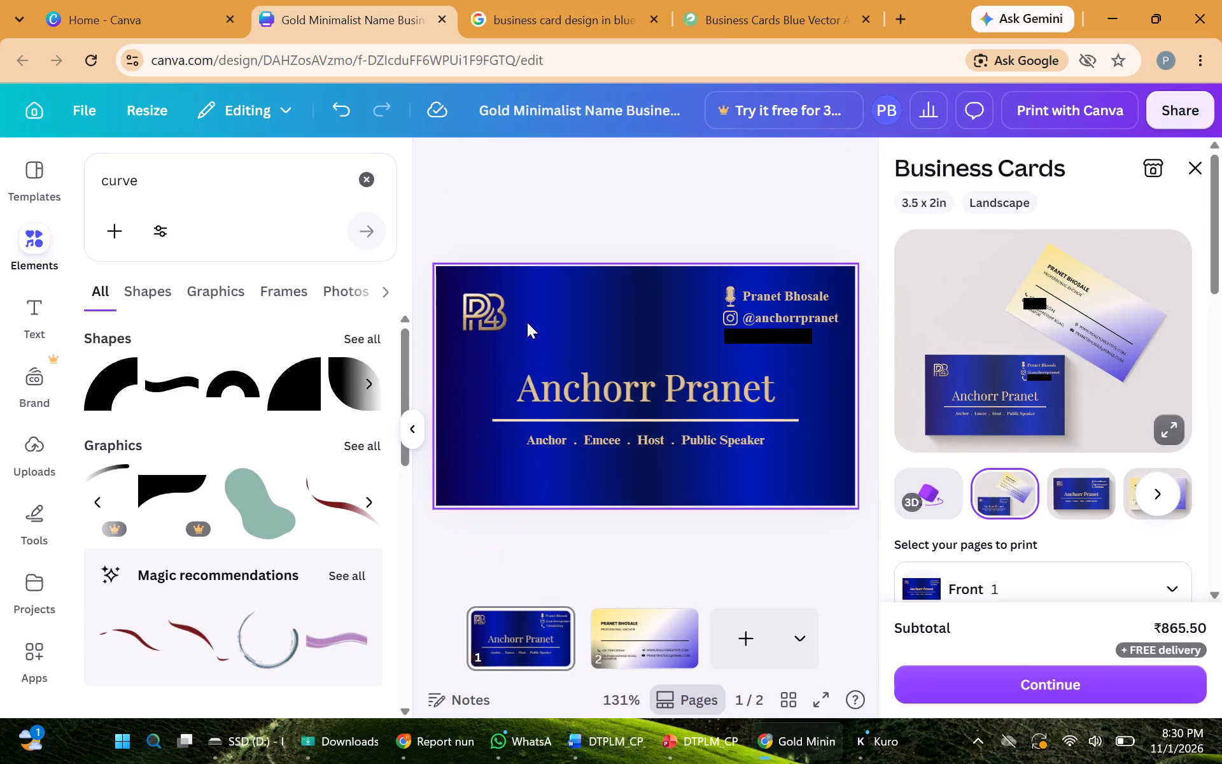
Browse the shape results for "curve" and clear the term from the element search.
{"action": "left_click", "coordinate": [366, 390]}
{"action": "left_click", "coordinate": [366, 390]}
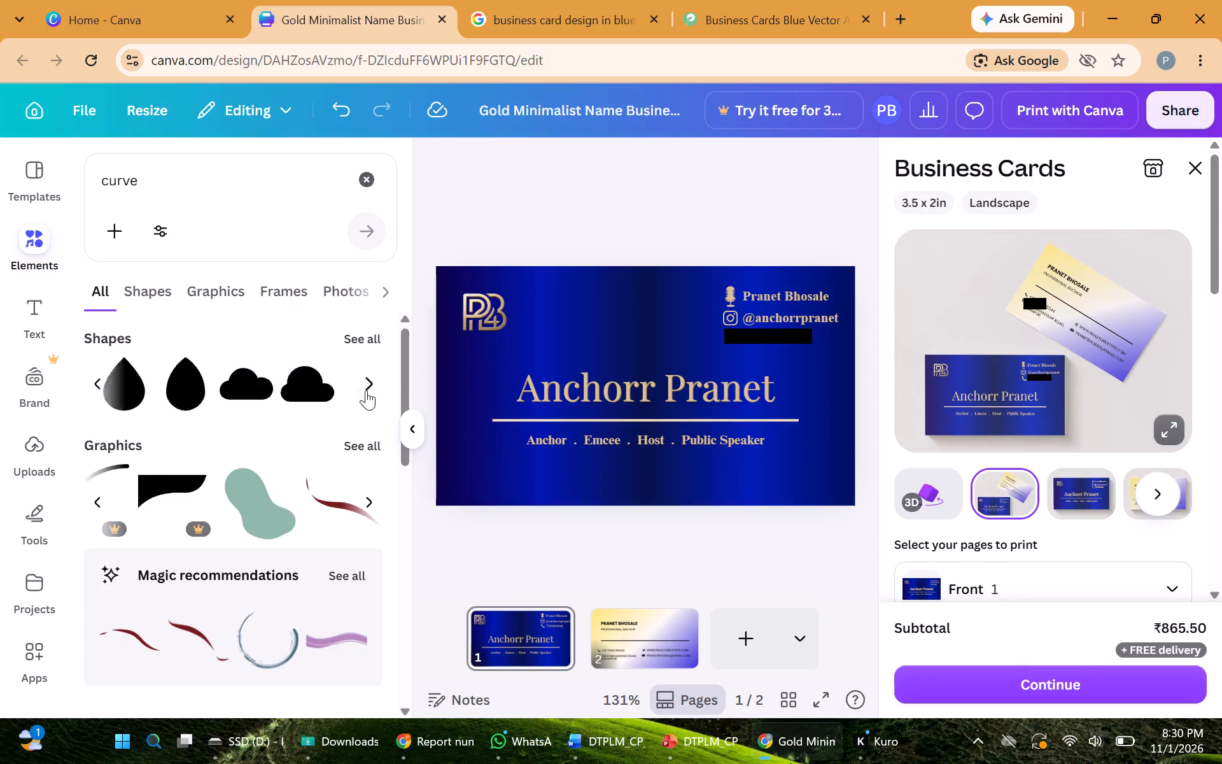
{"action": "left_click", "coordinate": [366, 390]}
{"action": "left_click", "coordinate": [366, 390]}
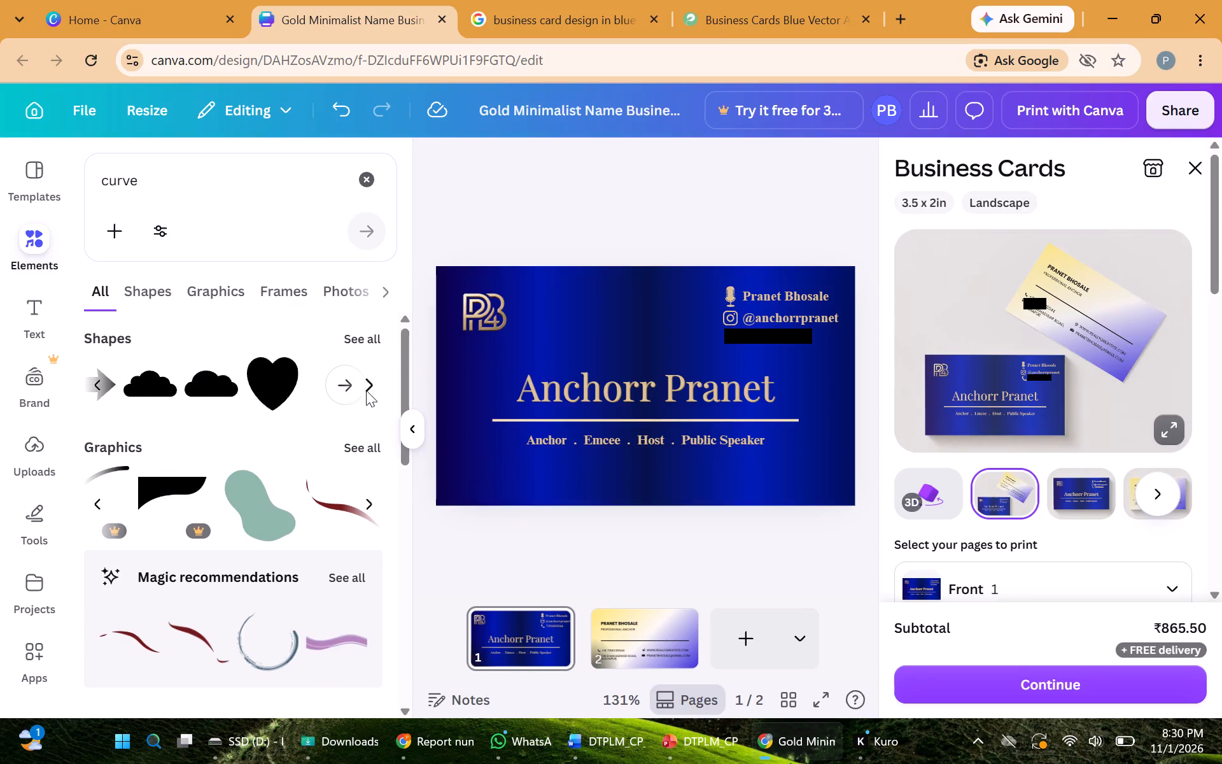
{"action": "left_click", "coordinate": [144, 172]}
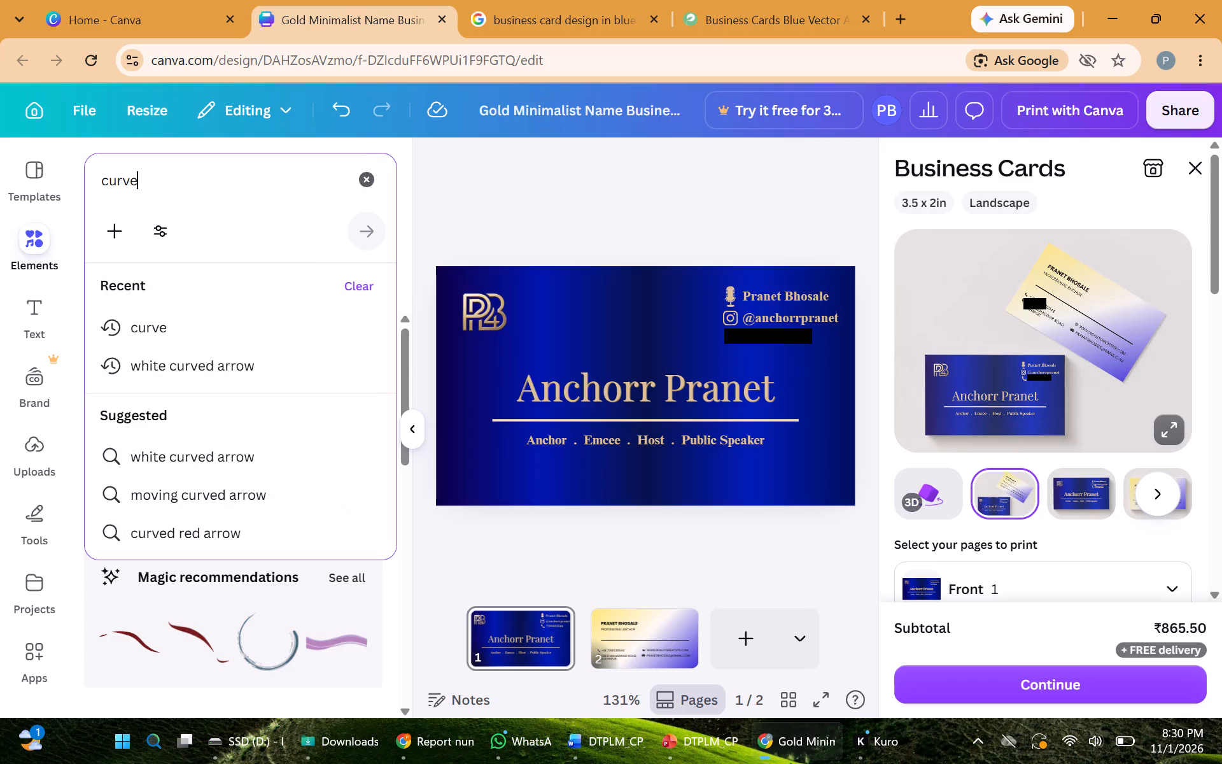
{"action": "key", "text": "BackSpace"}
{"action": "key", "text": "BackSpace"}
{"action": "key", "text": "BackSpace"}
{"action": "key", "text": "BackSpace"}
{"action": "key", "text": "BackSpace"}
{"action": "key", "text": "BackSpace"}
{"action": "key", "text": "BackSpace"}
{"action": "key", "text": "BackSpace"}
{"action": "key", "text": "BackSpace"}
{"action": "key", "text": "BackSpace"}
{"action": "key", "text": "BackSpace"}
{"action": "key", "text": "BackSpace"}
{"action": "key", "text": "BackSpace"}
{"action": "key", "text": "BackSpace"}
{"action": "key", "text": "BackSpace"}
{"action": "key", "text": "BackSpace"}
{"action": "key", "text": "BackSpace"}
{"action": "key", "text": "BackSpace"}
{"action": "key", "text": "BackSpace"}
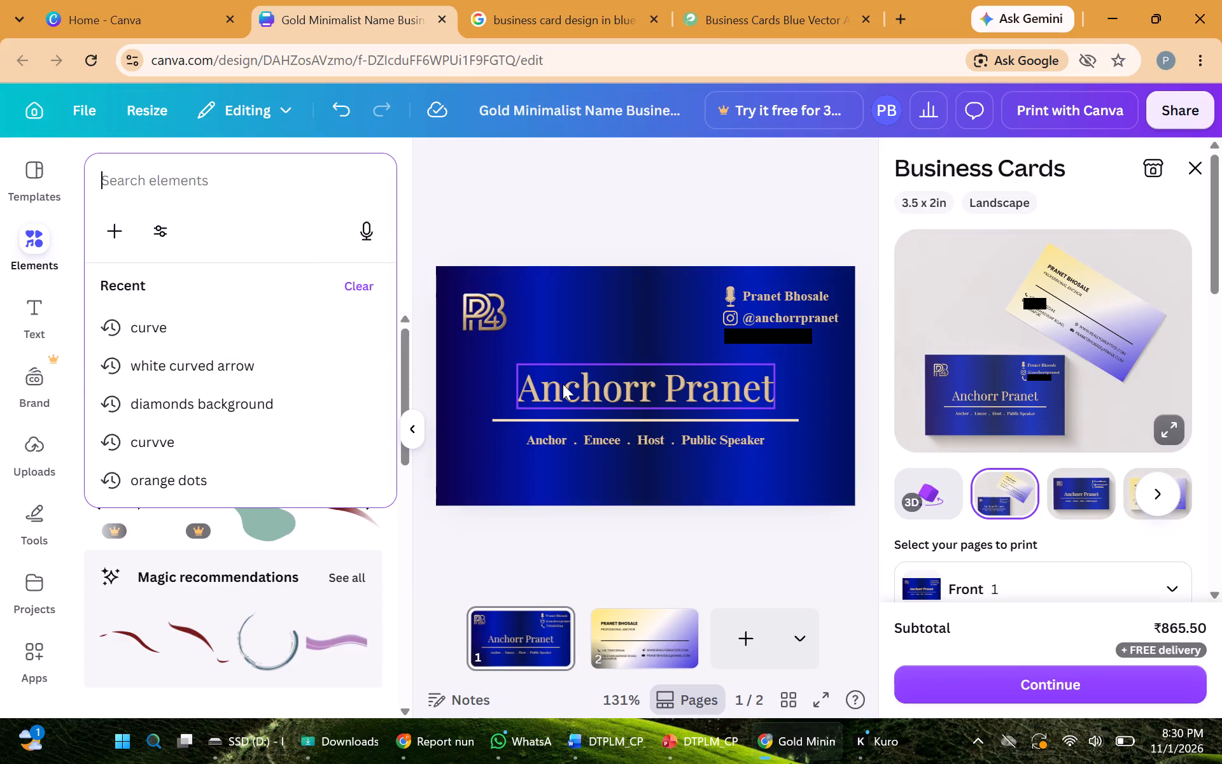
{"action": "left_click", "coordinate": [762, 295]}
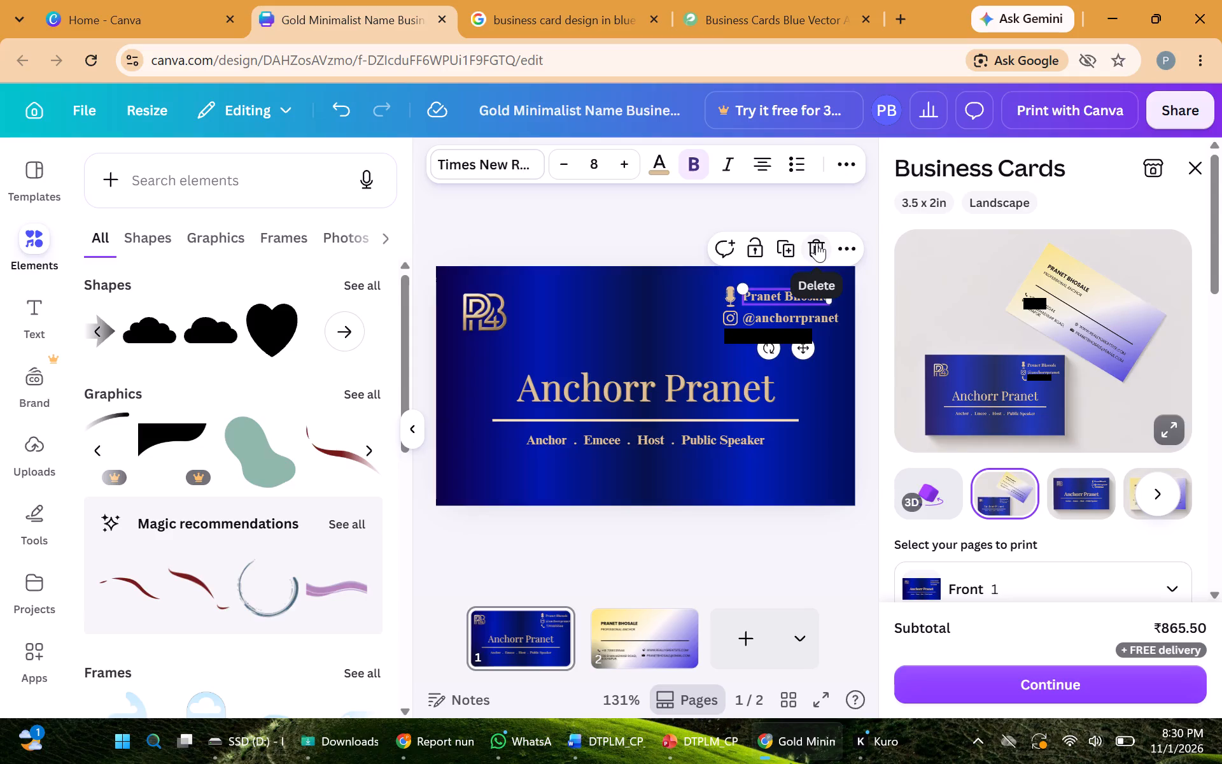
Show all the shape results and add the black quarter-ring arc shape to the card front.
{"action": "left_click", "coordinate": [353, 339]}
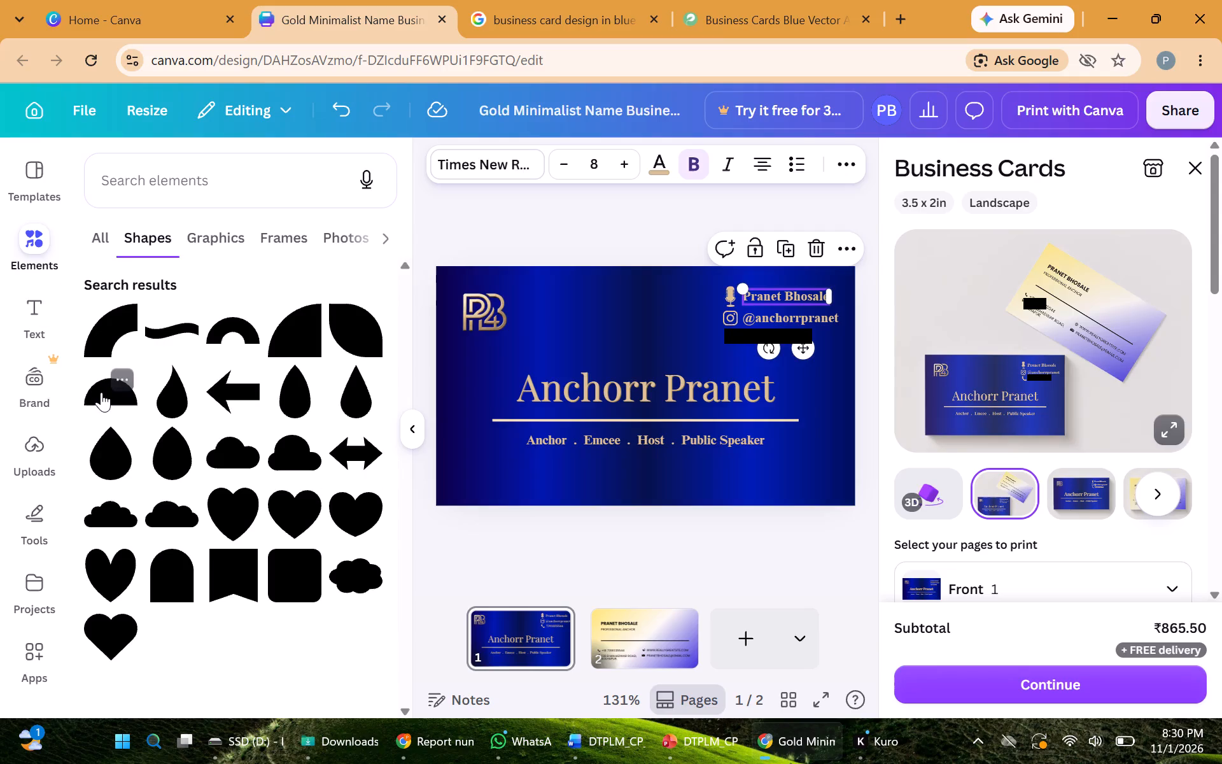
{"action": "left_click", "coordinate": [101, 339]}
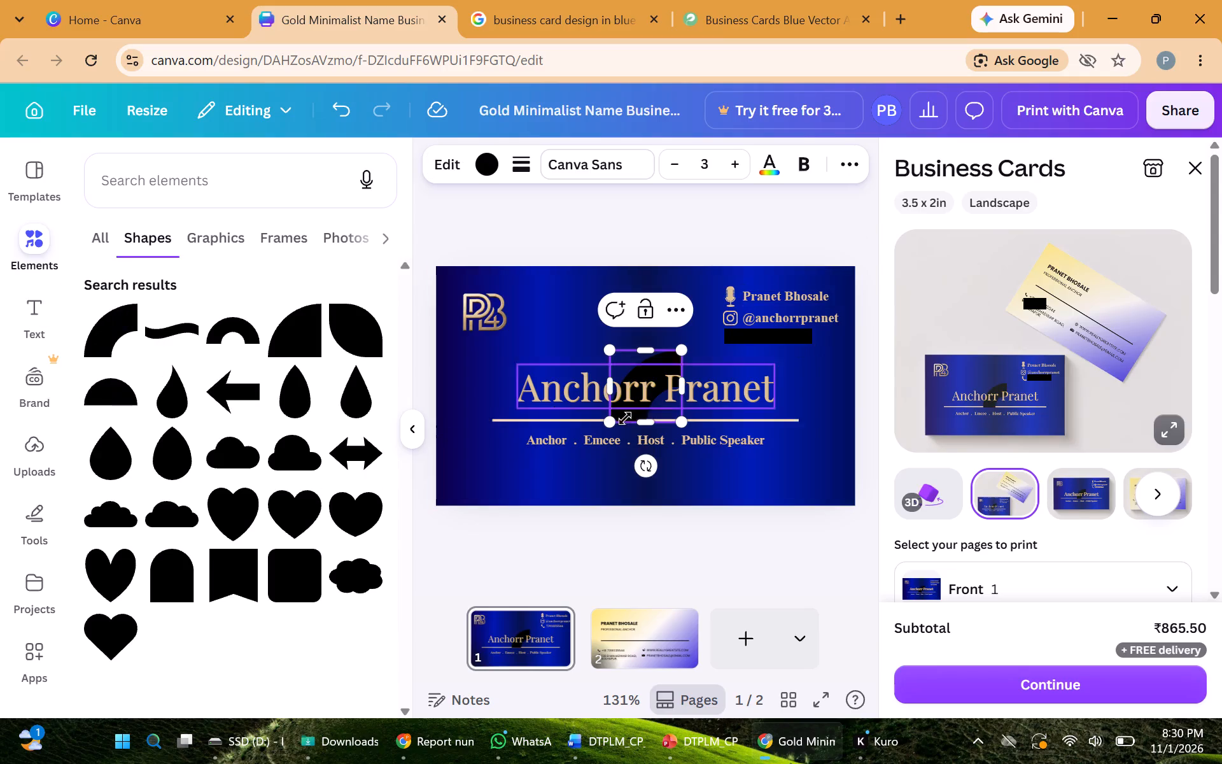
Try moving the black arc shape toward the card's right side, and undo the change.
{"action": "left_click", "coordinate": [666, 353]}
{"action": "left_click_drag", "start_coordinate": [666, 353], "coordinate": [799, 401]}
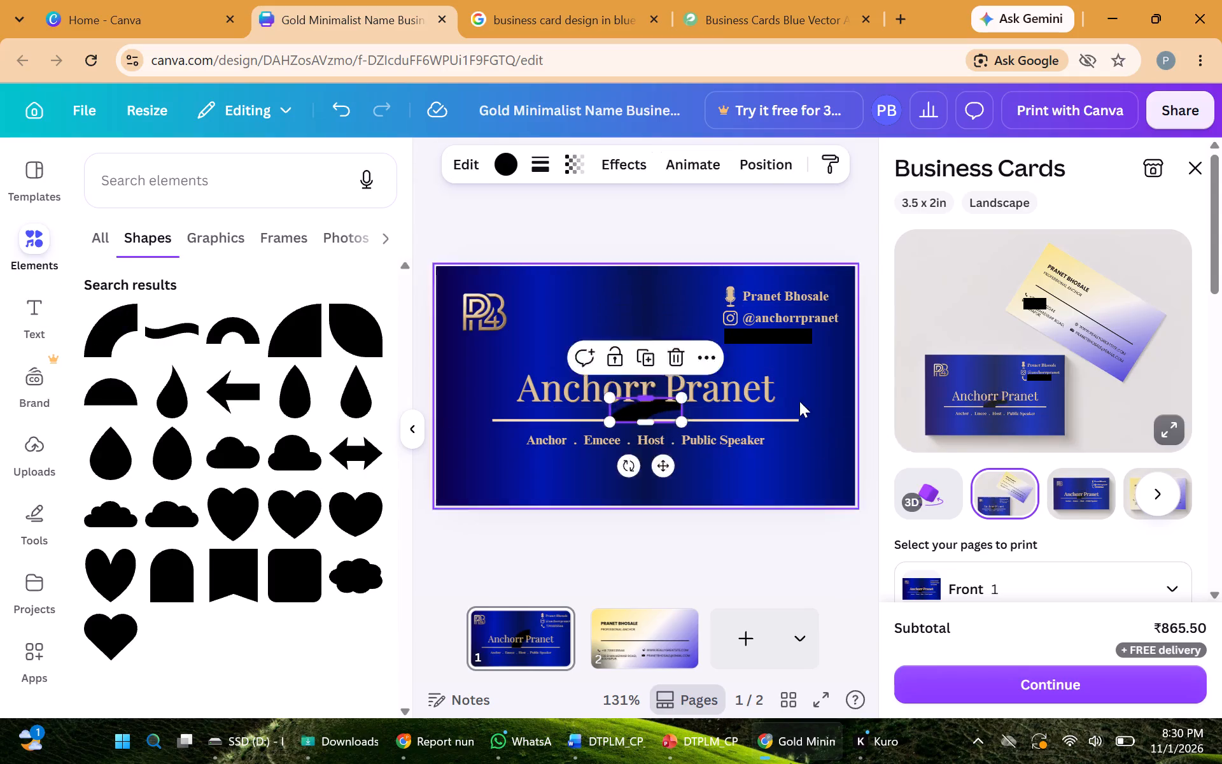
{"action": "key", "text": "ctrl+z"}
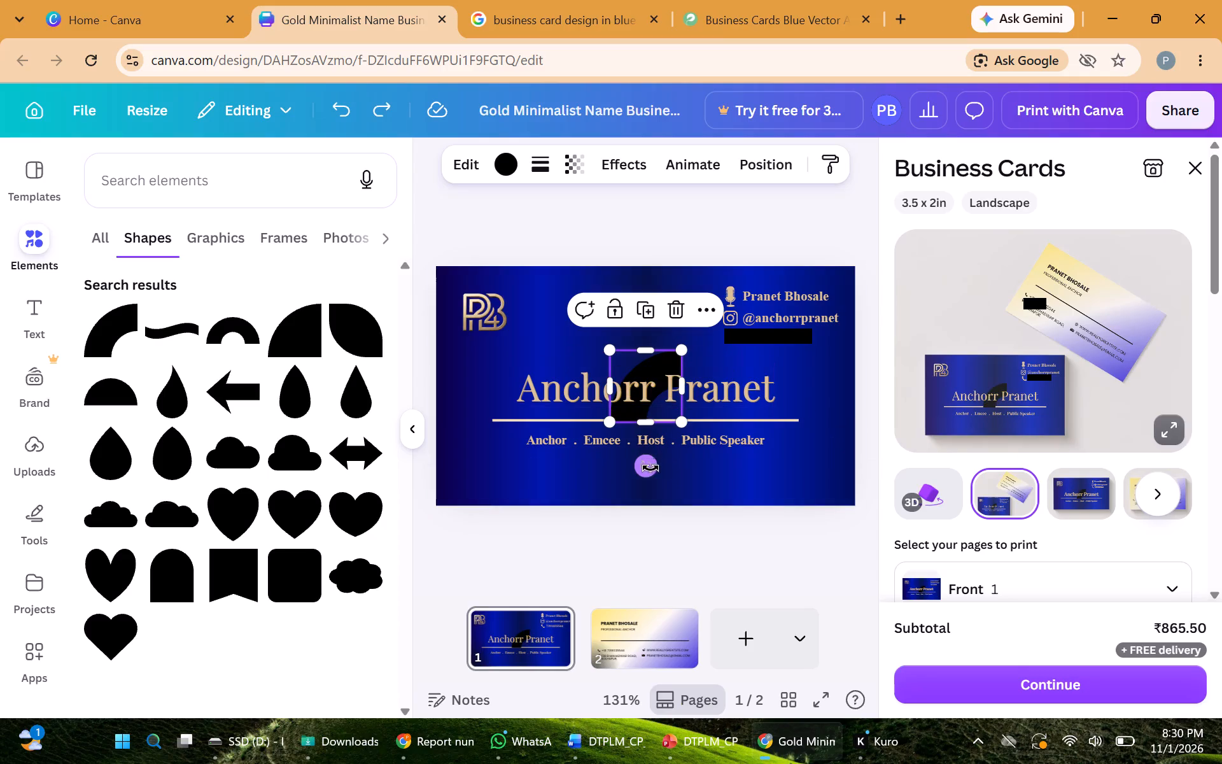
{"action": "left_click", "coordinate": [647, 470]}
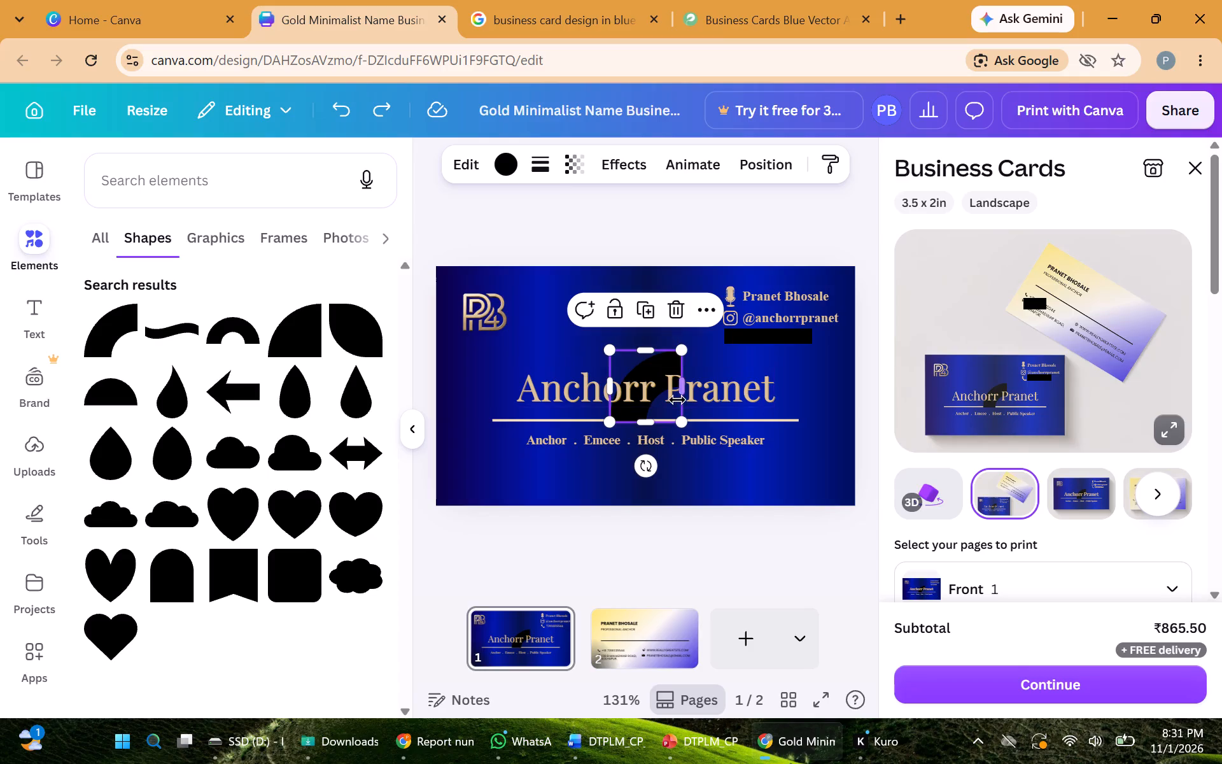
Move the black arc shape to the card front's bottom-right corner so that it extends partly beyond the card edges.
{"action": "left_click_drag", "start_coordinate": [657, 375], "coordinate": [843, 457]}
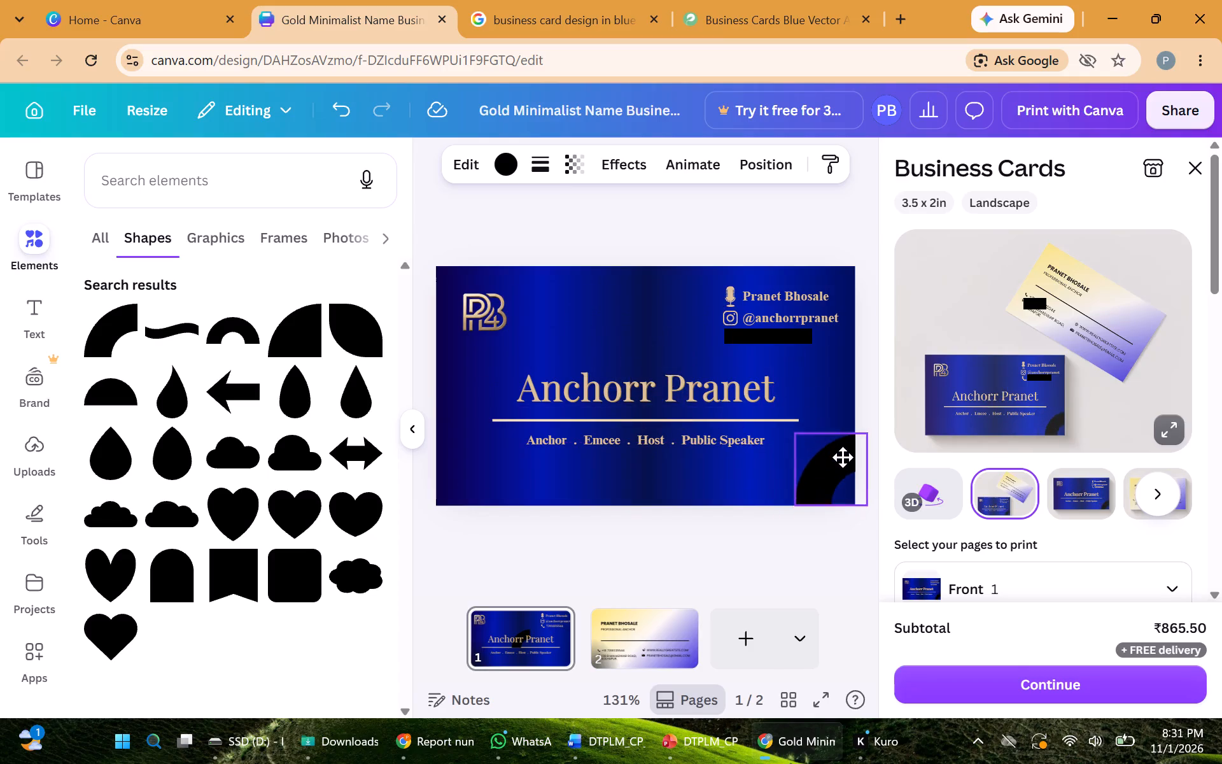
{"action": "left_click_drag", "start_coordinate": [843, 457], "coordinate": [855, 484]}
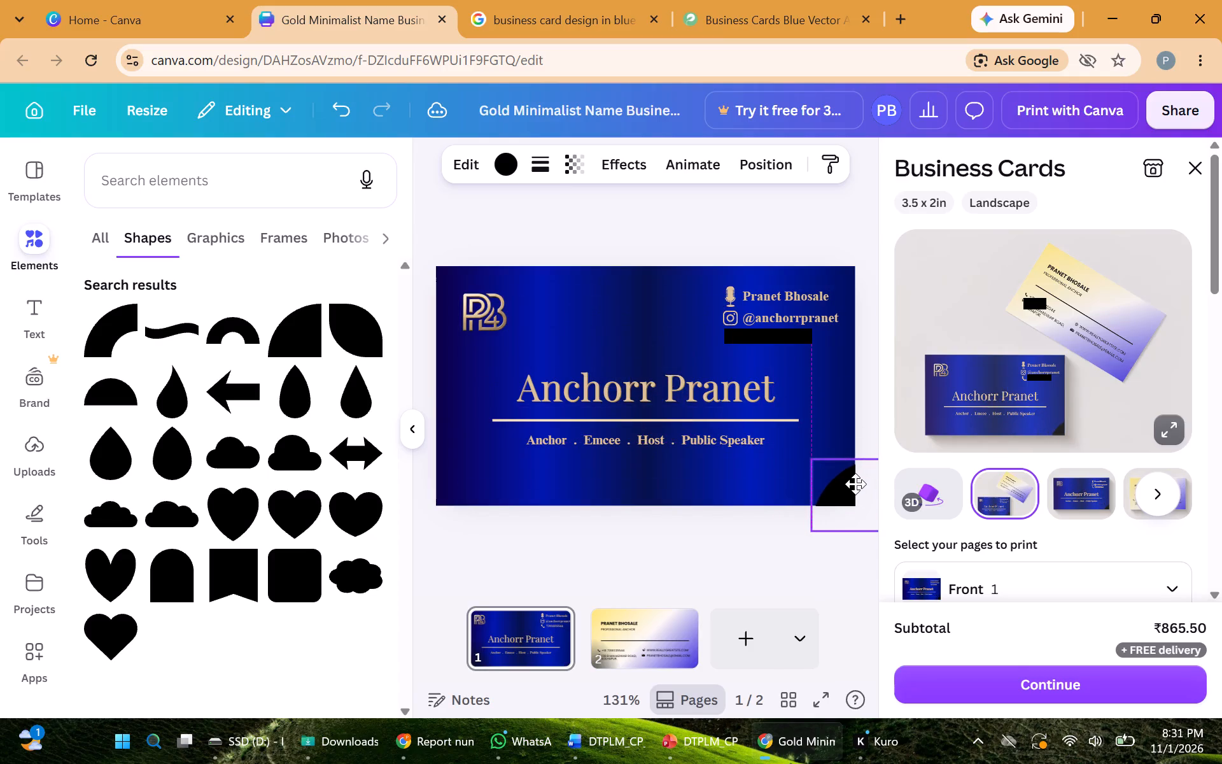
{"action": "left_click_drag", "start_coordinate": [855, 484], "coordinate": [855, 483]}
Duplicate the black corner arc and place the copy slightly up and inward, surrounding the original in the card's bottom-right corner.
{"action": "left_click", "coordinate": [801, 415]}
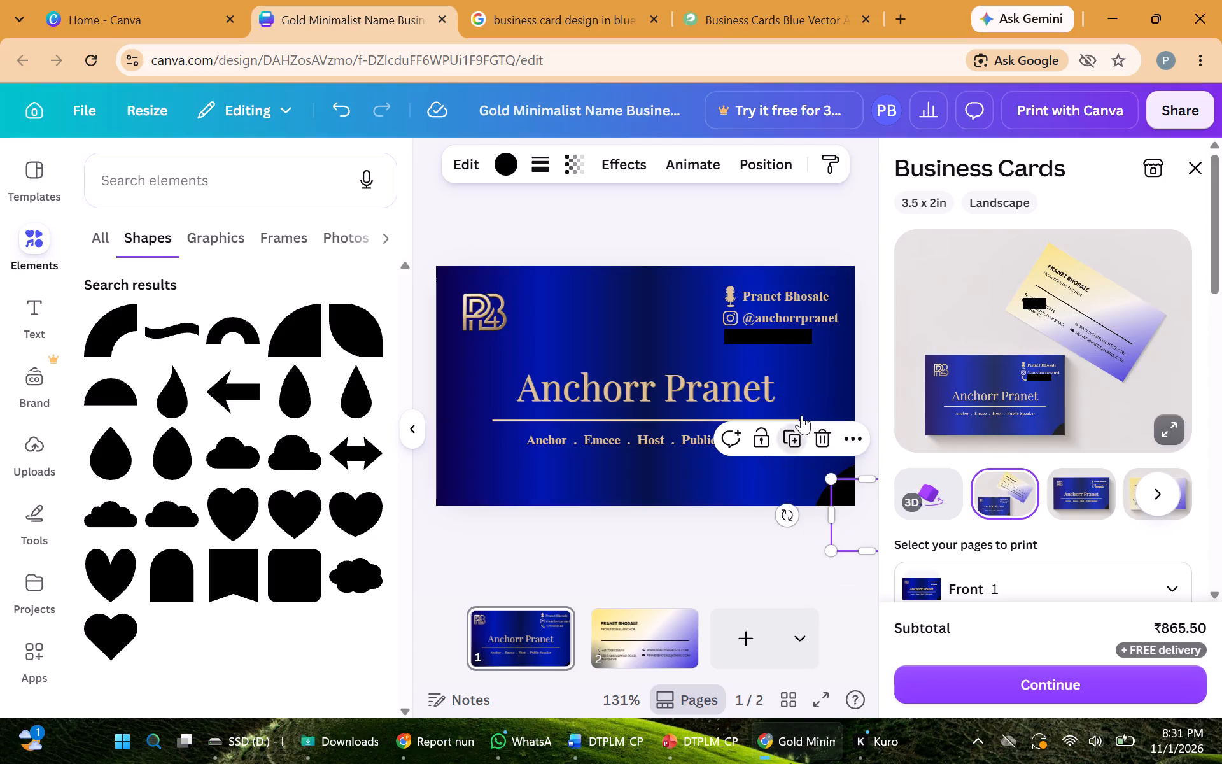
{"action": "left_click_drag", "start_coordinate": [841, 503], "coordinate": [788, 462]}
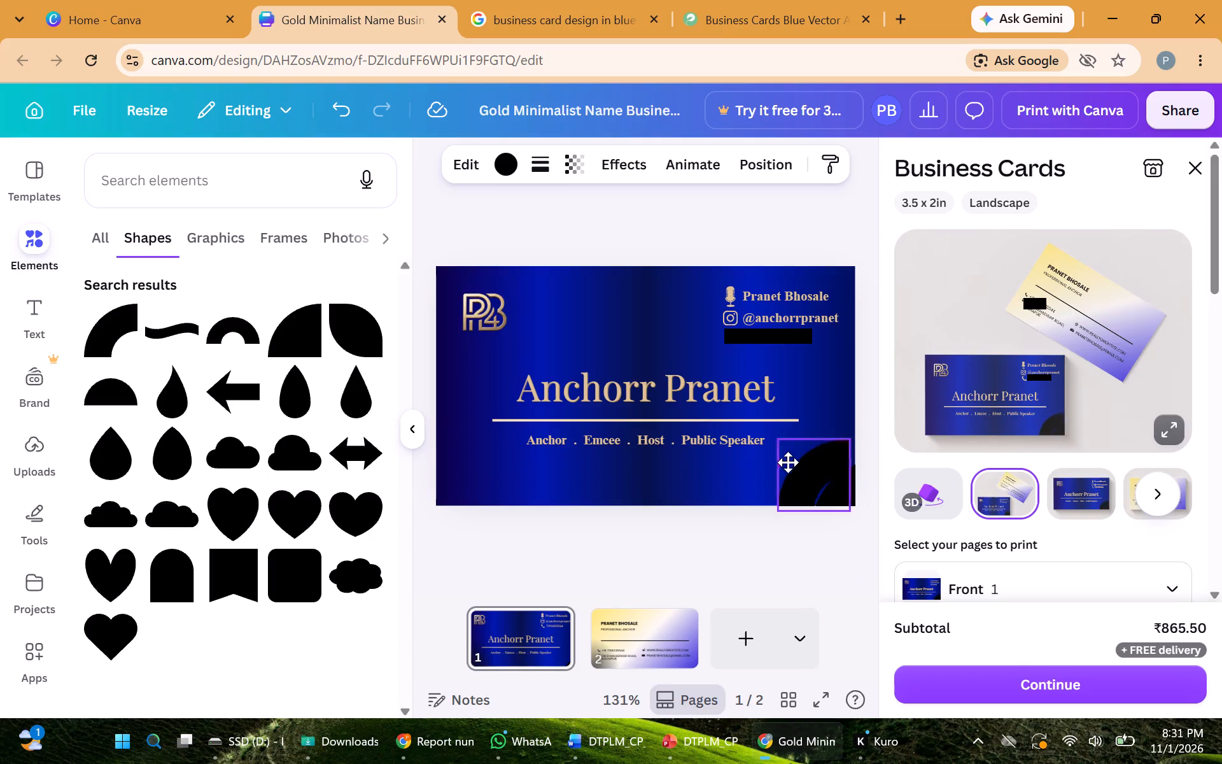
{"action": "left_click_drag", "start_coordinate": [788, 462], "coordinate": [797, 460]}
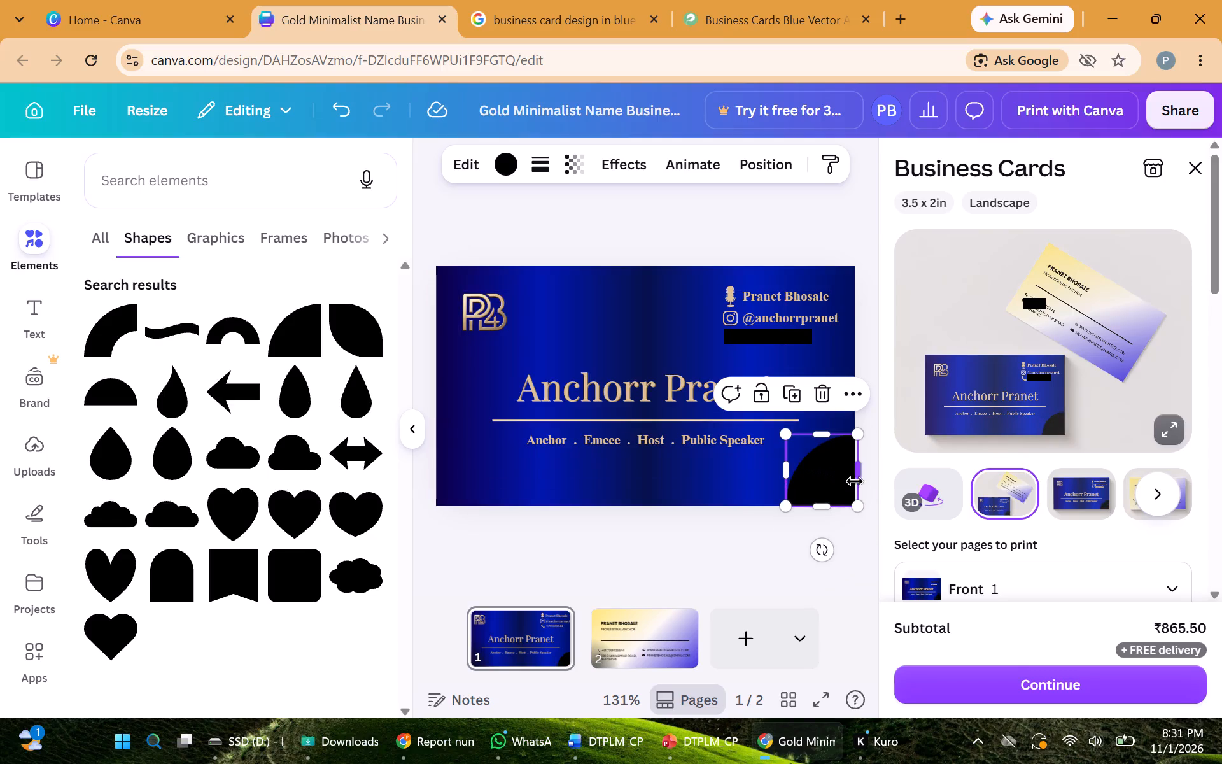
{"action": "left_click", "coordinate": [824, 463]}
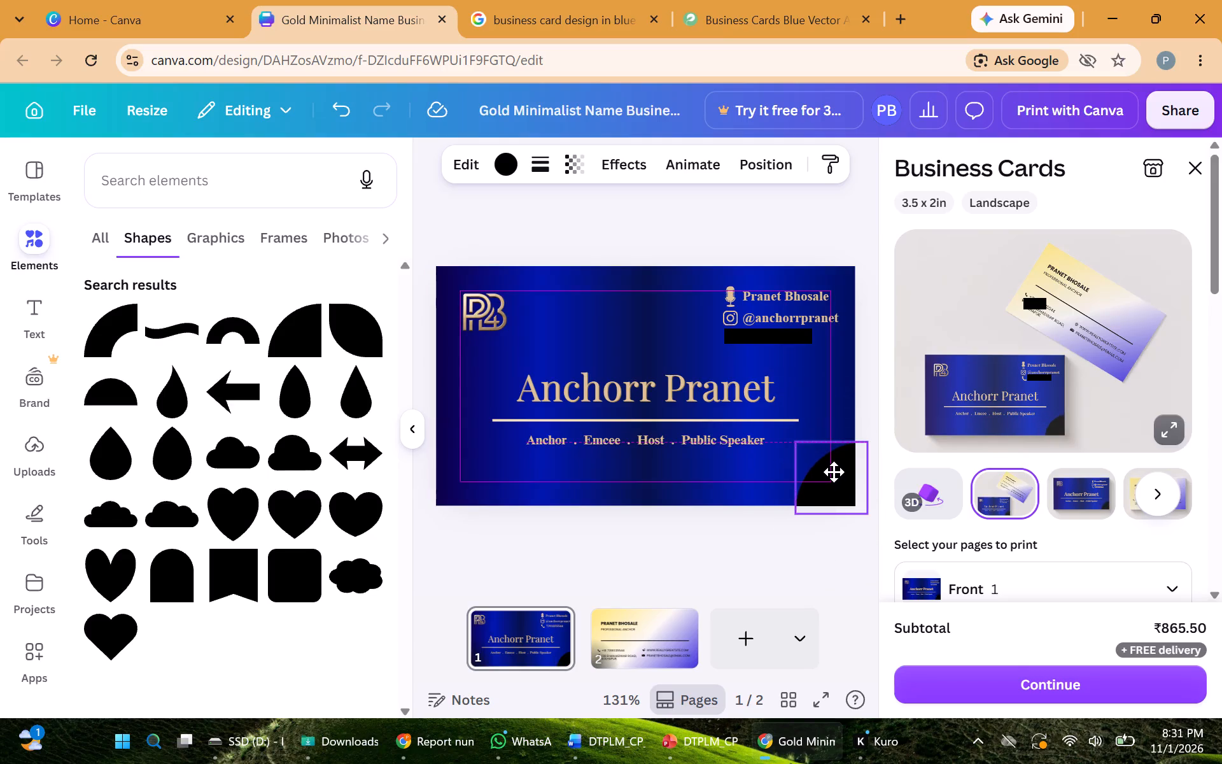
{"action": "left_click", "coordinate": [845, 495]}
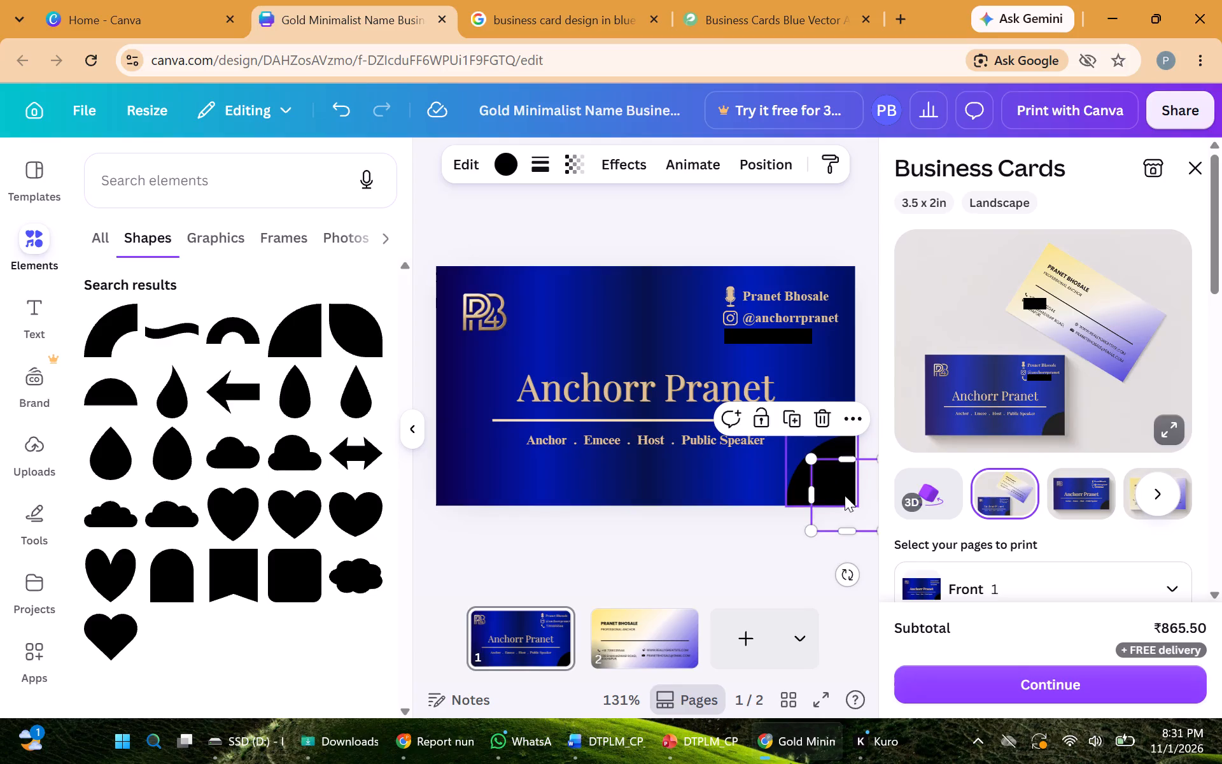
Recolour the larger visible outer arc in the corner with the darker tan already used in the design.
{"action": "left_click", "coordinate": [505, 160]}
{"action": "left_click", "coordinate": [149, 367]}
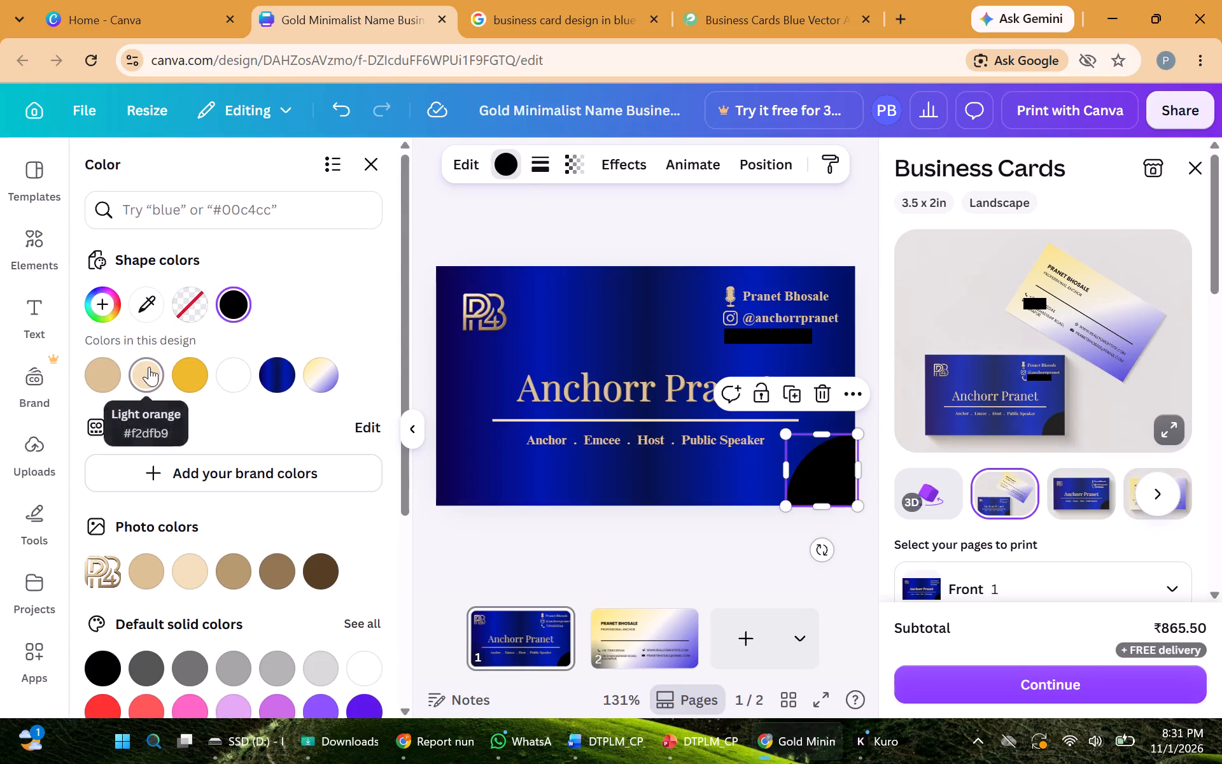
{"action": "left_click", "coordinate": [86, 381]}
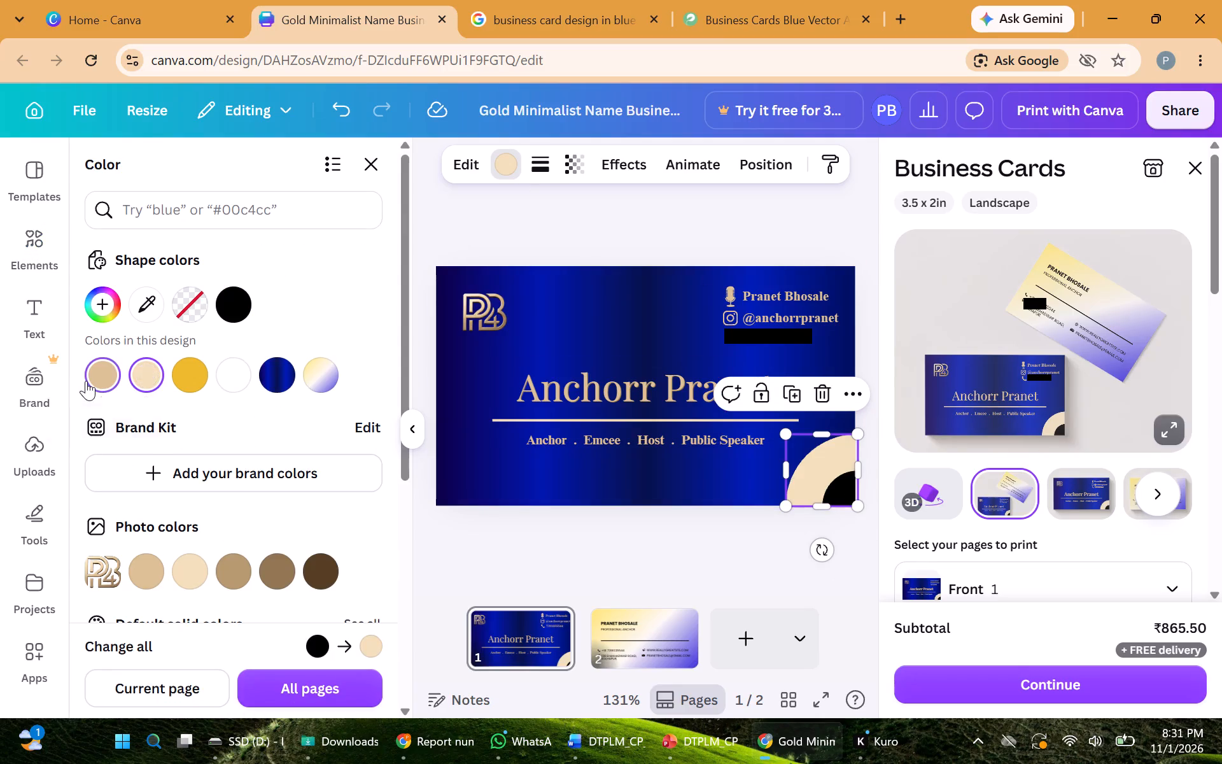
Shift the tan arc upward to uncover the black corner arc, and recolour the black arc light orange #f2dfb9.
{"action": "left_click", "coordinate": [846, 496]}
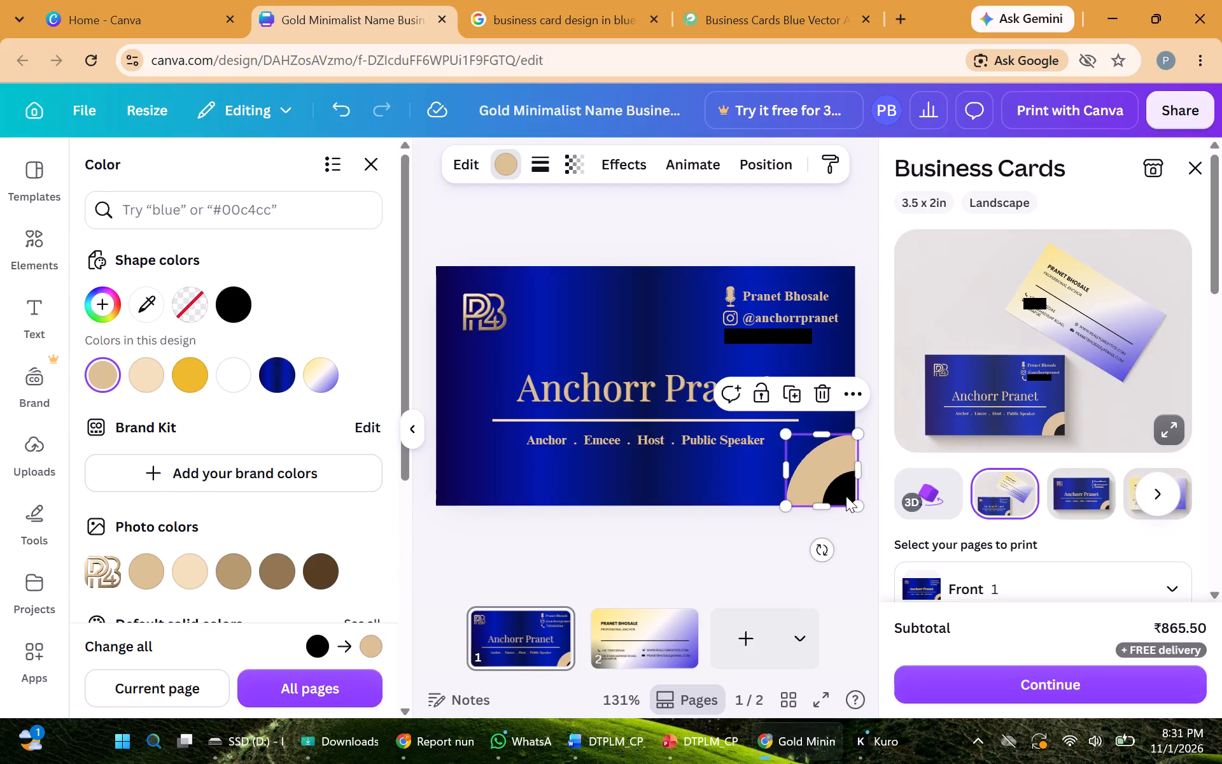
{"action": "left_click", "coordinate": [834, 483]}
{"action": "left_click_drag", "start_coordinate": [823, 465], "coordinate": [815, 416]}
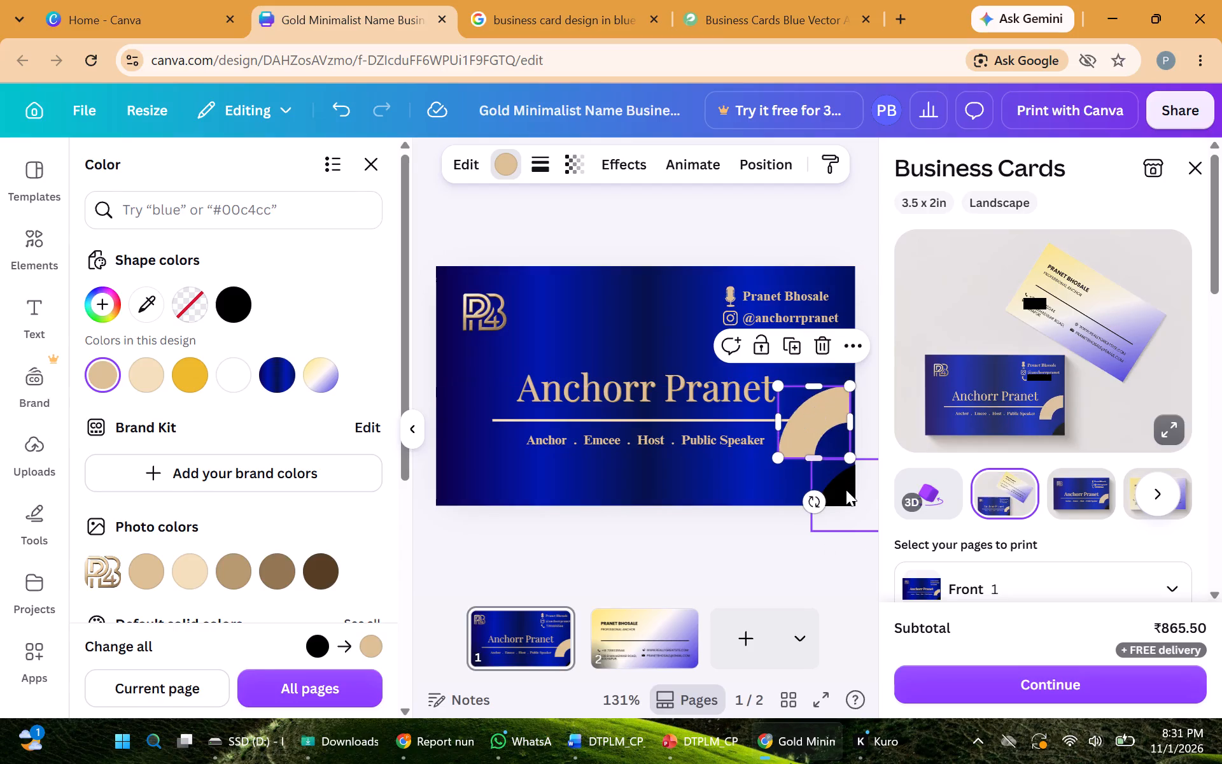
{"action": "left_click", "coordinate": [846, 490]}
{"action": "left_click", "coordinate": [156, 372]}
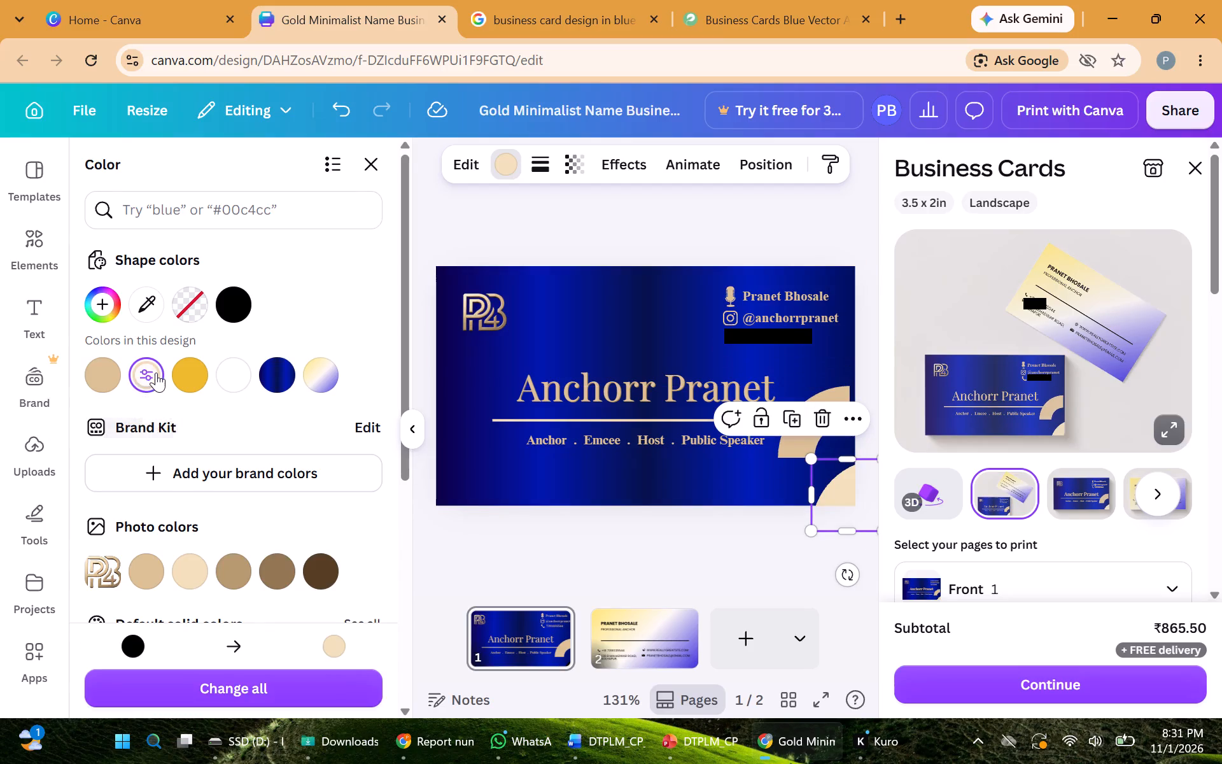
Move the tan arc back down into the card's bottom-right corner so that it wraps around the light orange arc.
{"action": "left_click", "coordinate": [811, 447]}
{"action": "left_click_drag", "start_coordinate": [811, 446], "coordinate": [831, 502]}
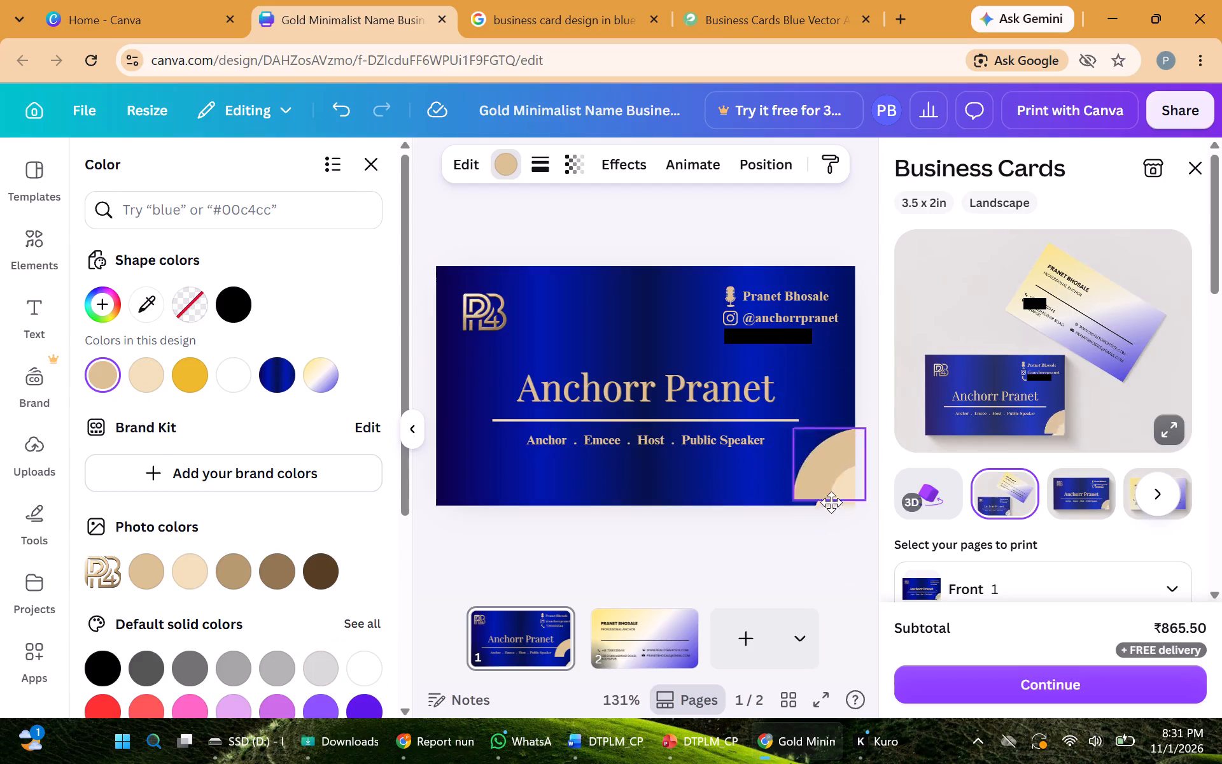
{"action": "left_click_drag", "start_coordinate": [831, 502], "coordinate": [821, 499]}
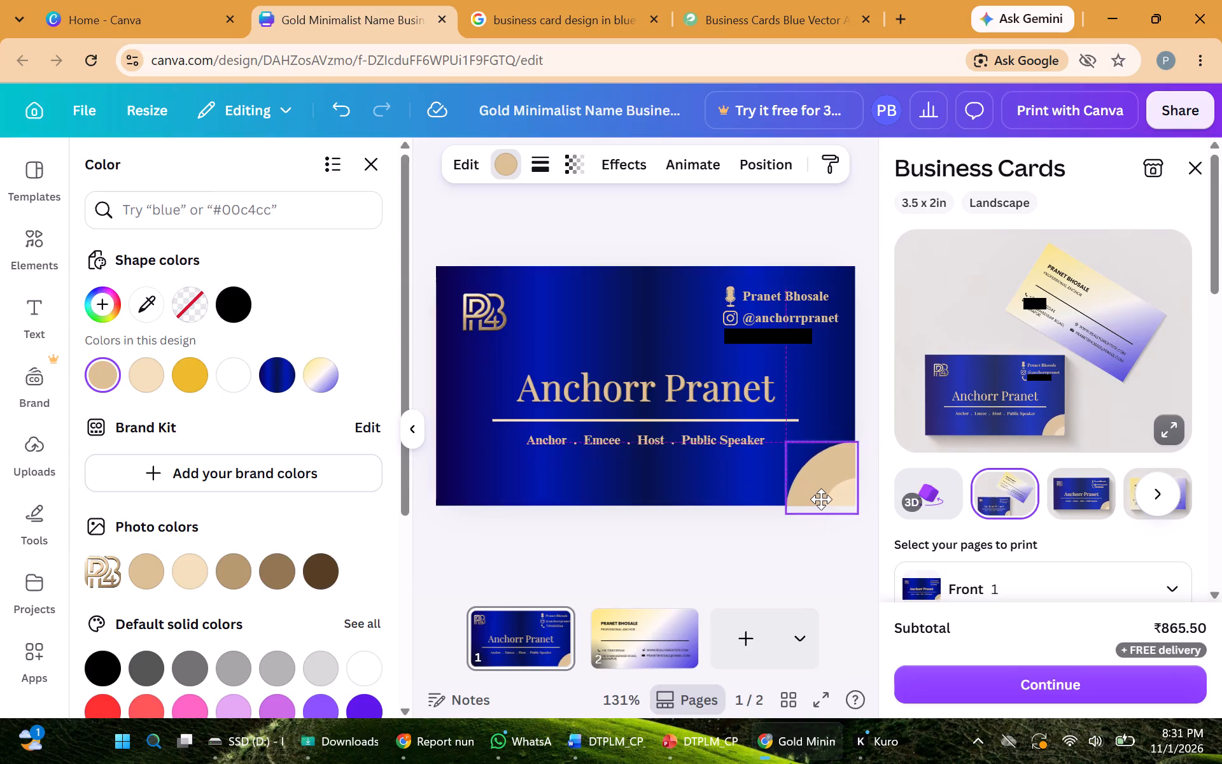
{"action": "left_click_drag", "start_coordinate": [821, 499], "coordinate": [820, 499]}
{"action": "left_click", "coordinate": [769, 547]}
{"action": "left_click", "coordinate": [769, 547]}
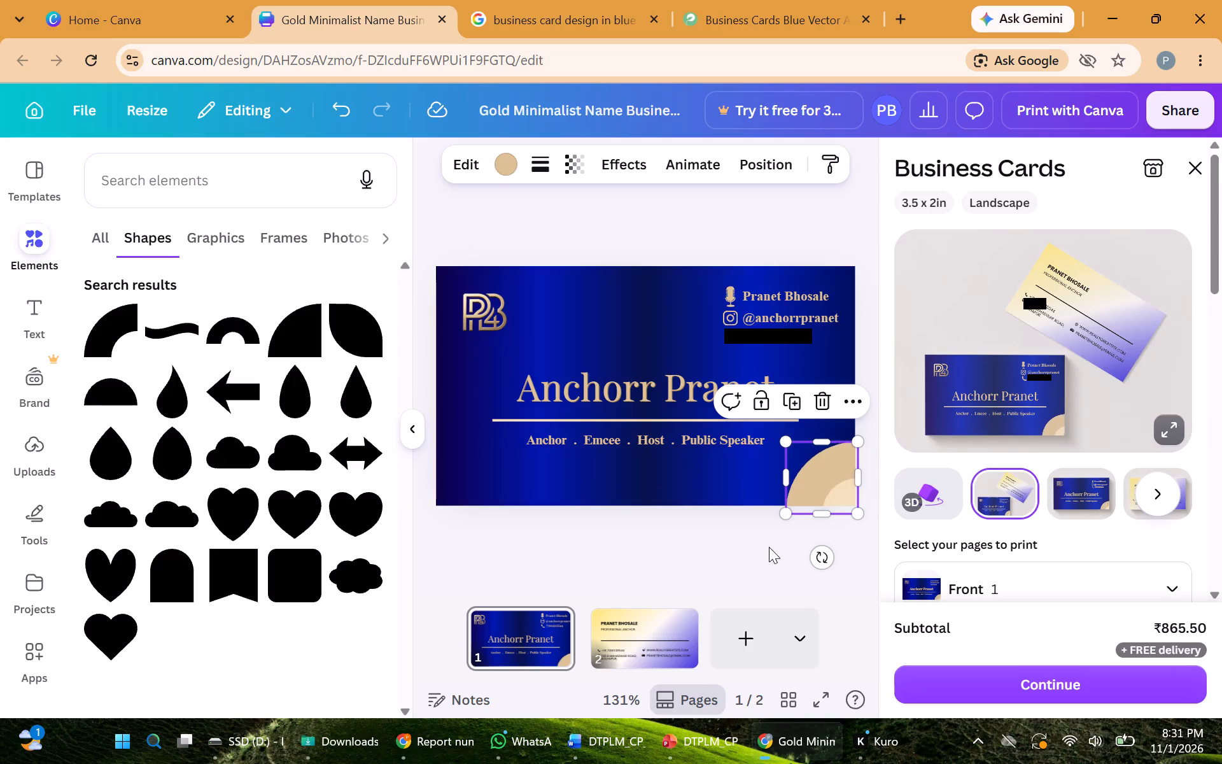
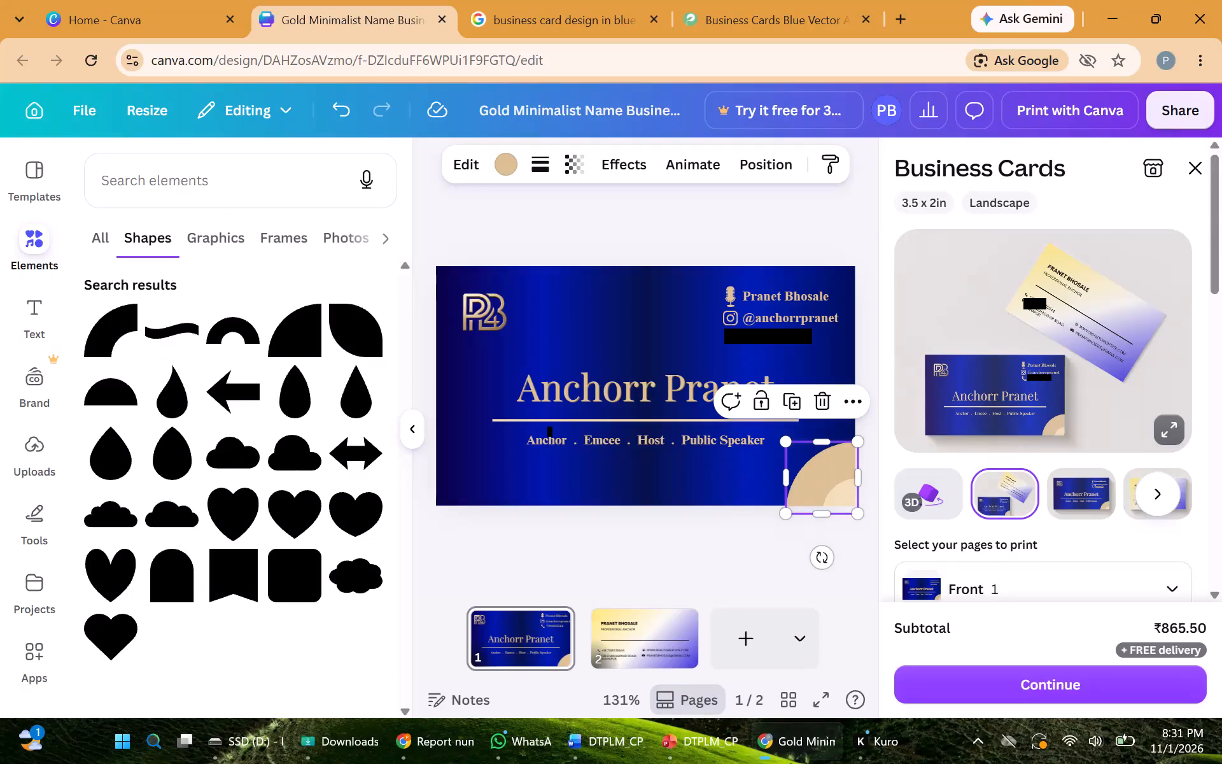
Recolour the outer tan corner arc with the custom dark gold #BA7C1B.
{"action": "left_click", "coordinate": [500, 161]}
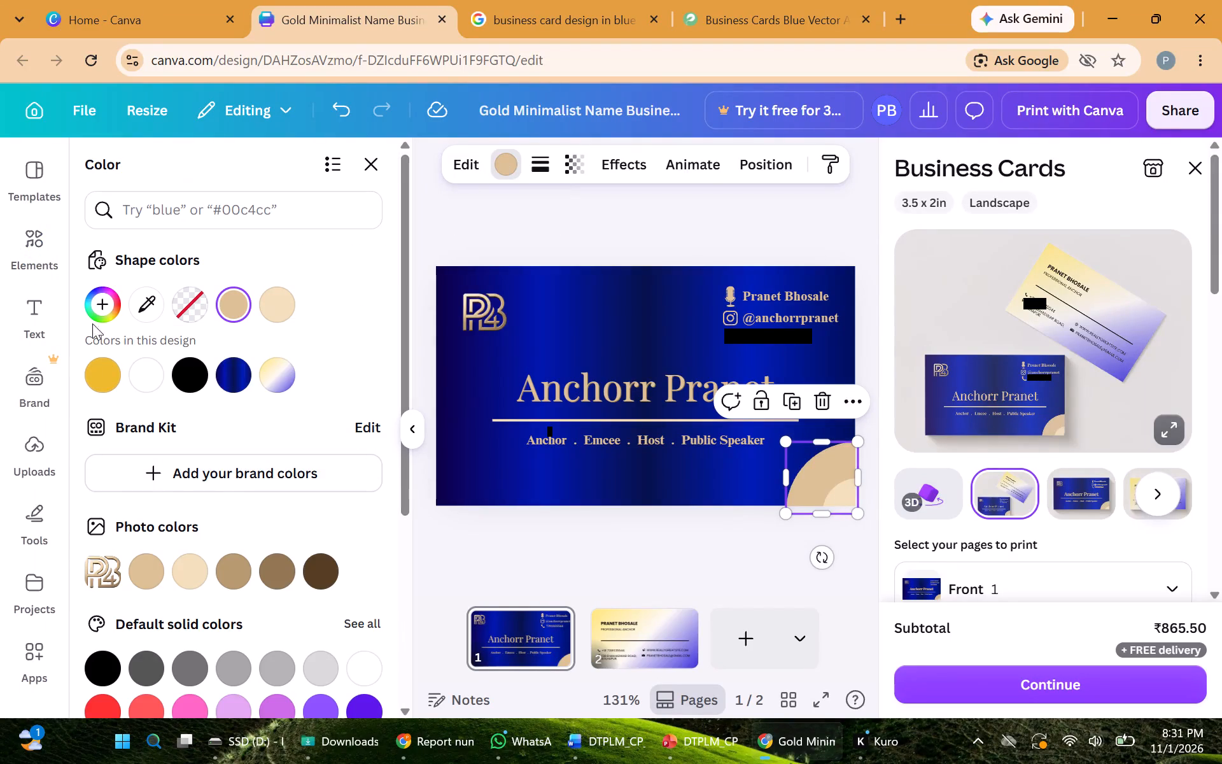
{"action": "left_click", "coordinate": [104, 297]}
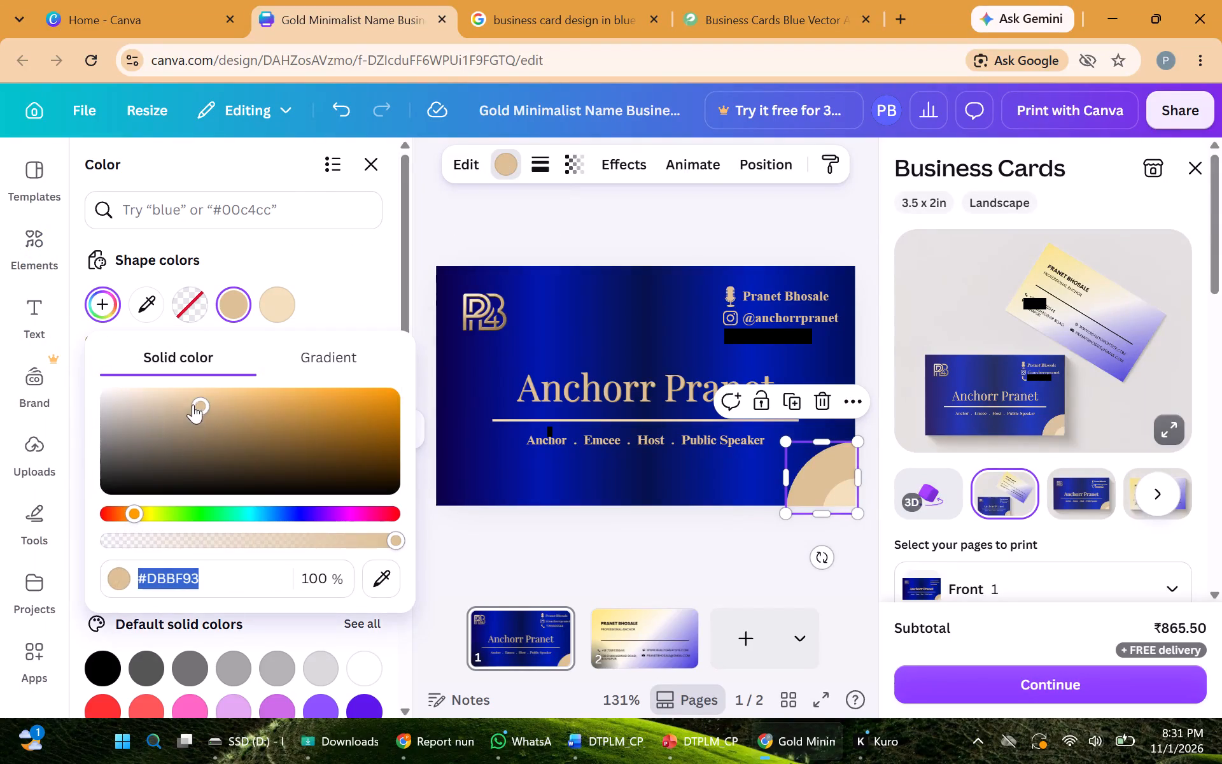
{"action": "left_click_drag", "start_coordinate": [197, 407], "coordinate": [360, 416]}
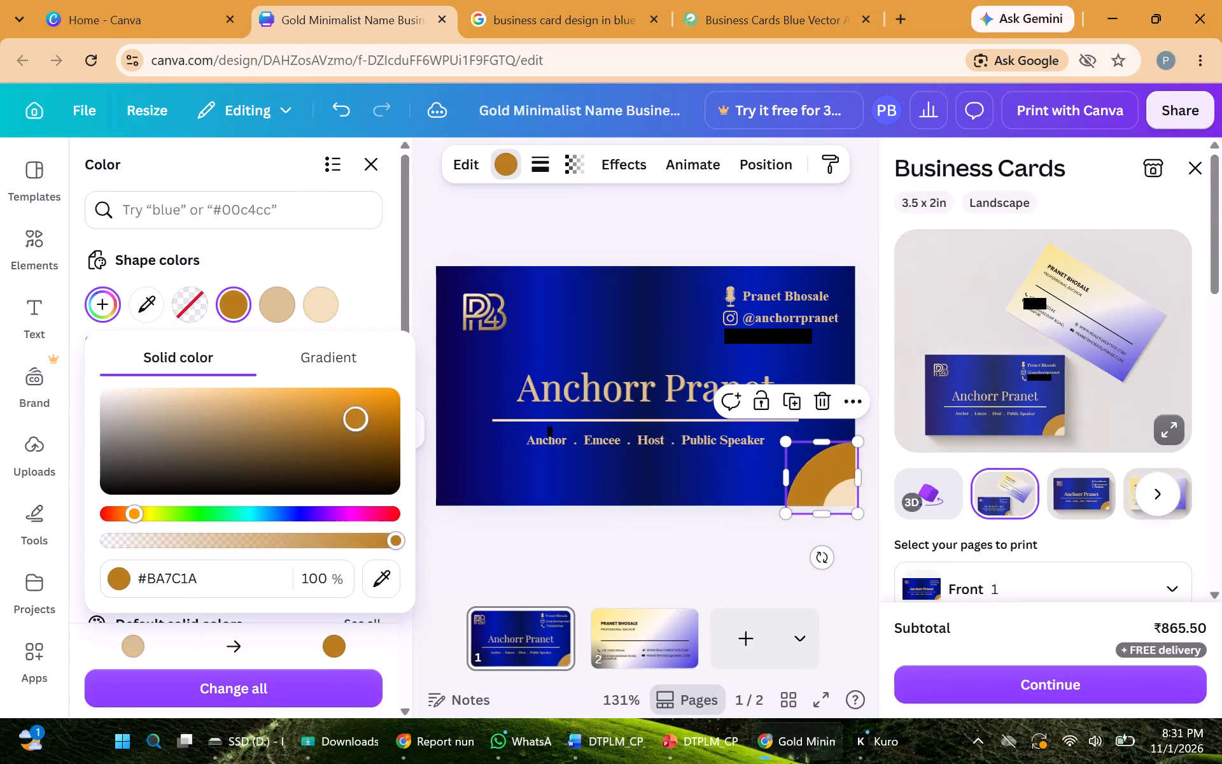
{"action": "left_click_drag", "start_coordinate": [360, 416], "coordinate": [365, 407]}
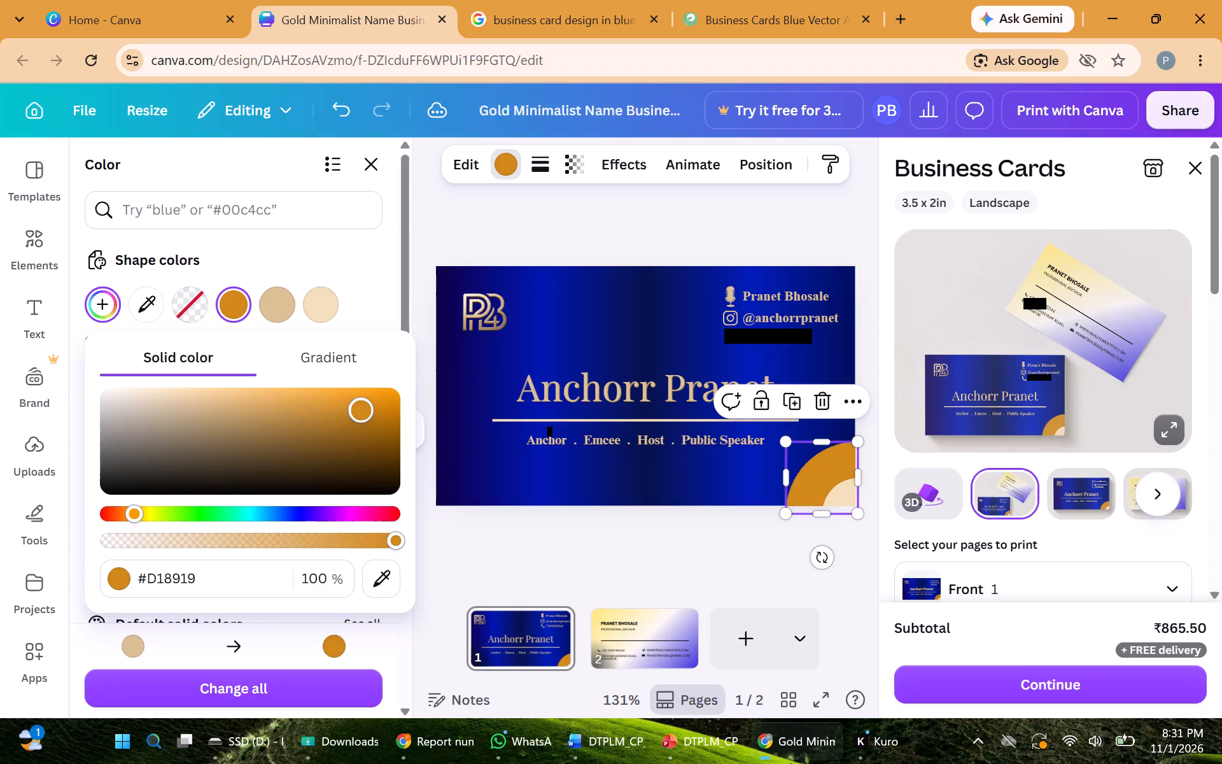
{"action": "left_click_drag", "start_coordinate": [365, 407], "coordinate": [376, 419]}
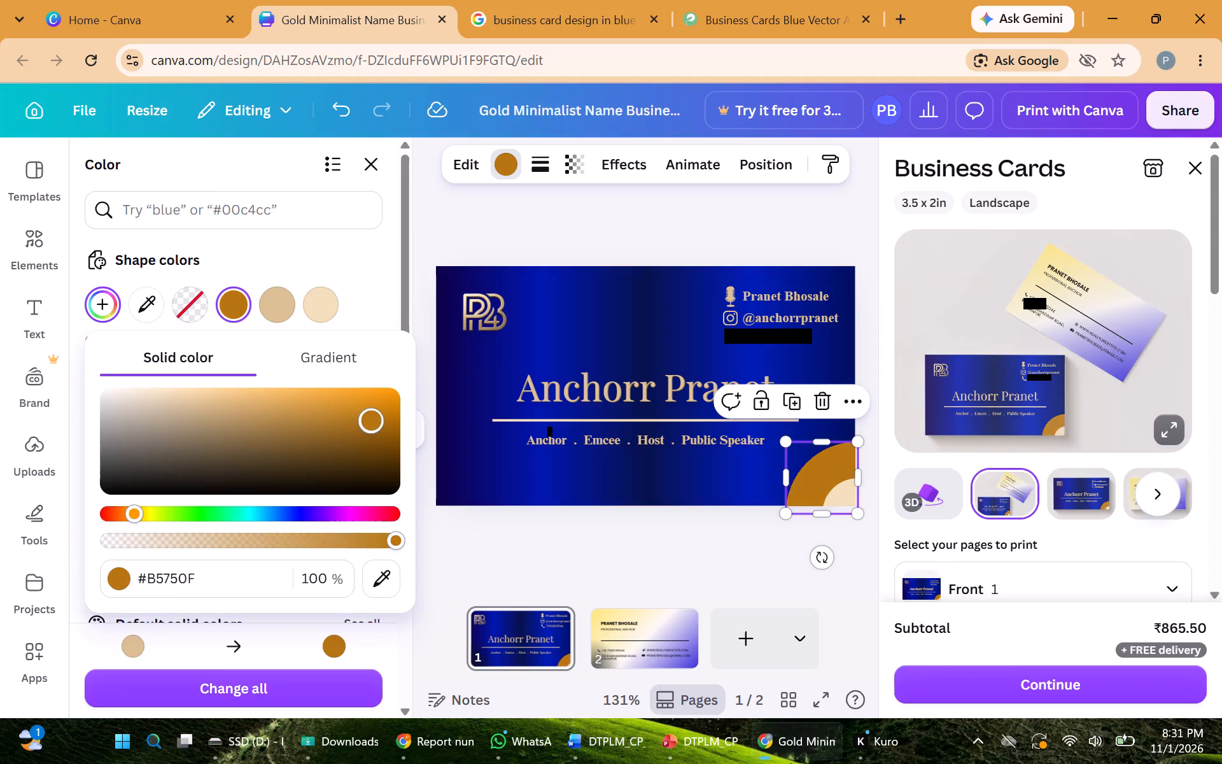
{"action": "left_click_drag", "start_coordinate": [376, 419], "coordinate": [358, 417]}
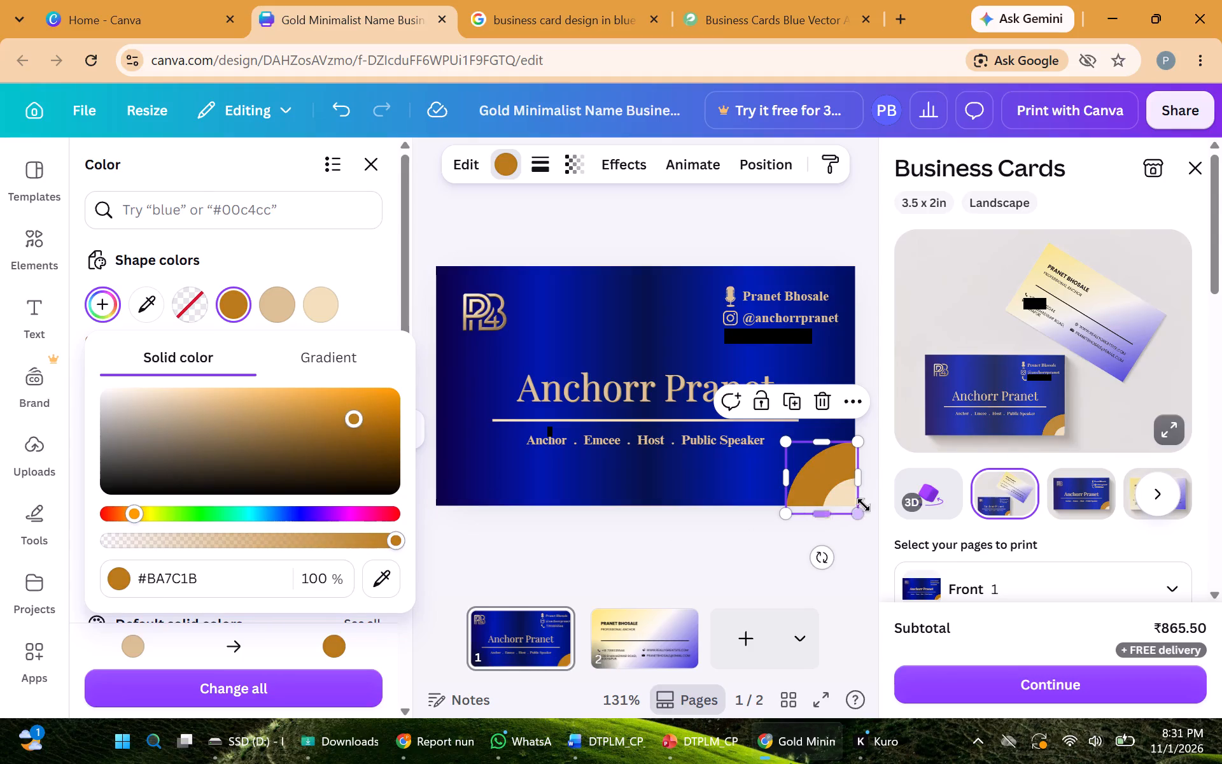
Shift the dark gold arc up and inward to uncover the inner light orange arc, and recolour the inner arc with the design's golden yellow.
{"action": "left_click", "coordinate": [849, 498]}
{"action": "left_click", "coordinate": [848, 492]}
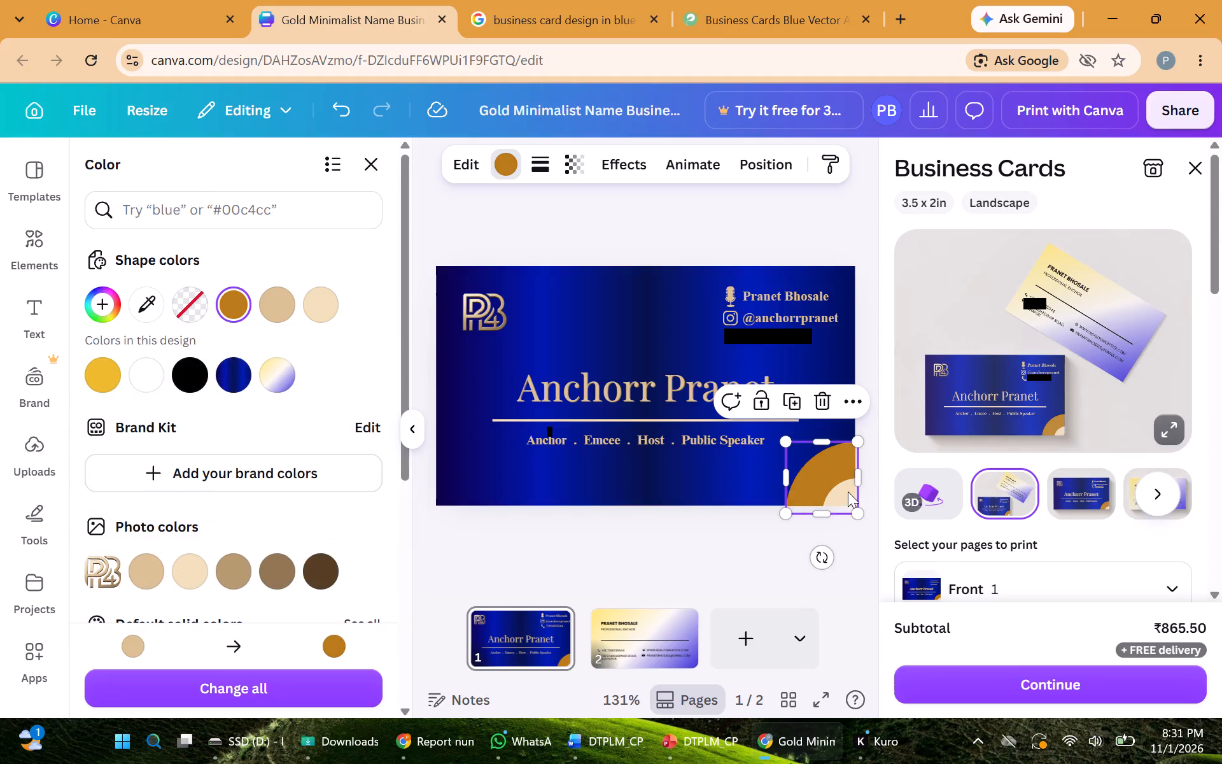
{"action": "left_click_drag", "start_coordinate": [827, 476], "coordinate": [801, 467]}
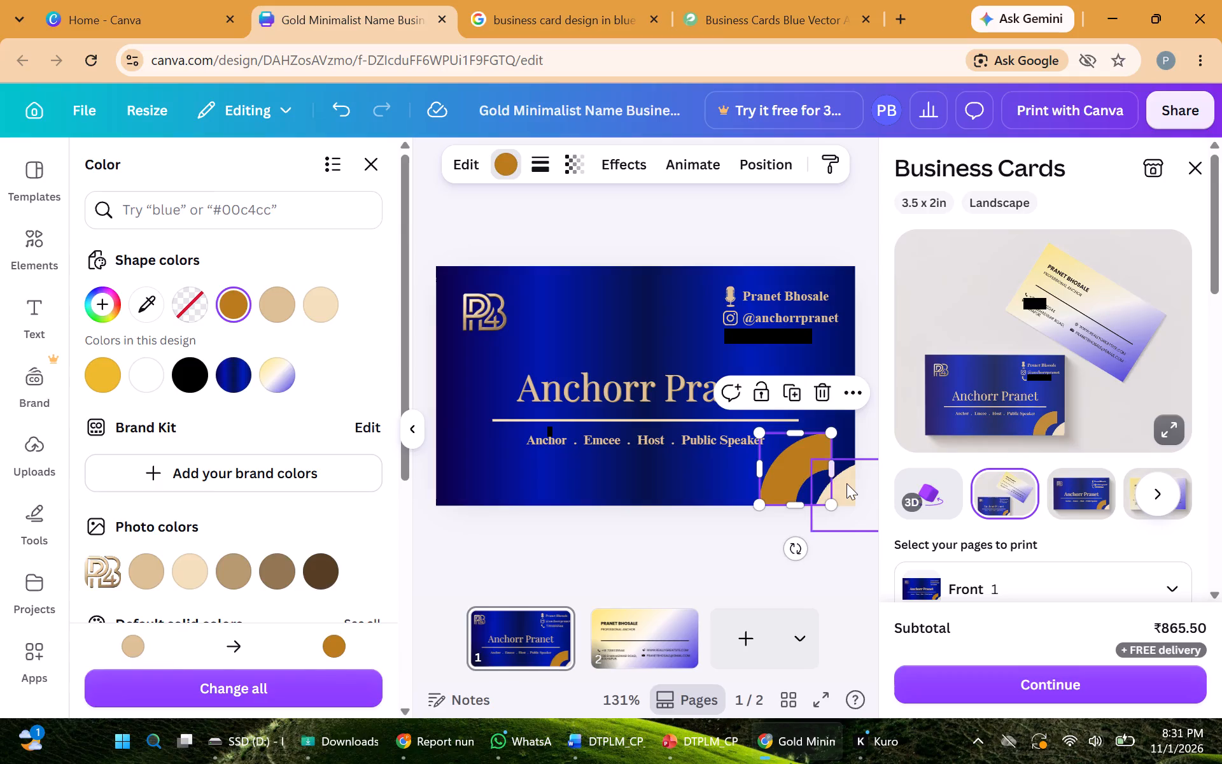
{"action": "left_click", "coordinate": [846, 483]}
{"action": "left_click", "coordinate": [106, 360]}
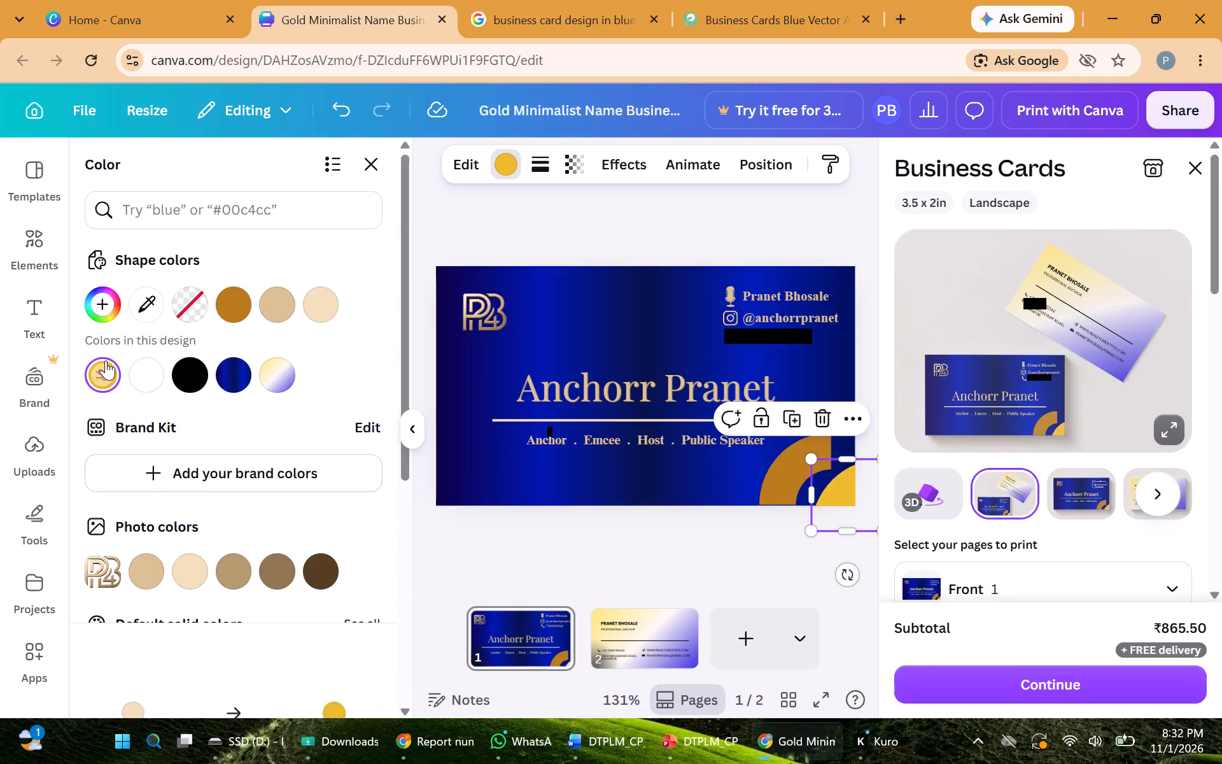
Move the dark gold arc back into the card's bottom-right corner so that it wraps around the golden yellow arc.
{"action": "left_click_drag", "start_coordinate": [789, 458], "coordinate": [834, 466]}
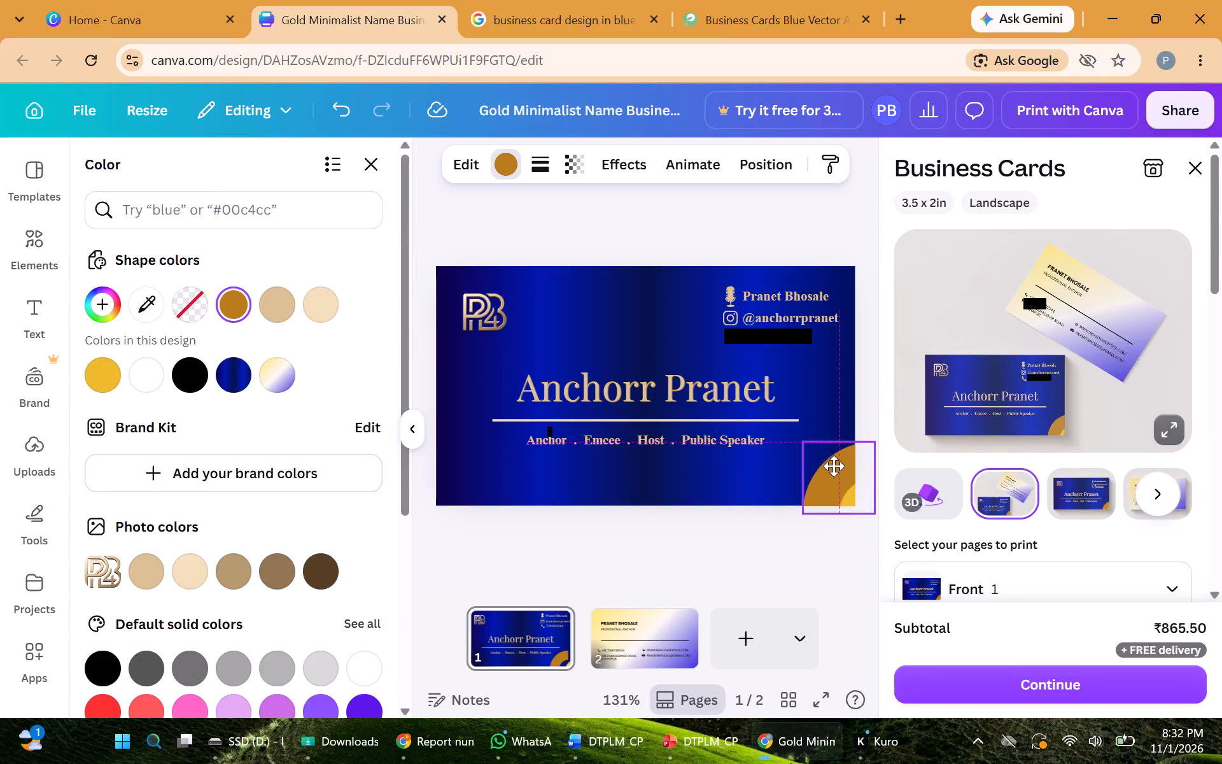
{"action": "left_click_drag", "start_coordinate": [834, 466], "coordinate": [823, 458]}
{"action": "left_click", "coordinate": [733, 565]}
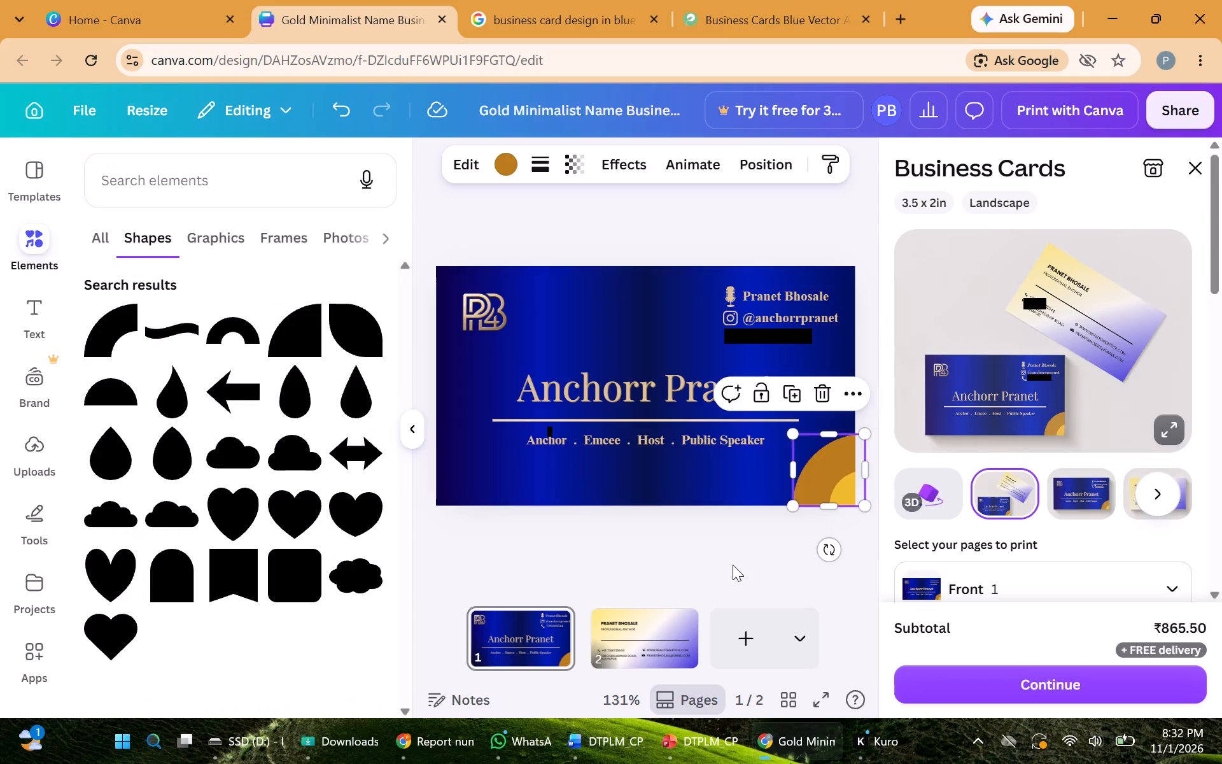
{"action": "left_click", "coordinate": [733, 565]}
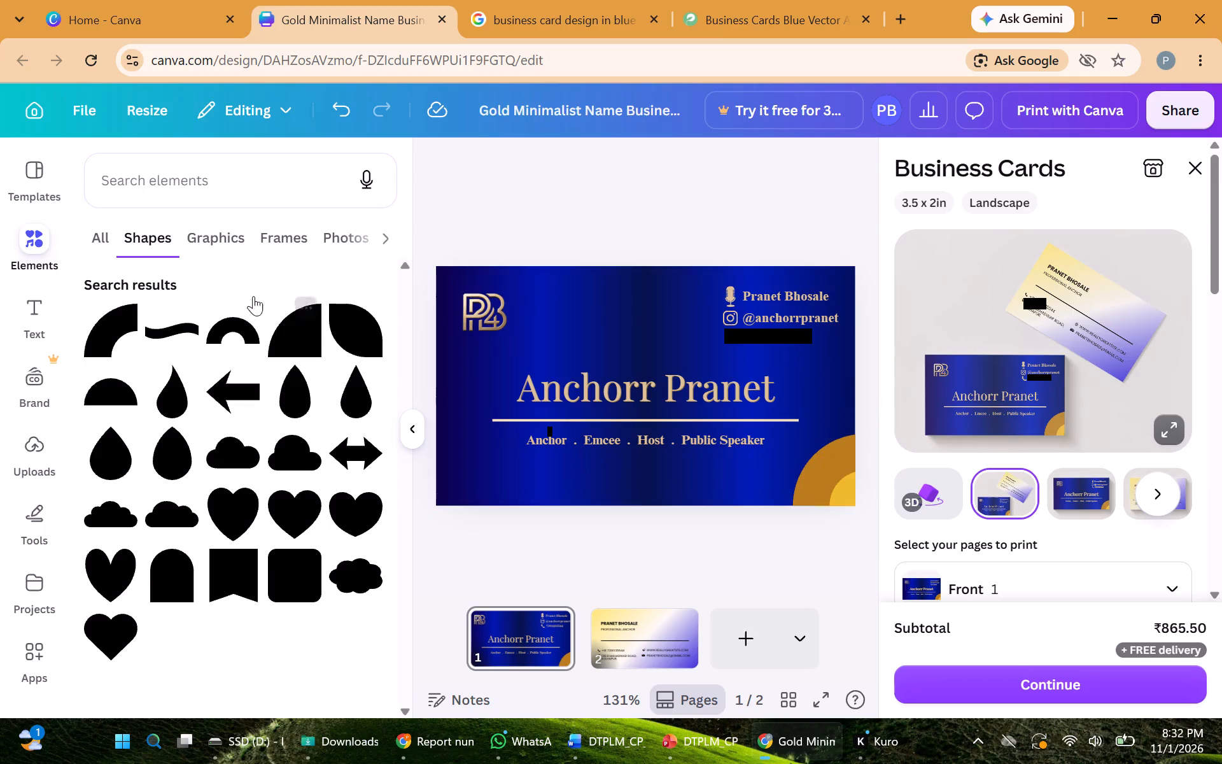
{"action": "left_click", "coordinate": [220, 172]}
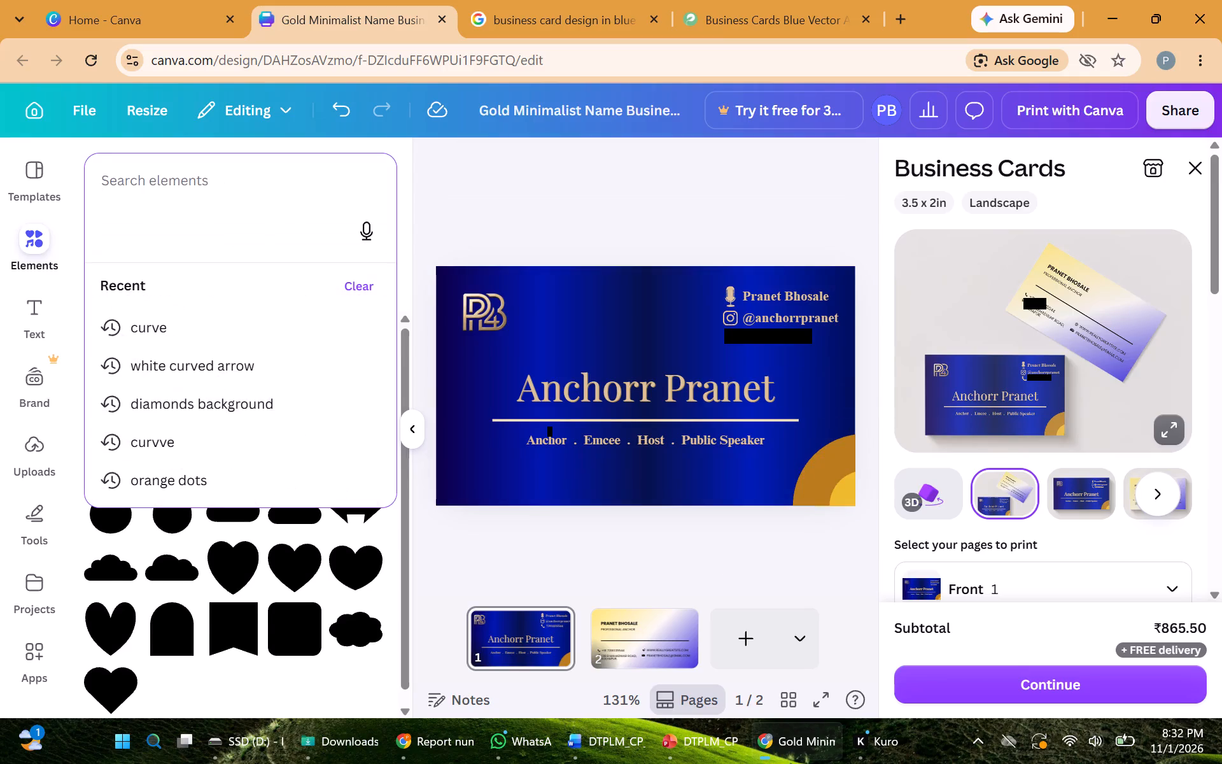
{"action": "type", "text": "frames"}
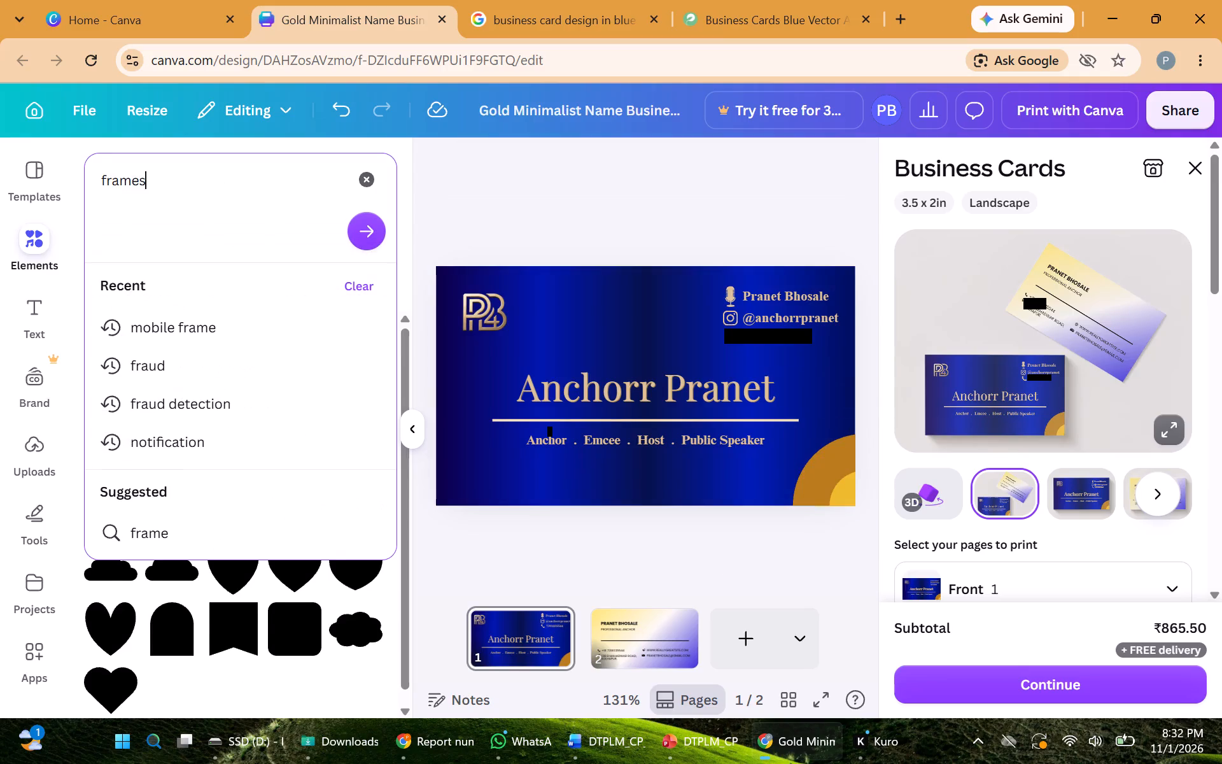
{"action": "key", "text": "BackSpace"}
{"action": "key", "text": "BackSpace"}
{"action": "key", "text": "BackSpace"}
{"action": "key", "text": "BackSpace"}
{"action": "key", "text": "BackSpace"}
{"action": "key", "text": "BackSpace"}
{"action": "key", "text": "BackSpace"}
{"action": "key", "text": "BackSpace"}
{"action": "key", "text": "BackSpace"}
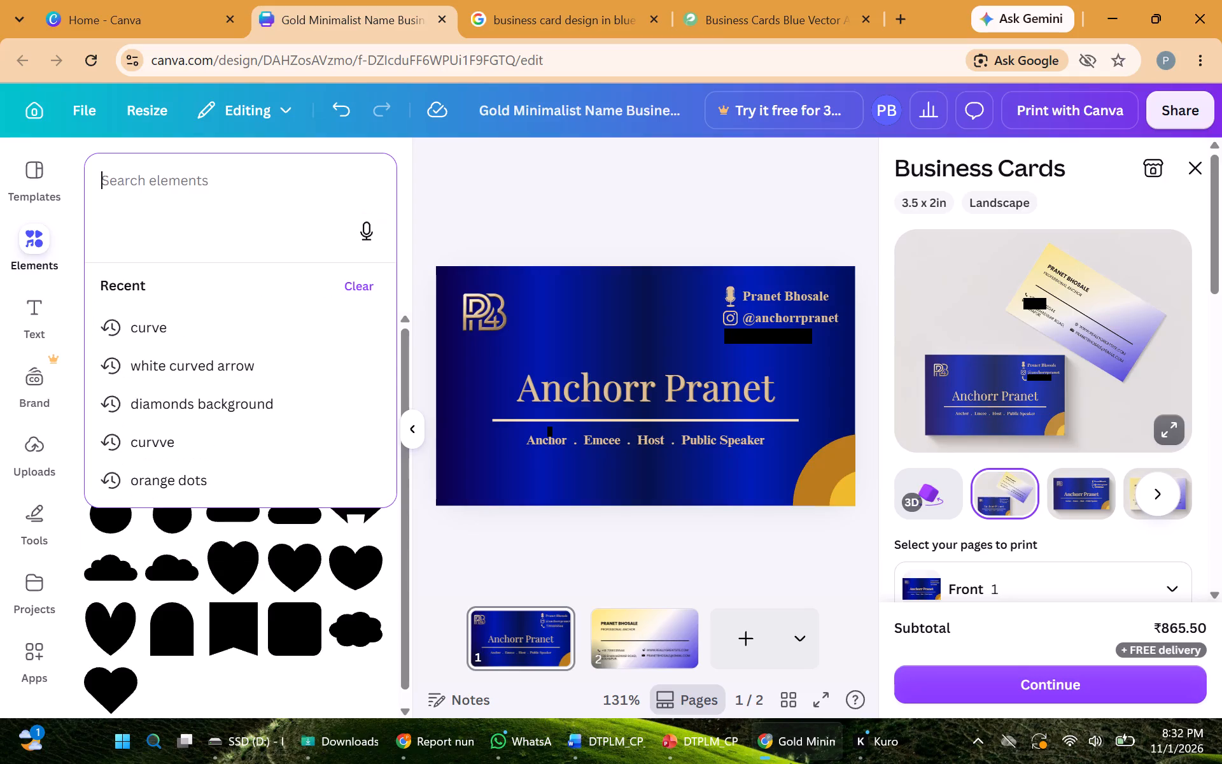
Search the shape elements for "cross frmae".
{"action": "type", "text": "cross frma'e"}
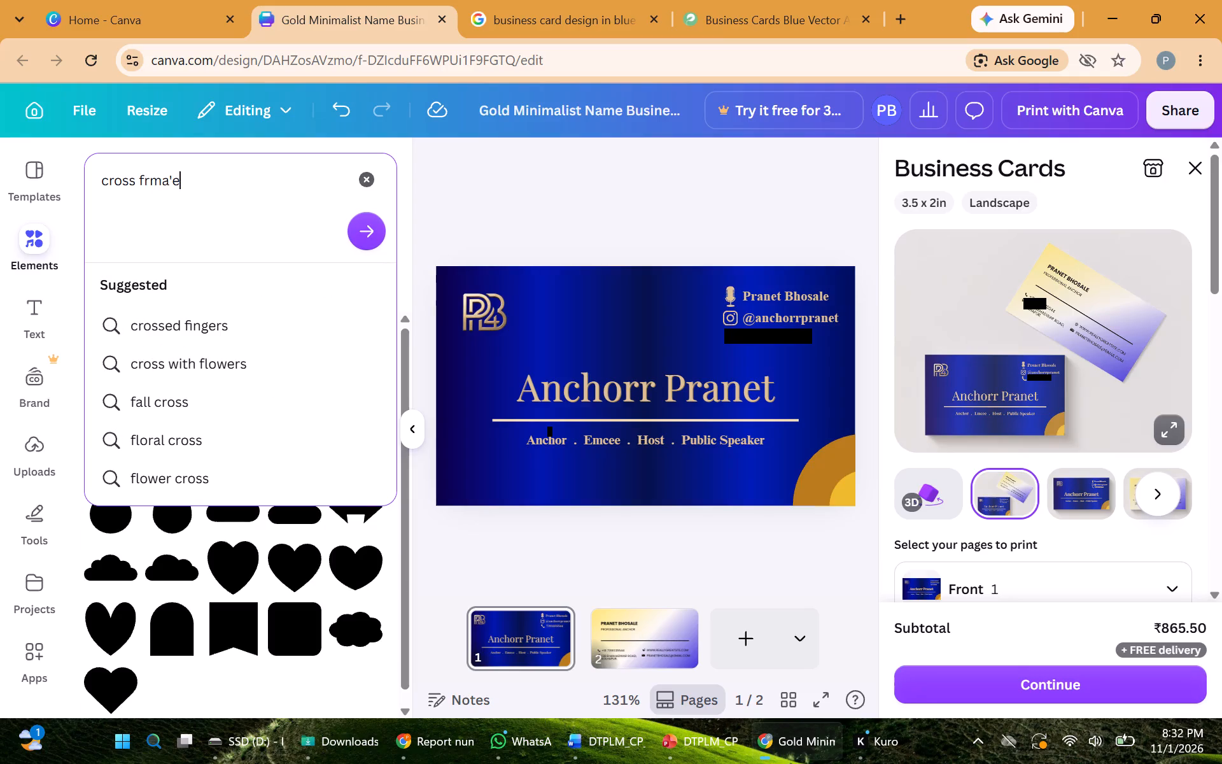
{"action": "key", "text": "BackSpace"}
{"action": "key", "text": "BackSpace"}
{"action": "key", "text": "e"}
{"action": "key", "text": "Return"}
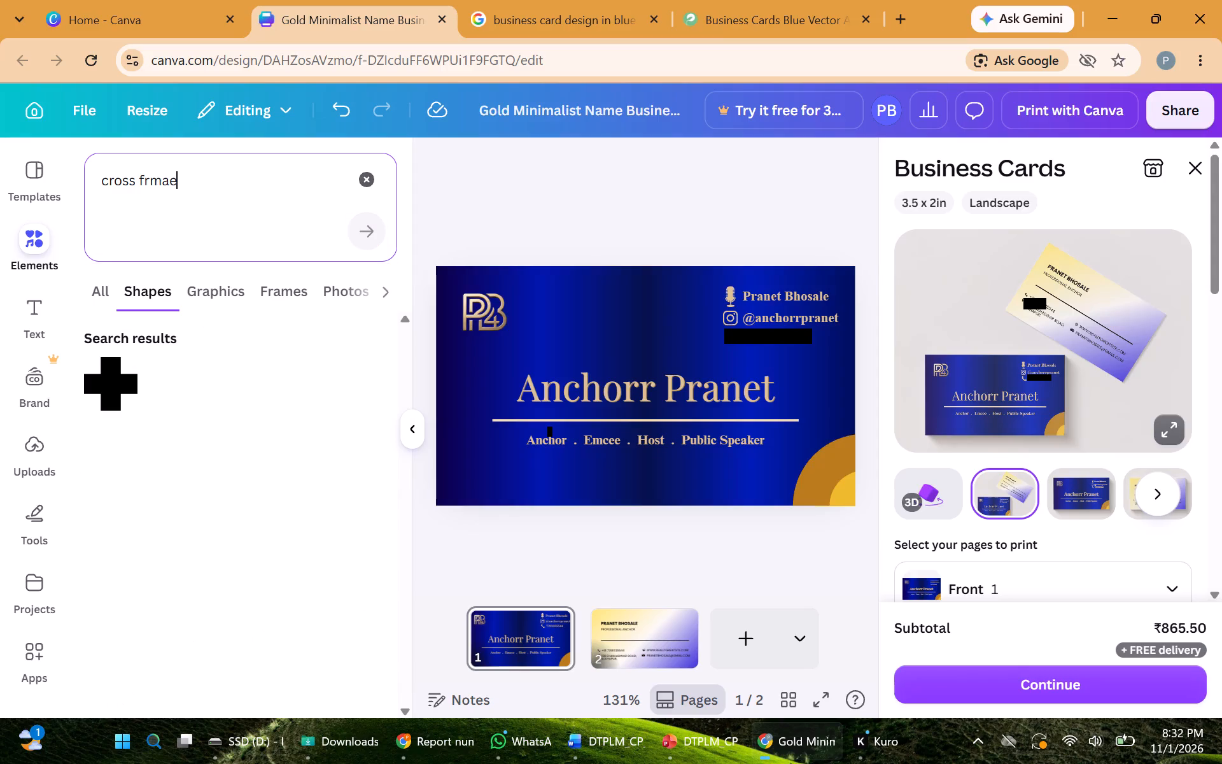
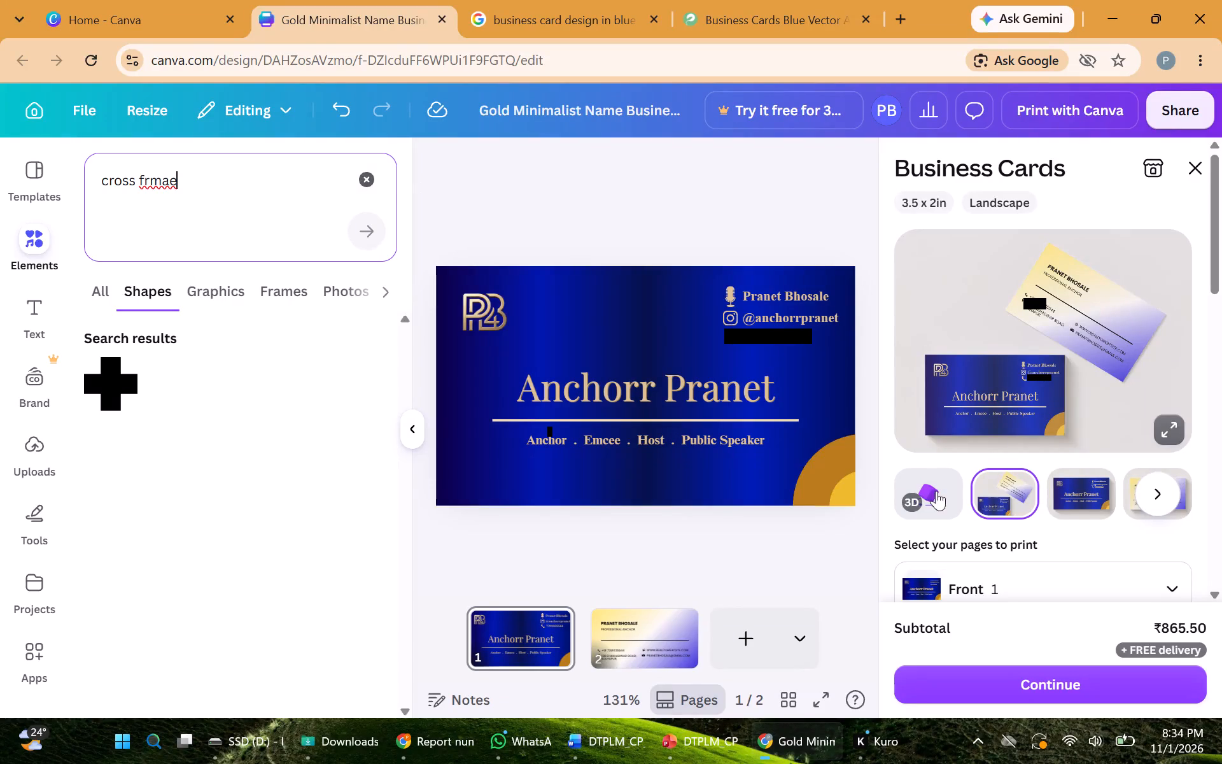
Delete the dark gold arc and the golden yellow arc from the bottom-right corner of the card front.
{"action": "left_click", "coordinate": [824, 469]}
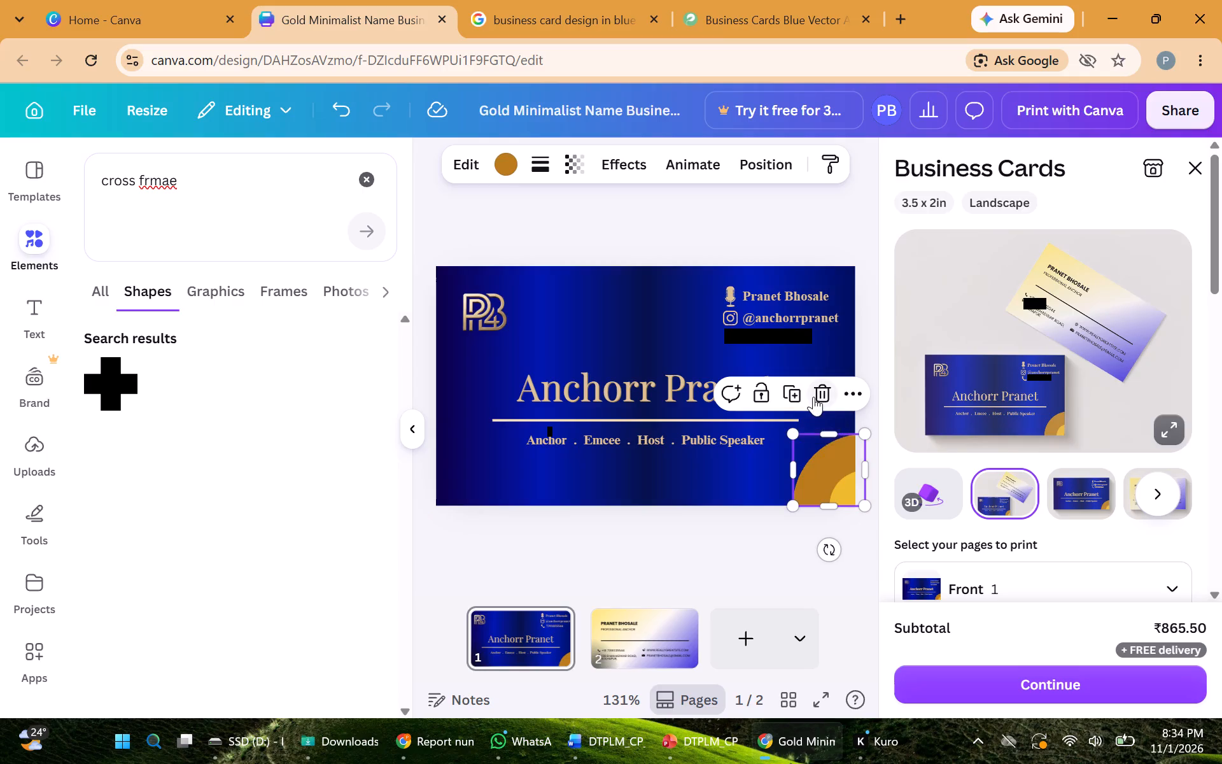
{"action": "left_click", "coordinate": [813, 397]}
{"action": "left_click", "coordinate": [838, 486]}
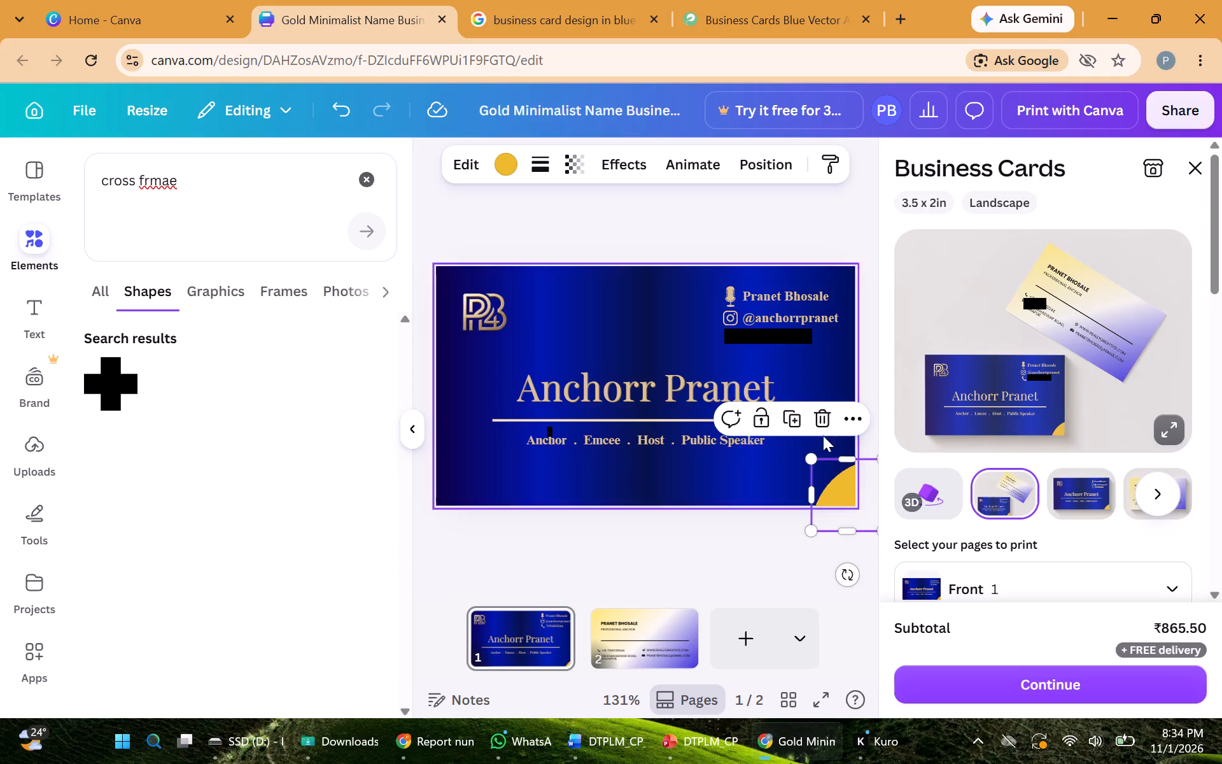
{"action": "left_click", "coordinate": [817, 416]}
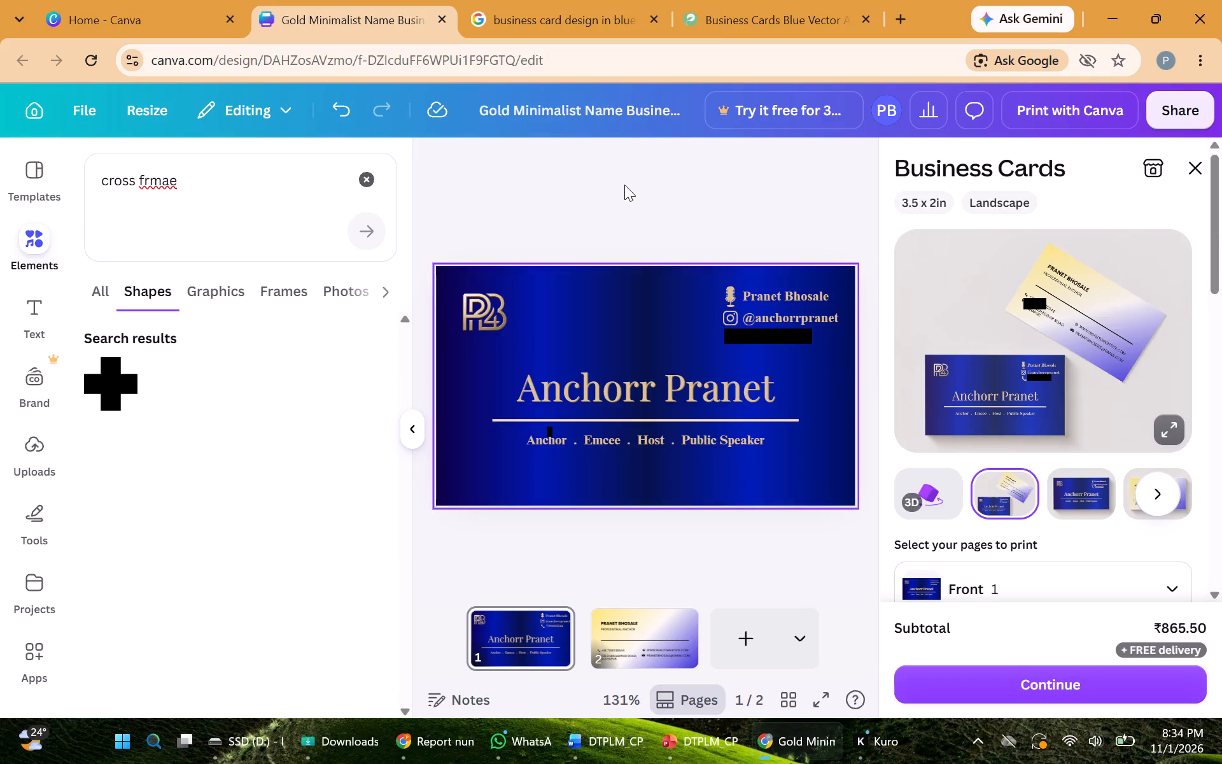
{"action": "left_click", "coordinate": [736, 166]}
On page 2, the card back, change the background to the design's dark blue linear gradient.
{"action": "left_click", "coordinate": [635, 619]}
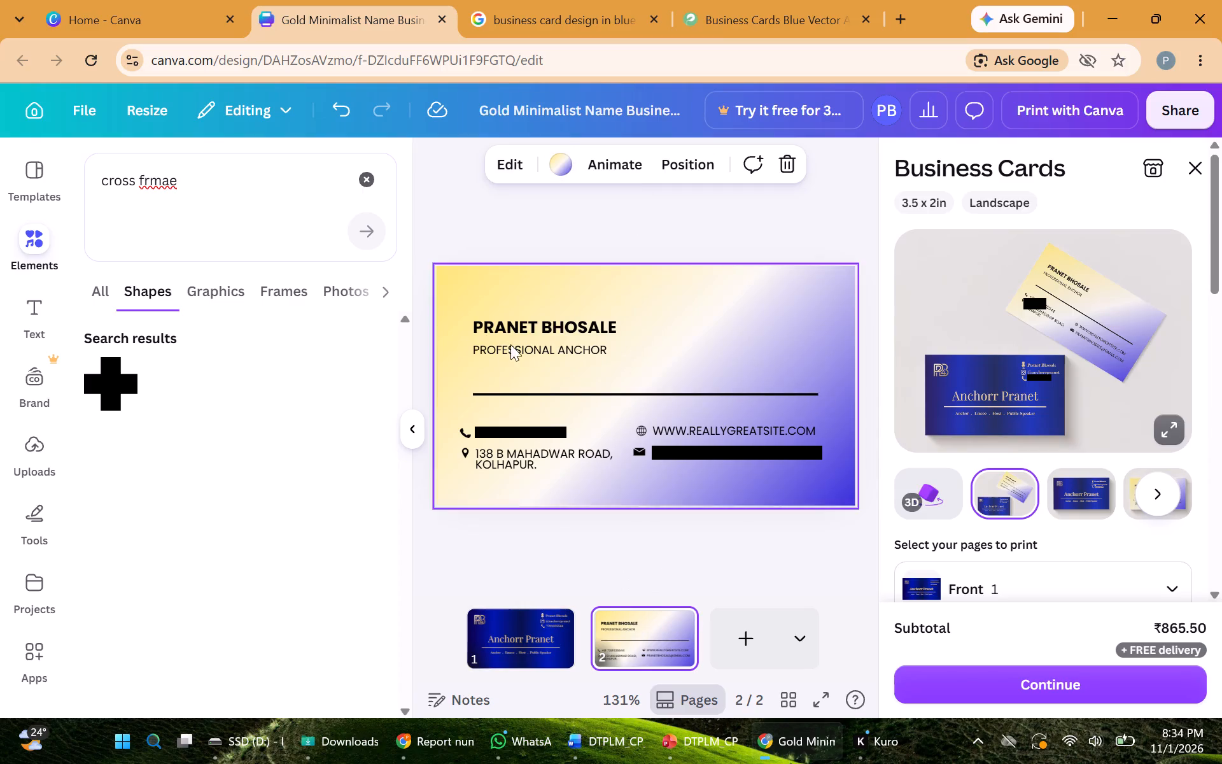
{"action": "left_click", "coordinate": [535, 320]}
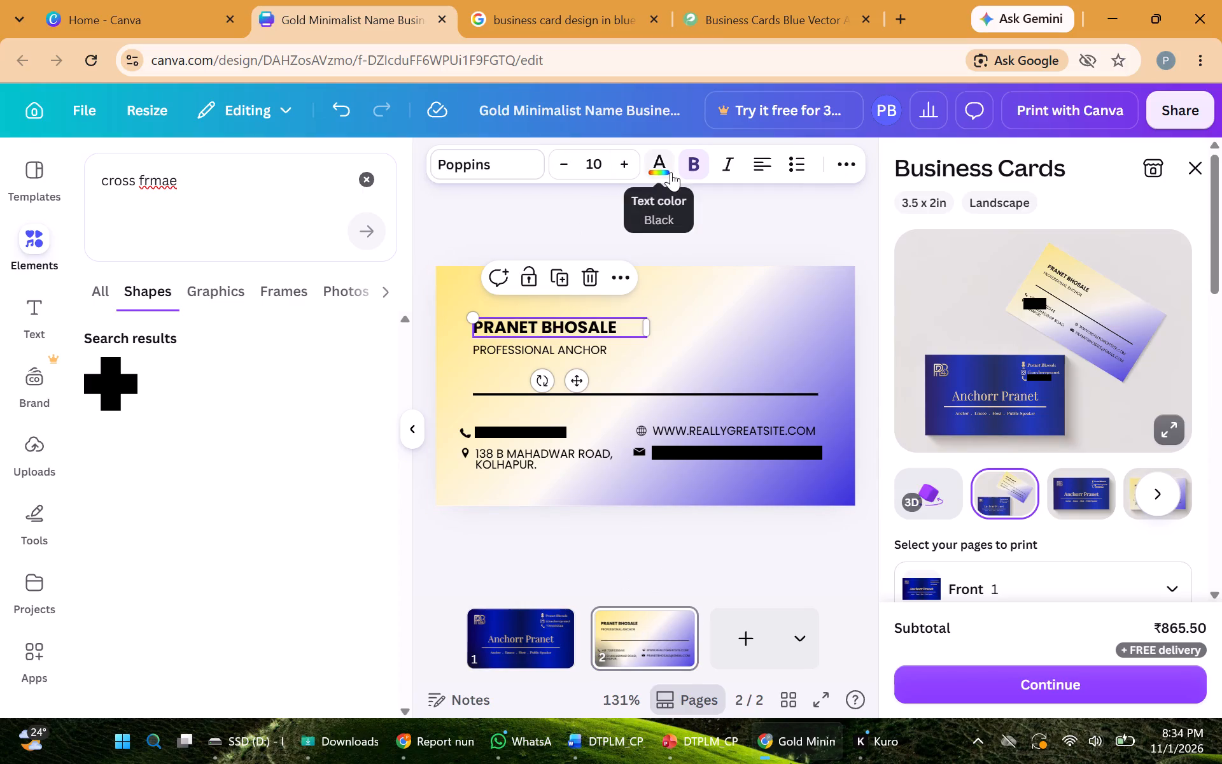
{"action": "left_click", "coordinate": [671, 172]}
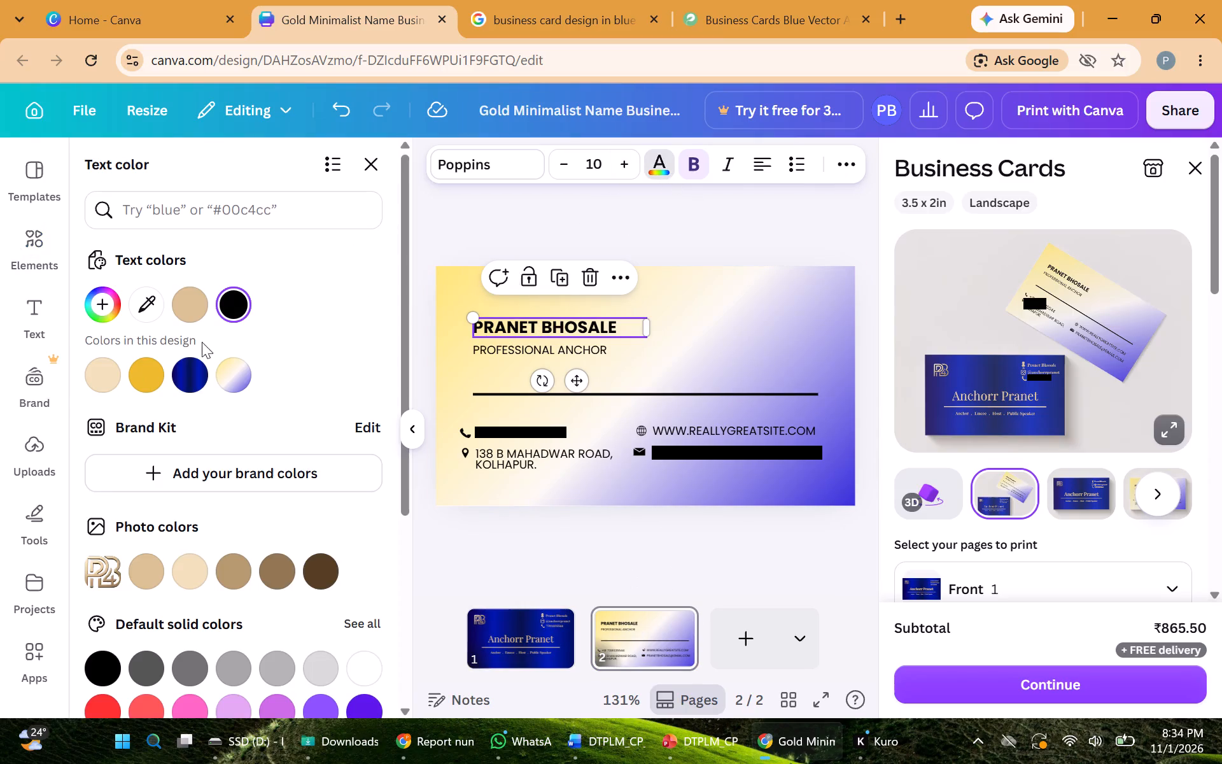
{"action": "left_click", "coordinate": [717, 356]}
{"action": "left_click", "coordinate": [528, 267]}
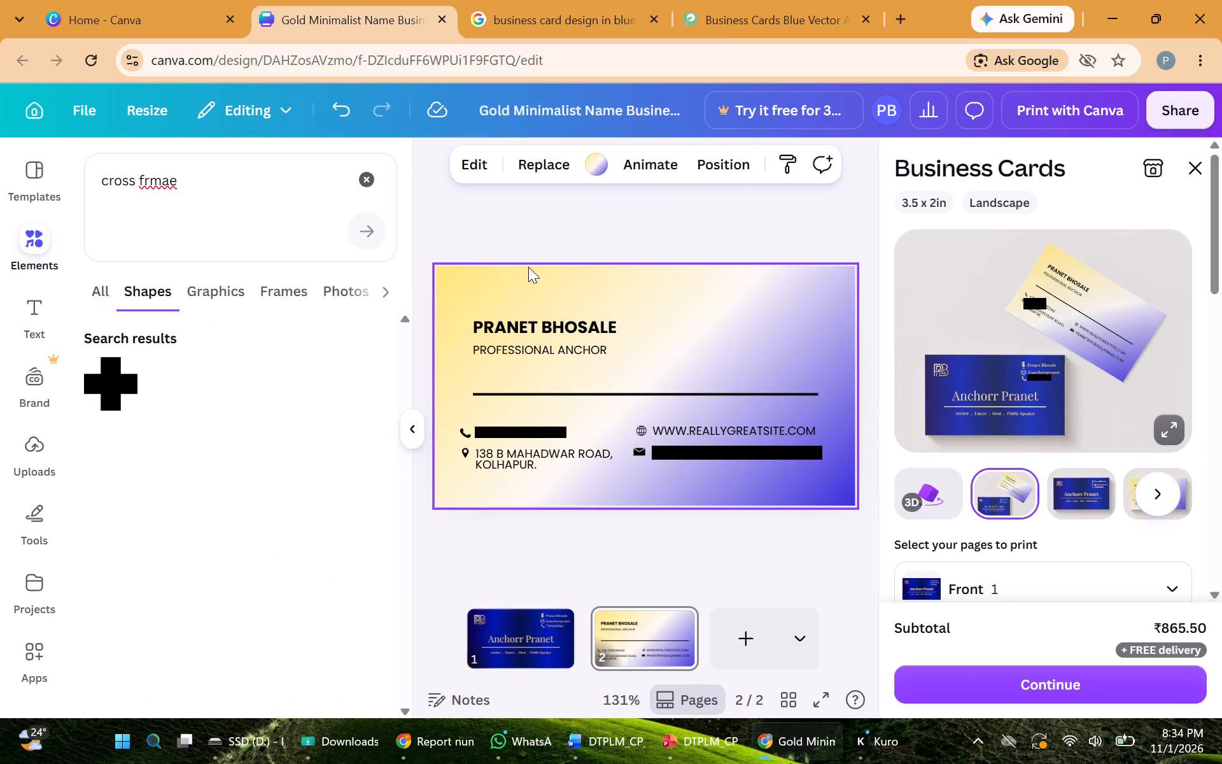
{"action": "left_click", "coordinate": [619, 285]}
{"action": "left_click", "coordinate": [601, 162]}
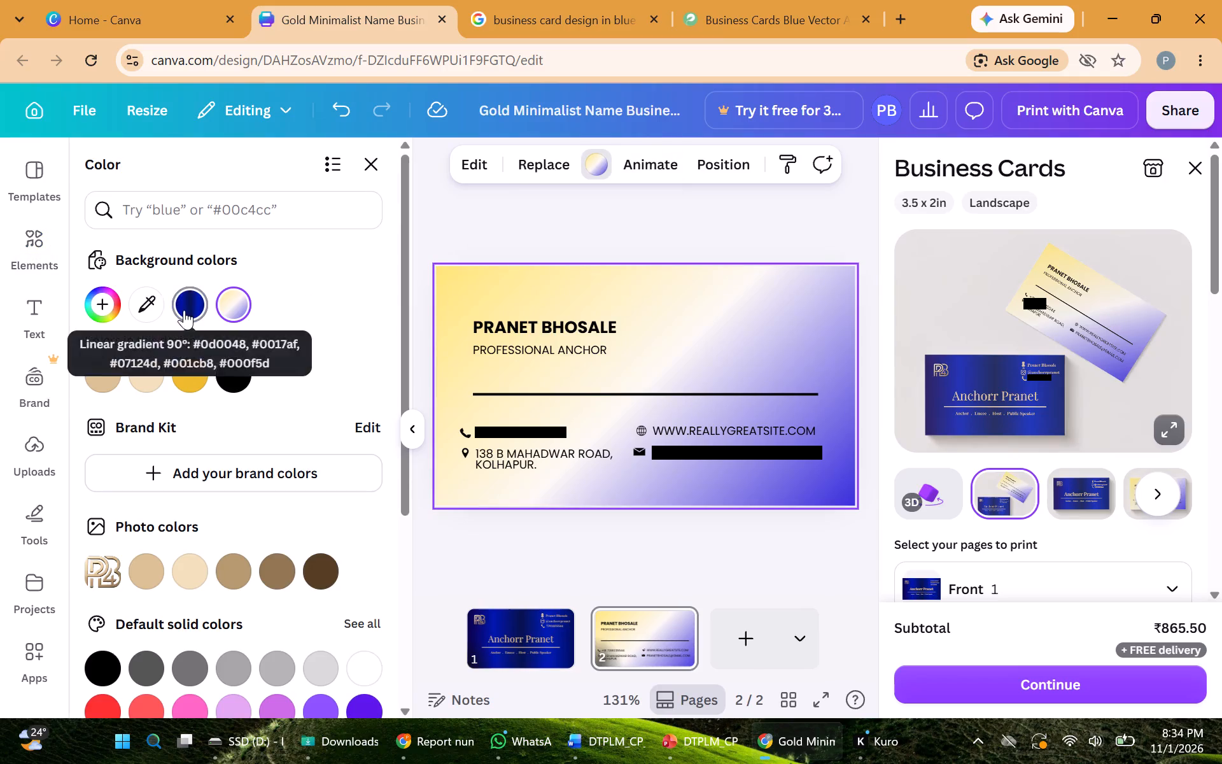
{"action": "left_click", "coordinate": [184, 310]}
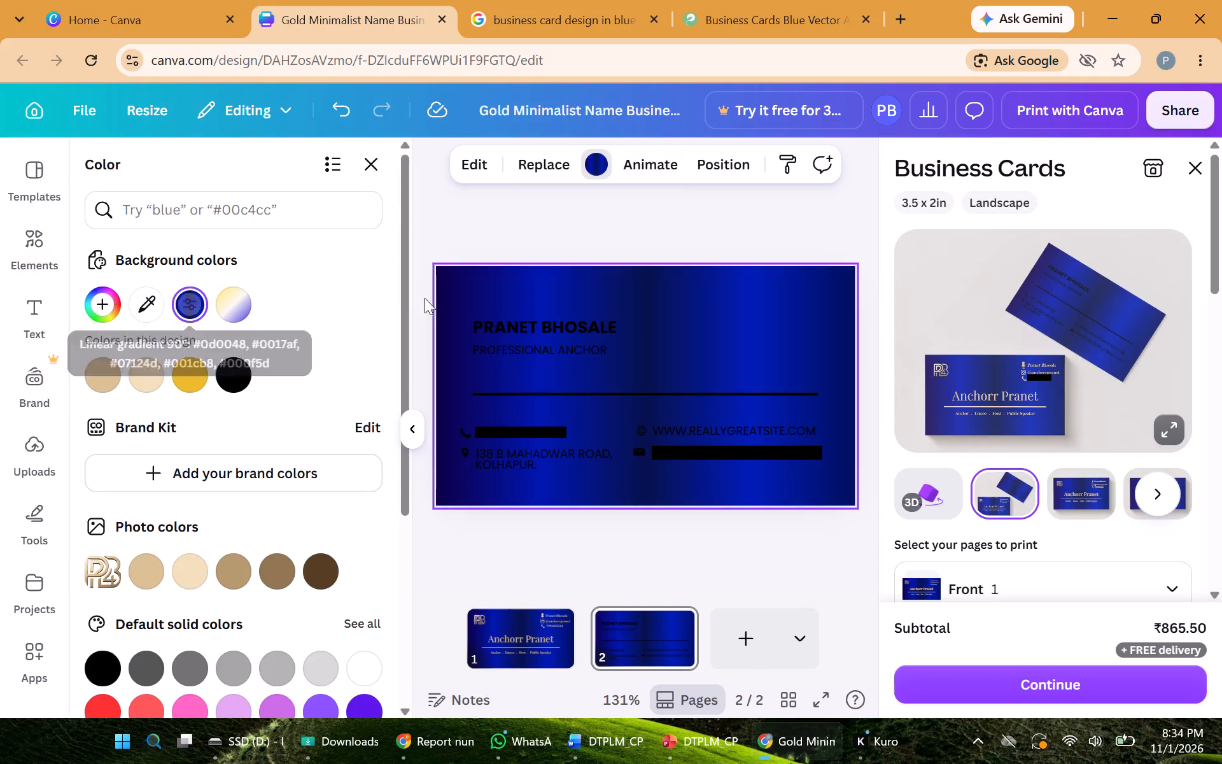
Recolour the name heading and the "PROFESSIONAL ANCHOR" line on the card back with the design's tan text colour.
{"action": "left_click", "coordinate": [548, 325]}
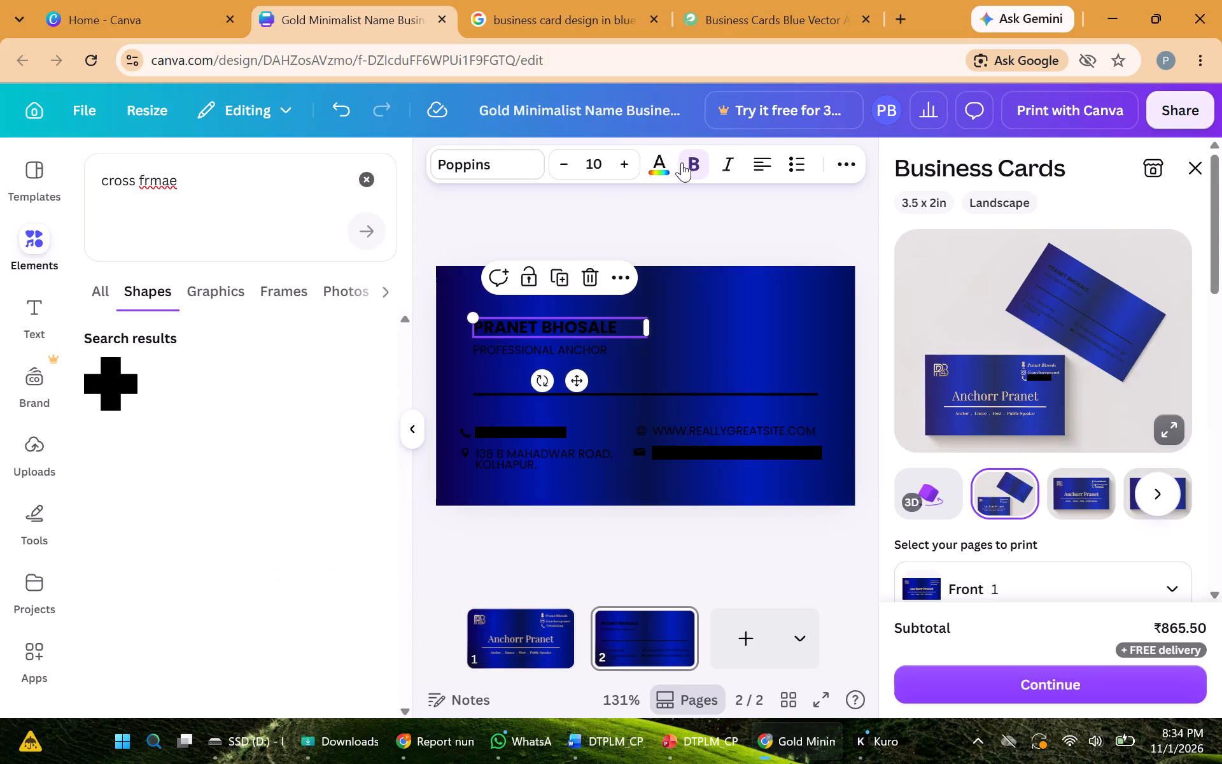
{"action": "left_click", "coordinate": [660, 162]}
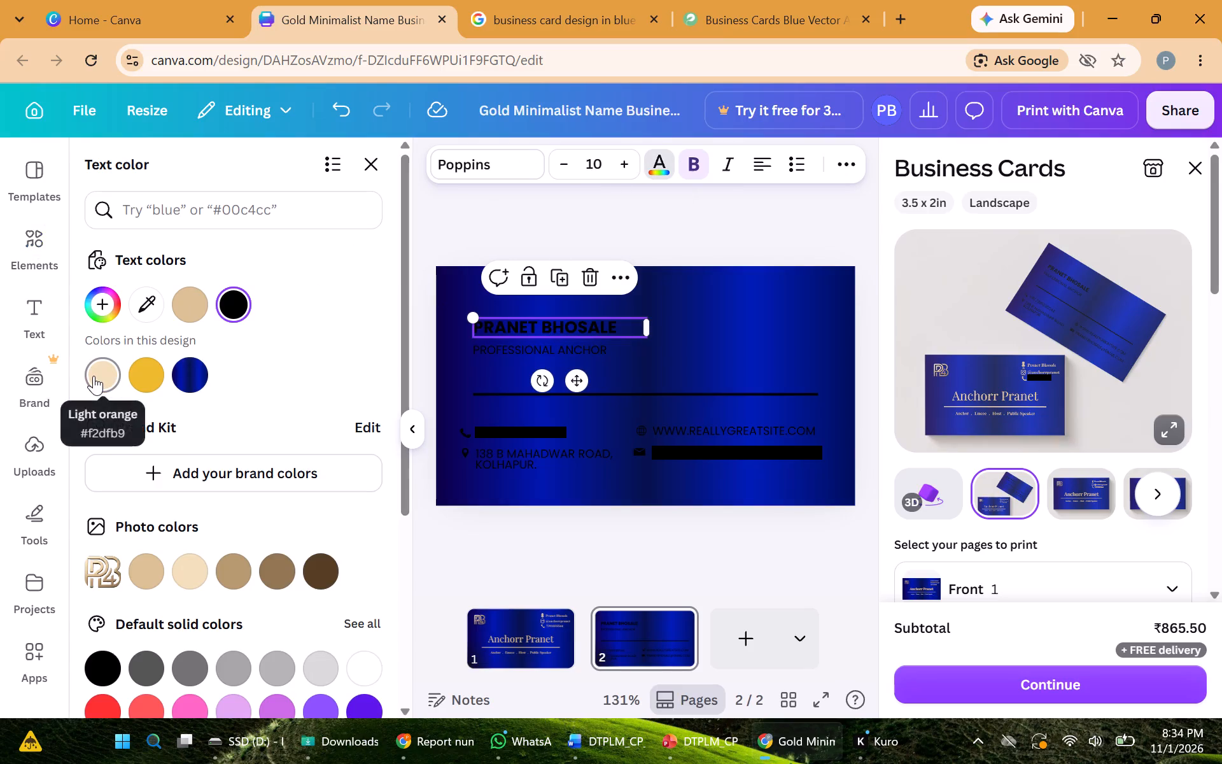
{"action": "left_click", "coordinate": [94, 376]}
{"action": "left_click", "coordinate": [179, 297]}
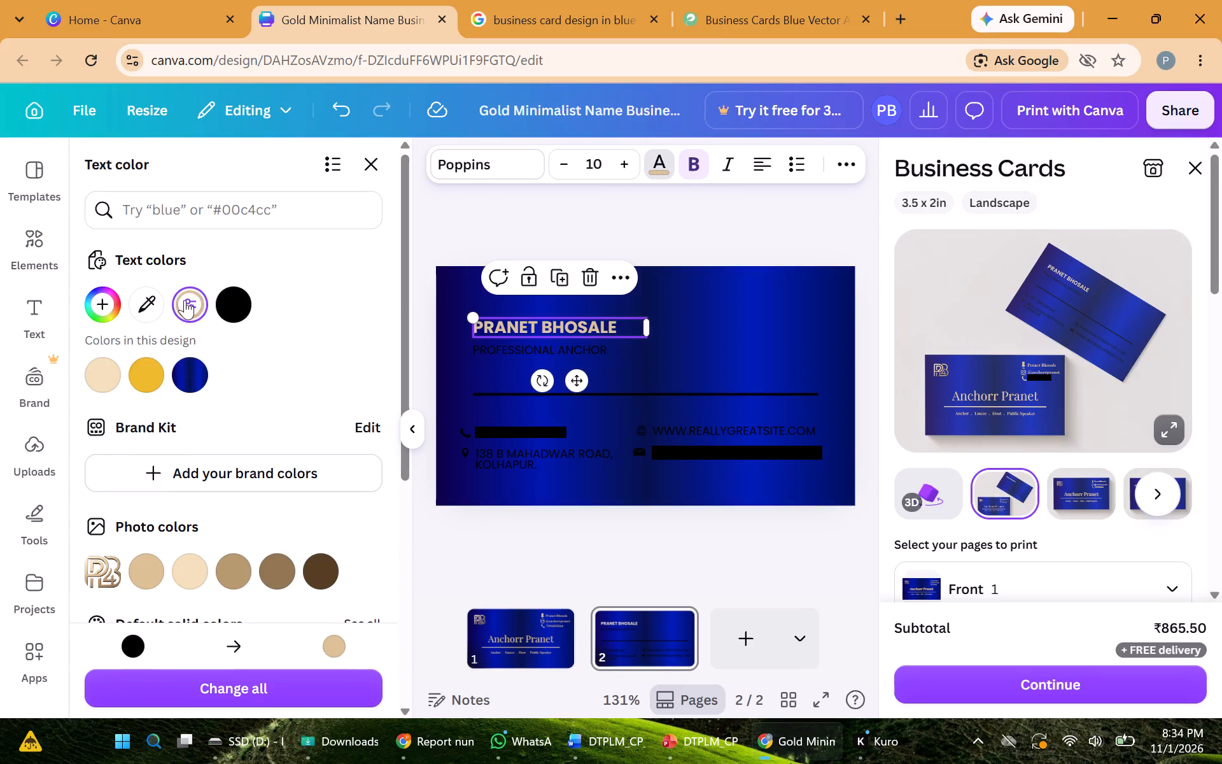
{"action": "left_click", "coordinate": [537, 350]}
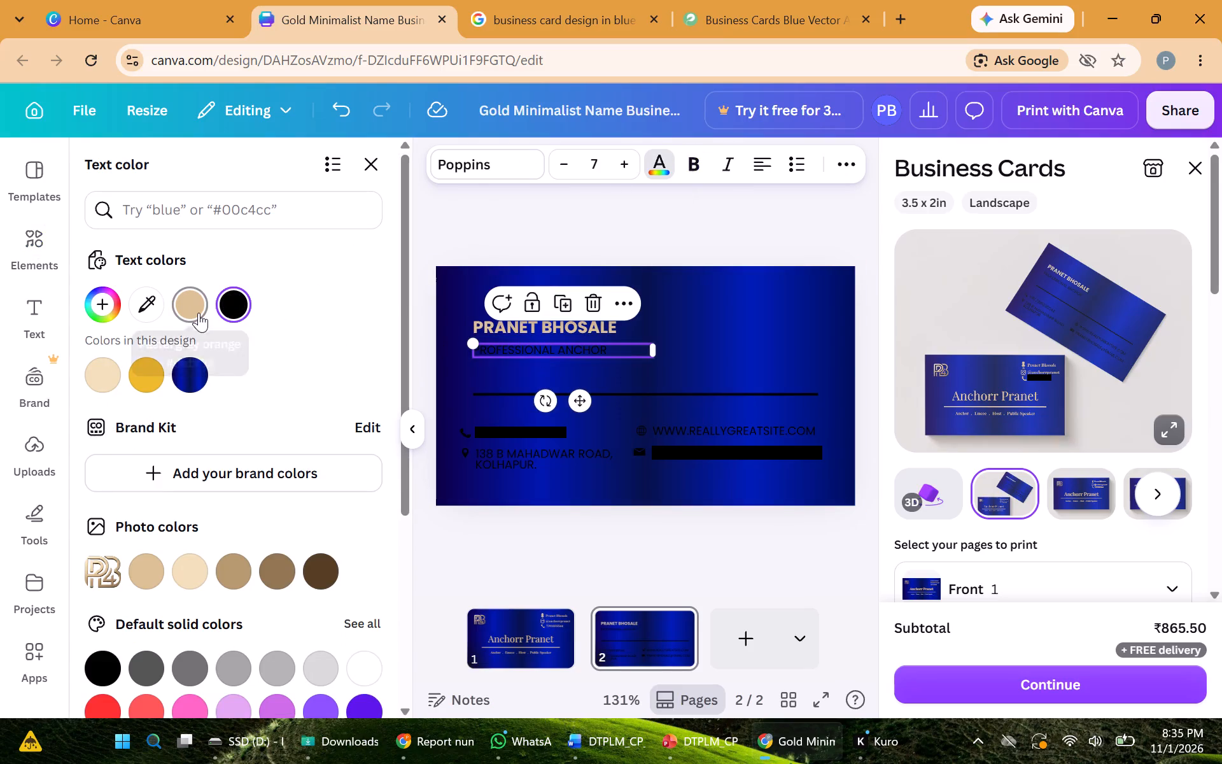
{"action": "left_click", "coordinate": [199, 313]}
Recolour the horizontal divider line on the card back with light orange #f2dfb9.
{"action": "left_click", "coordinate": [485, 394]}
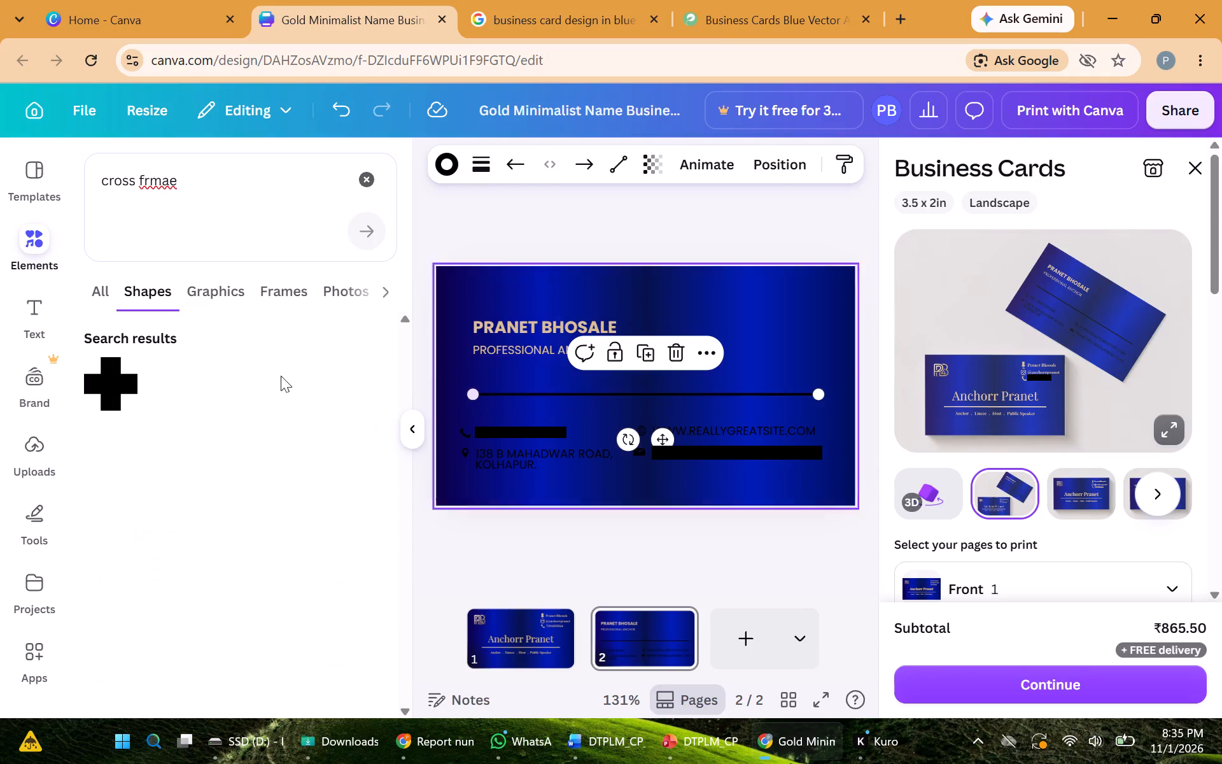
{"action": "left_click", "coordinate": [447, 160]}
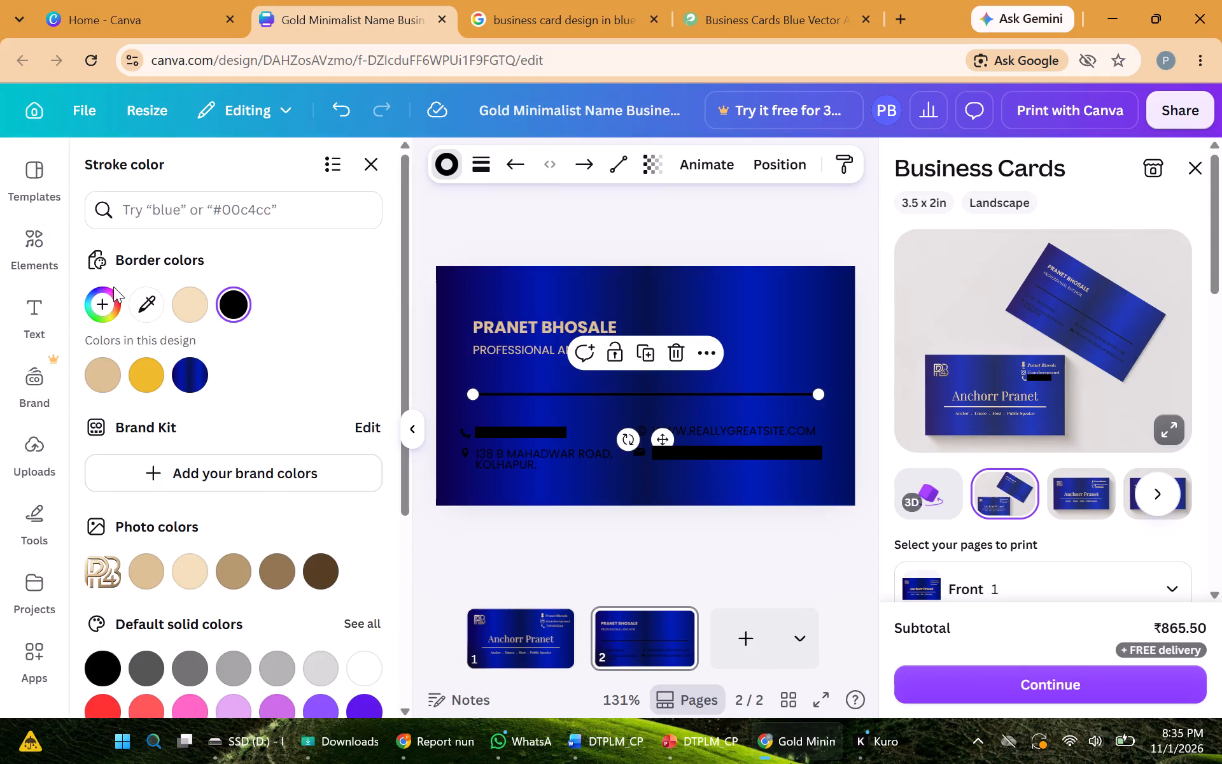
{"action": "left_click", "coordinate": [194, 305]}
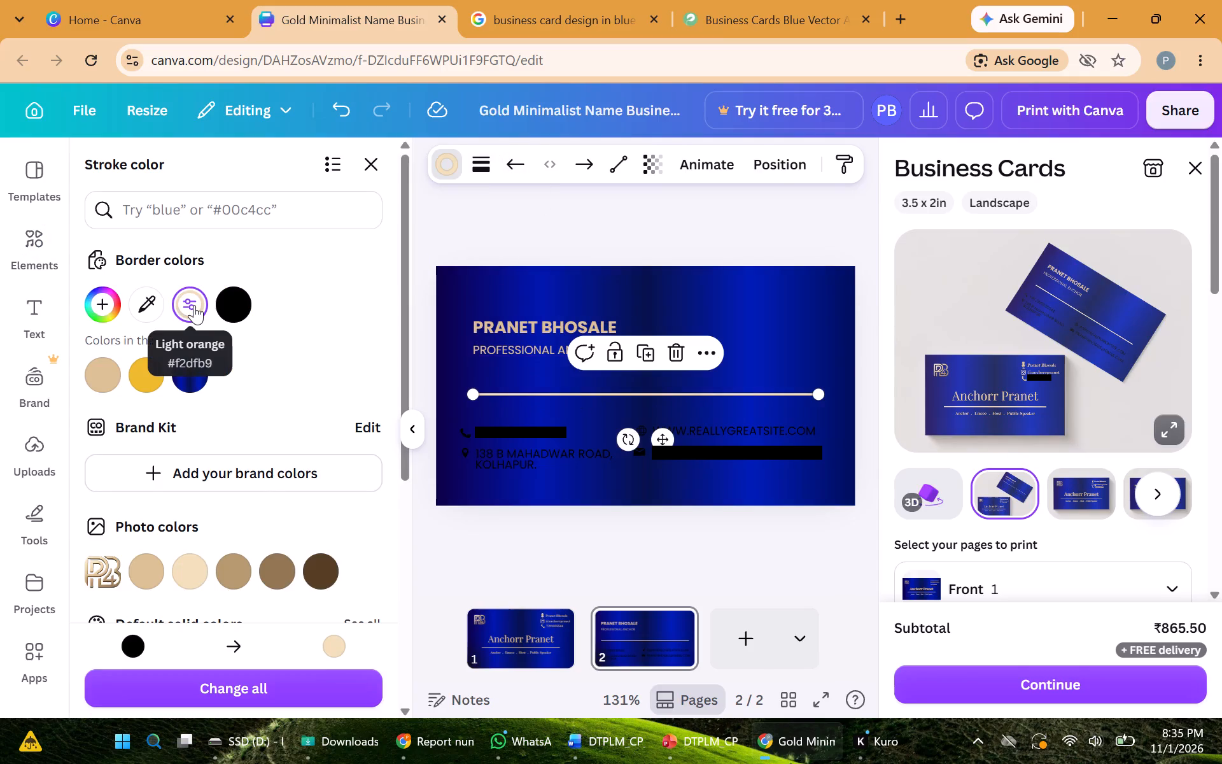
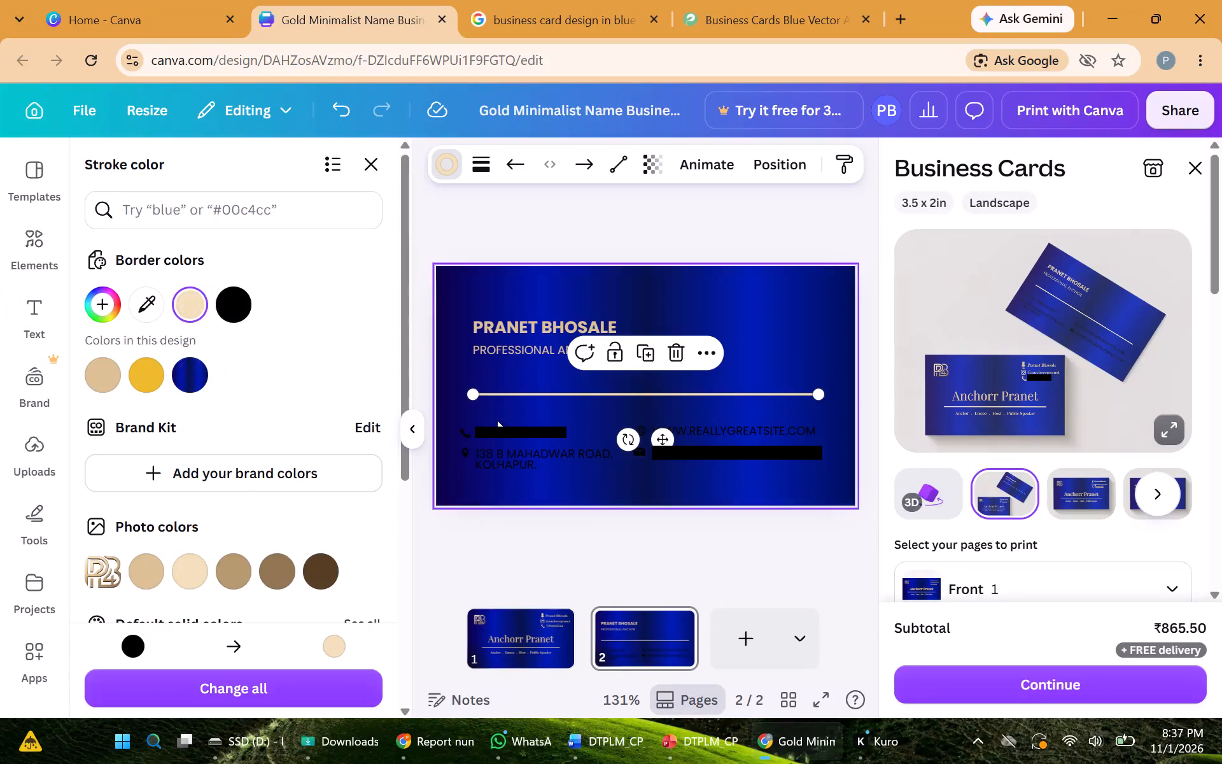
Make the phone number on the card back bold and recolour it with pastel gray orange #dbbf93.
{"action": "left_click", "coordinate": [517, 434]}
{"action": "double_click", "coordinate": [516, 427]}
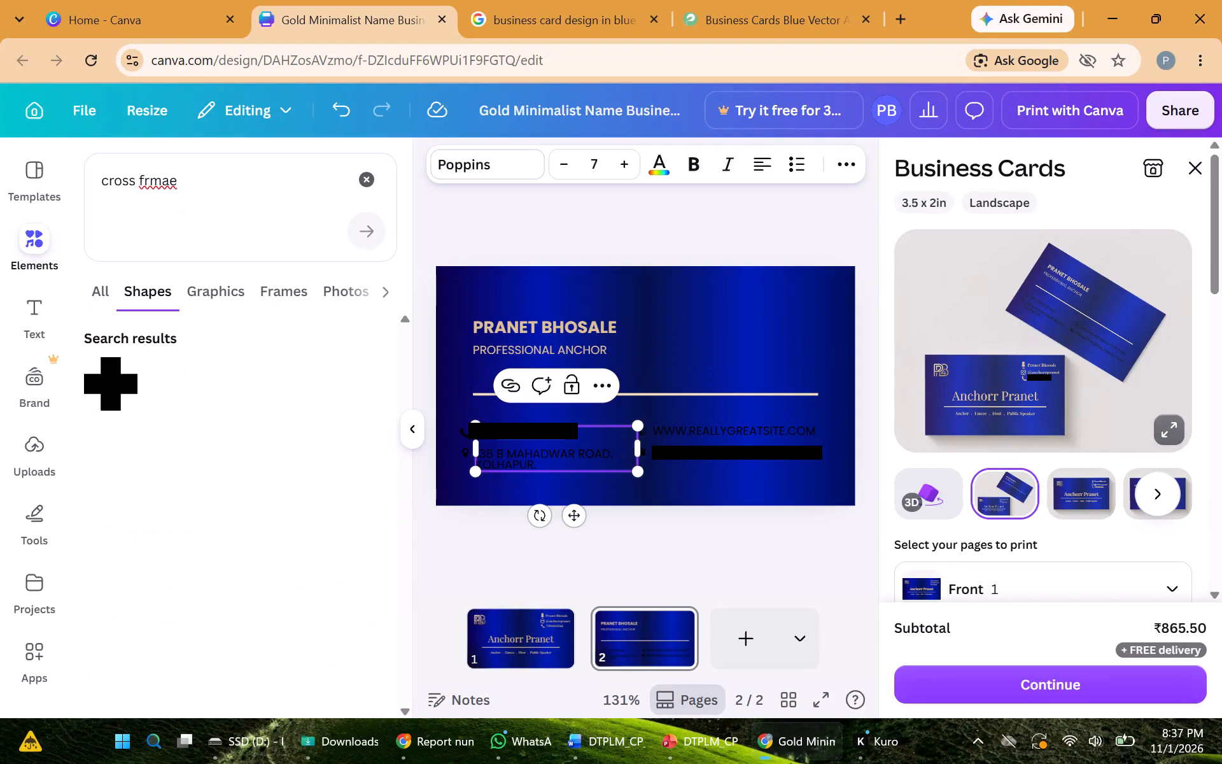
{"action": "left_click", "coordinate": [664, 165]}
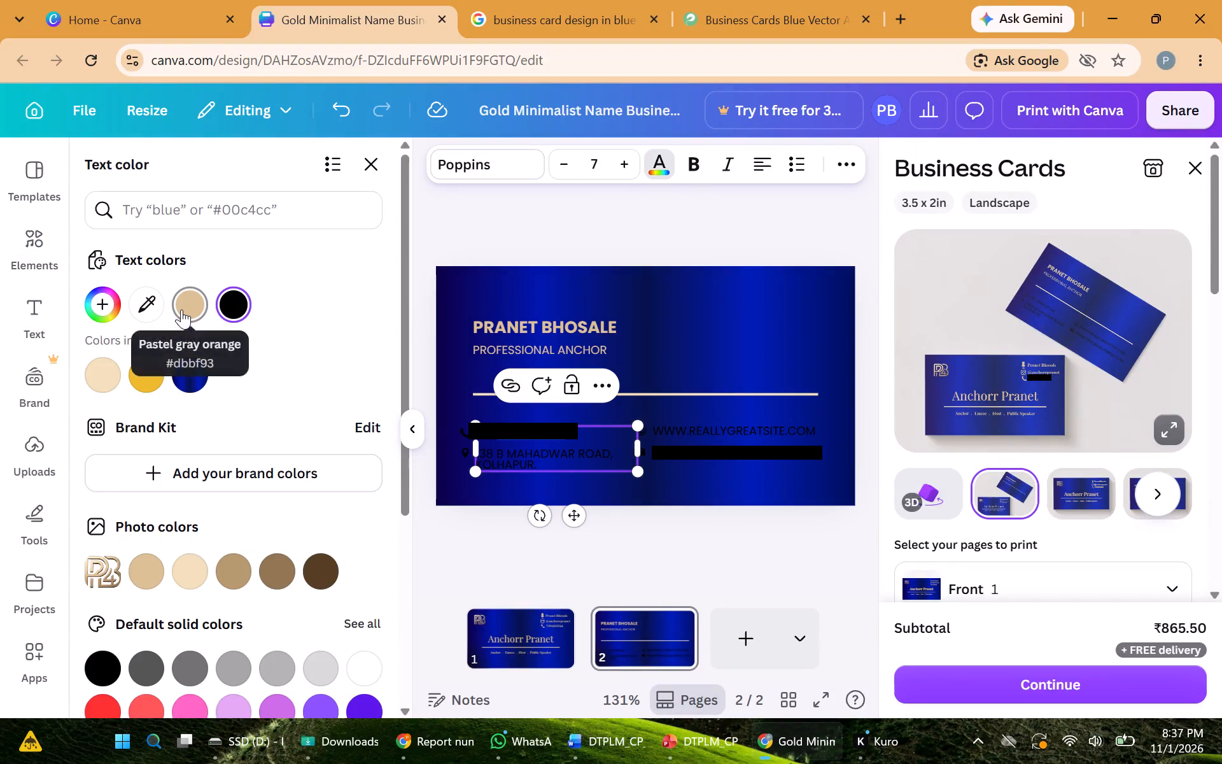
{"action": "left_click", "coordinate": [181, 309]}
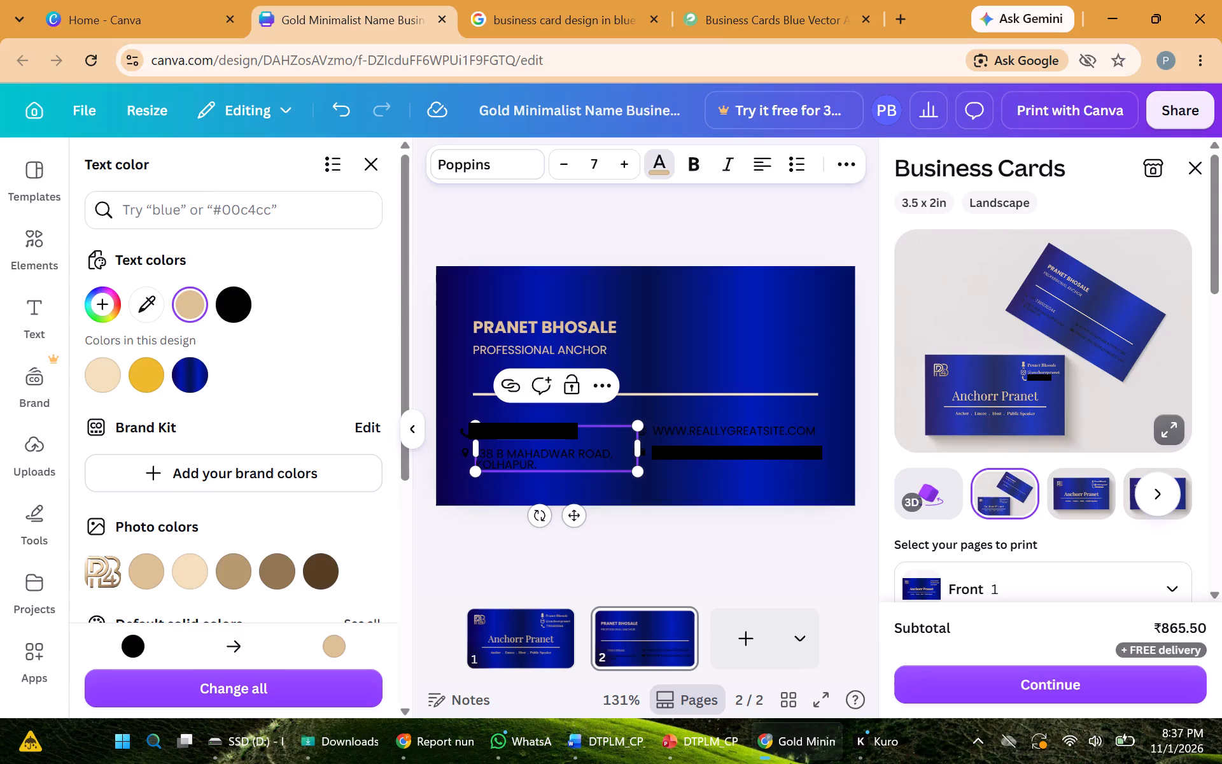
{"action": "left_click", "coordinate": [531, 442]}
{"action": "left_click_drag", "start_coordinate": [581, 435], "coordinate": [486, 430]}
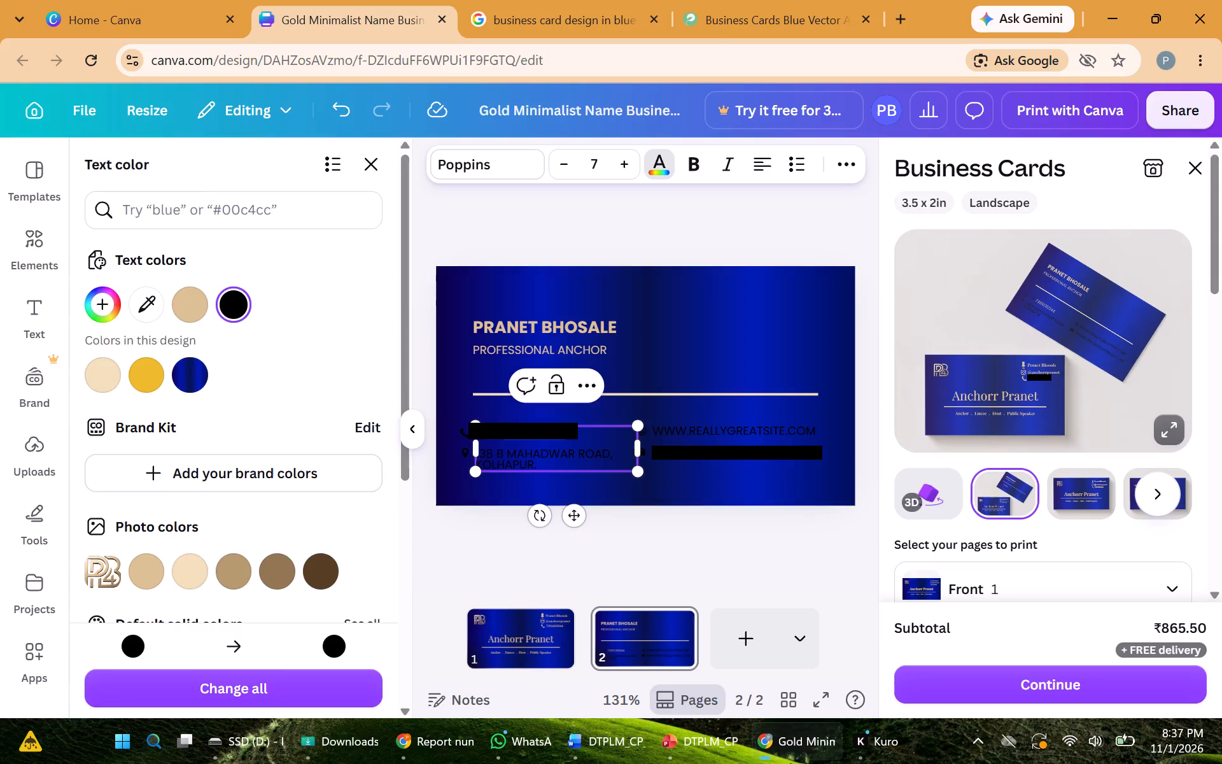
{"action": "left_click_drag", "start_coordinate": [486, 430], "coordinate": [478, 427]}
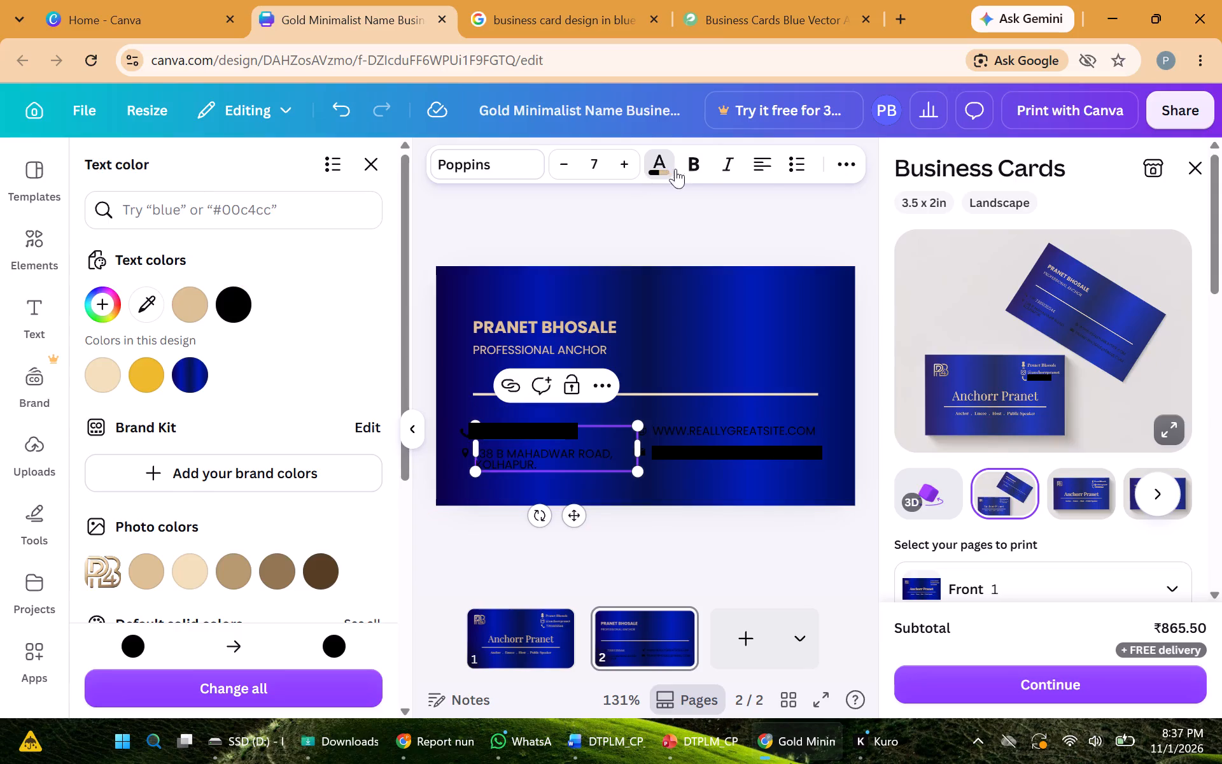
{"action": "left_click", "coordinate": [701, 162]}
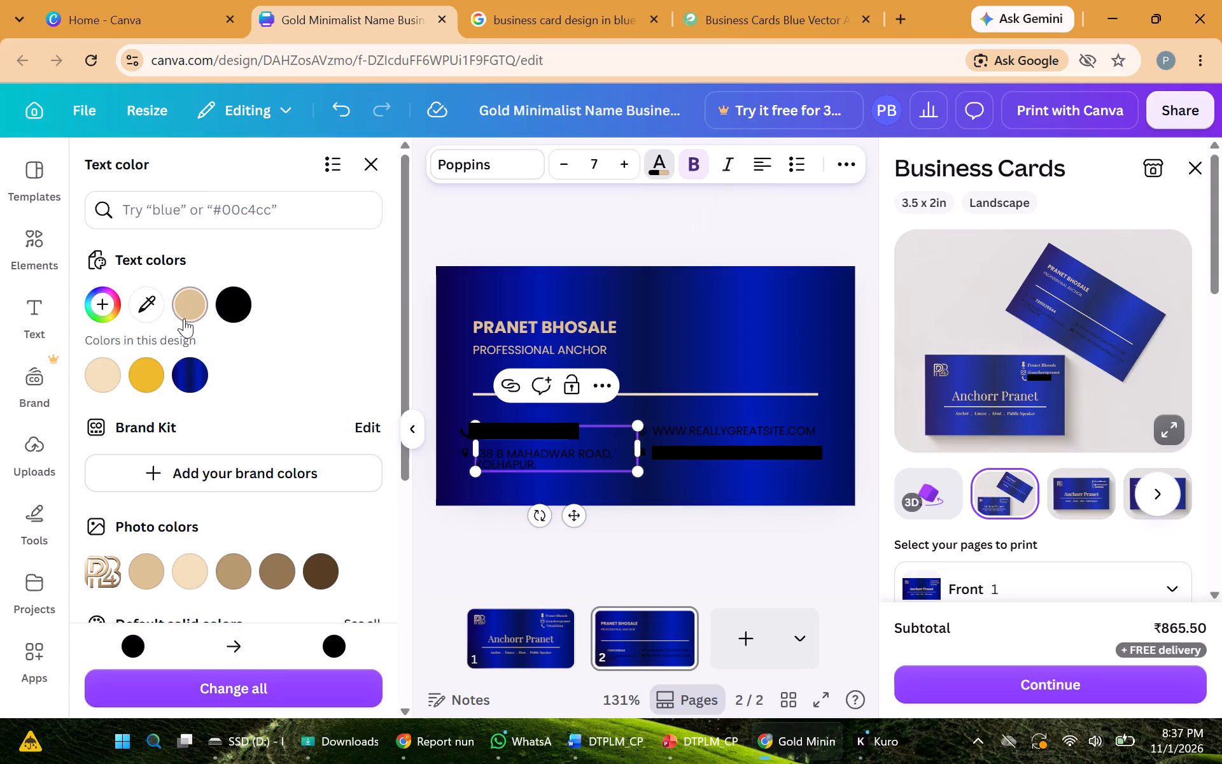
{"action": "left_click", "coordinate": [184, 318]}
Recolour the address, website and e-mail text on the card back with pastel gray orange #dbbf93.
{"action": "left_click", "coordinate": [524, 456]}
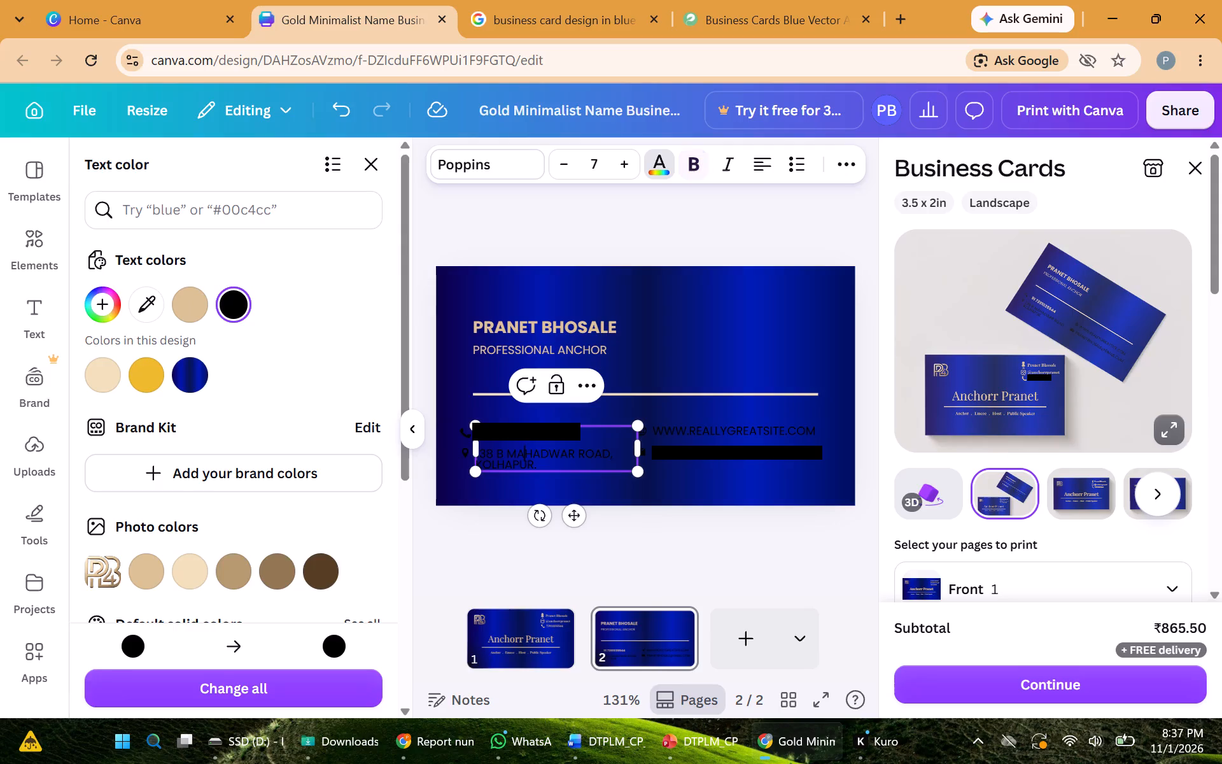
{"action": "left_click_drag", "start_coordinate": [545, 465], "coordinate": [466, 449]}
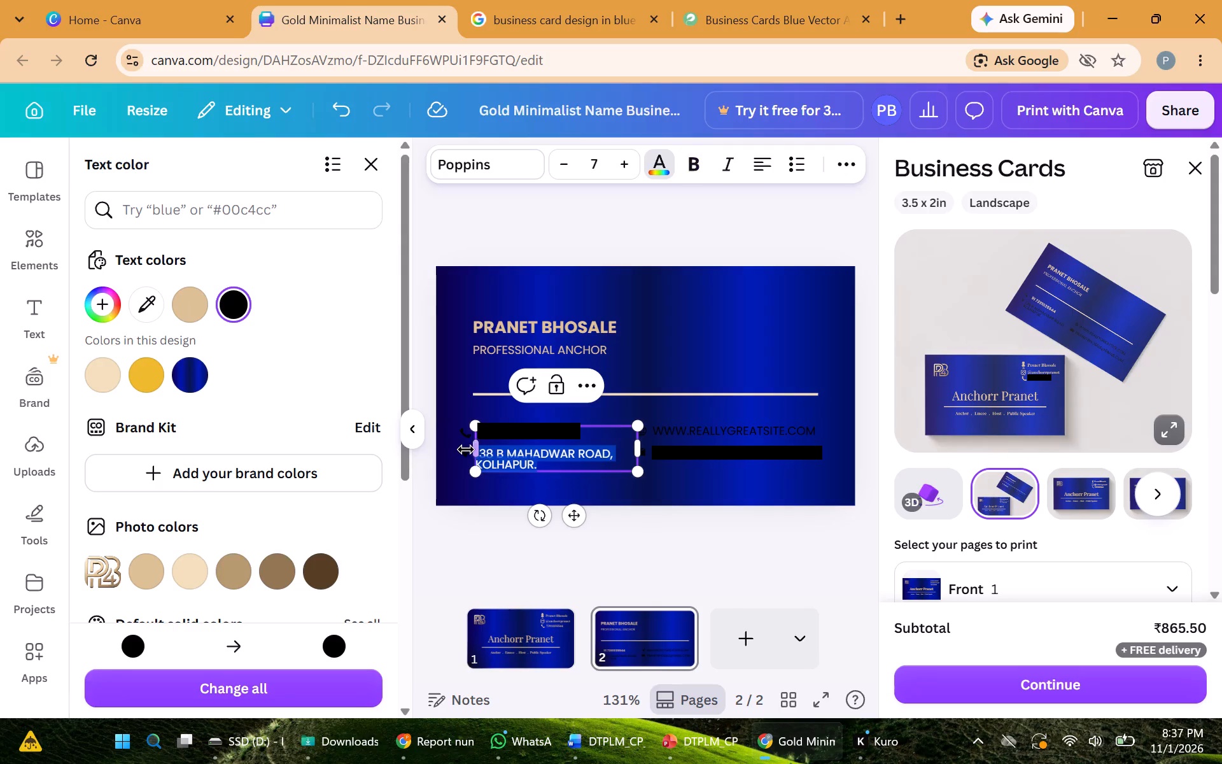
{"action": "left_click_drag", "start_coordinate": [466, 449], "coordinate": [465, 449]}
{"action": "left_click", "coordinate": [188, 311]}
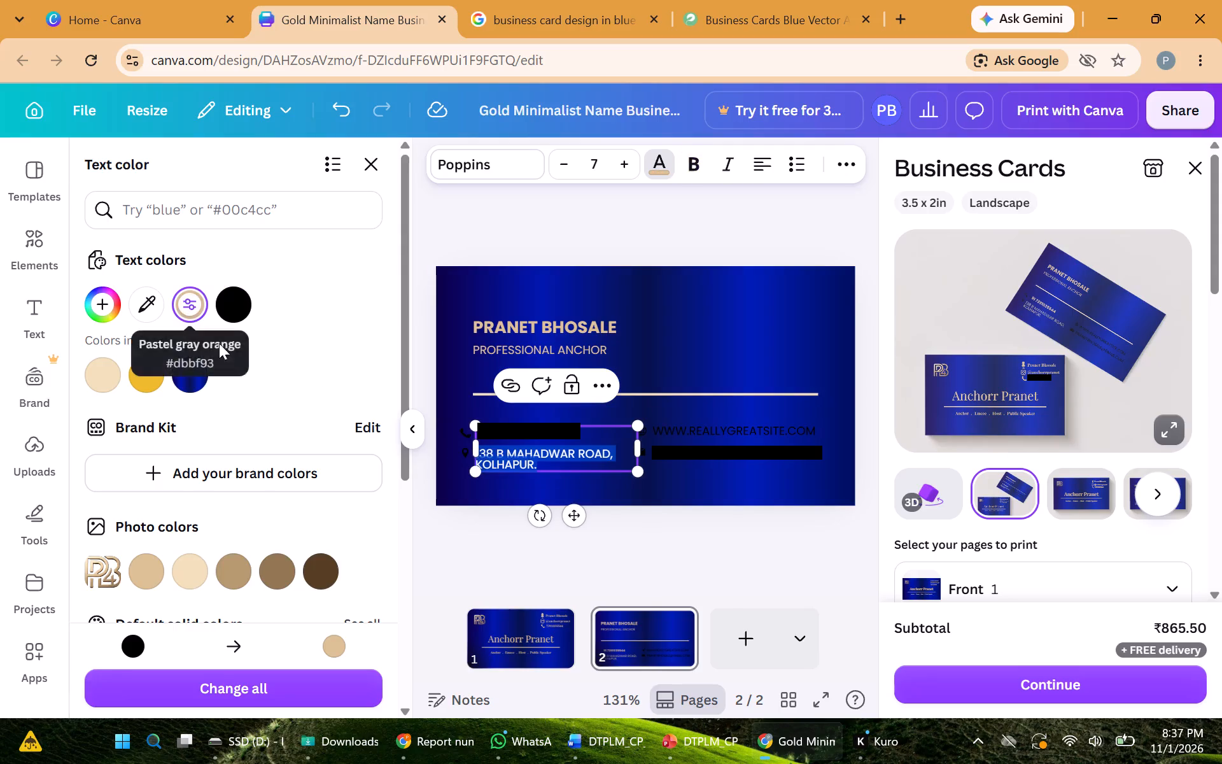
{"action": "left_click", "coordinate": [693, 458]}
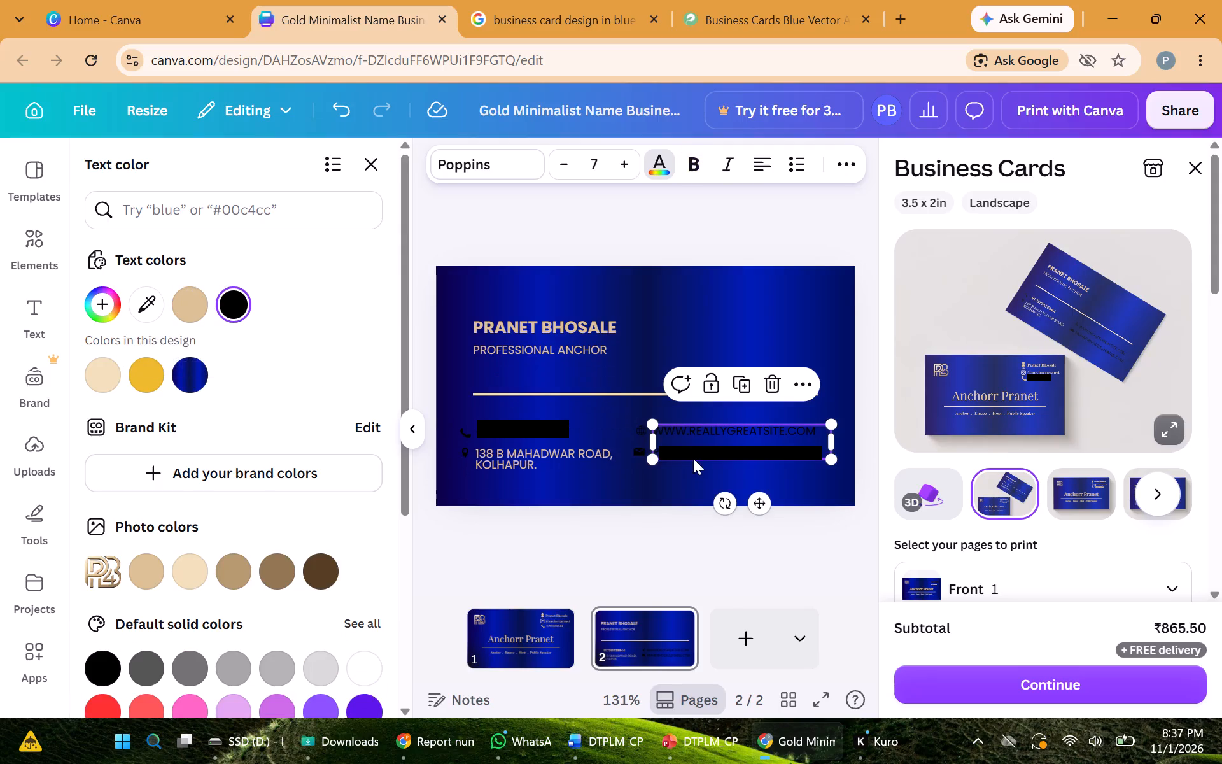
{"action": "left_click", "coordinate": [750, 429]}
{"action": "key", "text": "ctrl+a"}
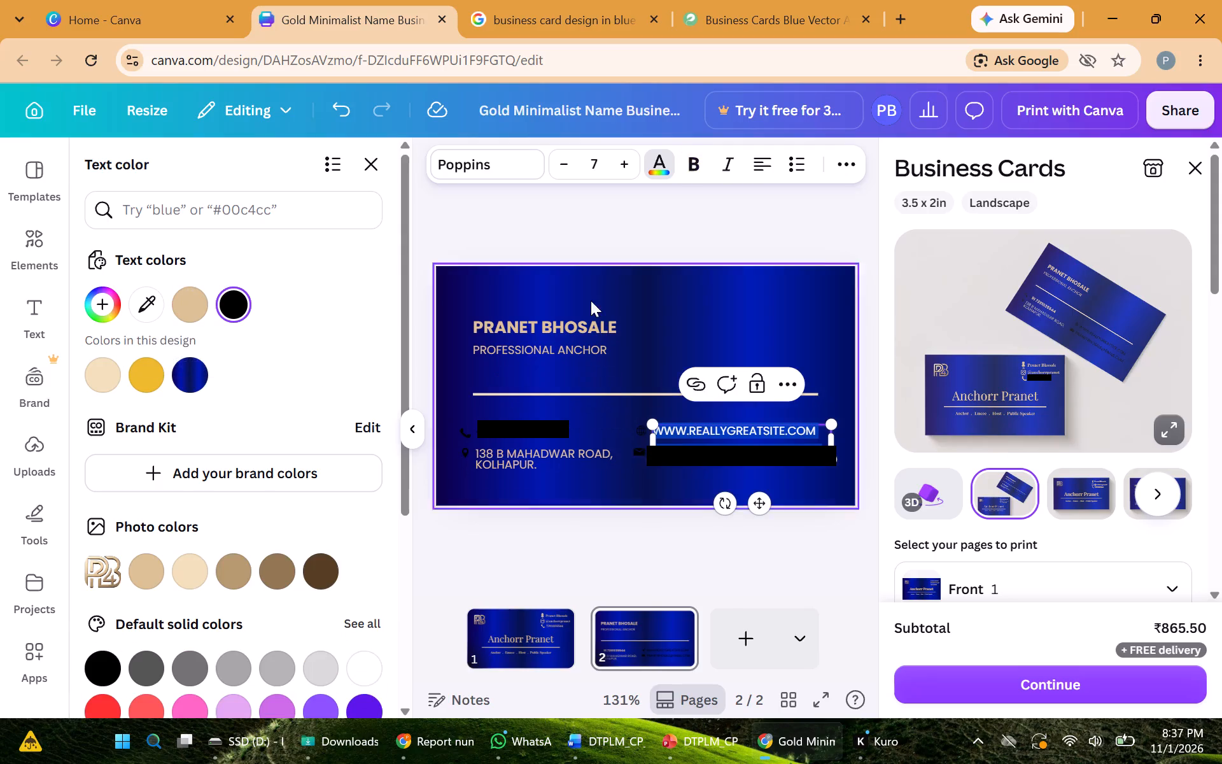
{"action": "left_click", "coordinate": [178, 301]}
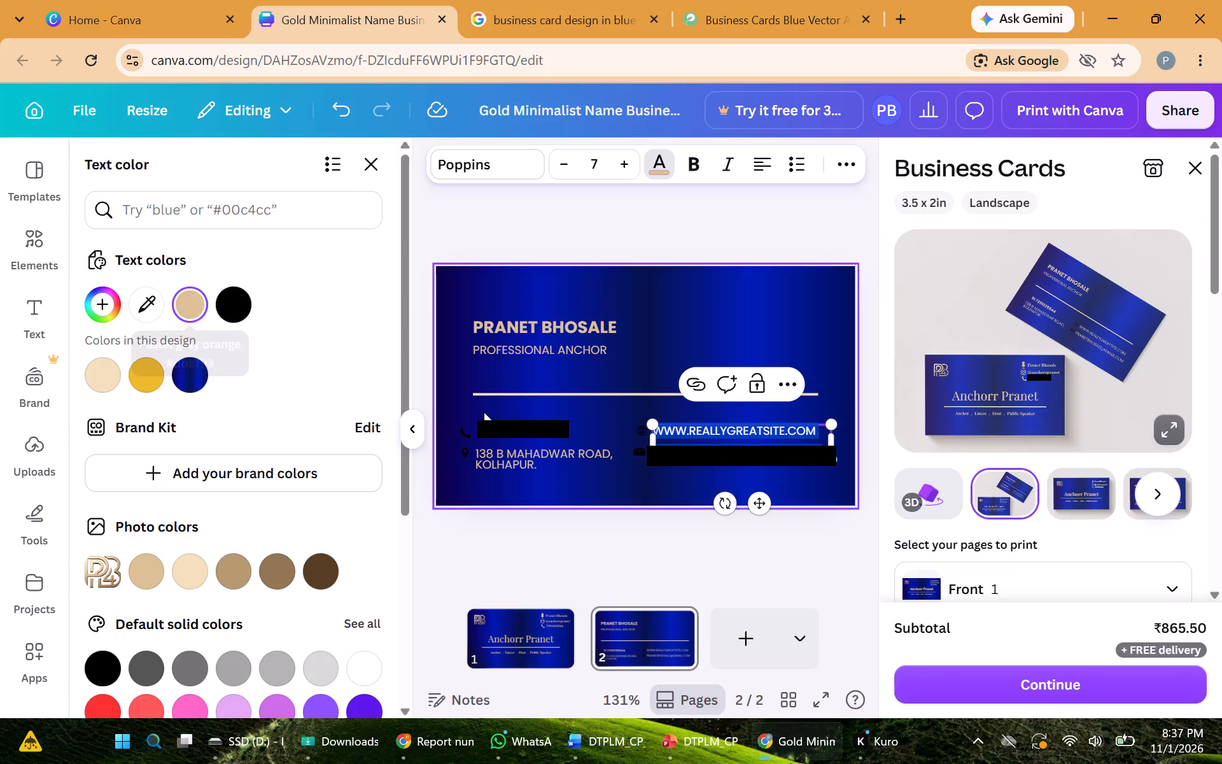
Recolour the phone, location pin, globe and envelope icons on the card back with pastel gray orange #dbbf93.
{"action": "left_click", "coordinate": [465, 434]}
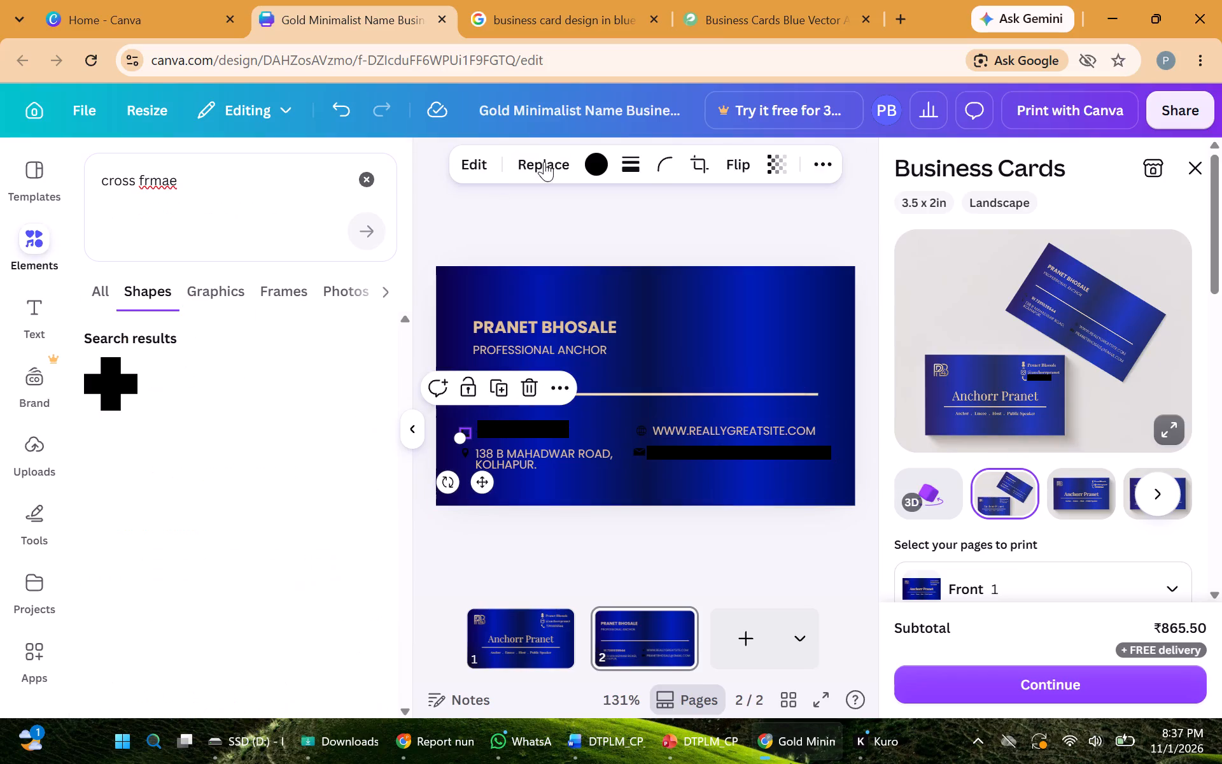
{"action": "left_click", "coordinate": [597, 155]}
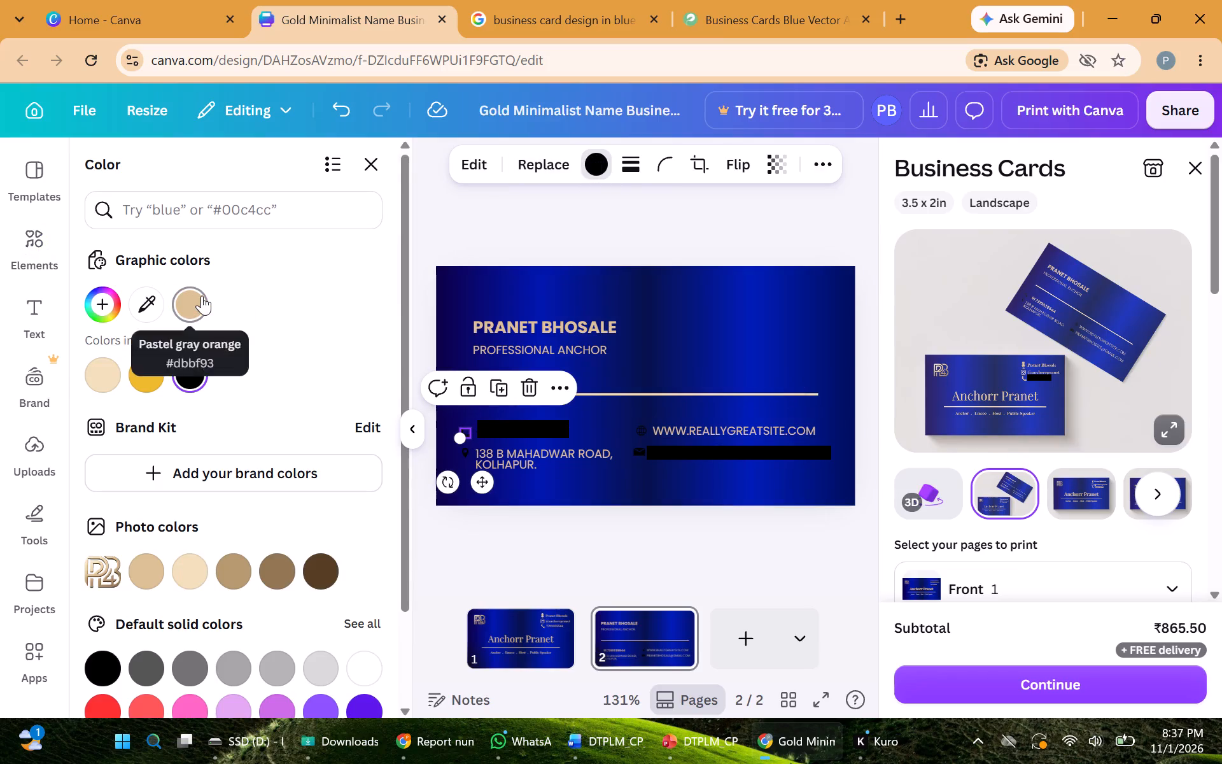
{"action": "left_click", "coordinate": [202, 295]}
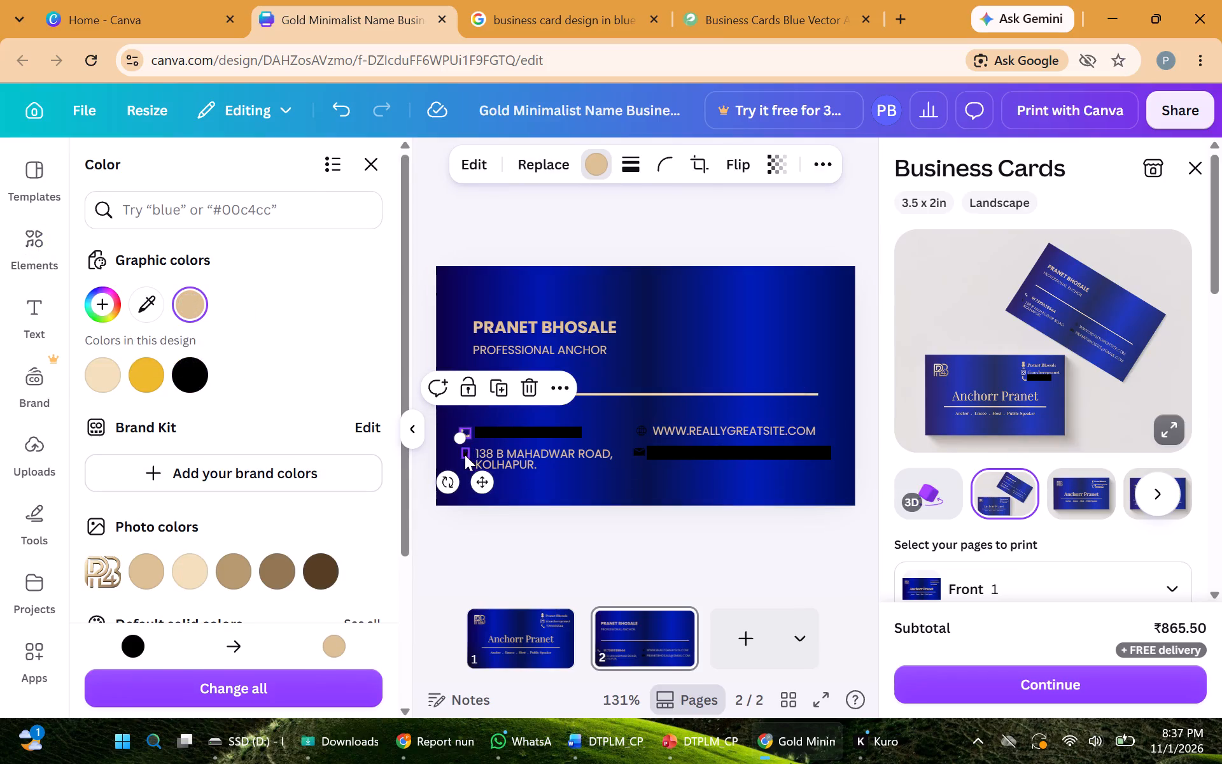
{"action": "left_click", "coordinate": [465, 455]}
{"action": "left_click", "coordinate": [186, 295]}
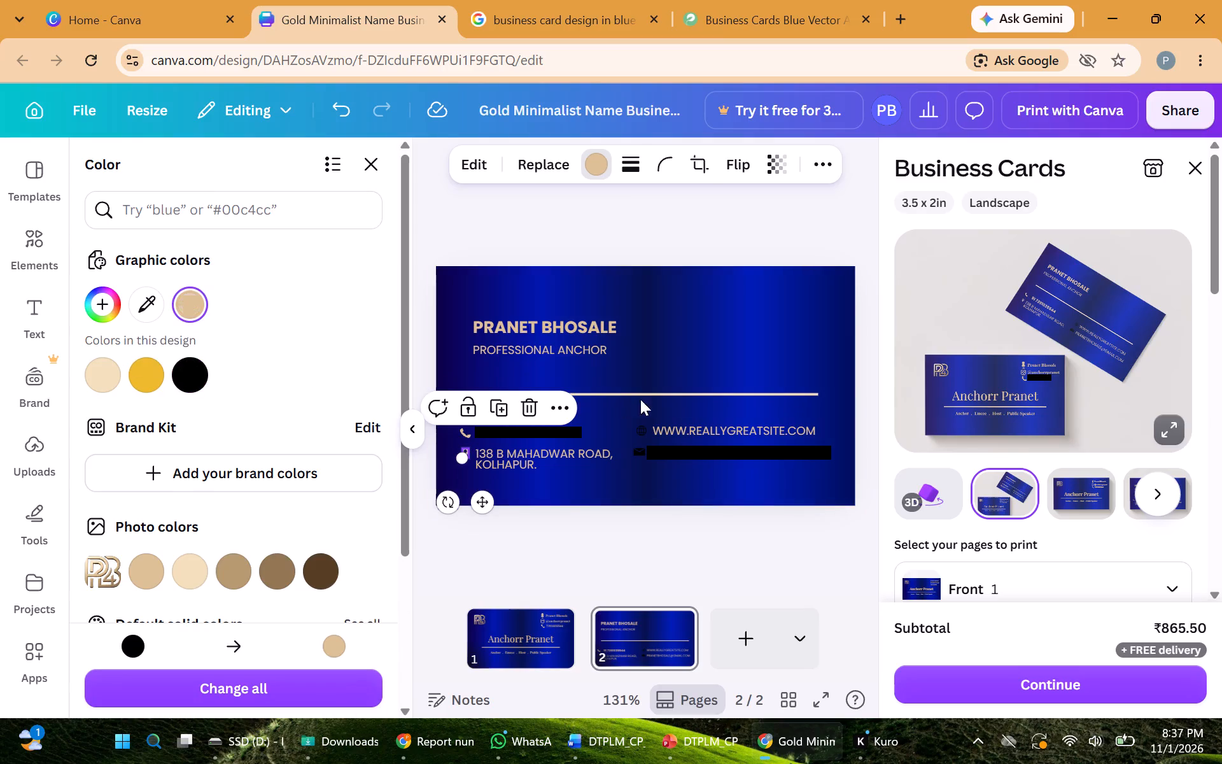
{"action": "left_click", "coordinate": [644, 428]}
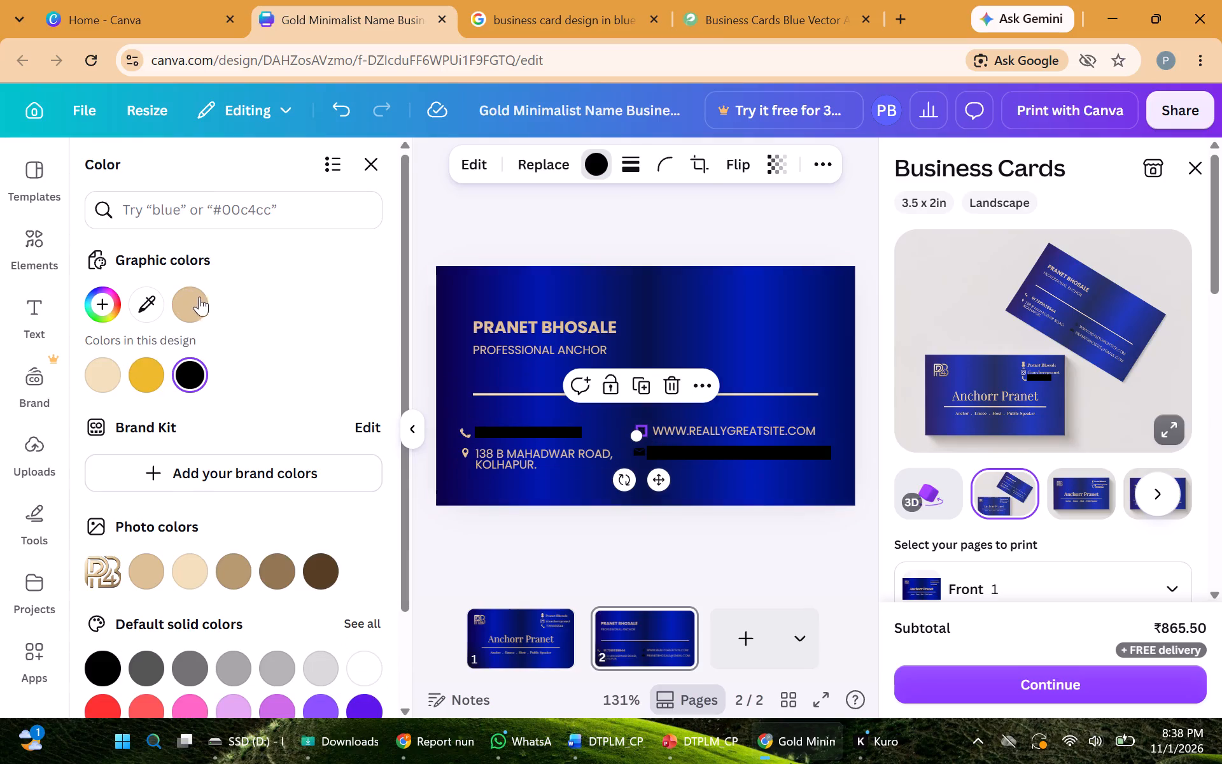
{"action": "left_click", "coordinate": [191, 297]}
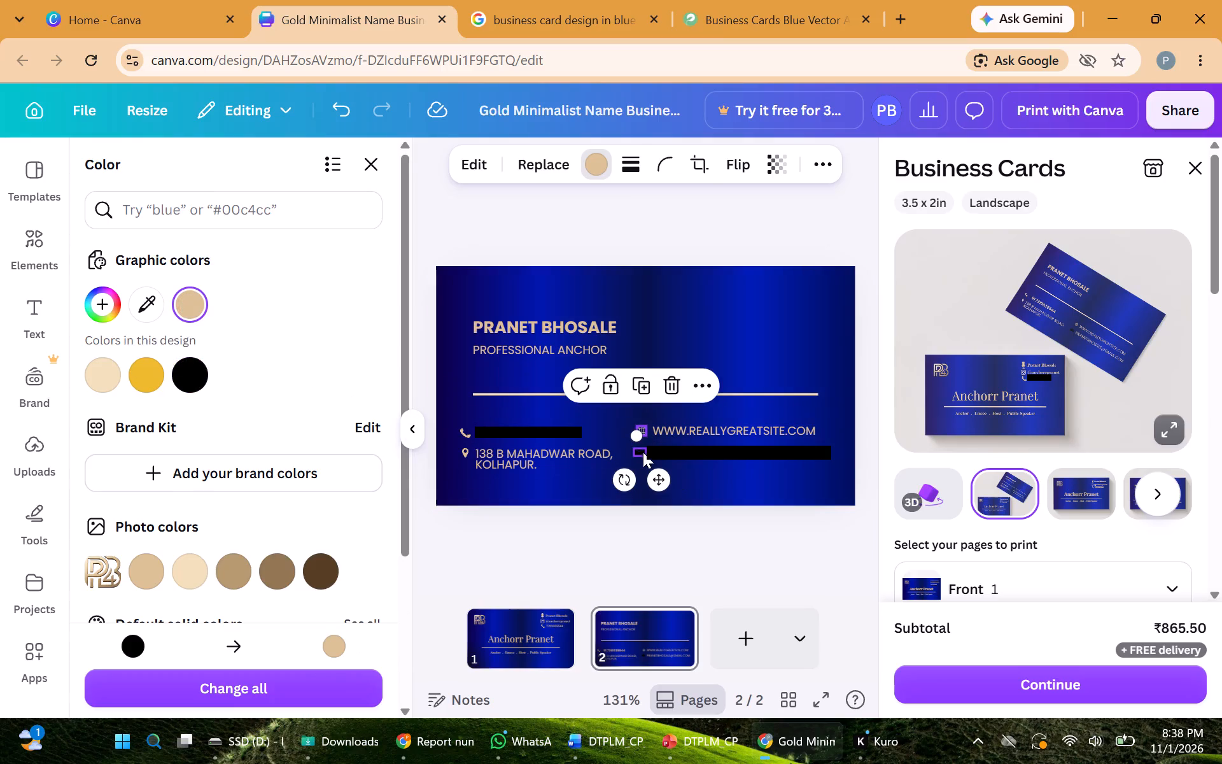
{"action": "left_click", "coordinate": [643, 451]}
{"action": "left_click", "coordinate": [188, 300]}
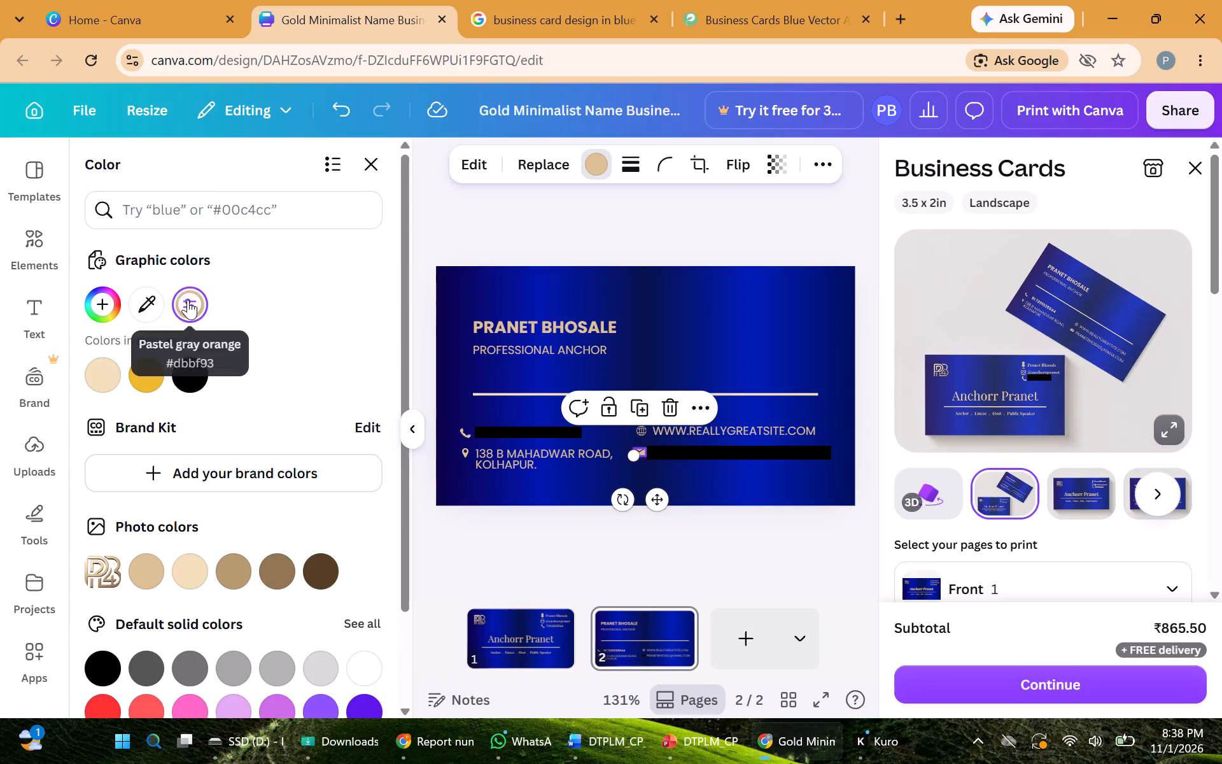
Recolour the still-black start of the phone number on the card back with pastel gray orange #dbbf93.
{"action": "double_click", "coordinate": [481, 429]}
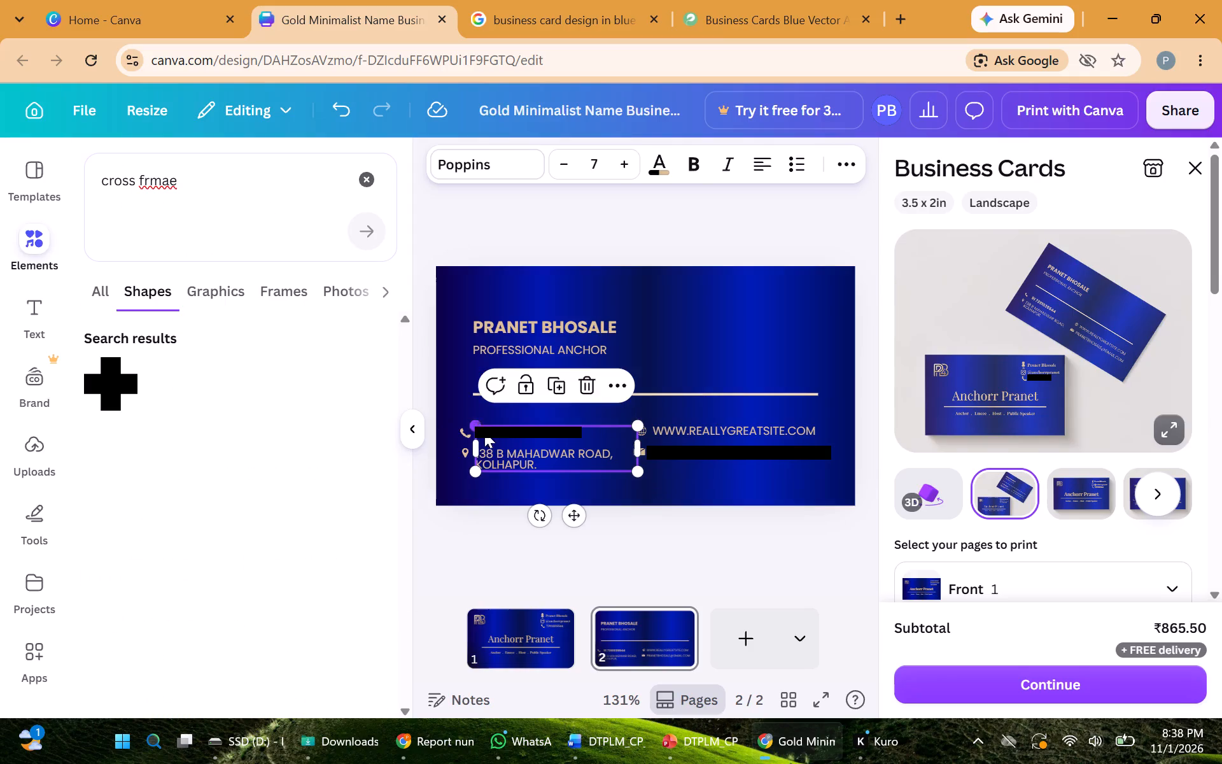
{"action": "left_click", "coordinate": [493, 437]}
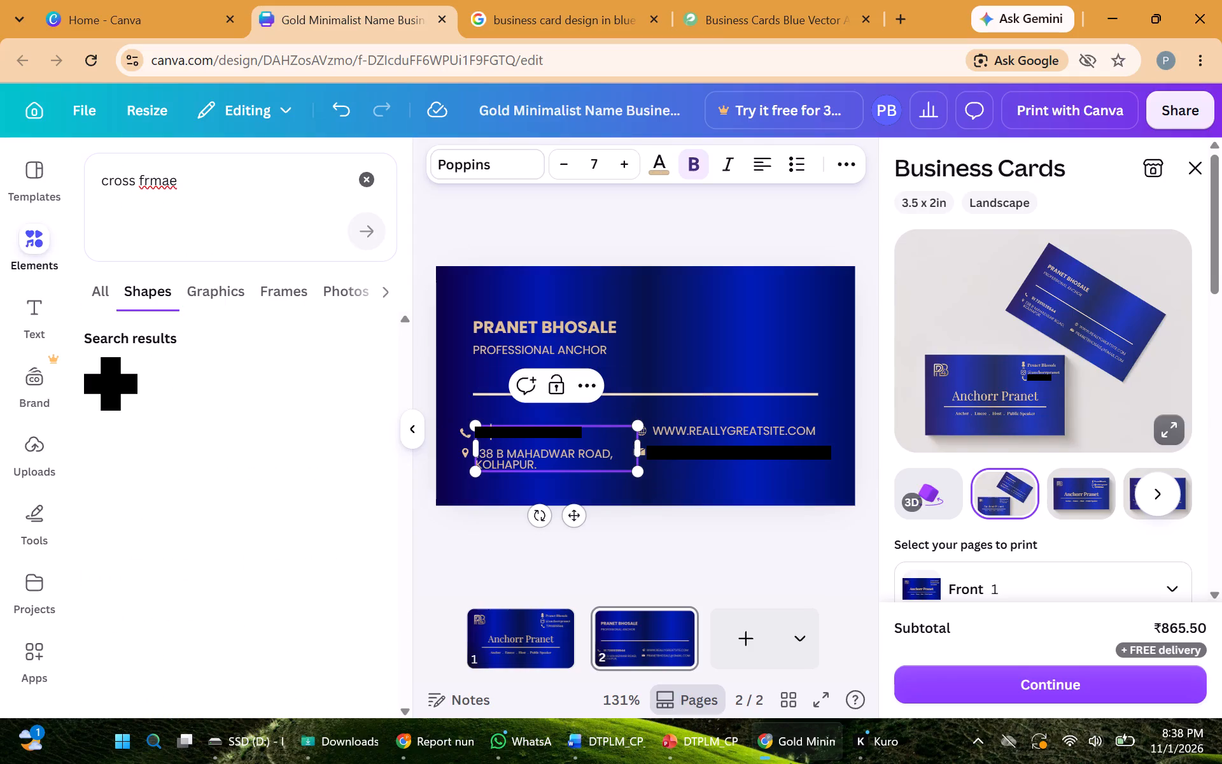
{"action": "key", "text": "Left"}
{"action": "left_click_drag", "start_coordinate": [586, 432], "coordinate": [448, 425]}
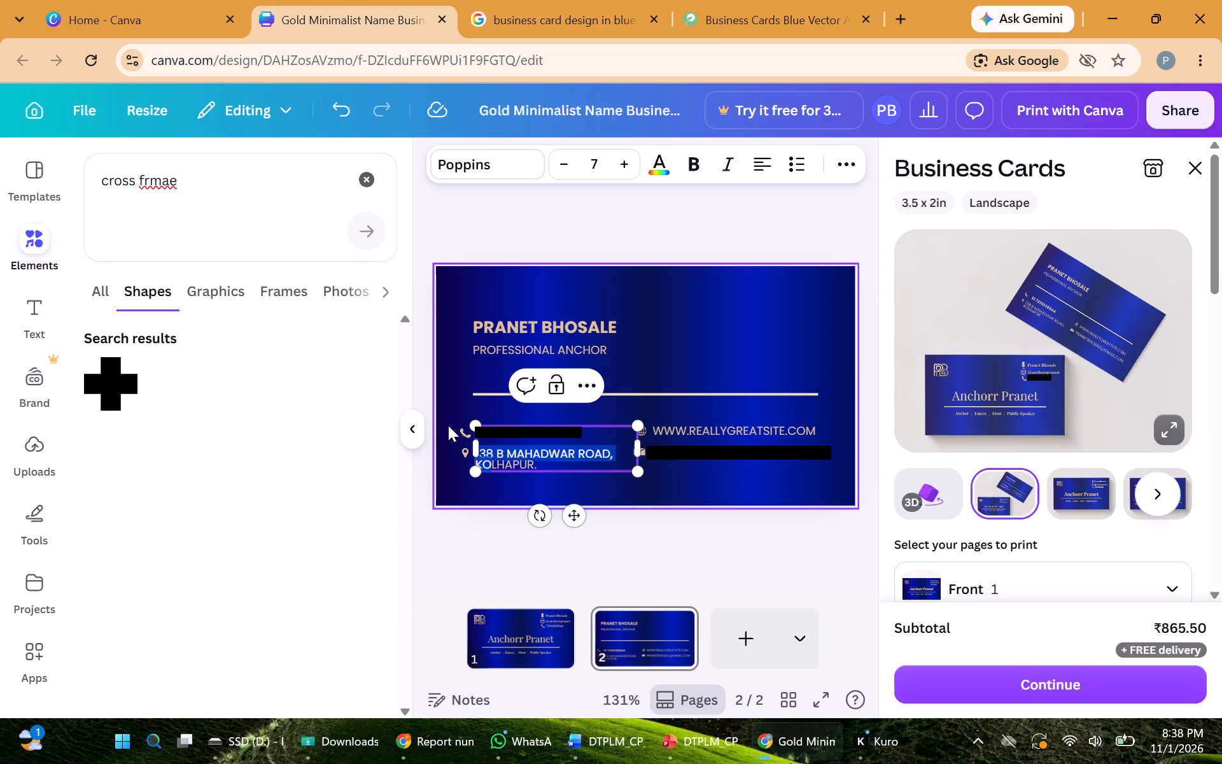
{"action": "left_click_drag", "start_coordinate": [448, 425], "coordinate": [469, 425]}
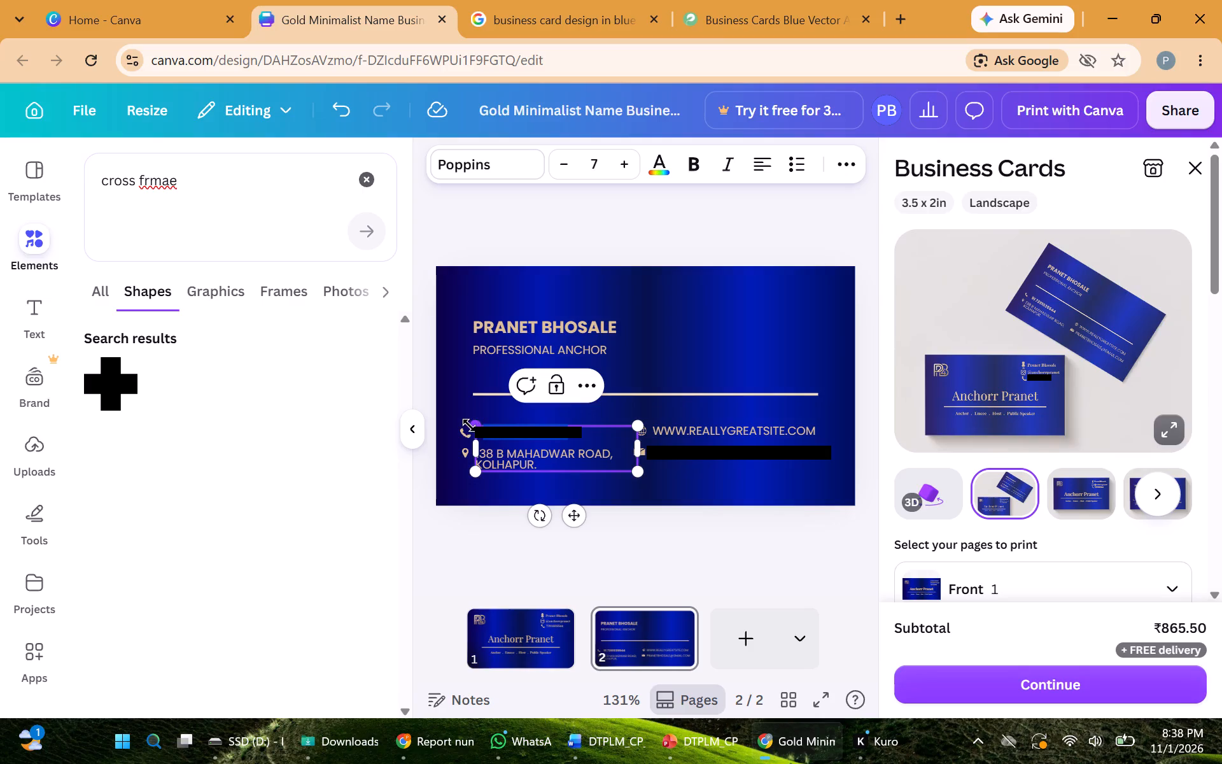
{"action": "left_click_drag", "start_coordinate": [469, 425], "coordinate": [470, 425]}
{"action": "left_click", "coordinate": [659, 157]}
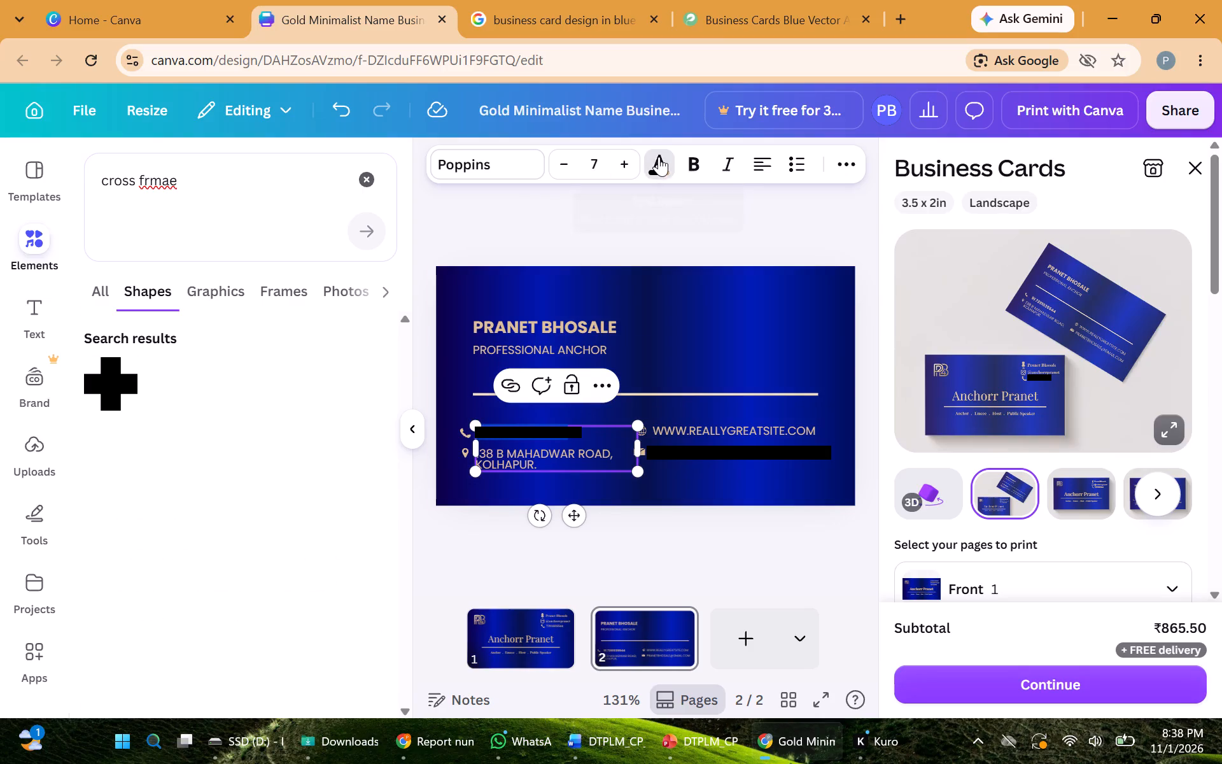
{"action": "left_click", "coordinate": [183, 301]}
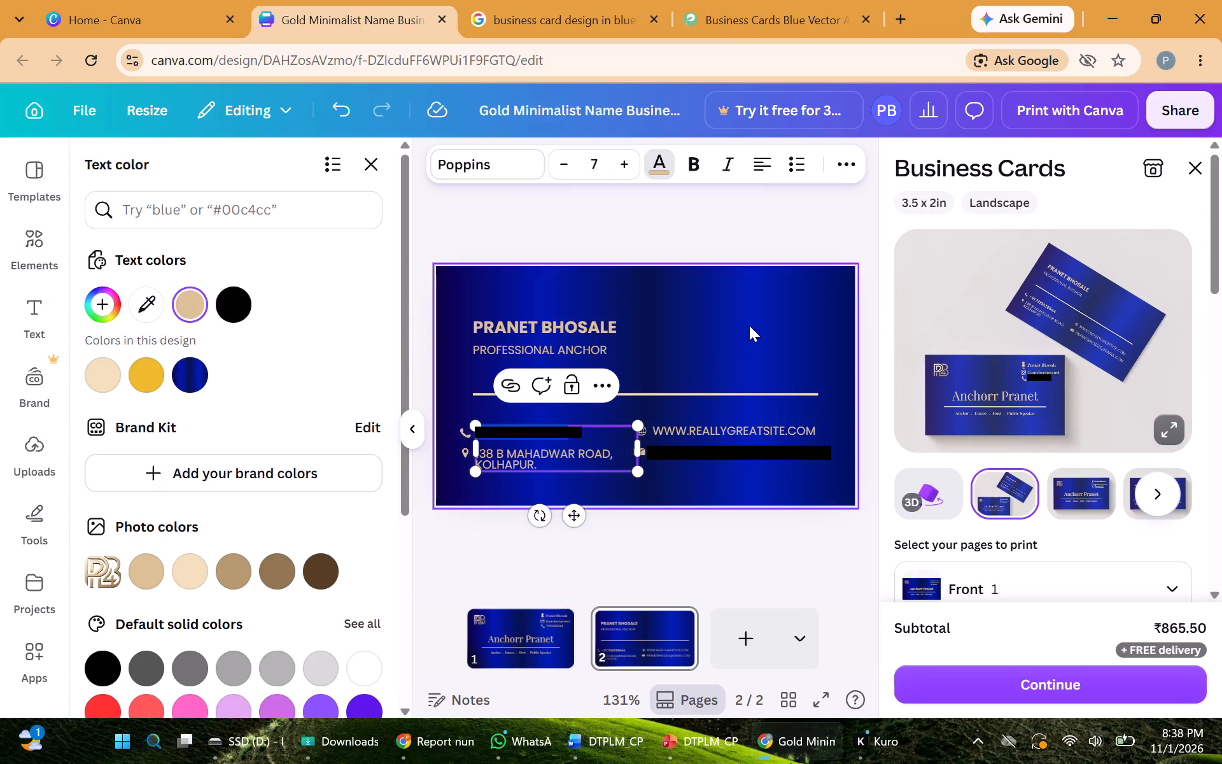
{"action": "left_click", "coordinate": [749, 325]}
{"action": "left_click", "coordinate": [672, 218]}
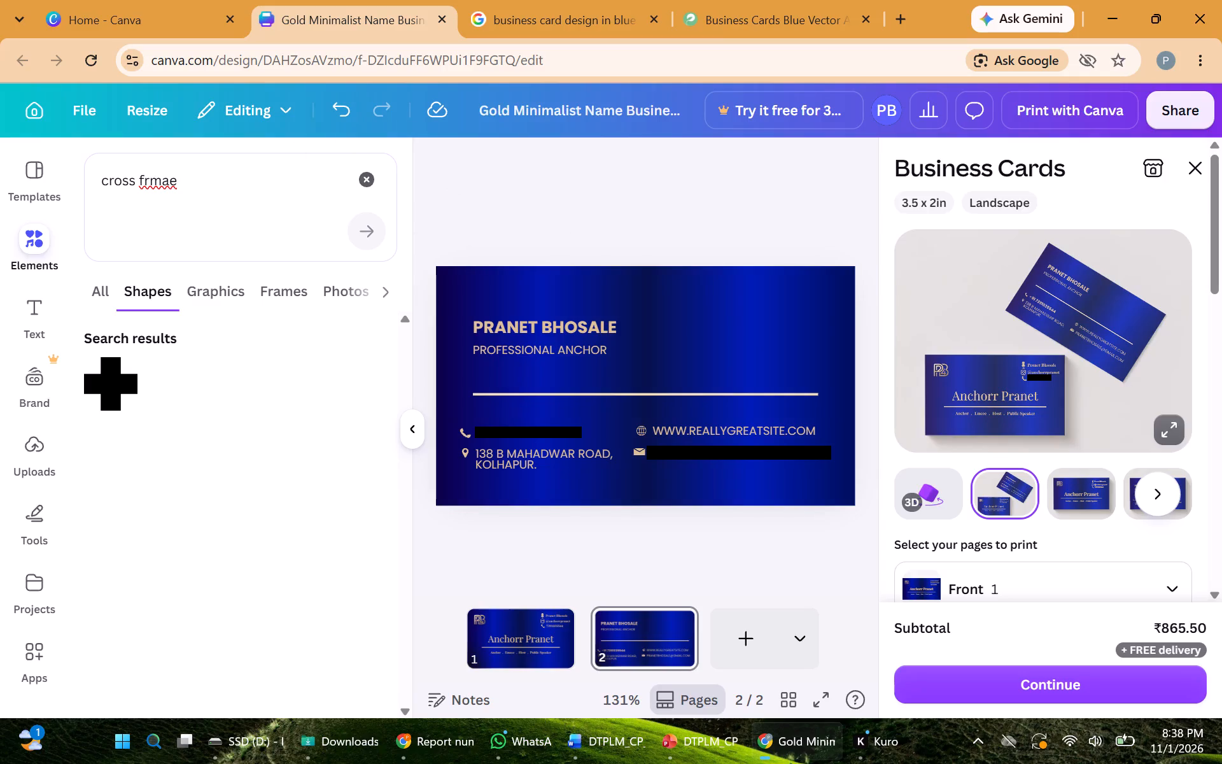
Examine the enlarged print mockups of the business card, including the one showing only the front.
{"action": "left_click", "coordinate": [990, 387]}
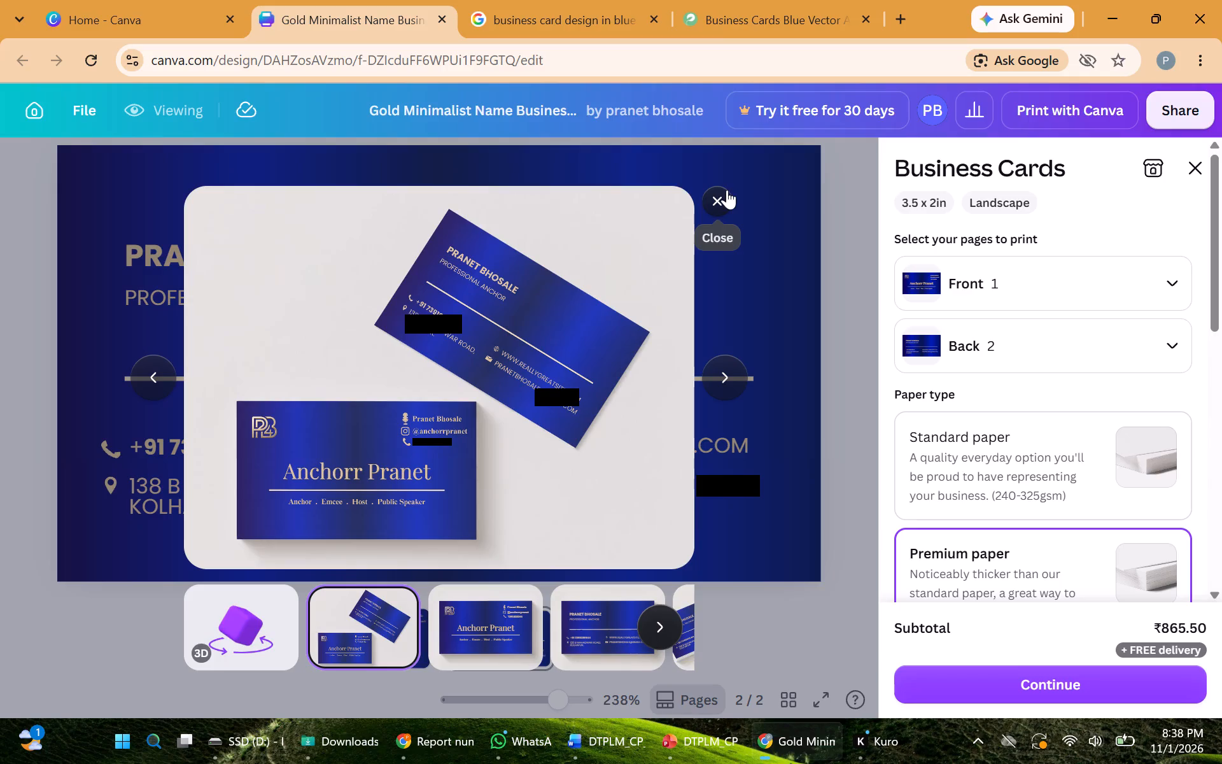
{"action": "left_click", "coordinate": [462, 612]}
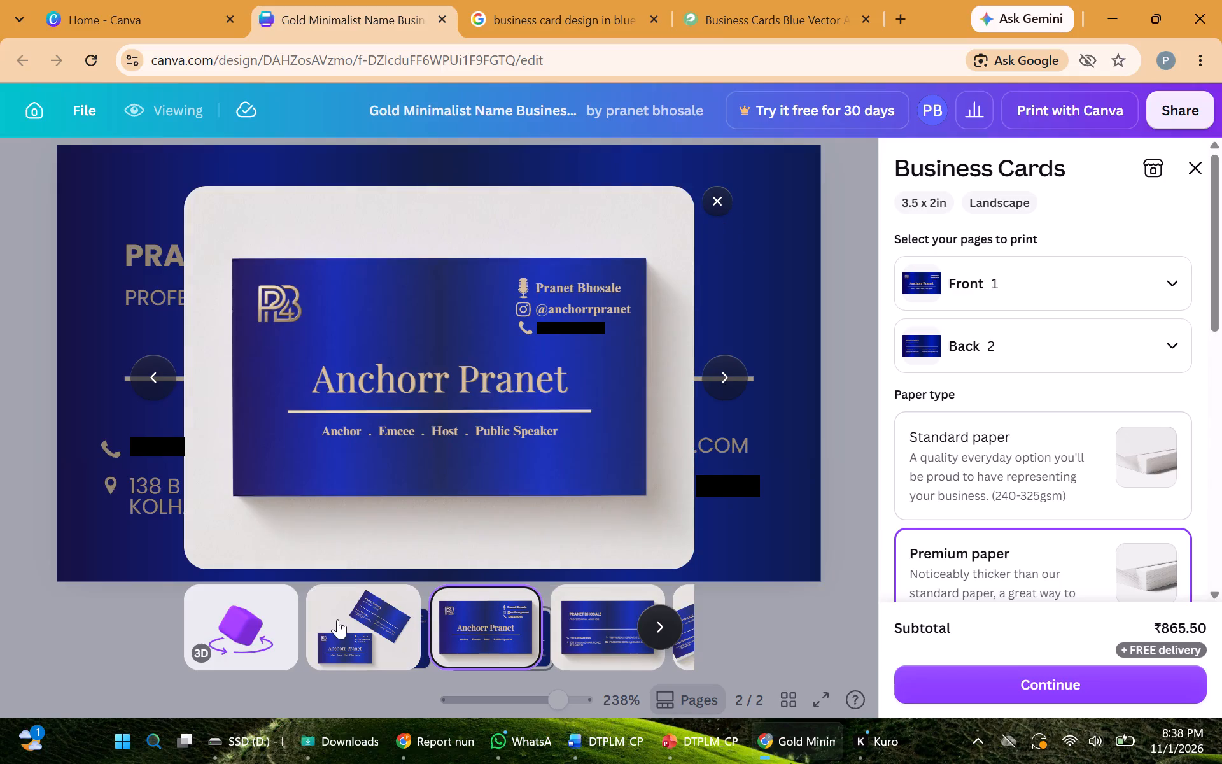
{"action": "left_click", "coordinate": [722, 194]}
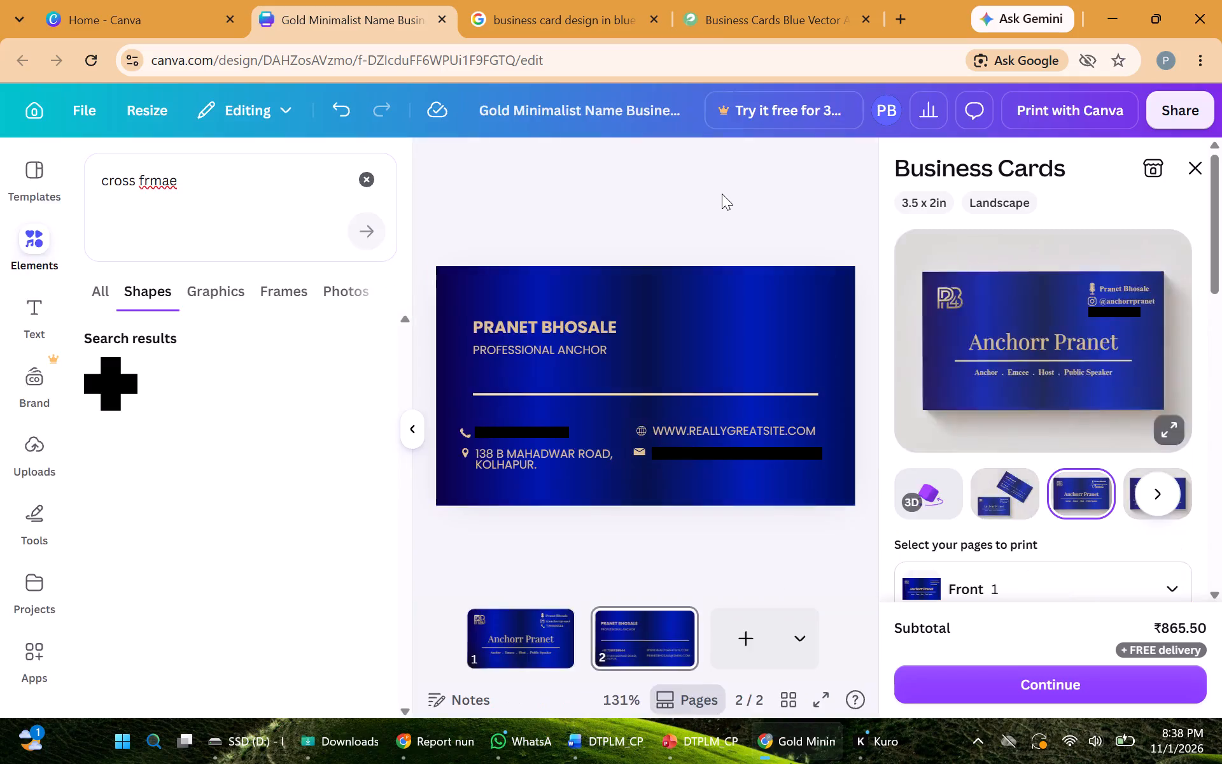
On the card front, search all element types for "person icon" to find a substitute for the microphone icon.
{"action": "left_click", "coordinate": [544, 611]}
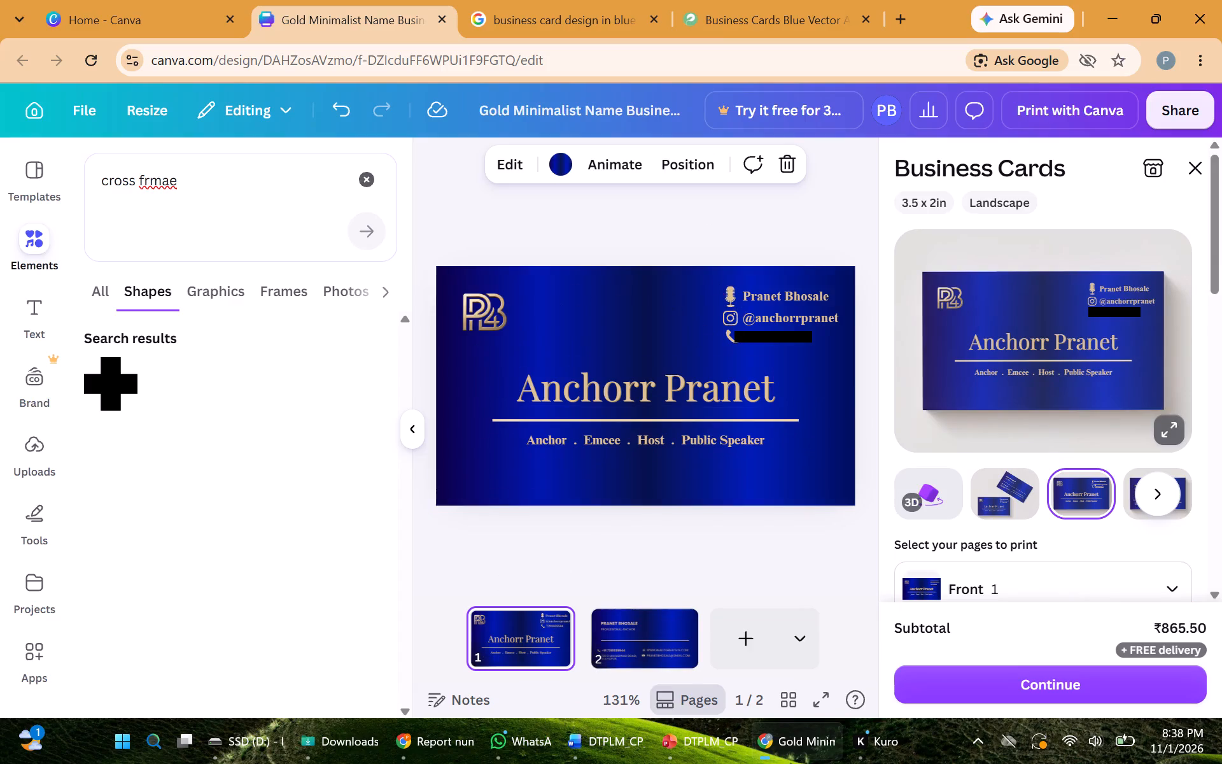
{"action": "left_click", "coordinate": [728, 293]}
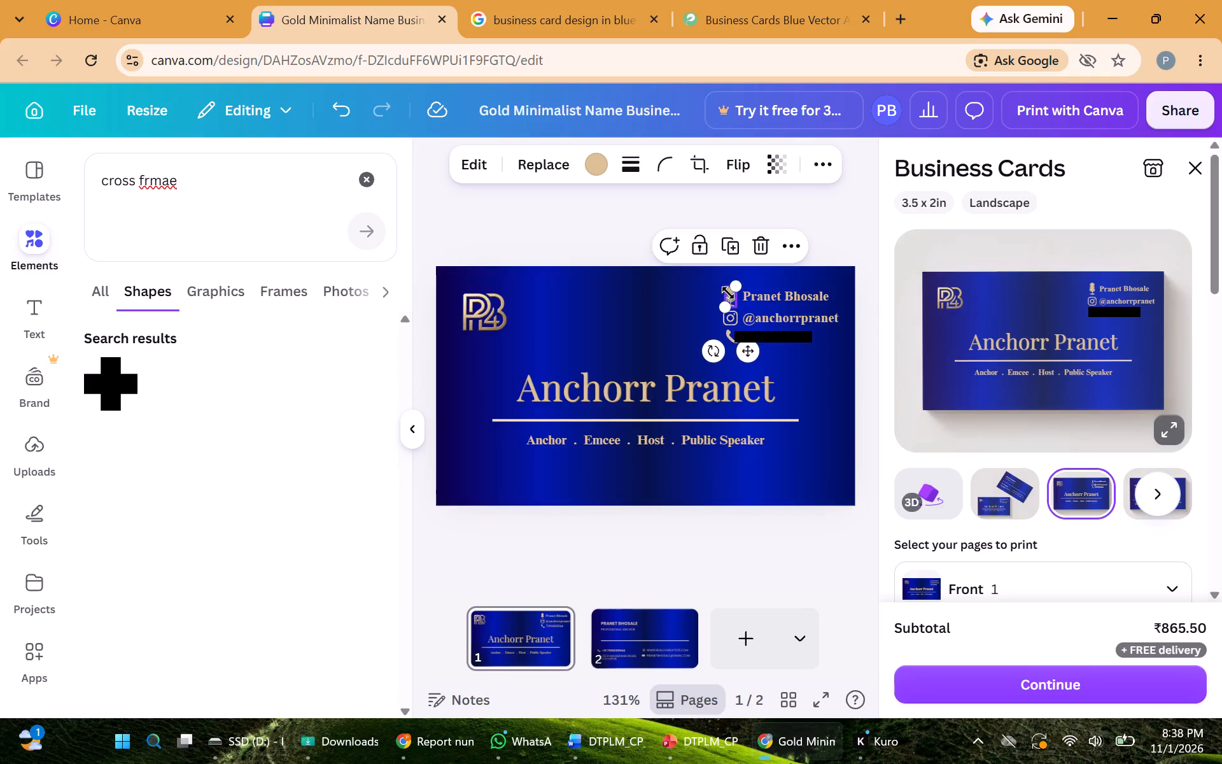
{"action": "left_click", "coordinate": [213, 188]}
{"action": "key", "text": "BackSpace"}
{"action": "key", "text": "BackSpace"}
{"action": "key", "text": "BackSpace"}
{"action": "key", "text": "BackSpace"}
{"action": "key", "text": "BackSpace"}
{"action": "key", "text": "BackSpace"}
{"action": "key", "text": "BackSpace"}
{"action": "key", "text": "BackSpace"}
{"action": "key", "text": "BackSpace"}
{"action": "key", "text": "BackSpace"}
{"action": "key", "text": "BackSpace"}
{"action": "key", "text": "BackSpace"}
{"action": "key", "text": "BackSpace"}
{"action": "key", "text": "BackSpace"}
{"action": "key", "text": "BackSpace"}
{"action": "key", "text": "BackSpace"}
{"action": "key", "text": "BackSpace"}
{"action": "key", "text": "BackSpace"}
{"action": "key", "text": "BackSpace"}
{"action": "key", "text": "BackSpace"}
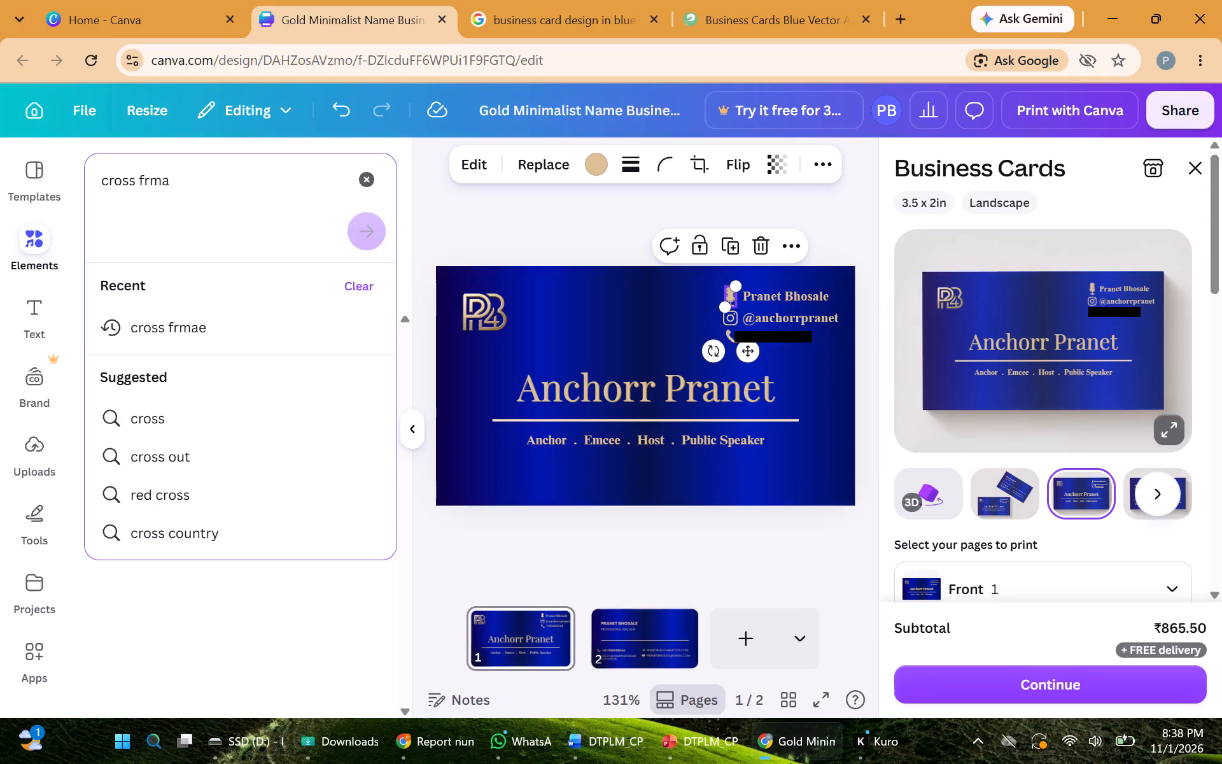
{"action": "type", "text": "person"}
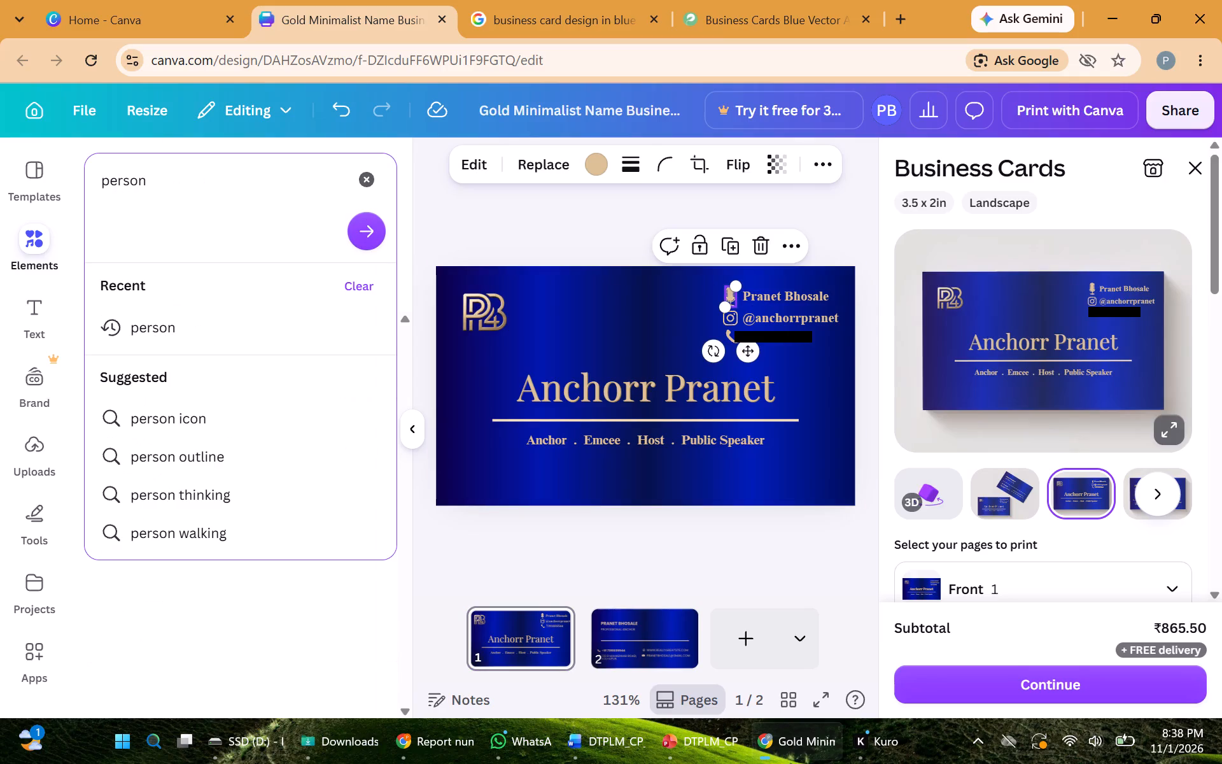
{"action": "left_click", "coordinate": [199, 420]}
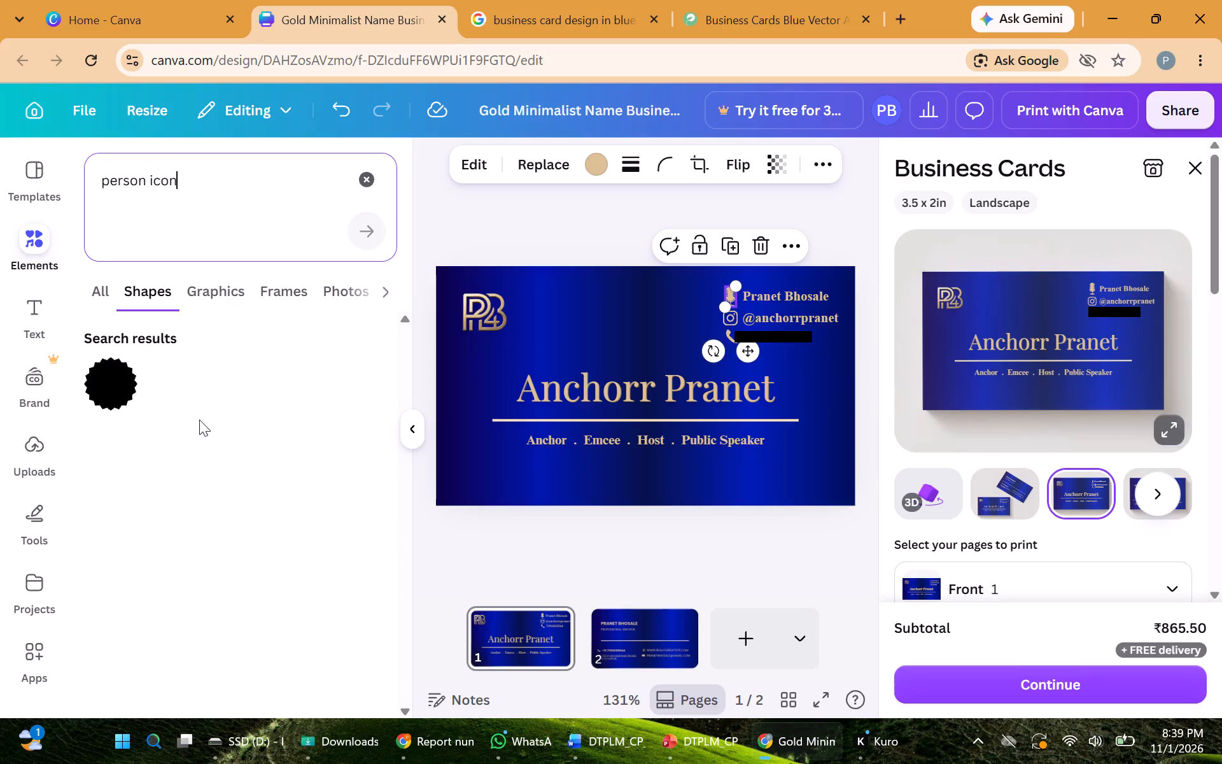
{"action": "left_click", "coordinate": [94, 289]}
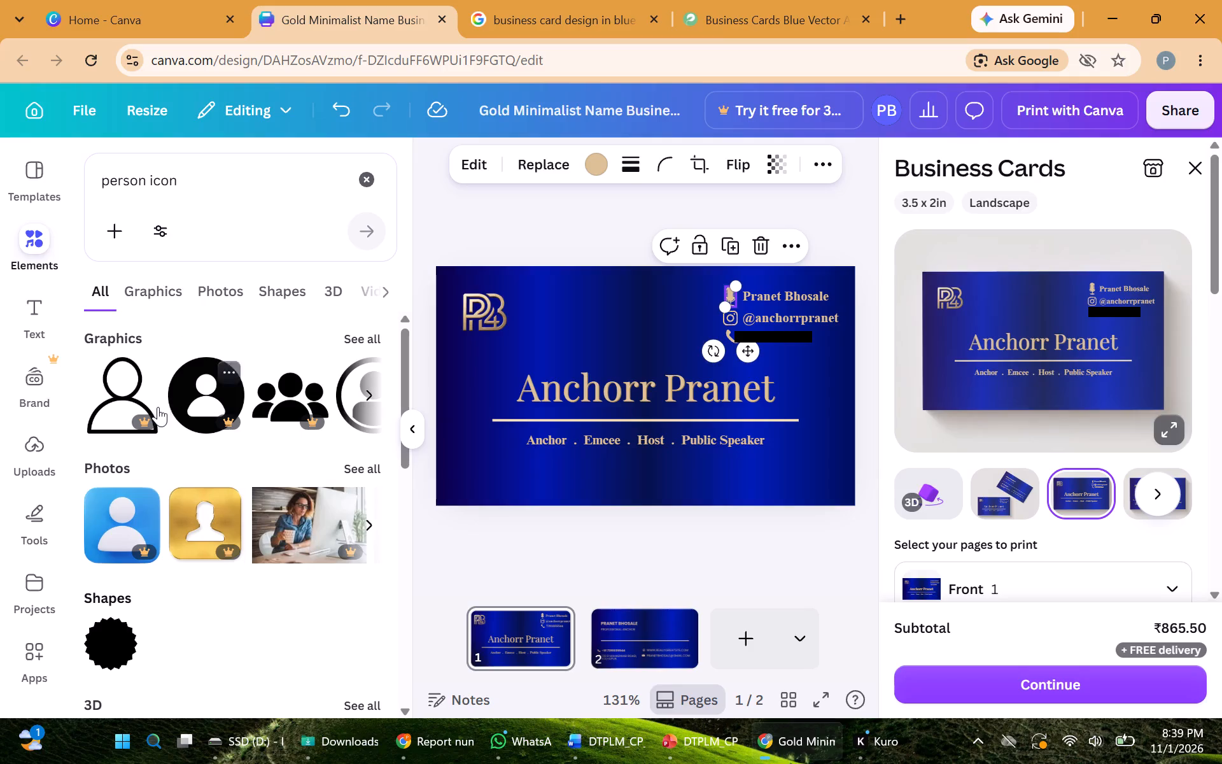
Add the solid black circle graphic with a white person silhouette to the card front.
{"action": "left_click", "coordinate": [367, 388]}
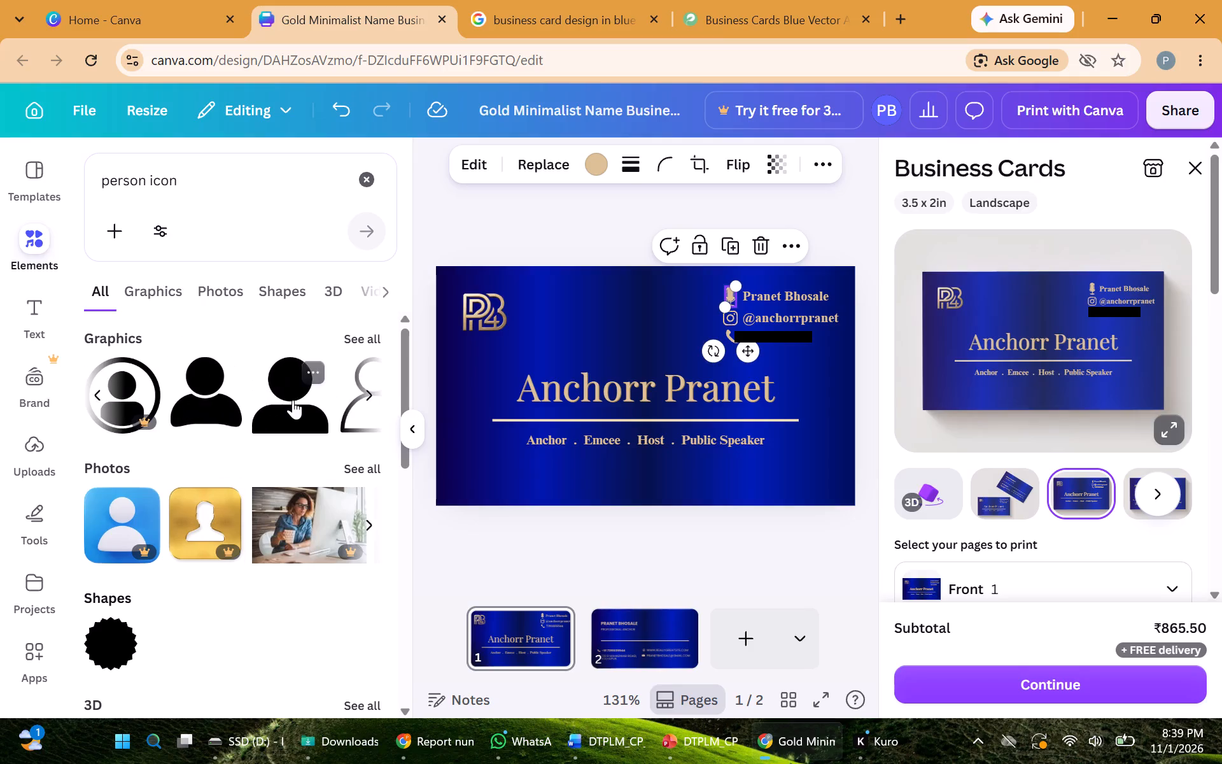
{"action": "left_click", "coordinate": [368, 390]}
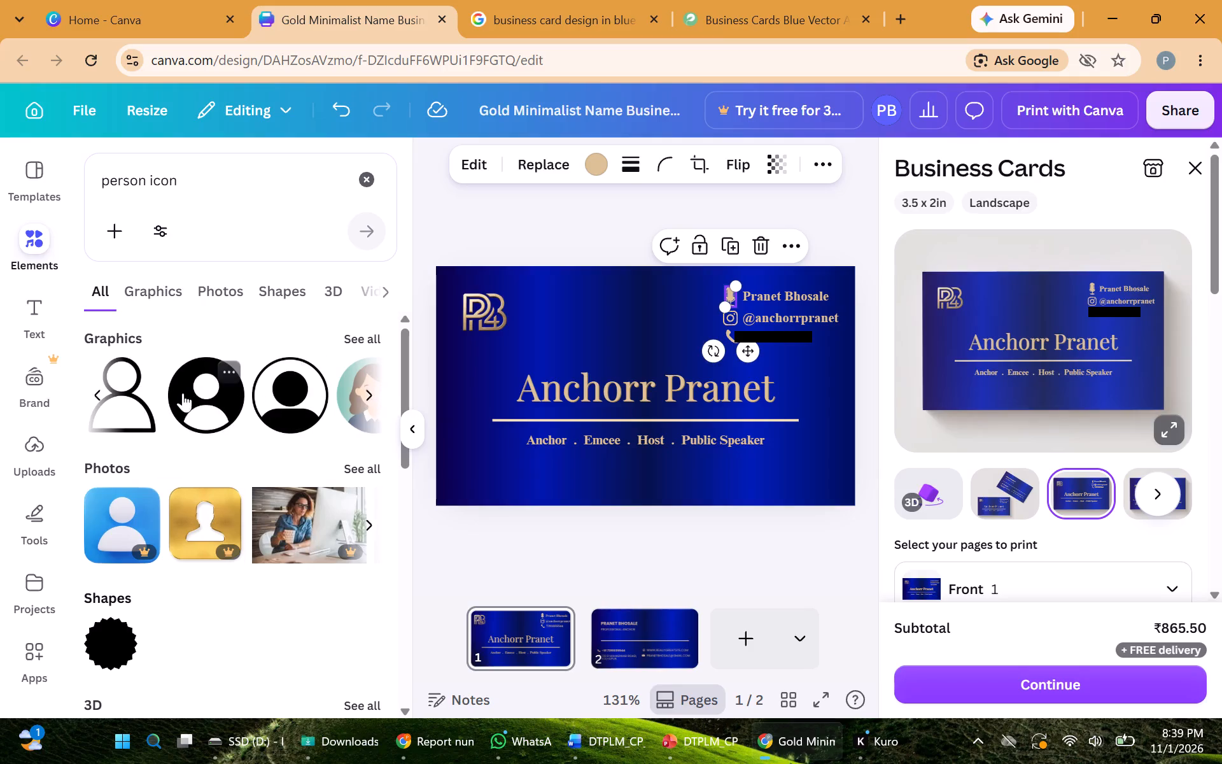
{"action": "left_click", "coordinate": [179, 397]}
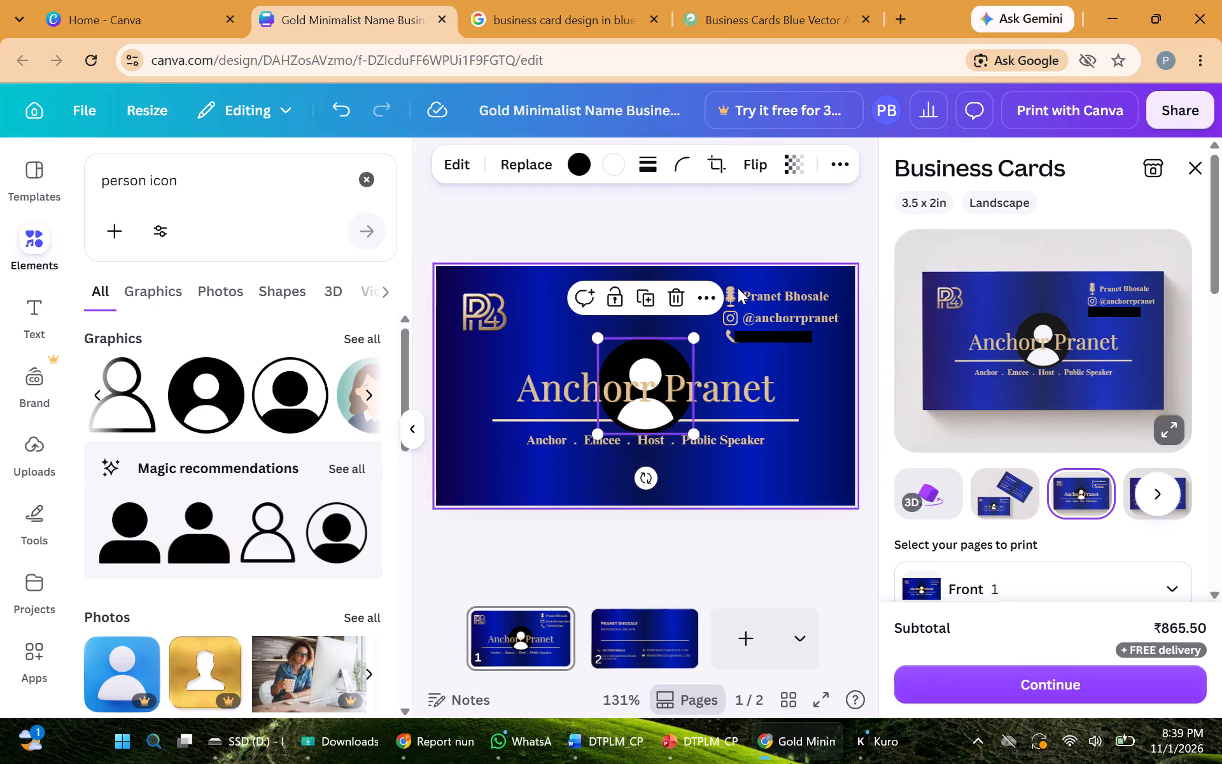
Delete the microphone icon beside the name line on the card front.
{"action": "left_click", "coordinate": [730, 295]}
{"action": "left_click", "coordinate": [762, 250]}
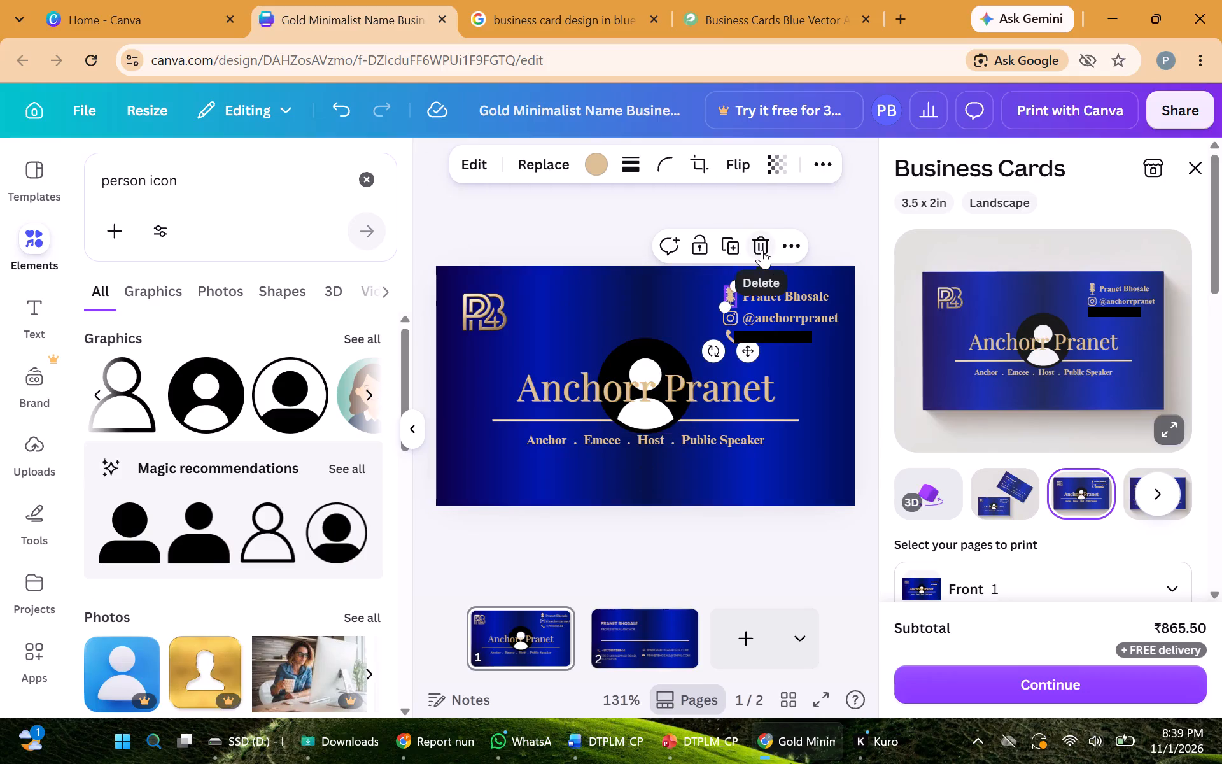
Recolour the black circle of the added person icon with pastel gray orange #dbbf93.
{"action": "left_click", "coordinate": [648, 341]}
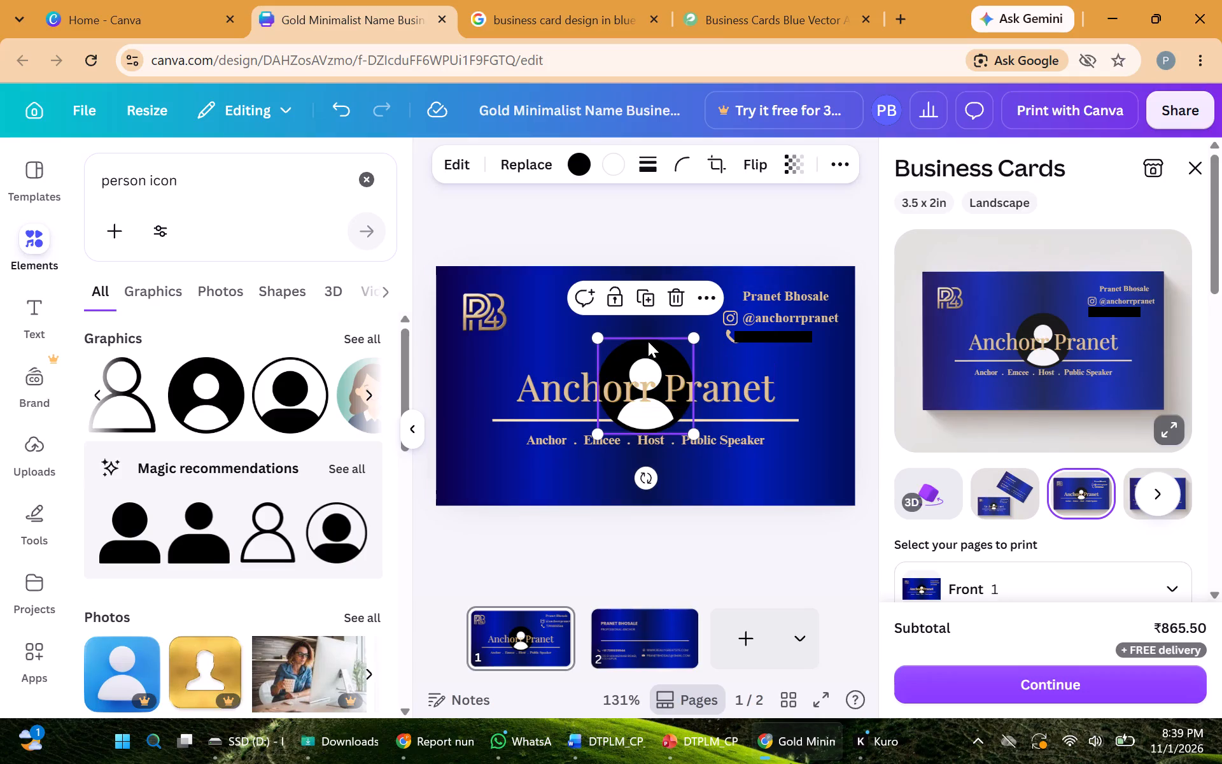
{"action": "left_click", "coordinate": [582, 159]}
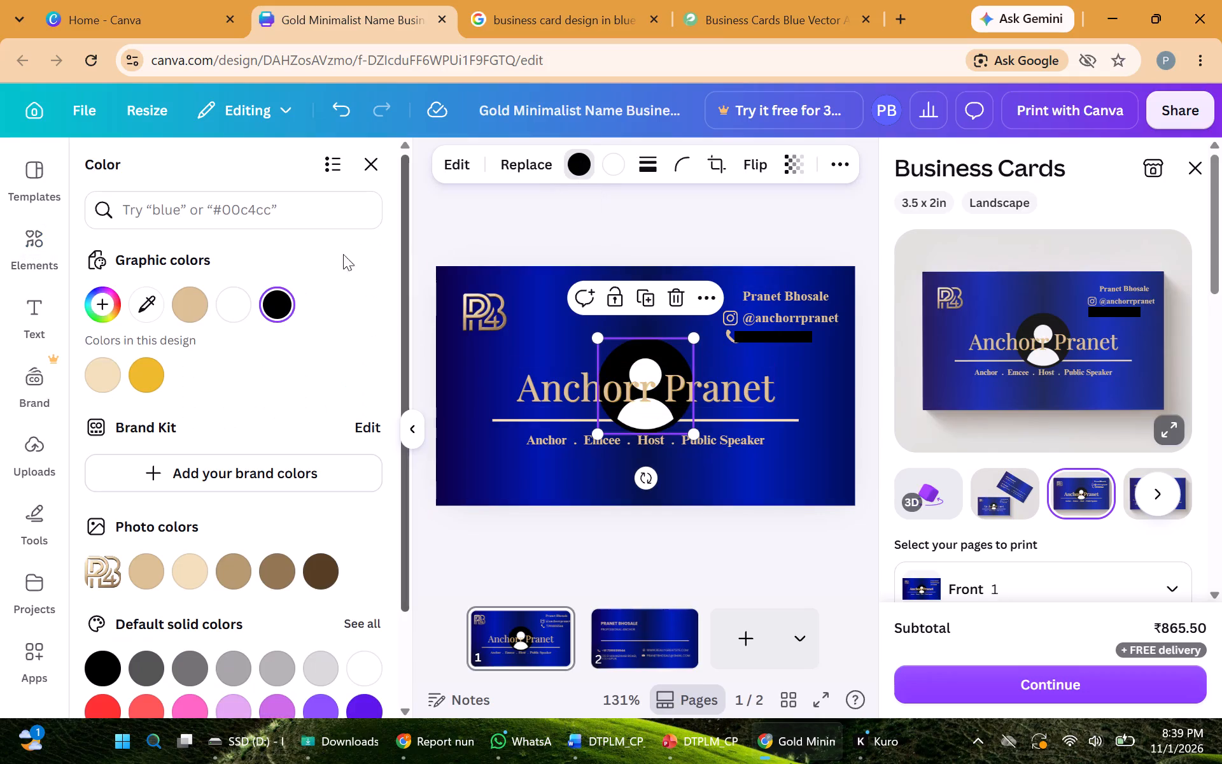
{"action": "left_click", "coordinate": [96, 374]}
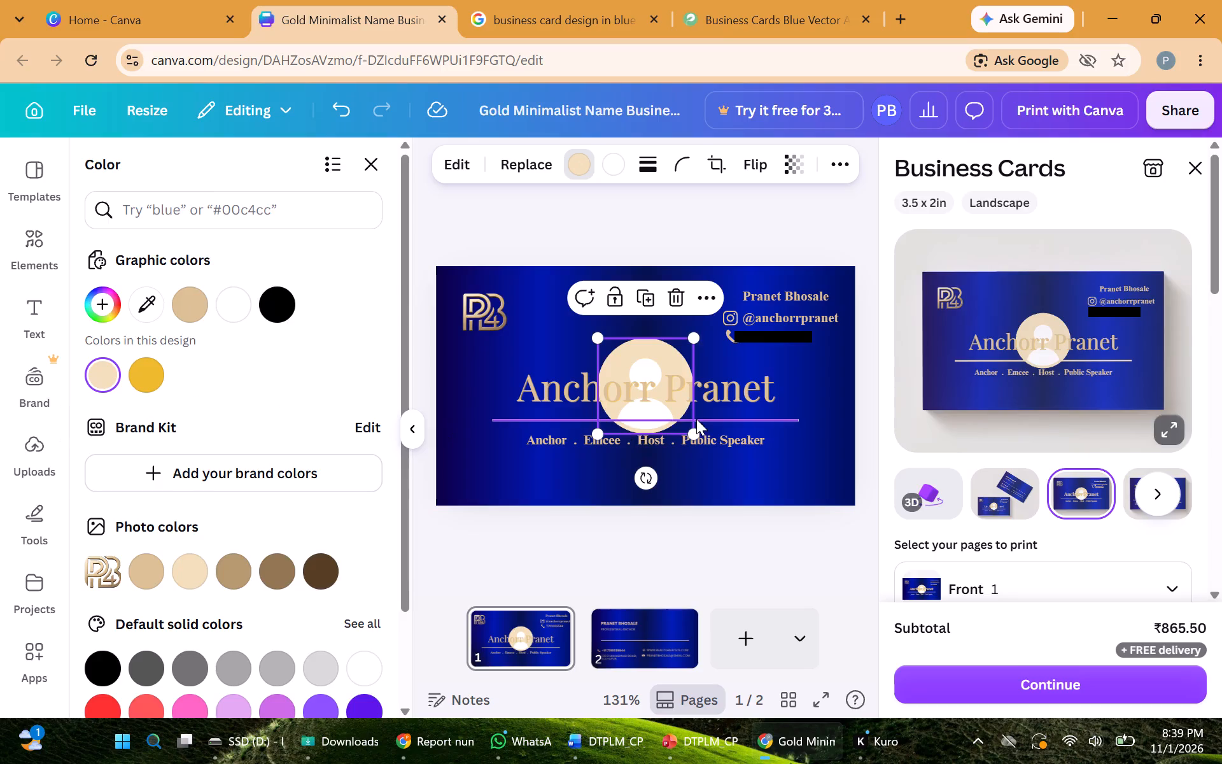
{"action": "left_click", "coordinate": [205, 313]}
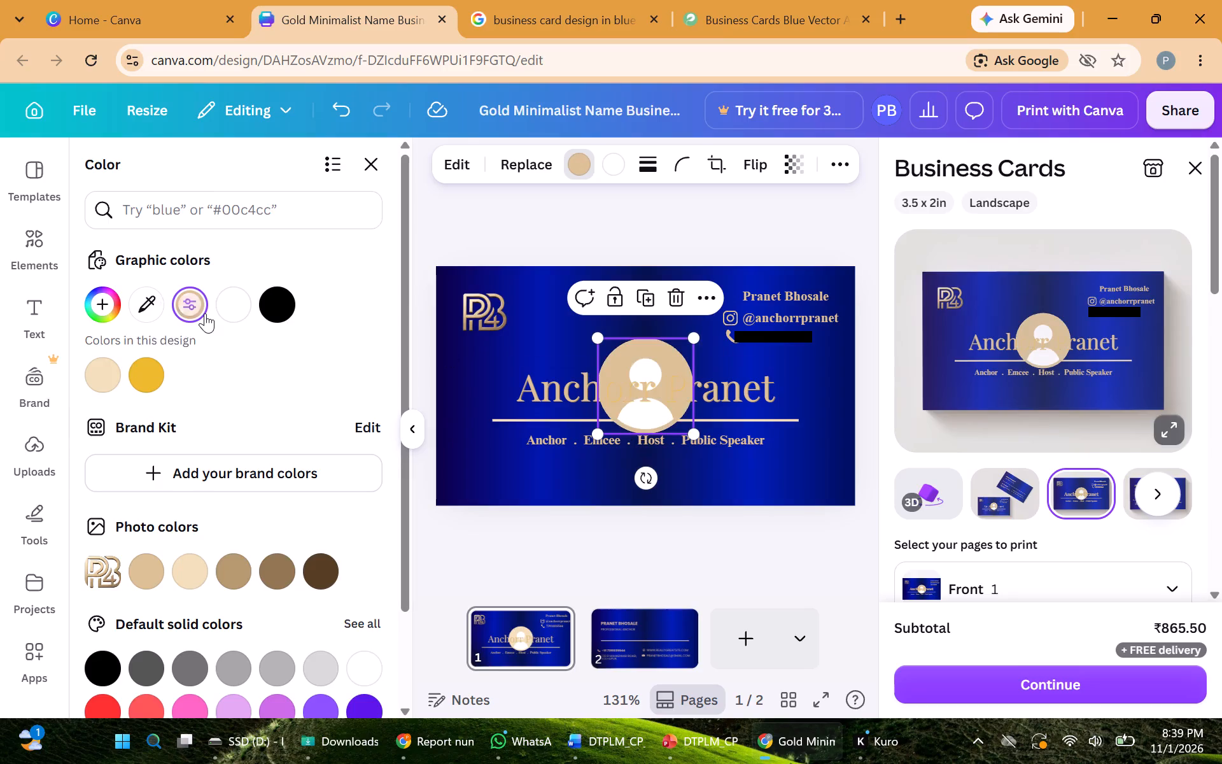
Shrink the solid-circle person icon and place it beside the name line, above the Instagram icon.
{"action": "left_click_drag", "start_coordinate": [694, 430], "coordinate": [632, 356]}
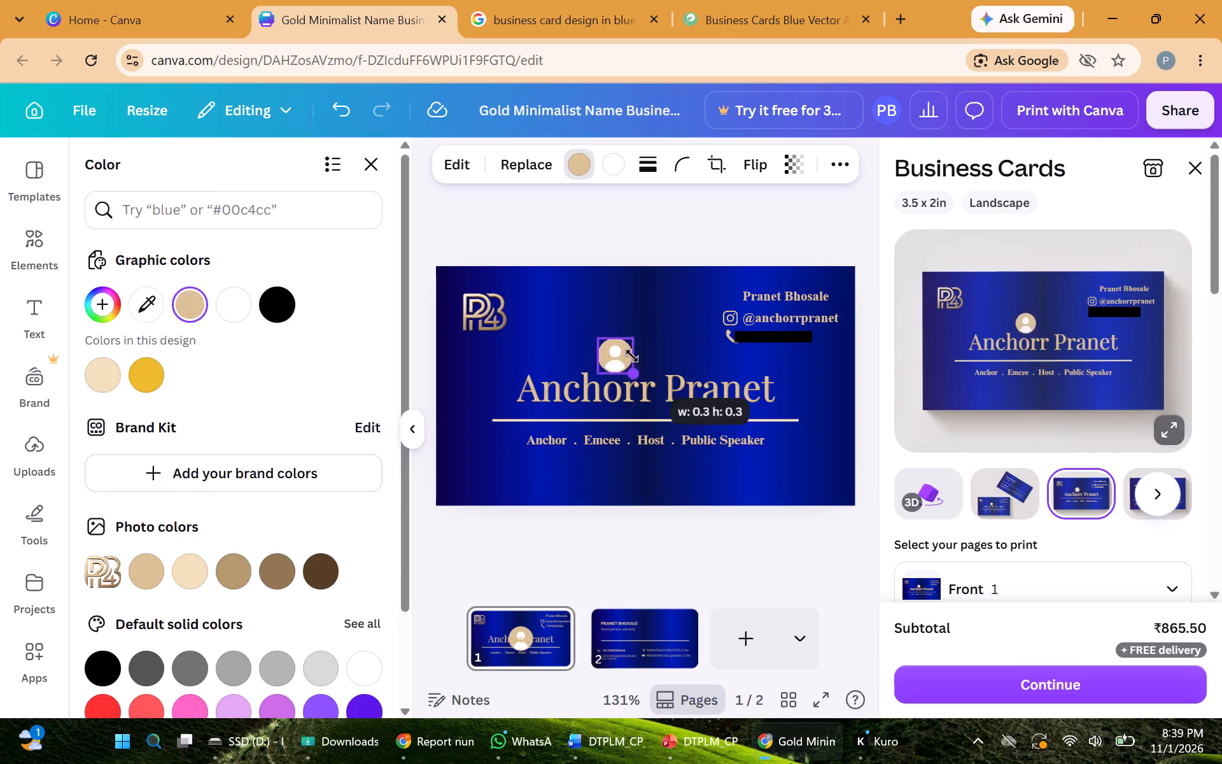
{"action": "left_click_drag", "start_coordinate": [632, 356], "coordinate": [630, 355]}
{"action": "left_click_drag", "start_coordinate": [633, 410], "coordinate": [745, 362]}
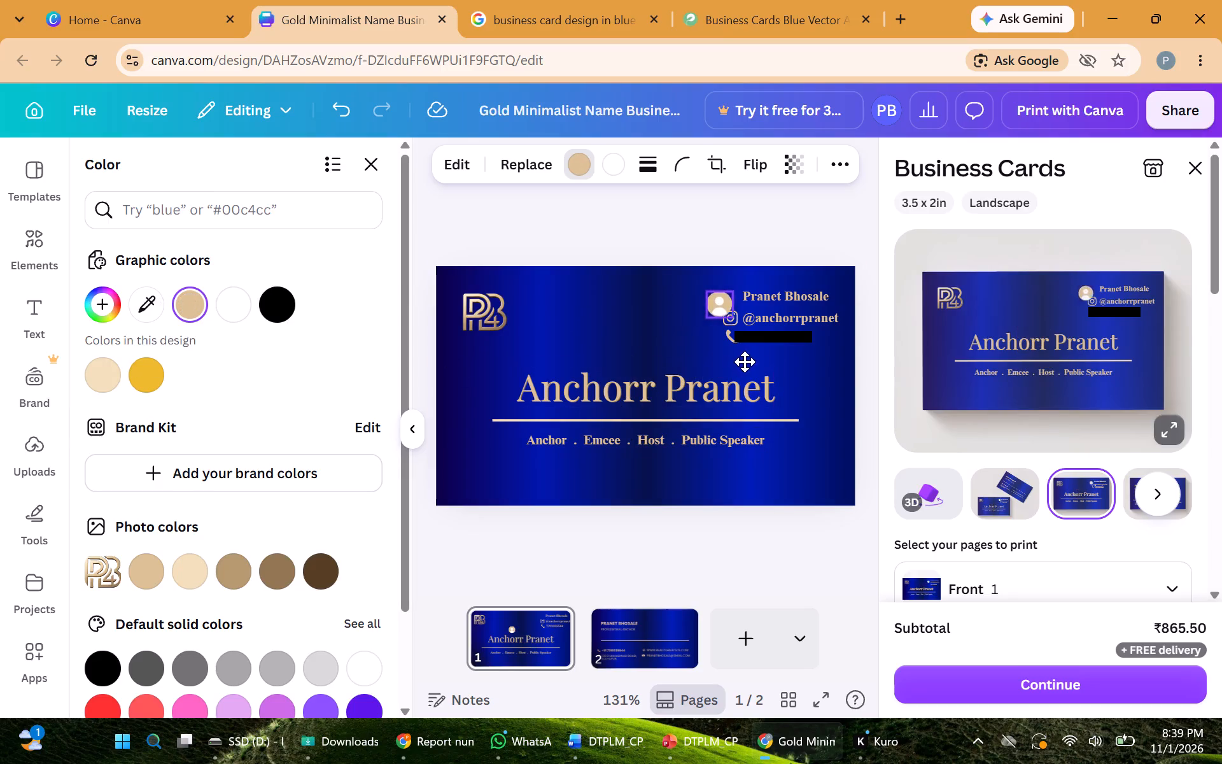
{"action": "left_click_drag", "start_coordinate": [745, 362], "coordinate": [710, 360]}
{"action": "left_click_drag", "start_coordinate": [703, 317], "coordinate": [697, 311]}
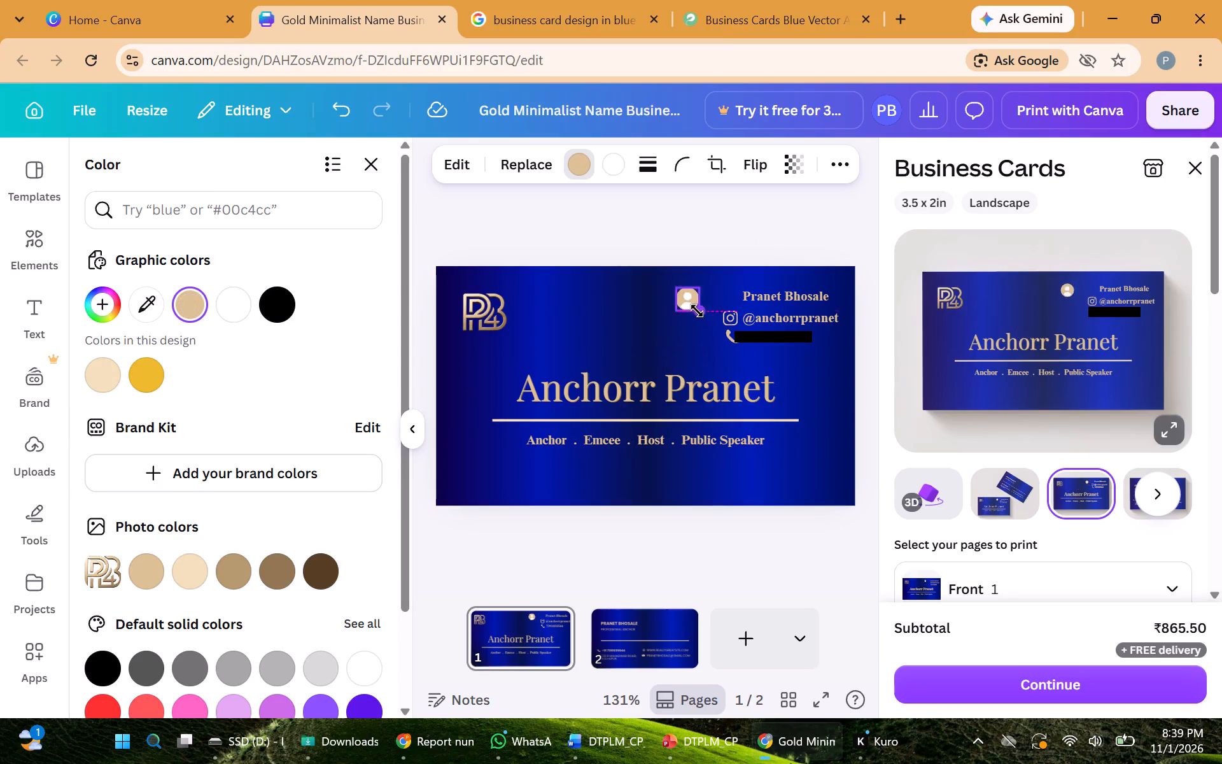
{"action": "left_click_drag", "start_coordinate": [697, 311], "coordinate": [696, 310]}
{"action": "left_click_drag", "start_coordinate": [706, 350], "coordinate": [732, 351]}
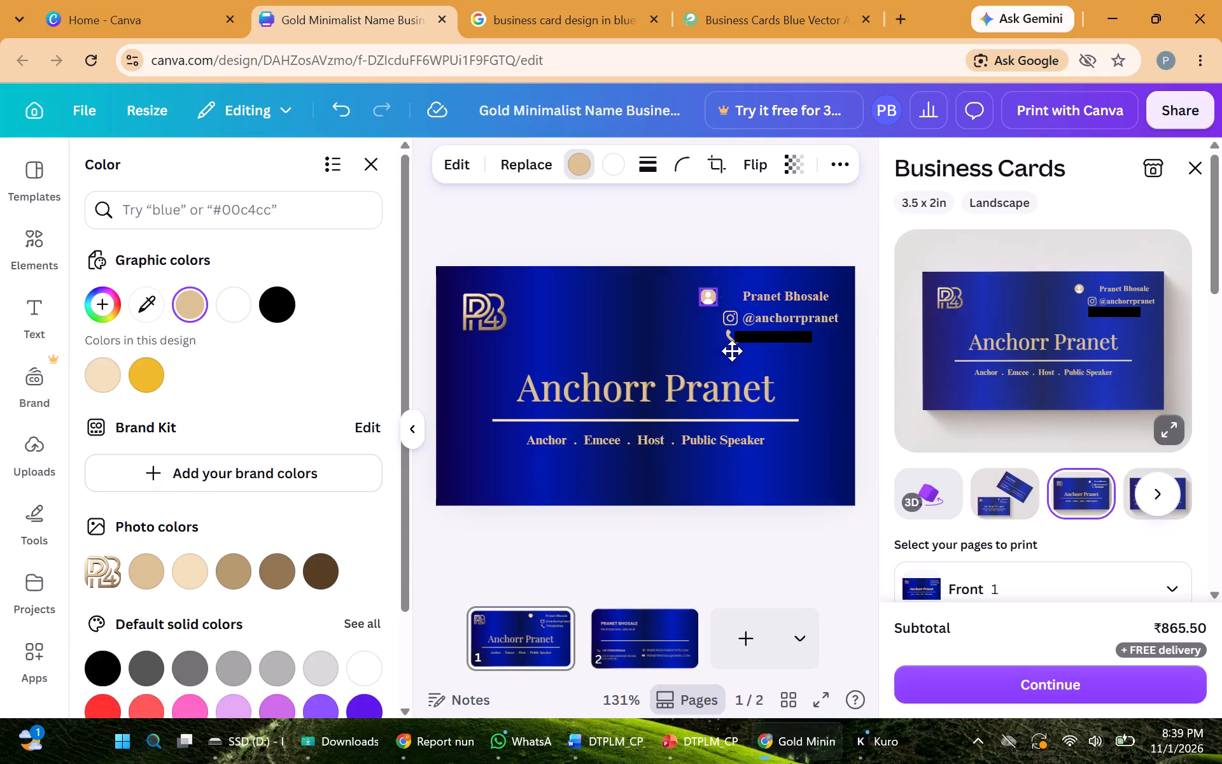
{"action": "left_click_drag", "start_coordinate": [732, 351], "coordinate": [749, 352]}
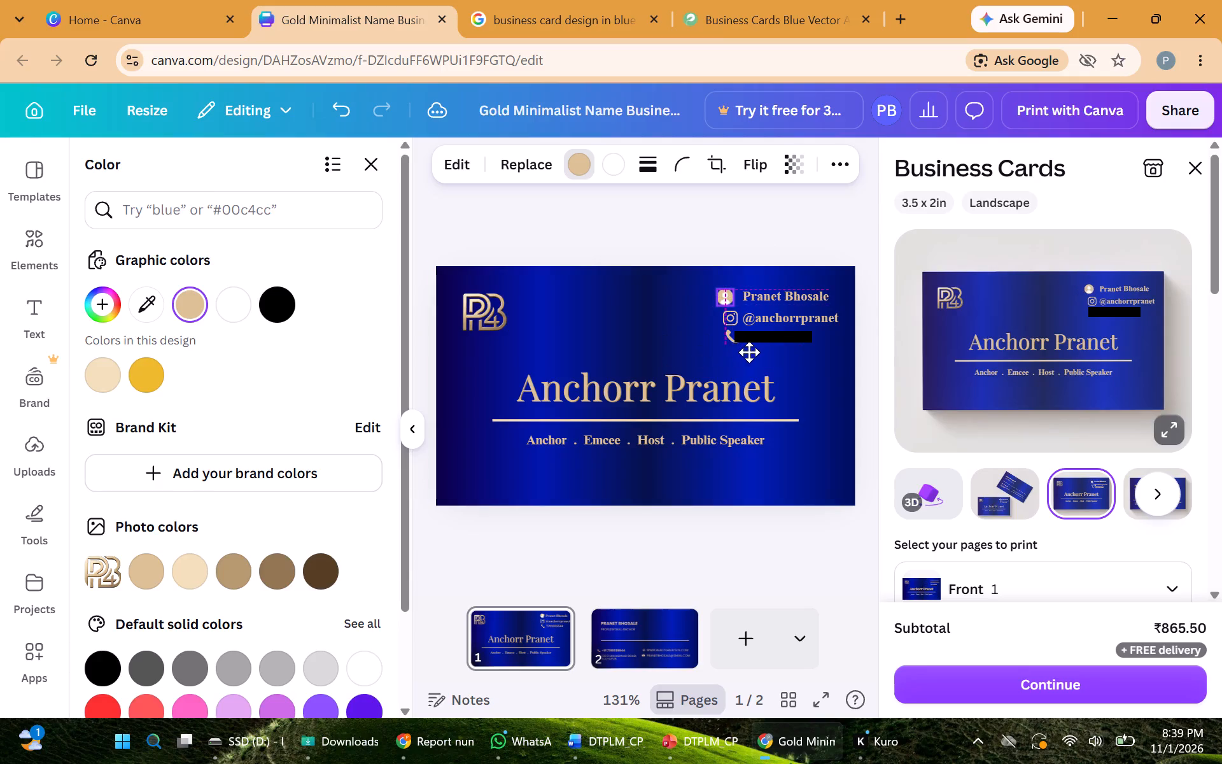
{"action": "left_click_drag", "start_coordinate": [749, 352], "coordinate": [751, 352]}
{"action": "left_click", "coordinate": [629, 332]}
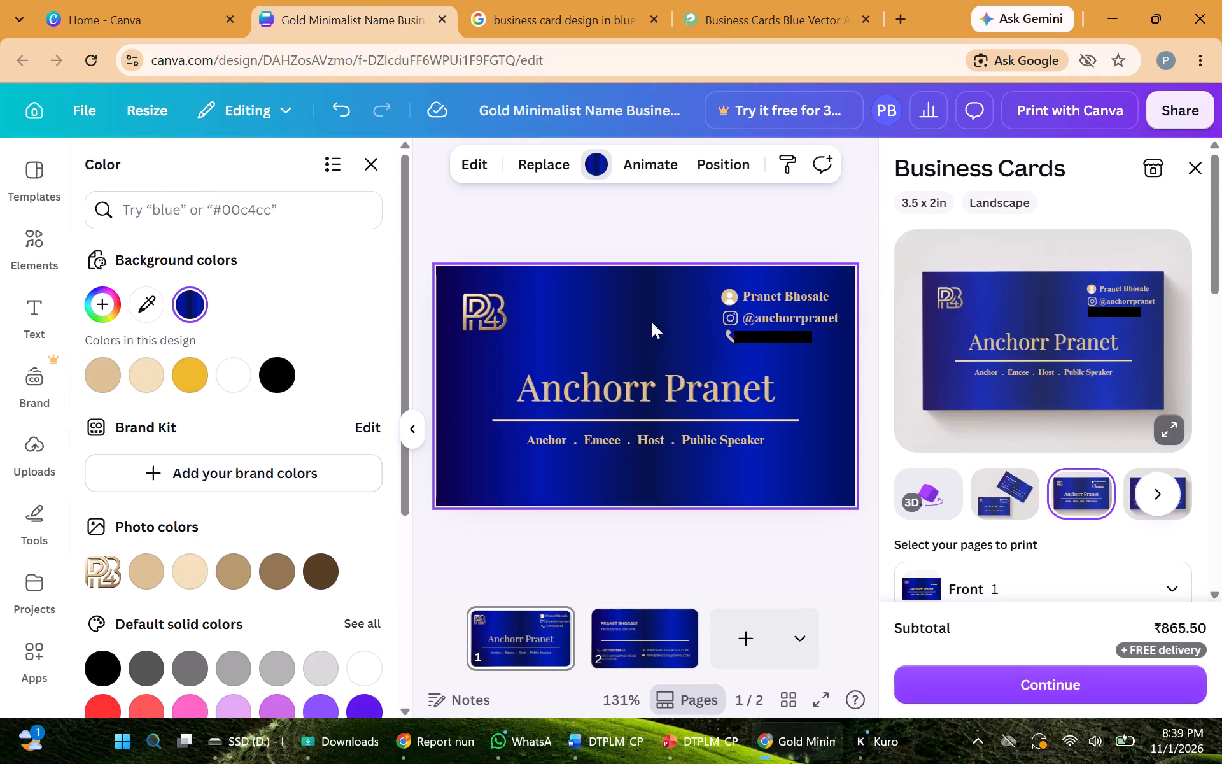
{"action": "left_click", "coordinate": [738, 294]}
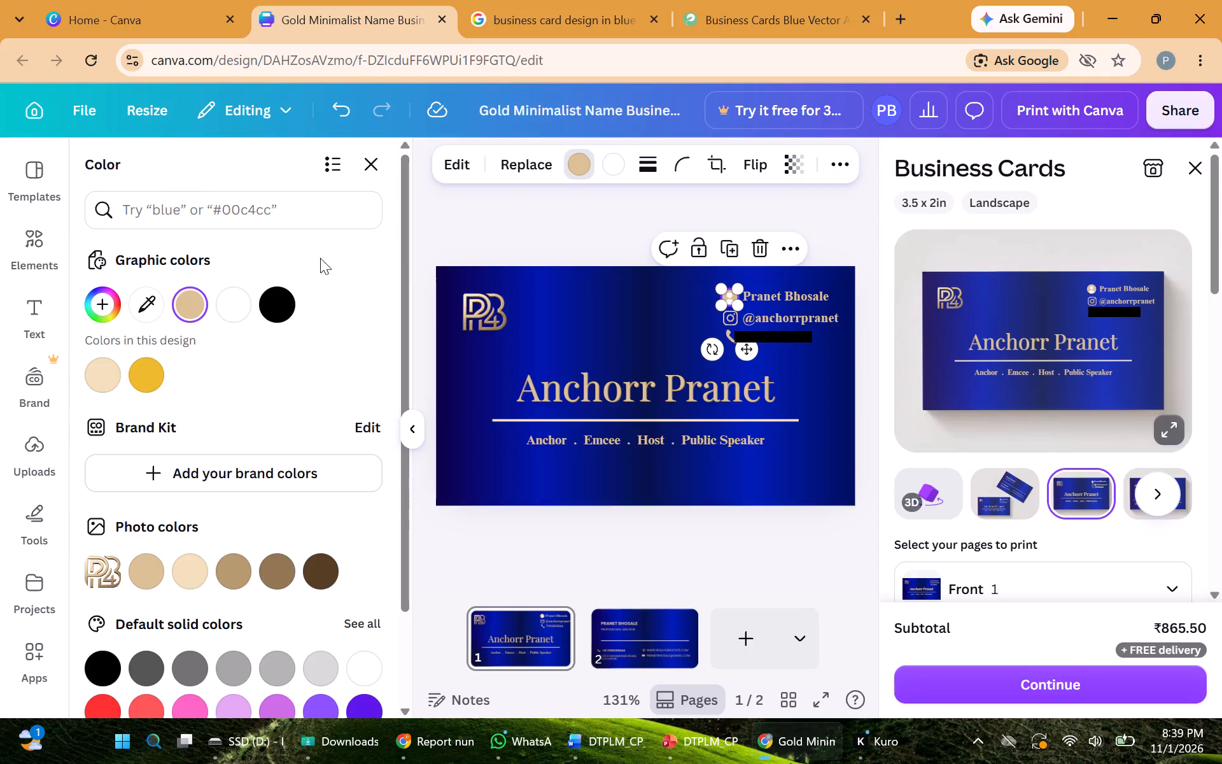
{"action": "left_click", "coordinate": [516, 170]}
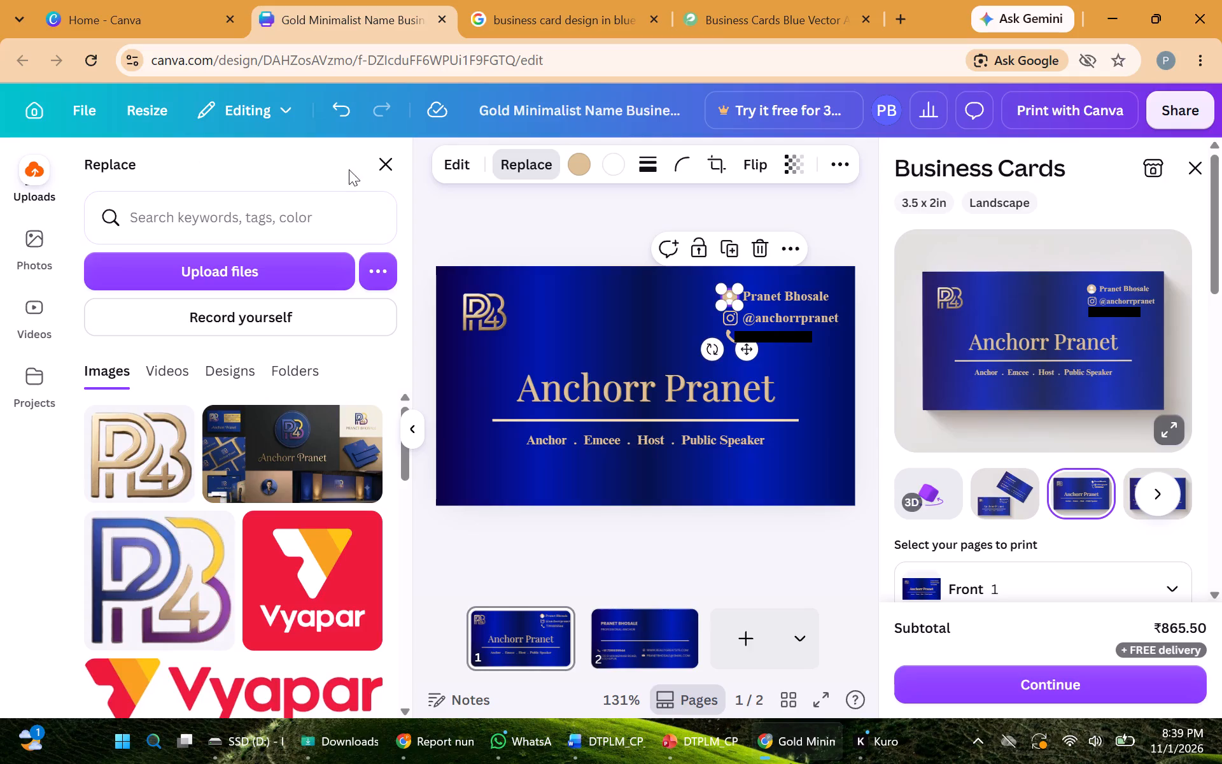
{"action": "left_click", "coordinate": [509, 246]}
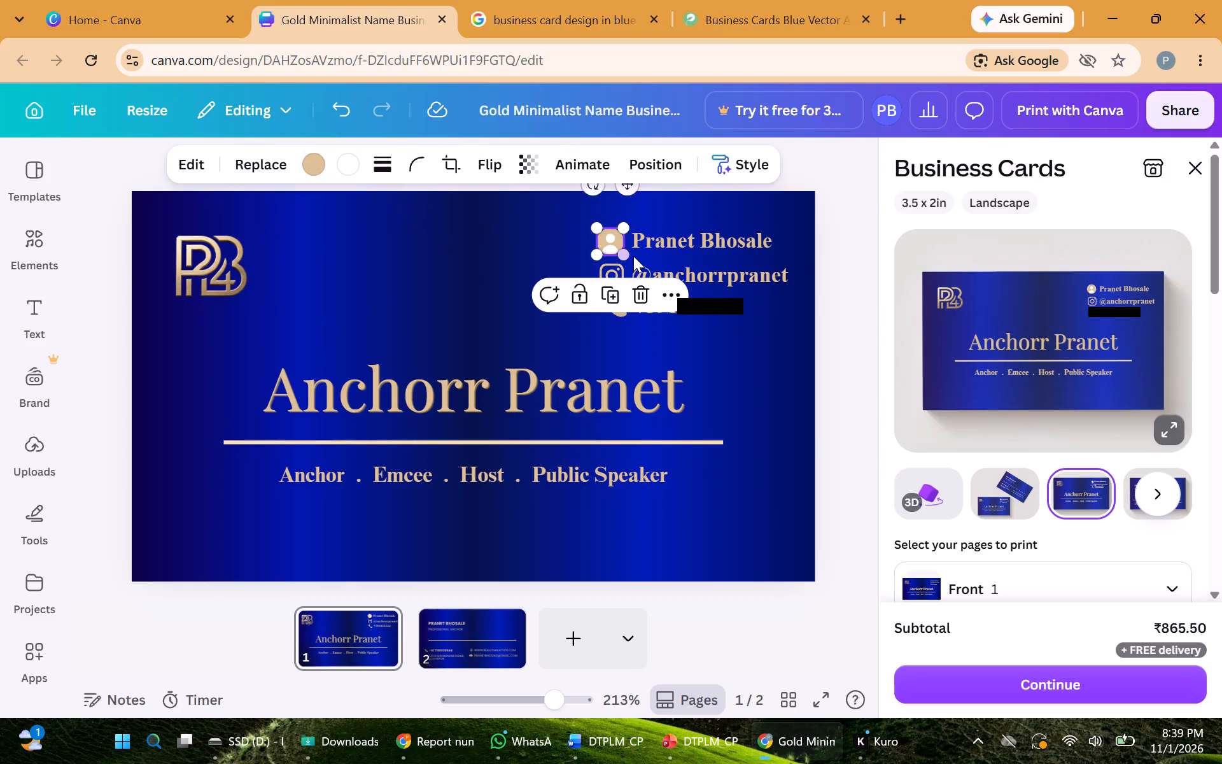
Add the outlined-circle graphic with a solid black person silhouette from the "person icon" results to the card front.
{"action": "left_click", "coordinate": [39, 236]}
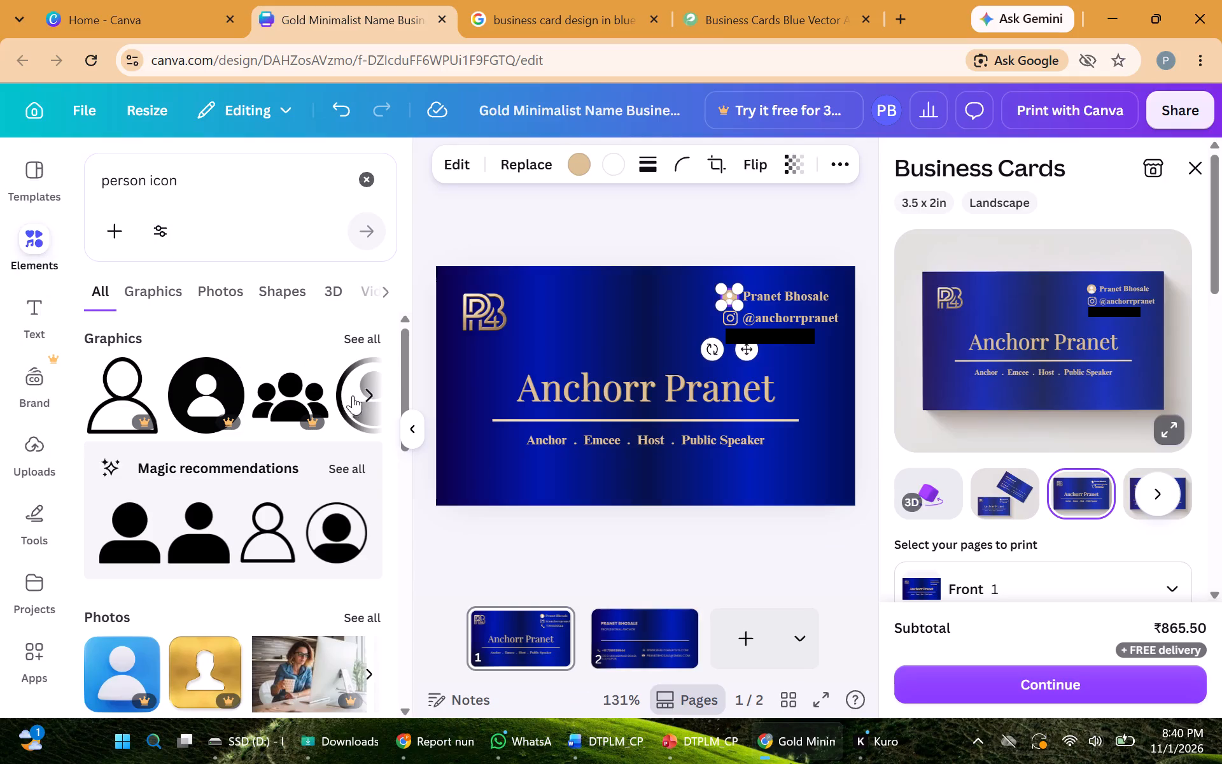
{"action": "left_click", "coordinate": [370, 392]}
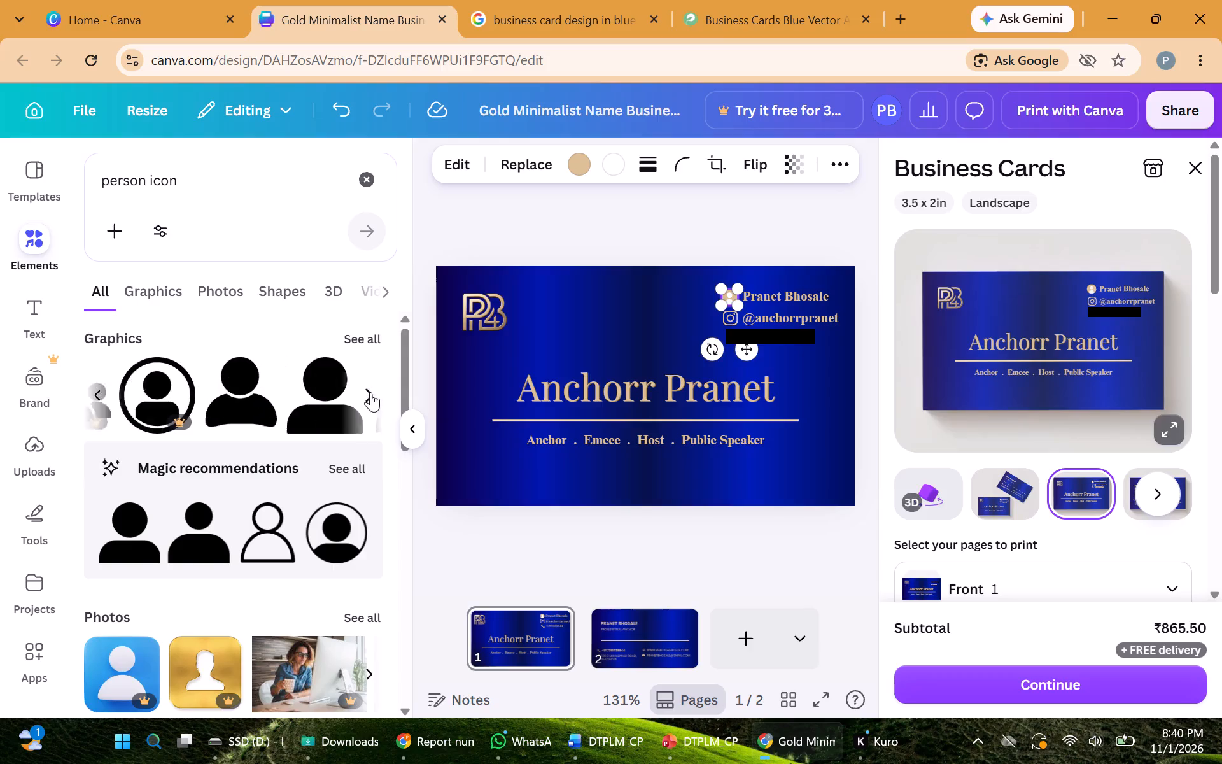
{"action": "left_click", "coordinate": [367, 395]}
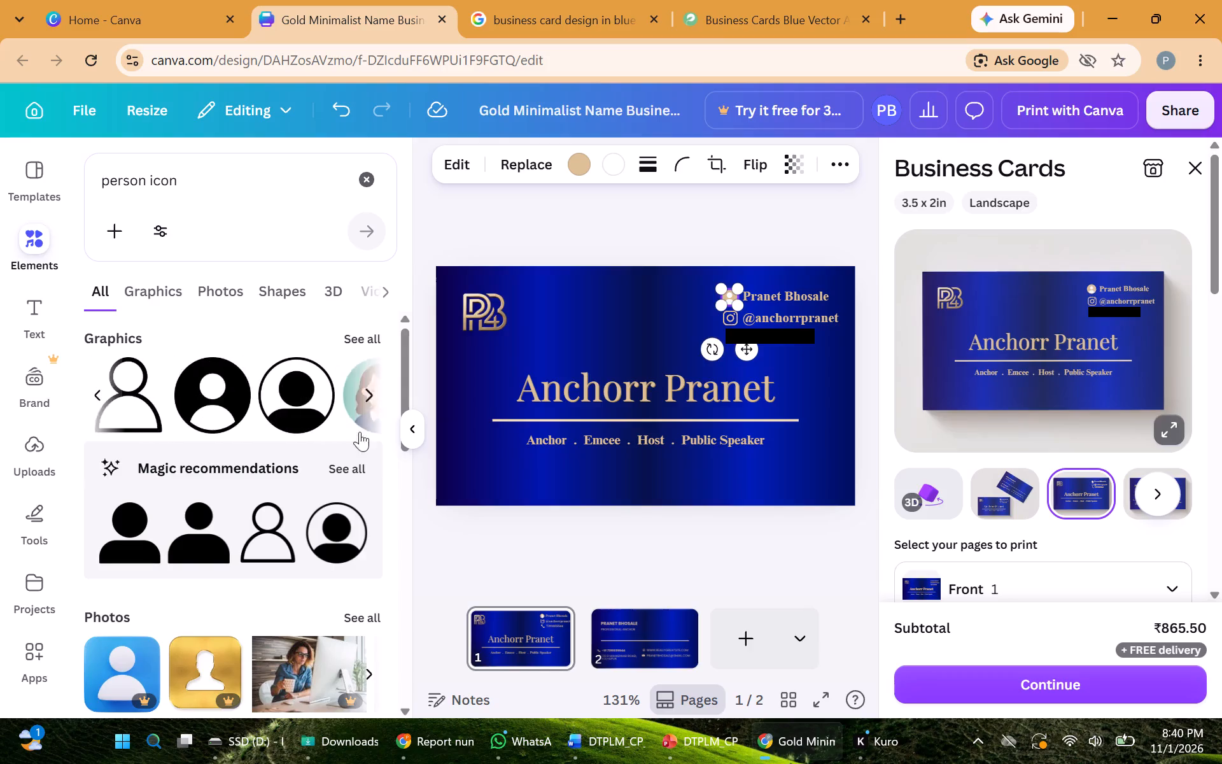
{"action": "left_click", "coordinate": [297, 399]}
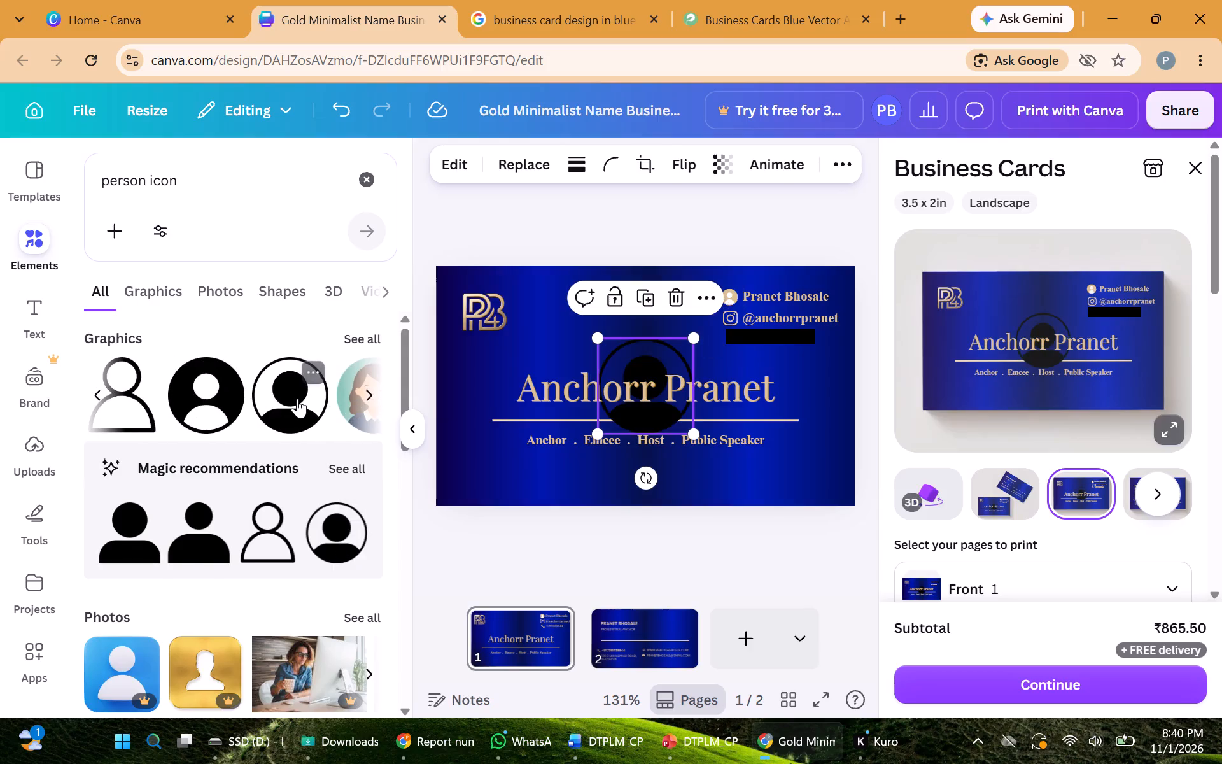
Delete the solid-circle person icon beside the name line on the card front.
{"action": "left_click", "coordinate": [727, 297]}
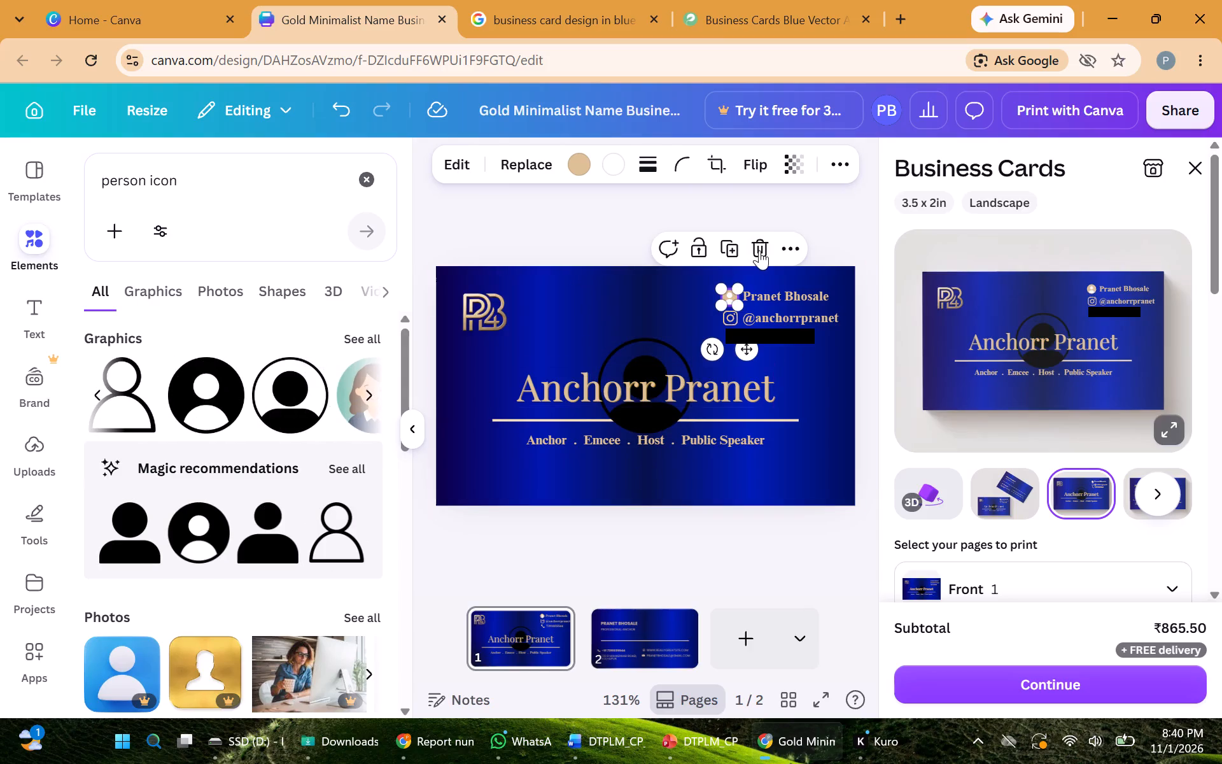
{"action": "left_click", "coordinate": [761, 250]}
Recolour the outlined-circle person icon with pastel gray orange #dbbf93.
{"action": "left_click", "coordinate": [661, 353]}
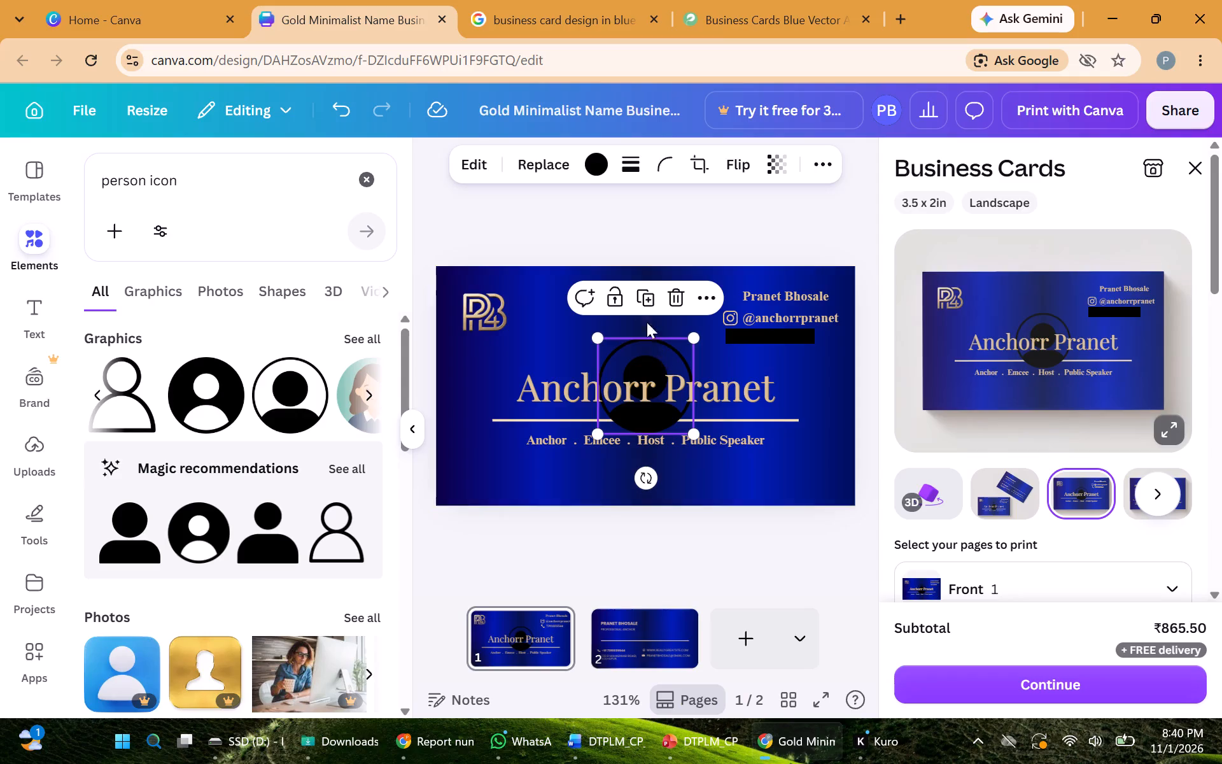
{"action": "left_click", "coordinate": [589, 163]}
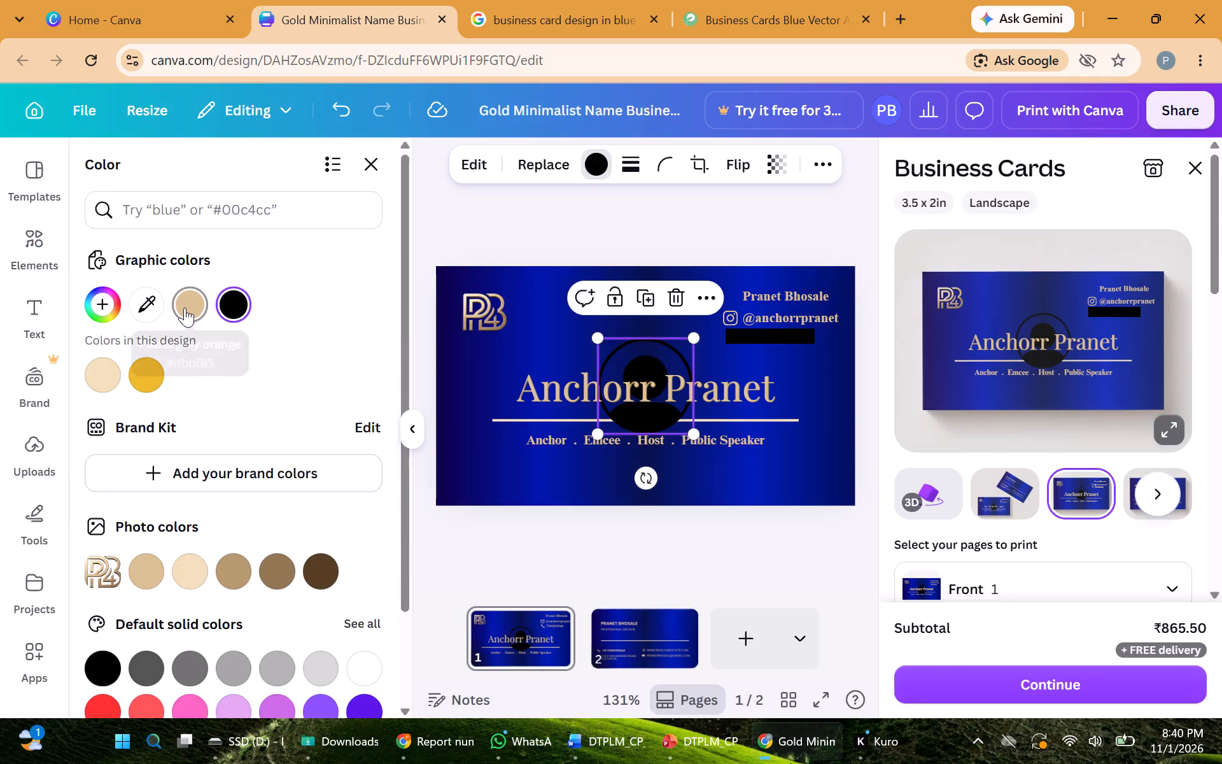
{"action": "left_click", "coordinate": [185, 308]}
Shrink the outlined-circle person icon to contact-icon size and place it beside the name line, aligned above the Instagram icon.
{"action": "left_click_drag", "start_coordinate": [693, 432], "coordinate": [620, 360]}
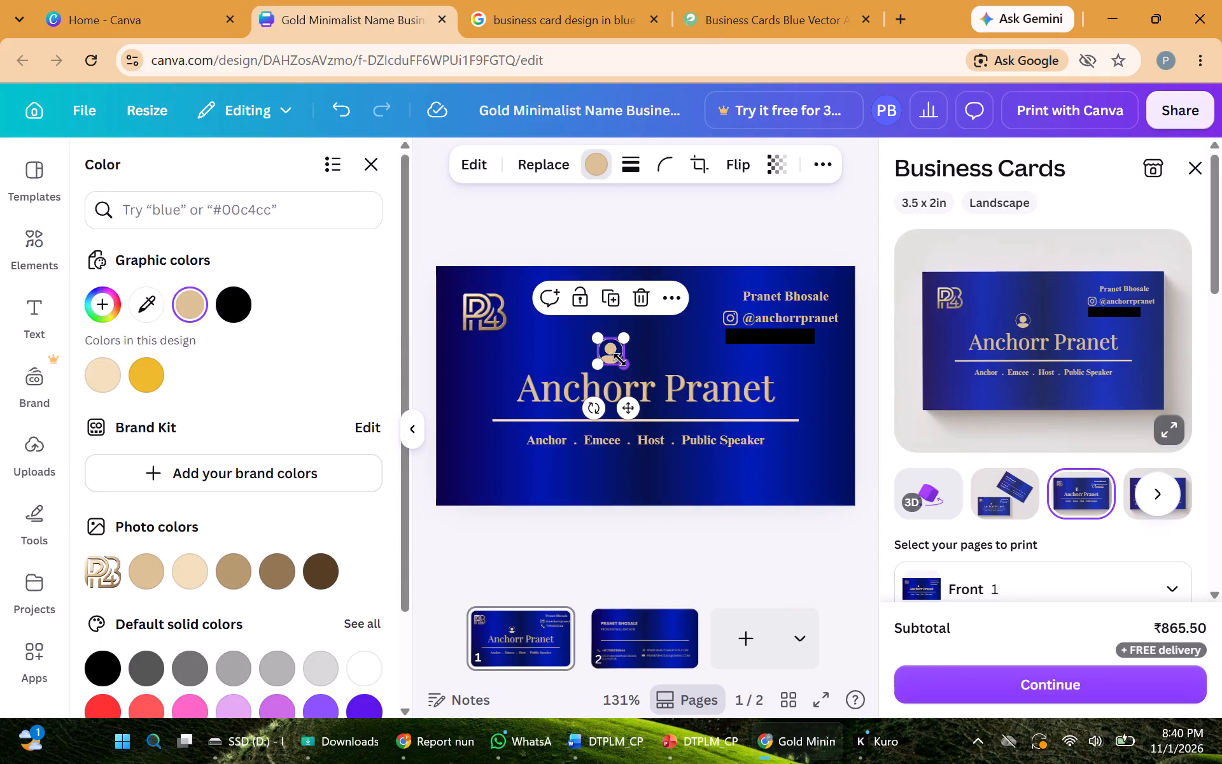
{"action": "left_click_drag", "start_coordinate": [632, 407], "coordinate": [726, 357]}
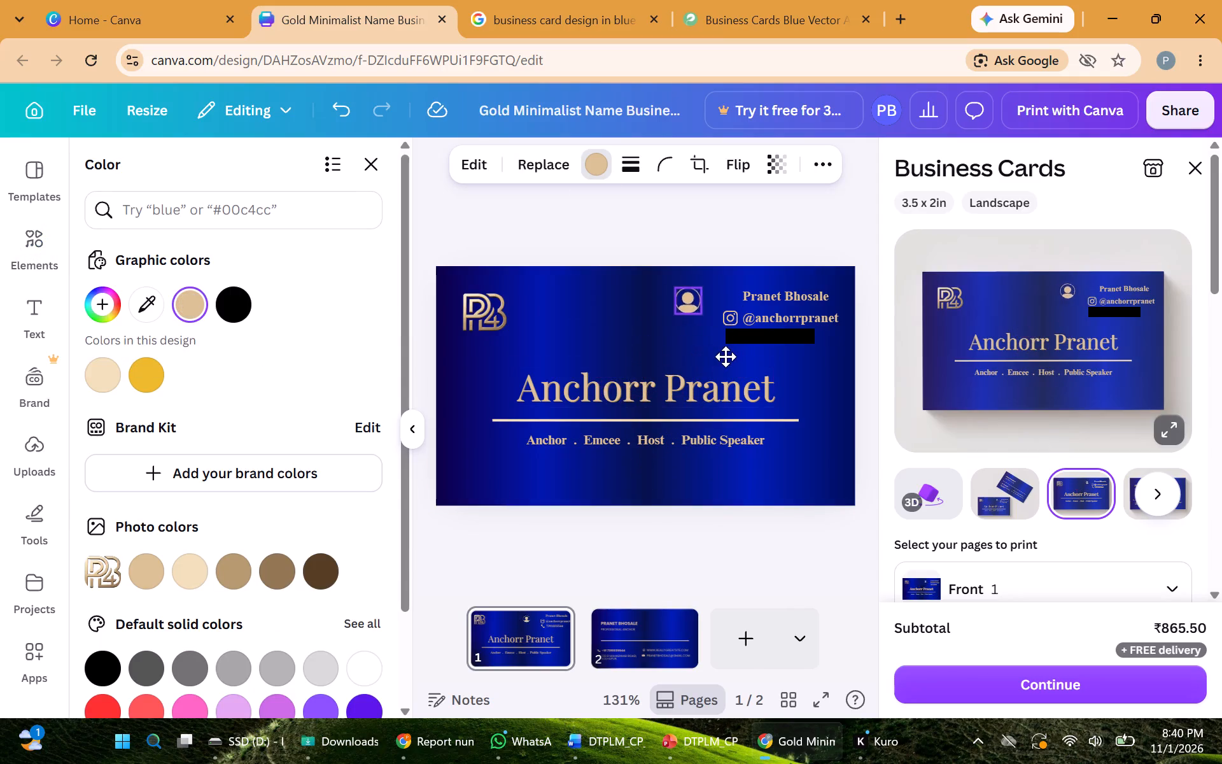
{"action": "left_click_drag", "start_coordinate": [726, 357], "coordinate": [715, 358]}
{"action": "left_click_drag", "start_coordinate": [706, 316], "coordinate": [698, 315]}
{"action": "left_click_drag", "start_coordinate": [706, 357], "coordinate": [741, 353]}
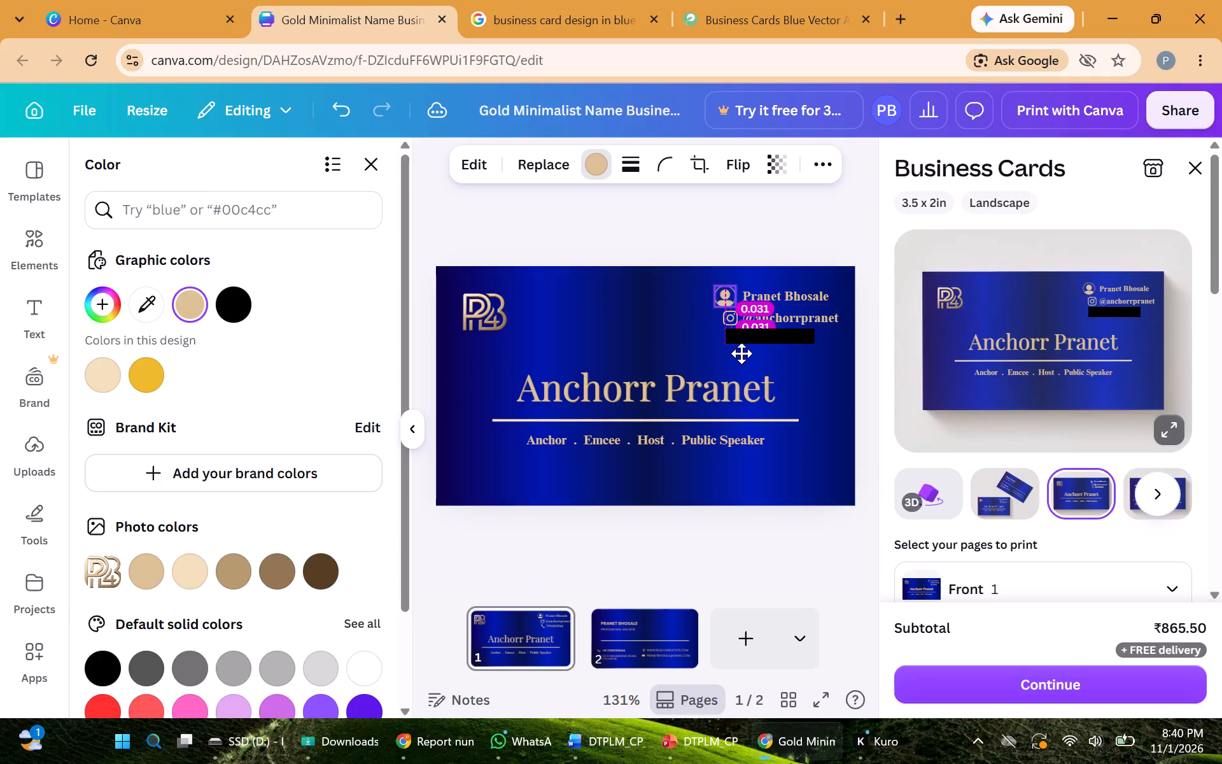
{"action": "left_click_drag", "start_coordinate": [741, 353], "coordinate": [745, 353]}
{"action": "left_click", "coordinate": [742, 309]}
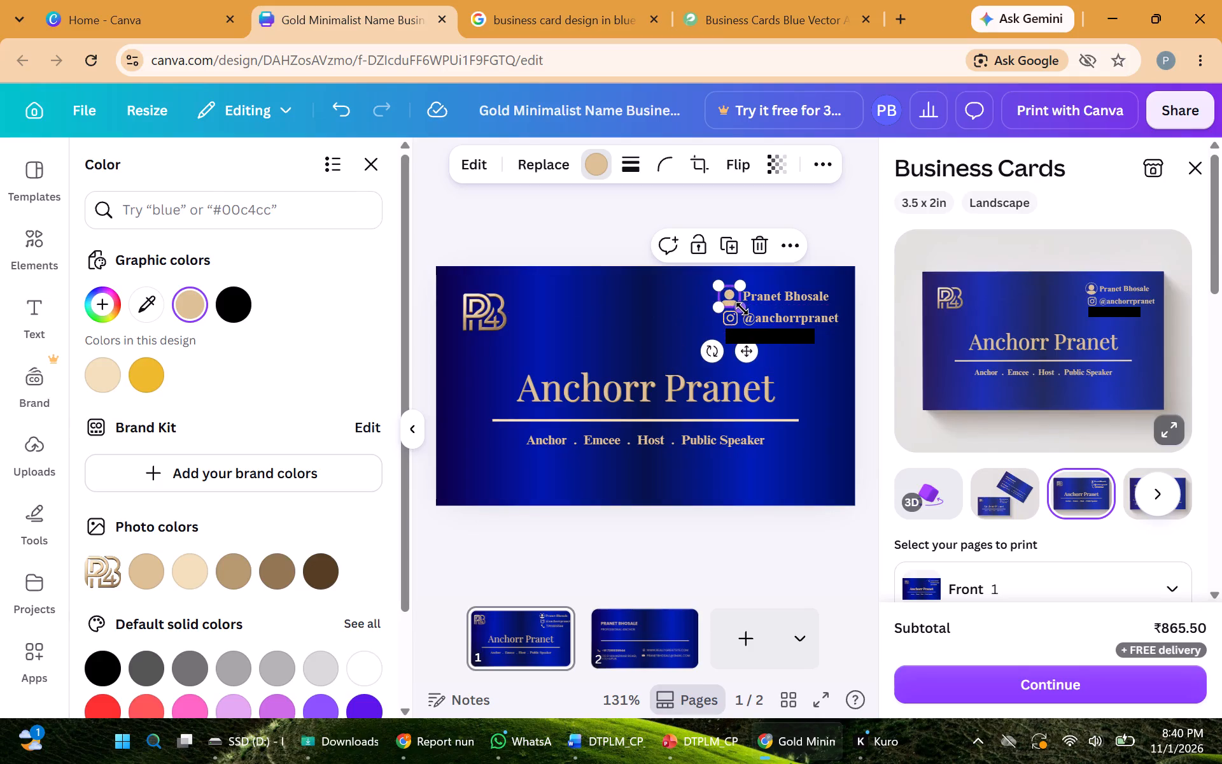
{"action": "left_click", "coordinate": [743, 352]}
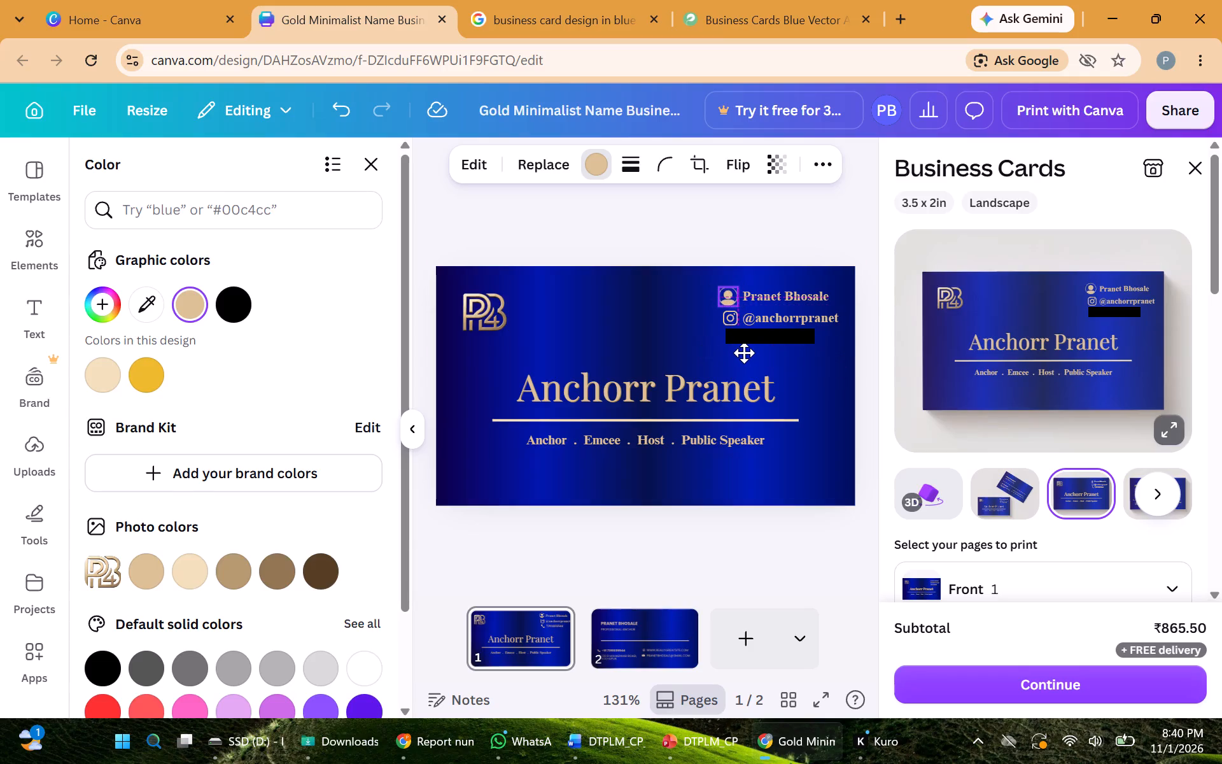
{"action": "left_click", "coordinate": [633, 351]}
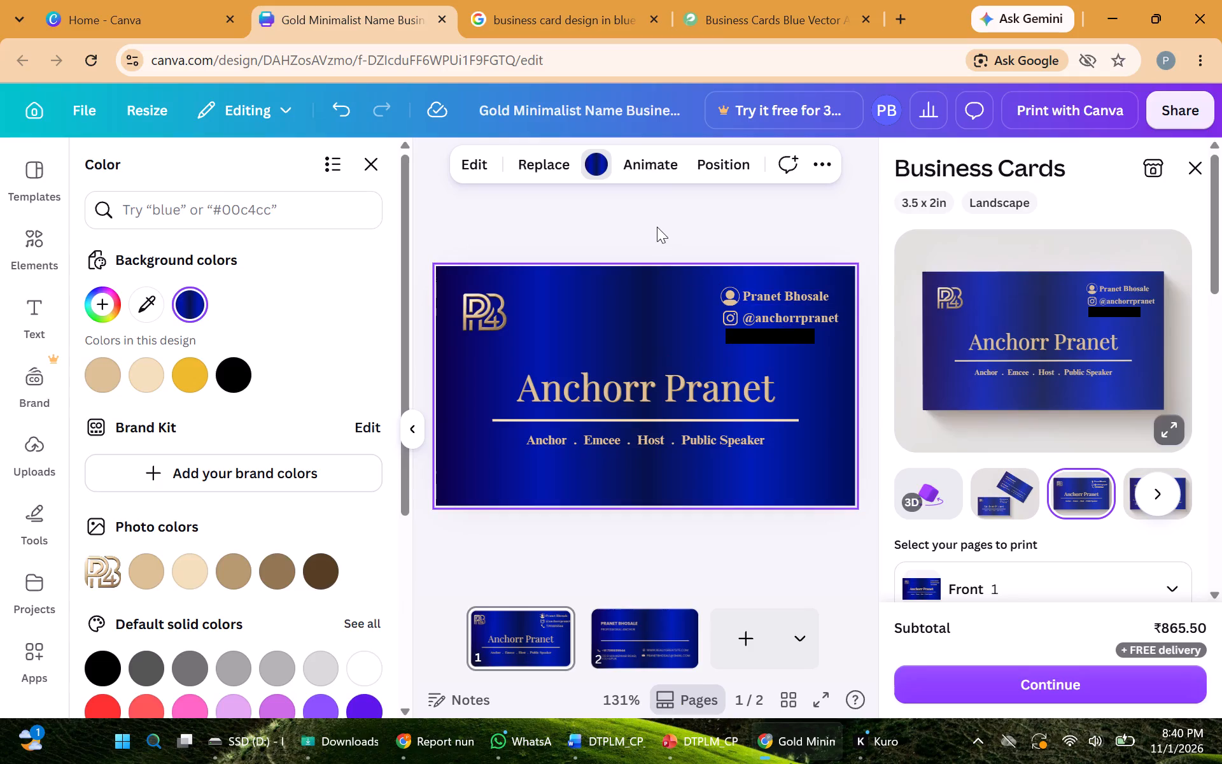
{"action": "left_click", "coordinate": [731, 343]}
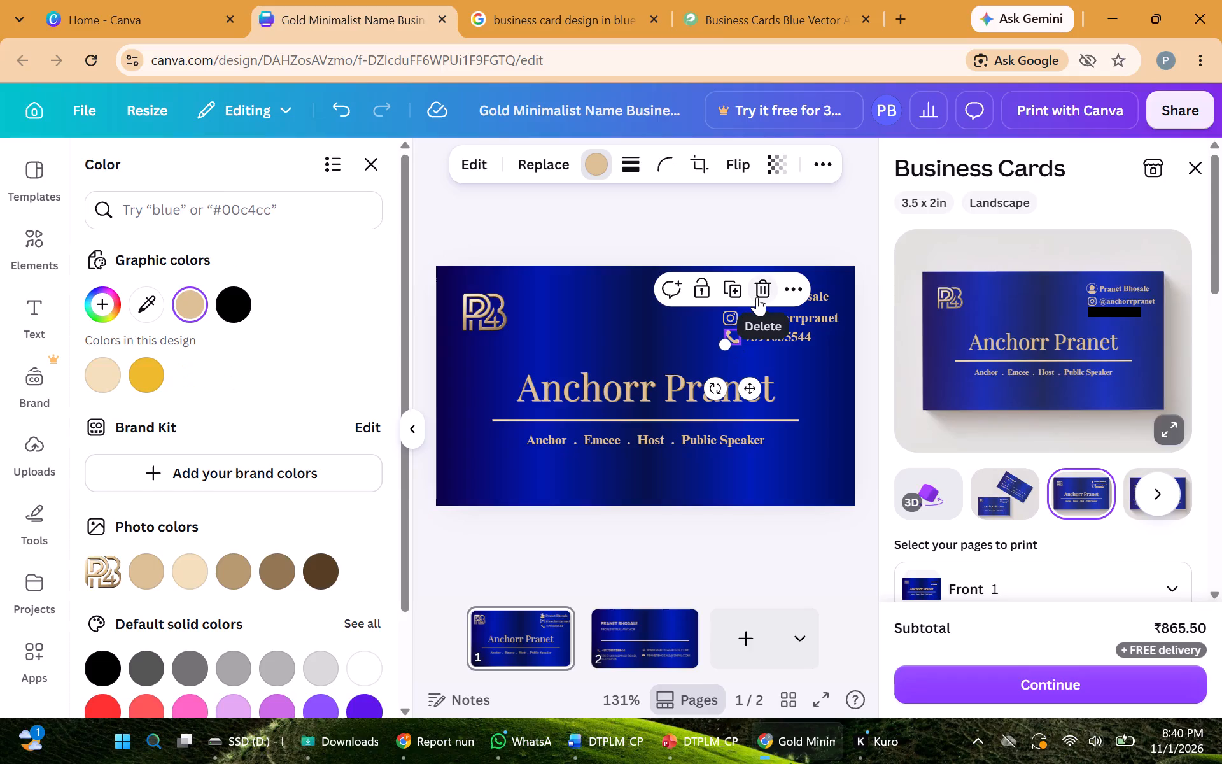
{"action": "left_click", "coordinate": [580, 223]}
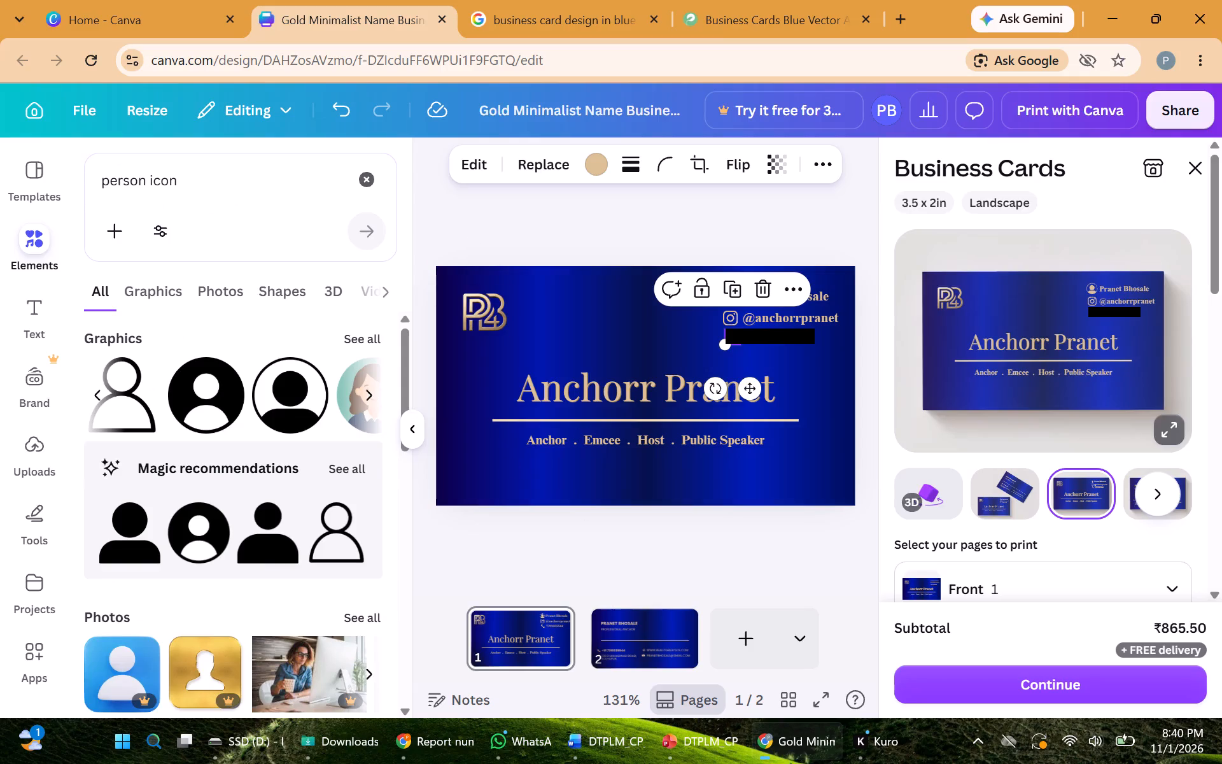
Search the elements for "mic" and add the black raised fist holding a microphone graphic to the card front.
{"action": "left_click_drag", "start_coordinate": [139, 182], "coordinate": [128, 185]}
{"action": "left_click_drag", "start_coordinate": [229, 186], "coordinate": [165, 180]}
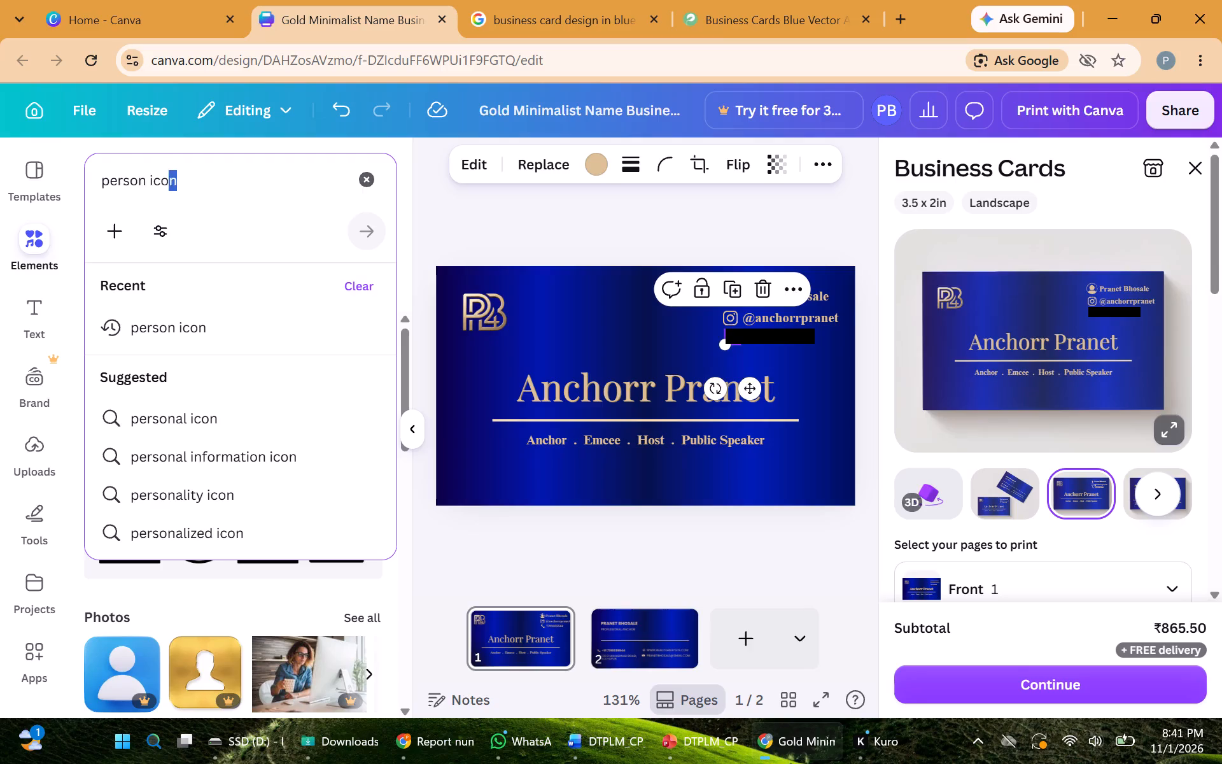
{"action": "left_click_drag", "start_coordinate": [165, 180], "coordinate": [64, 176]}
{"action": "key", "text": "BackSpace"}
{"action": "type", "text": "mic"}
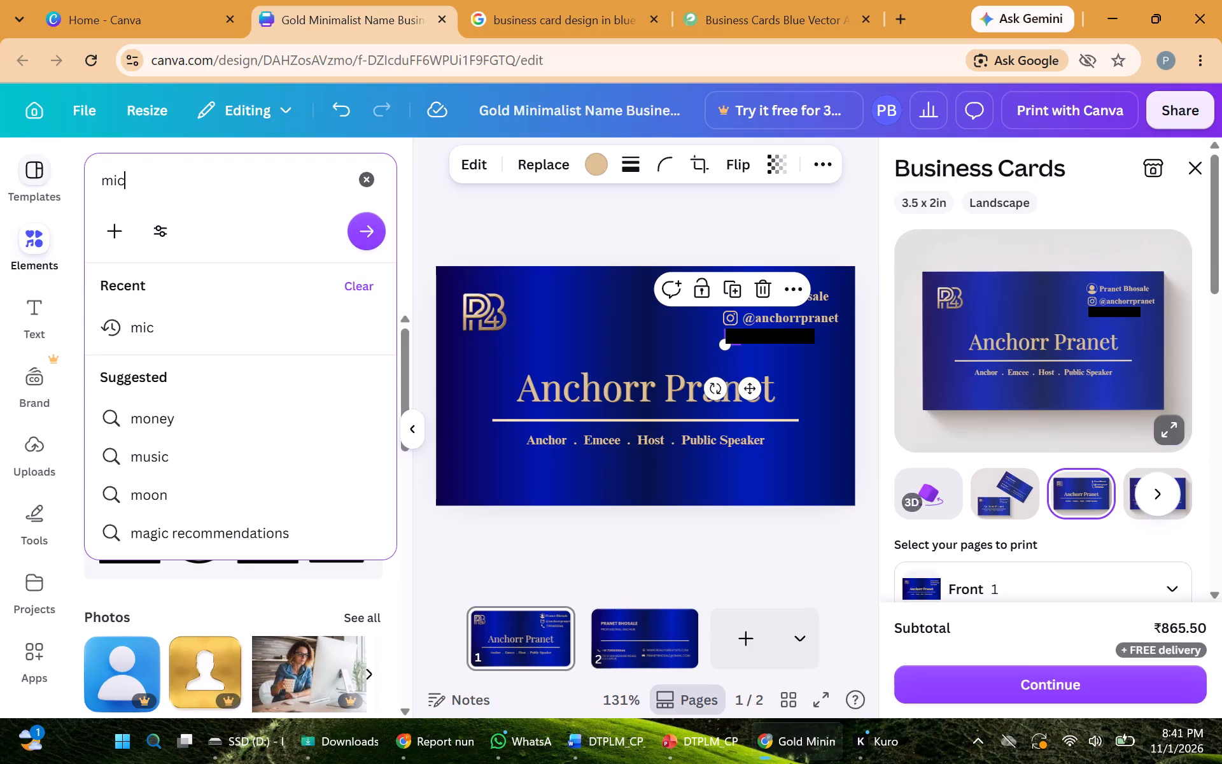
{"action": "left_click", "coordinate": [174, 321]}
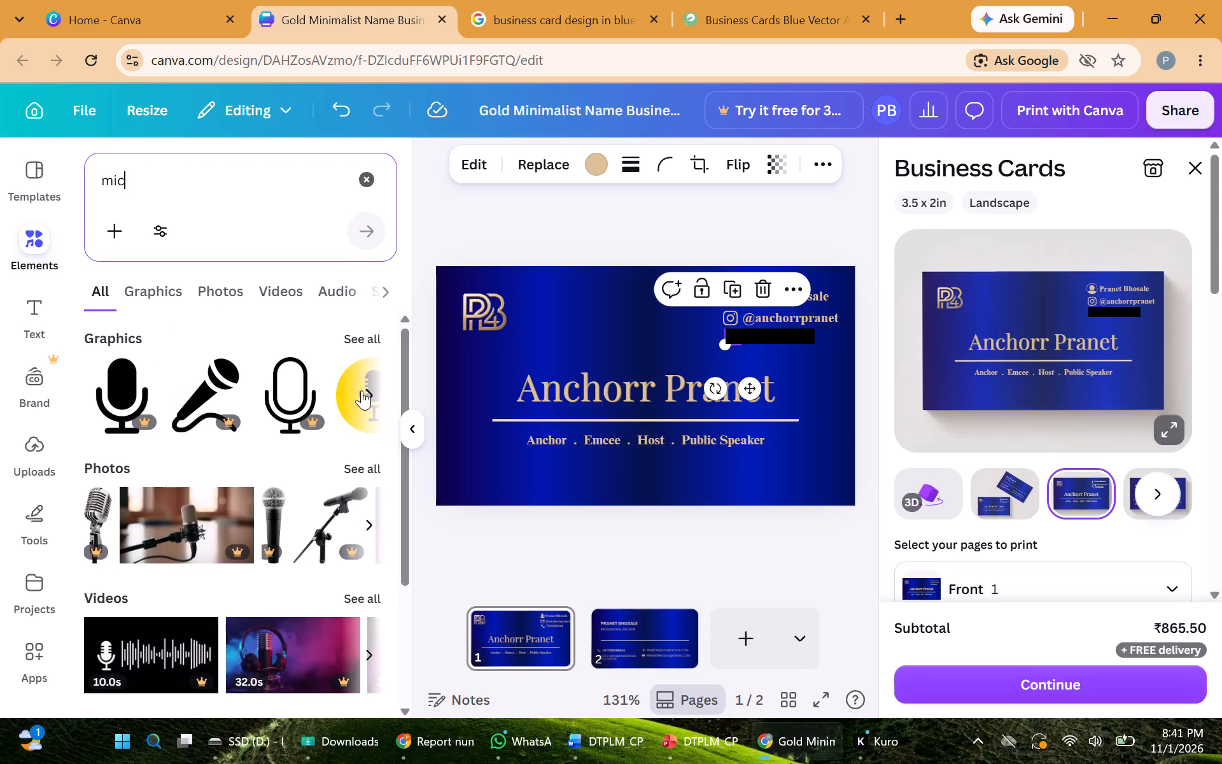
{"action": "left_click", "coordinate": [362, 390]}
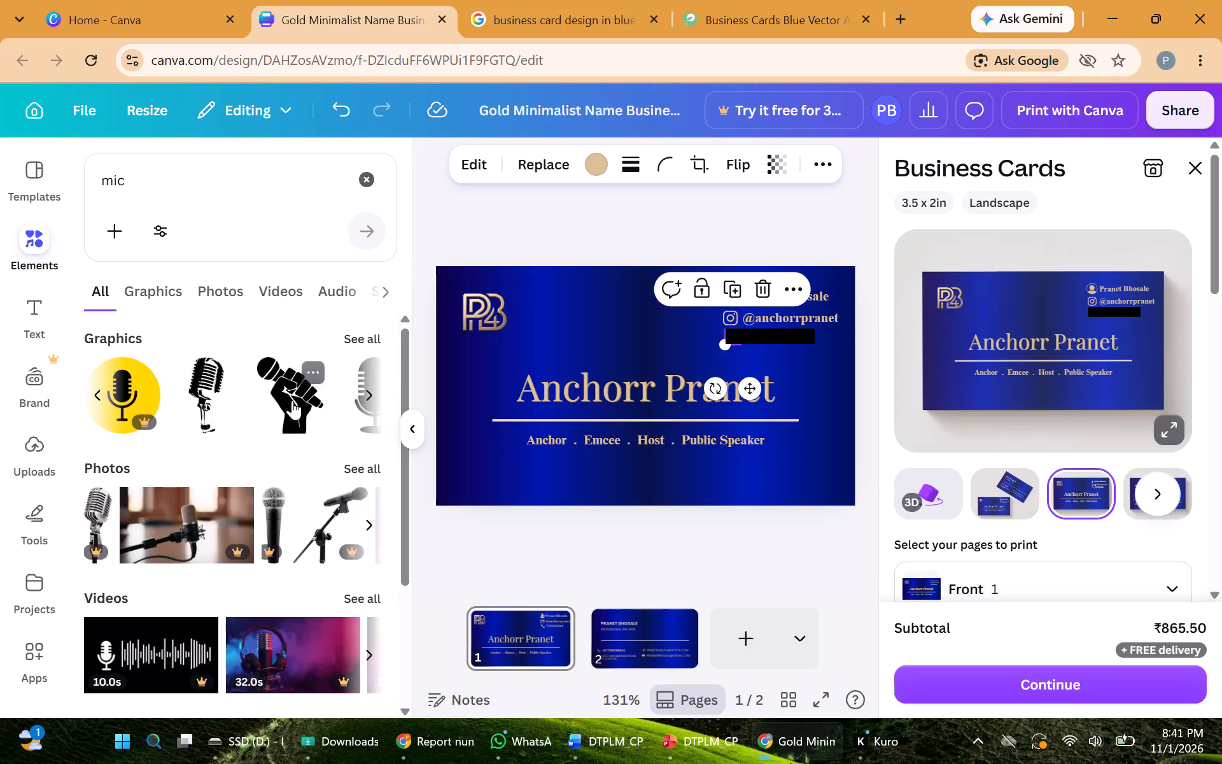
{"action": "left_click", "coordinate": [375, 395]}
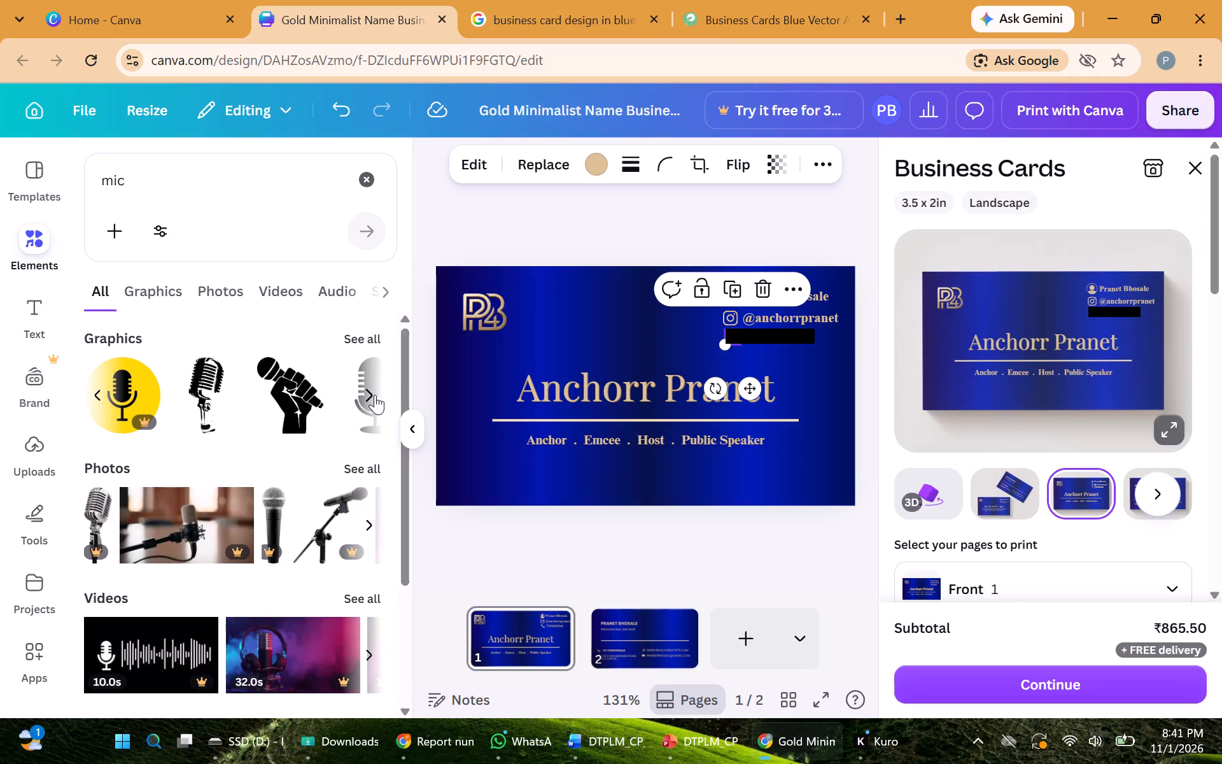
{"action": "left_click", "coordinate": [101, 393]}
{"action": "left_click", "coordinate": [269, 420]}
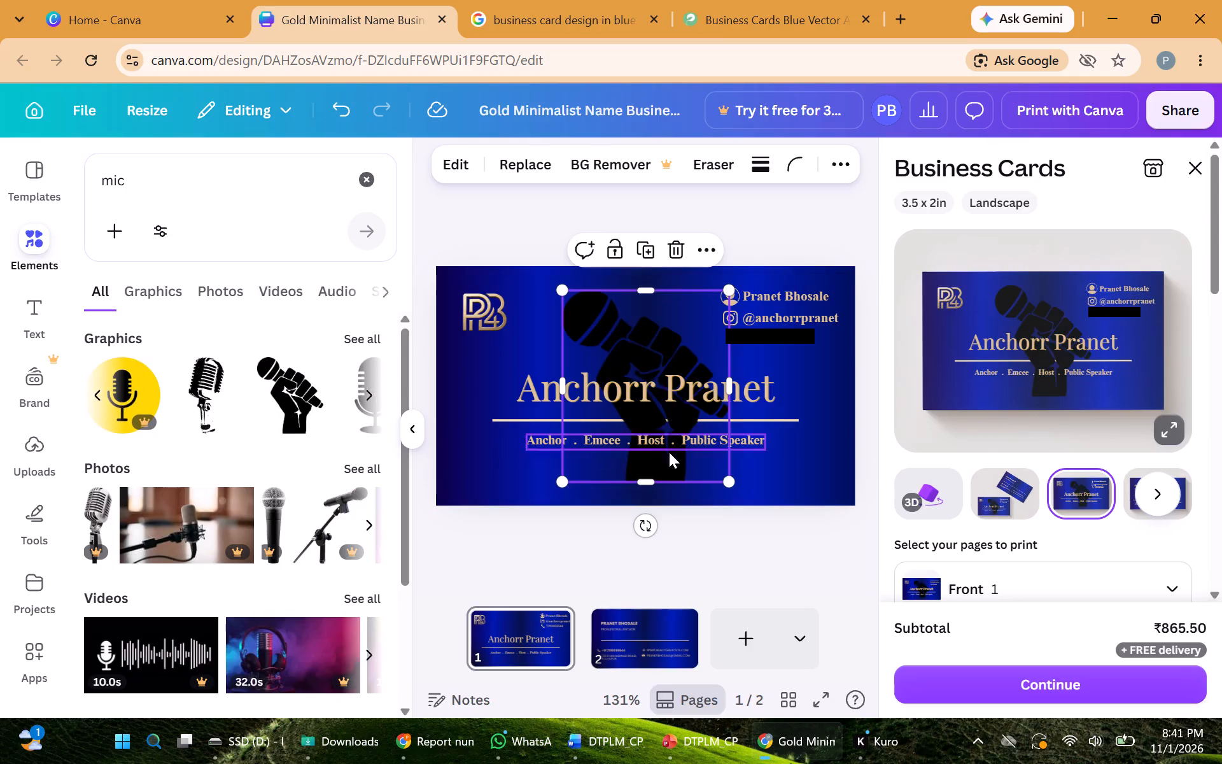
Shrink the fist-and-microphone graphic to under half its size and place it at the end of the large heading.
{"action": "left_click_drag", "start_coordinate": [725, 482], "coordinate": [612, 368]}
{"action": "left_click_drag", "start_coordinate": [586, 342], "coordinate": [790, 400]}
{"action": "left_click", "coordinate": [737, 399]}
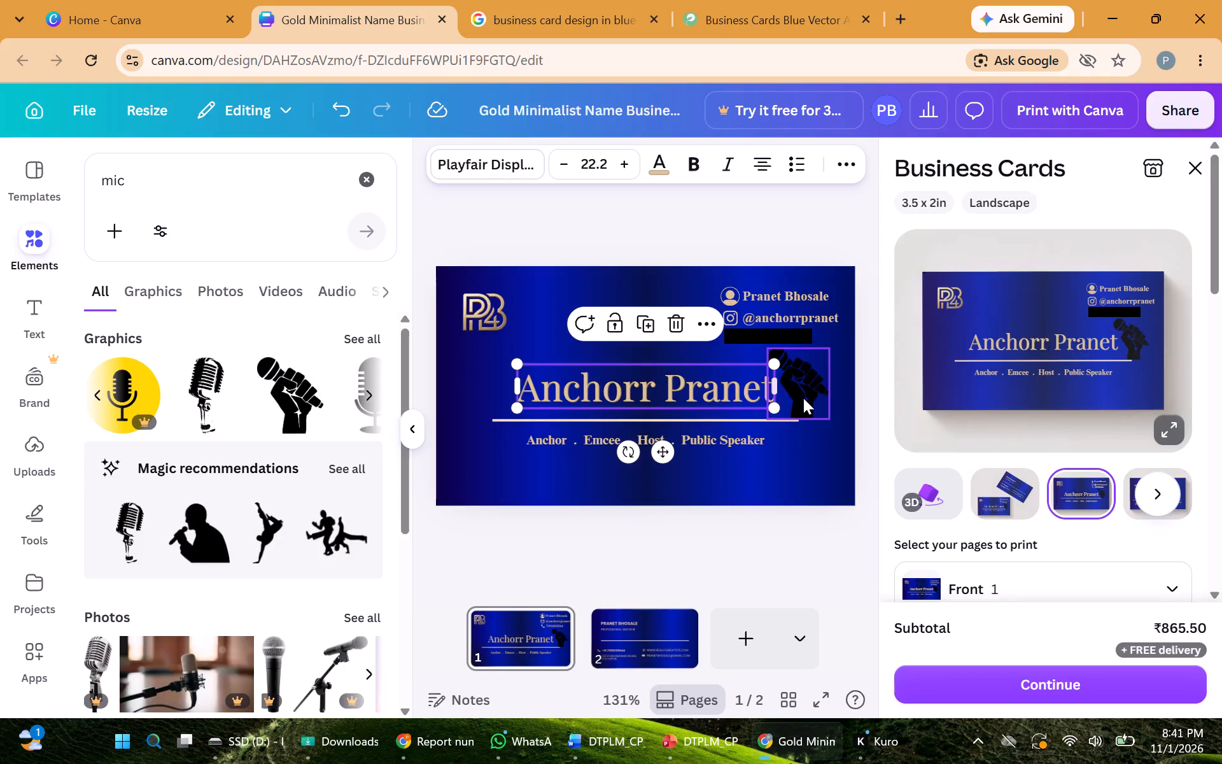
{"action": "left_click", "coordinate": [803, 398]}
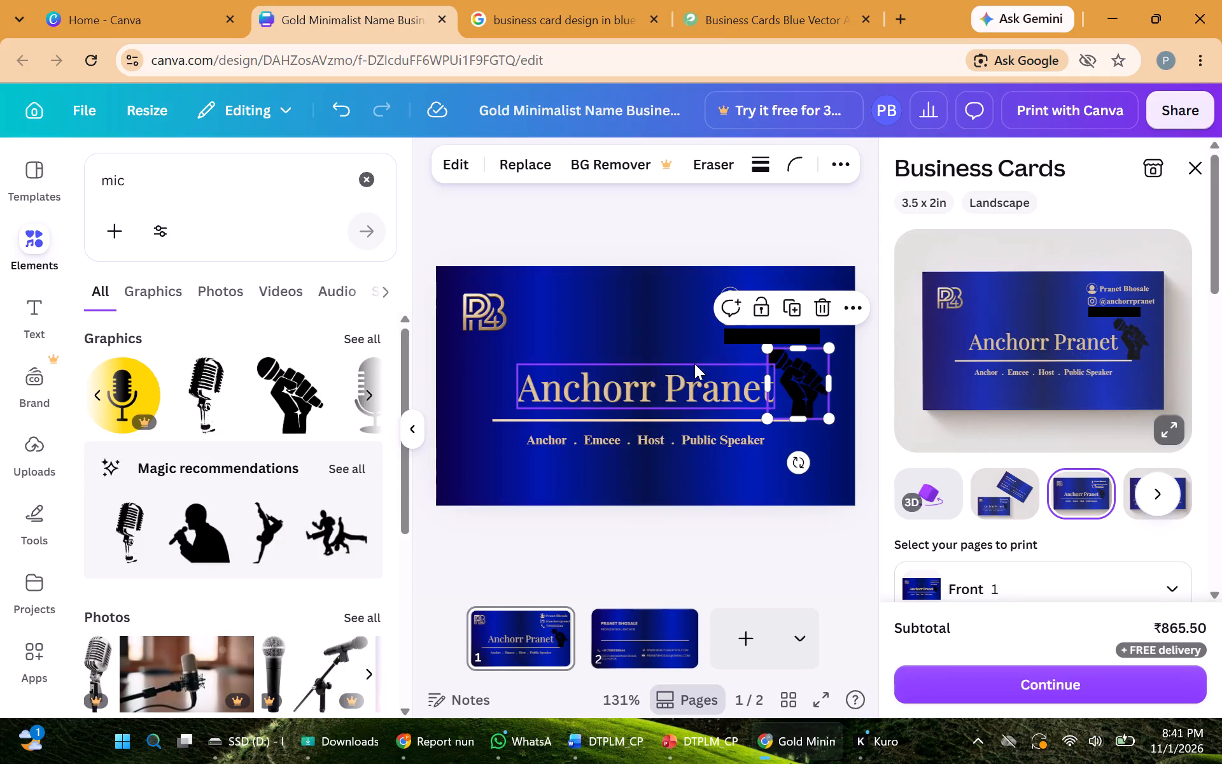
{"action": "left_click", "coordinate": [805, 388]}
Shift the large heading slightly left along the gold line to make room for the microphone graphic.
{"action": "left_click_drag", "start_coordinate": [681, 403], "coordinate": [665, 403]}
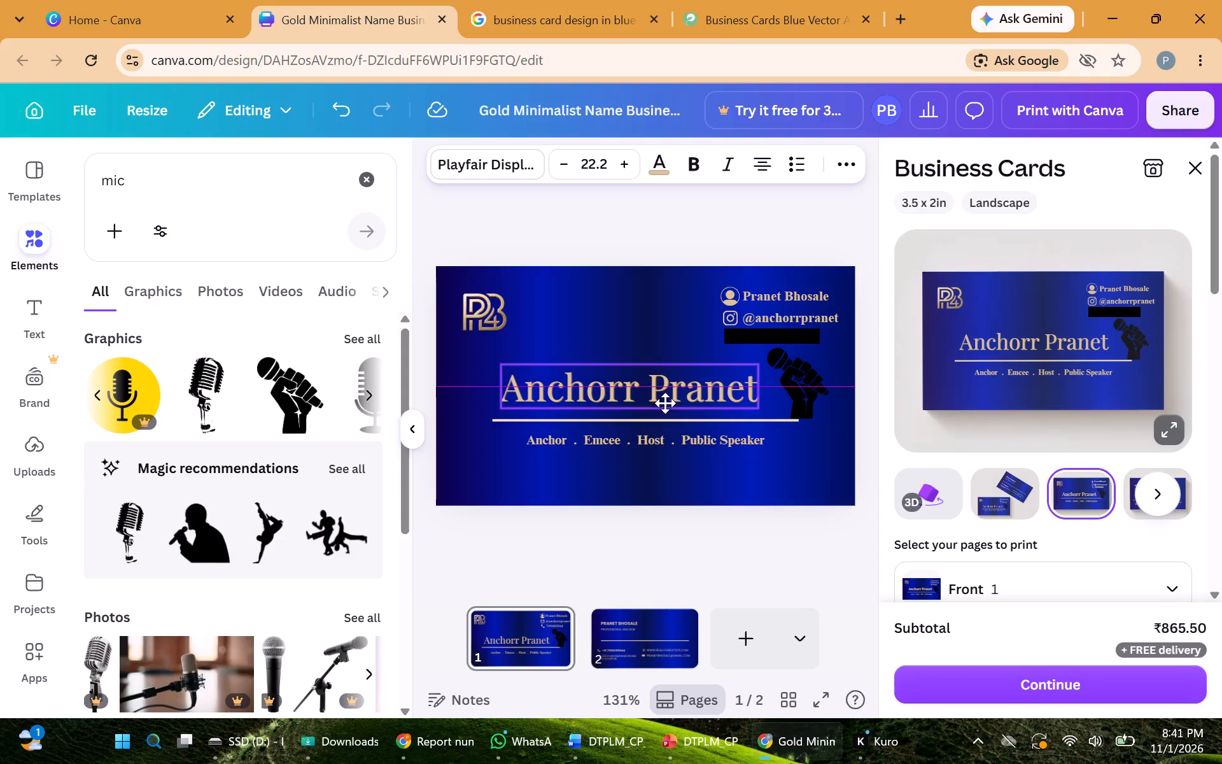
{"action": "left_click_drag", "start_coordinate": [665, 403], "coordinate": [665, 400]}
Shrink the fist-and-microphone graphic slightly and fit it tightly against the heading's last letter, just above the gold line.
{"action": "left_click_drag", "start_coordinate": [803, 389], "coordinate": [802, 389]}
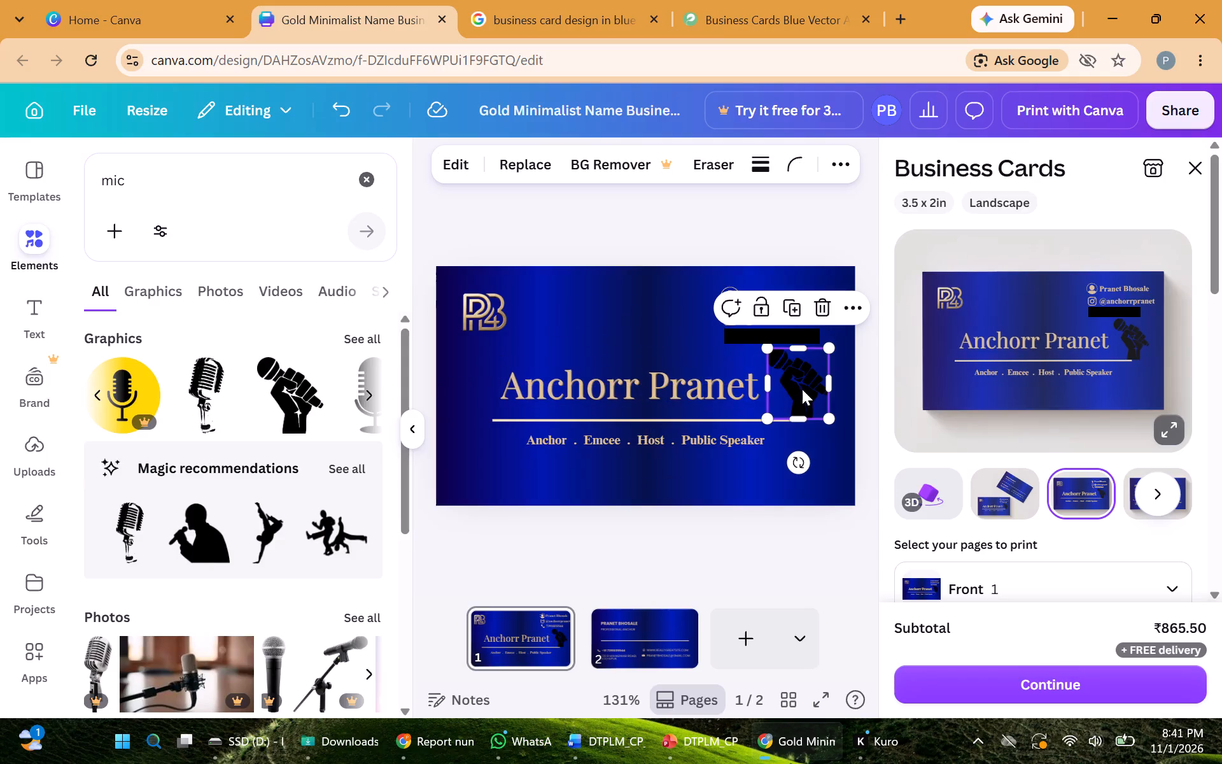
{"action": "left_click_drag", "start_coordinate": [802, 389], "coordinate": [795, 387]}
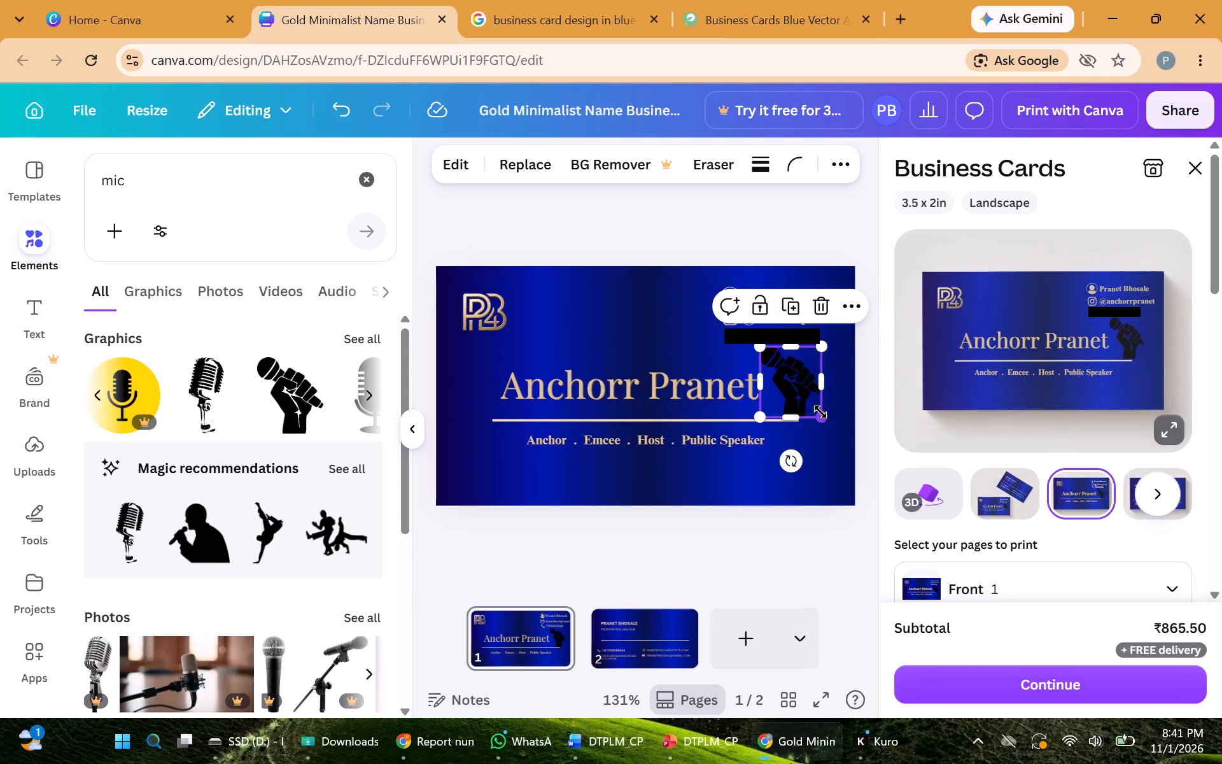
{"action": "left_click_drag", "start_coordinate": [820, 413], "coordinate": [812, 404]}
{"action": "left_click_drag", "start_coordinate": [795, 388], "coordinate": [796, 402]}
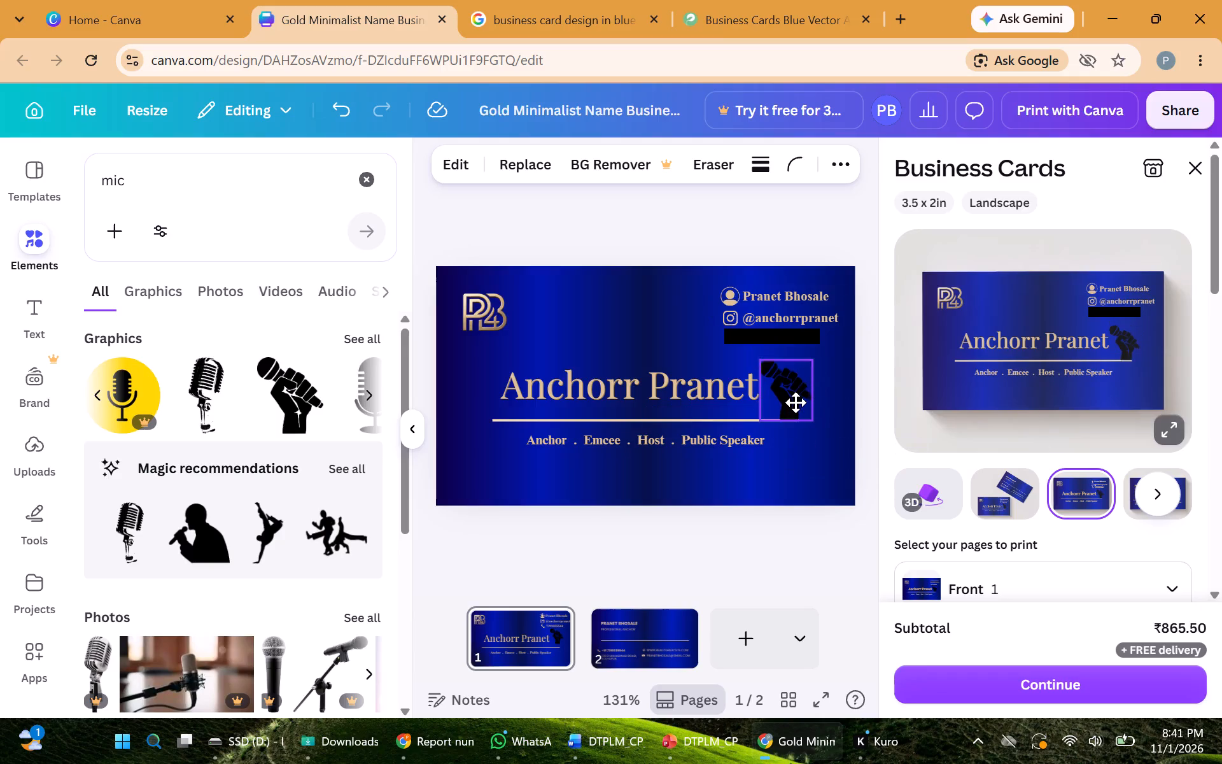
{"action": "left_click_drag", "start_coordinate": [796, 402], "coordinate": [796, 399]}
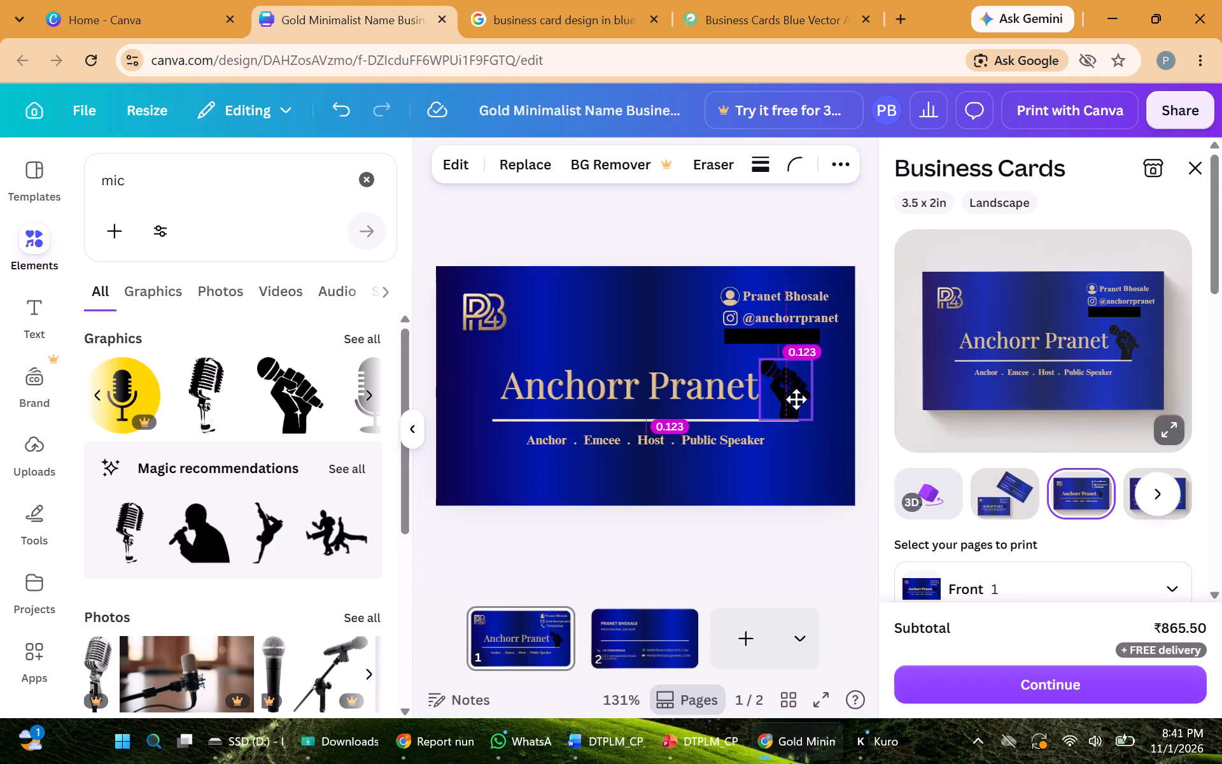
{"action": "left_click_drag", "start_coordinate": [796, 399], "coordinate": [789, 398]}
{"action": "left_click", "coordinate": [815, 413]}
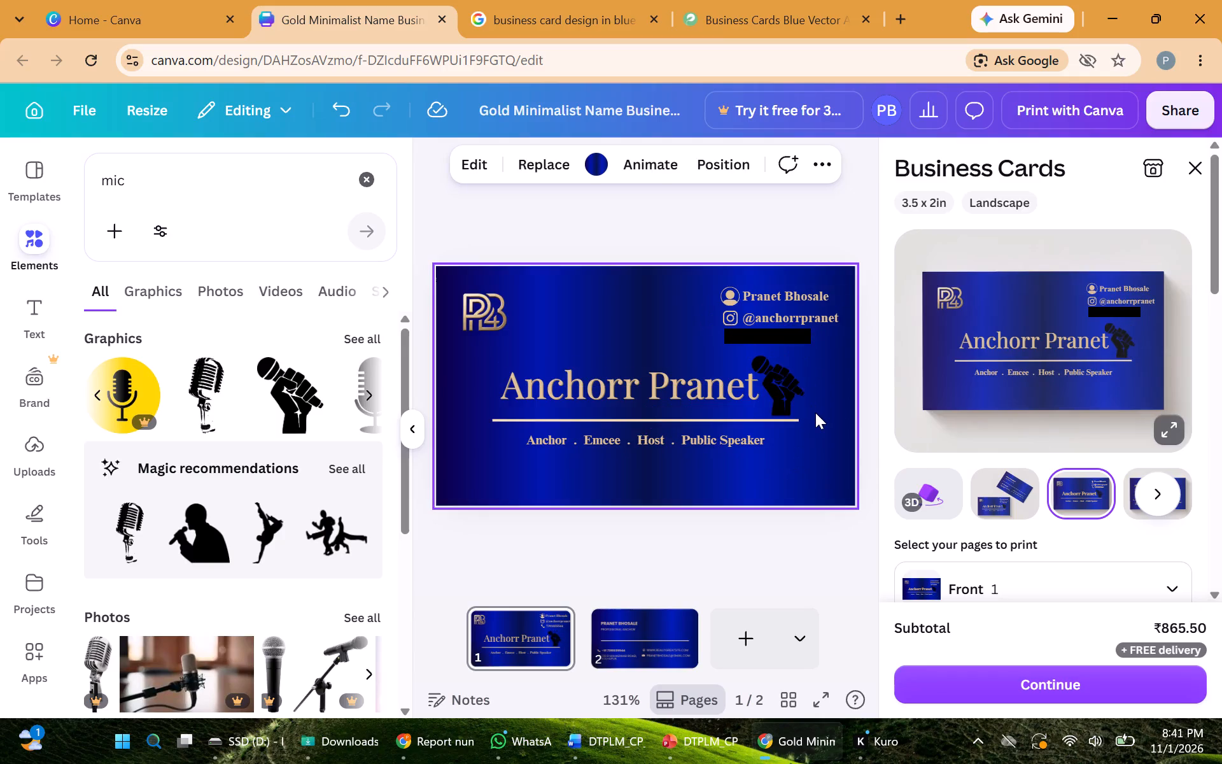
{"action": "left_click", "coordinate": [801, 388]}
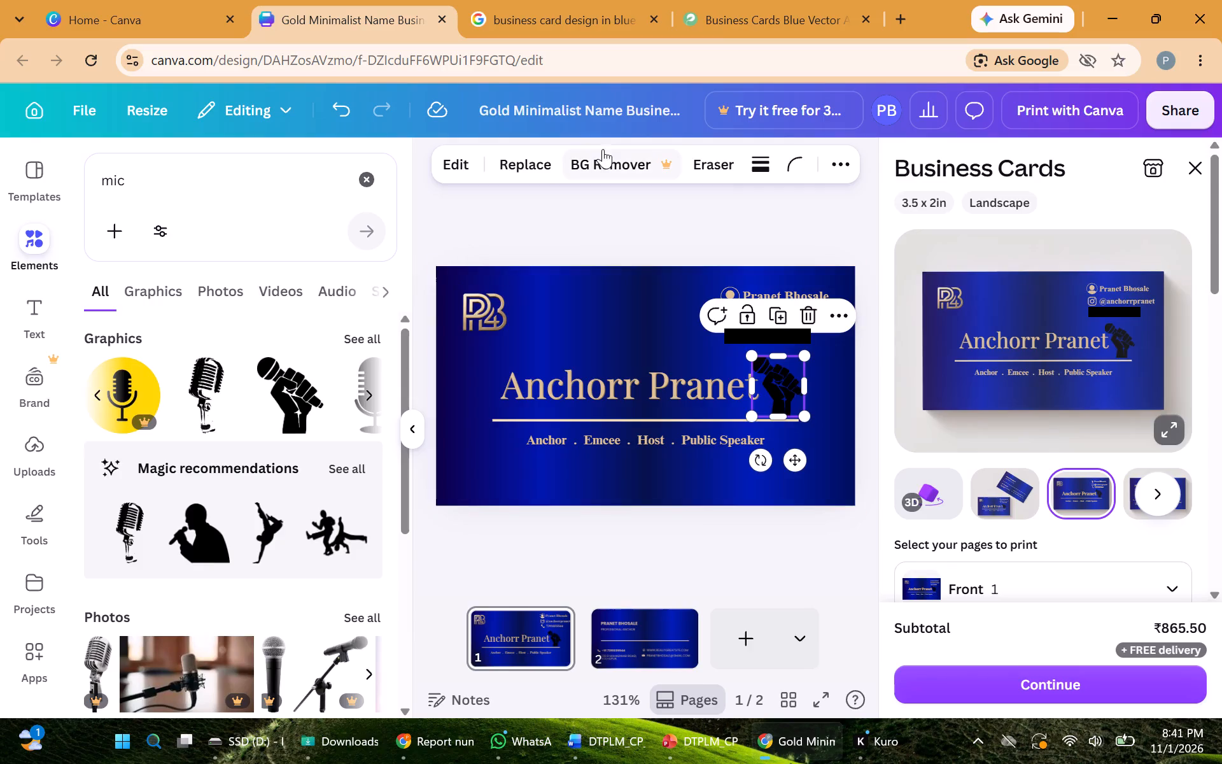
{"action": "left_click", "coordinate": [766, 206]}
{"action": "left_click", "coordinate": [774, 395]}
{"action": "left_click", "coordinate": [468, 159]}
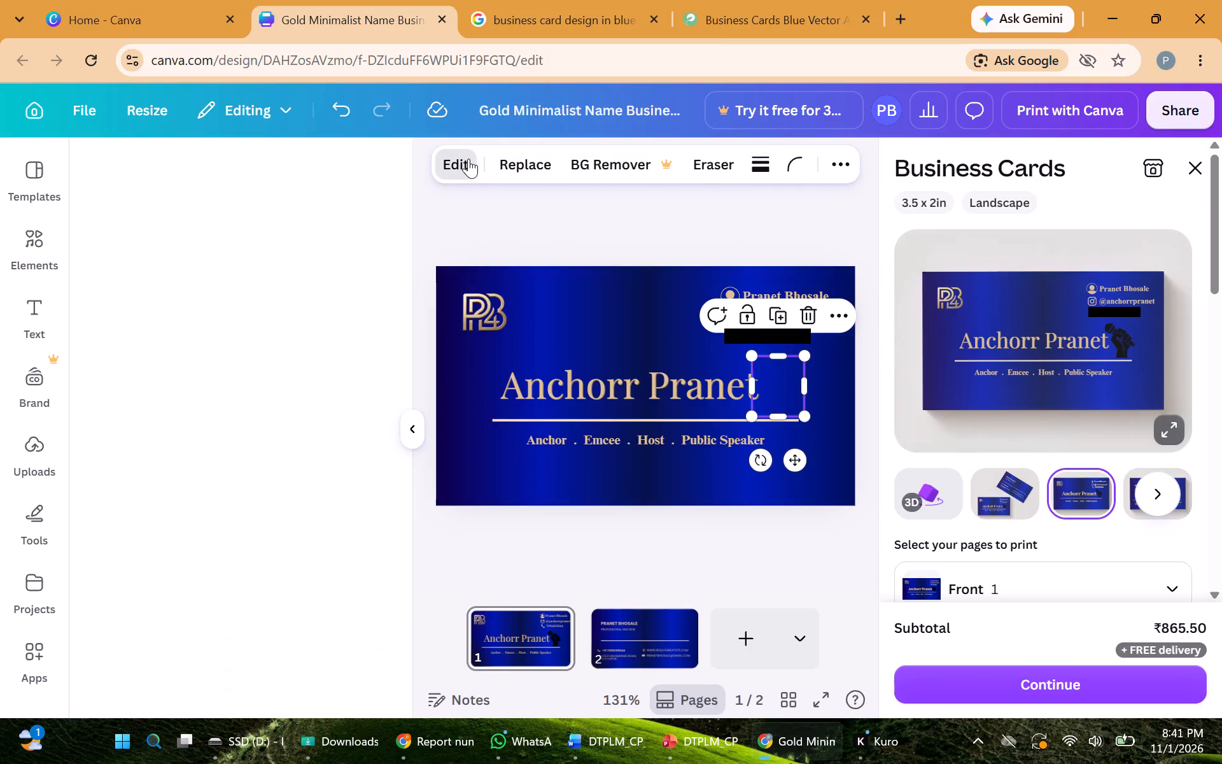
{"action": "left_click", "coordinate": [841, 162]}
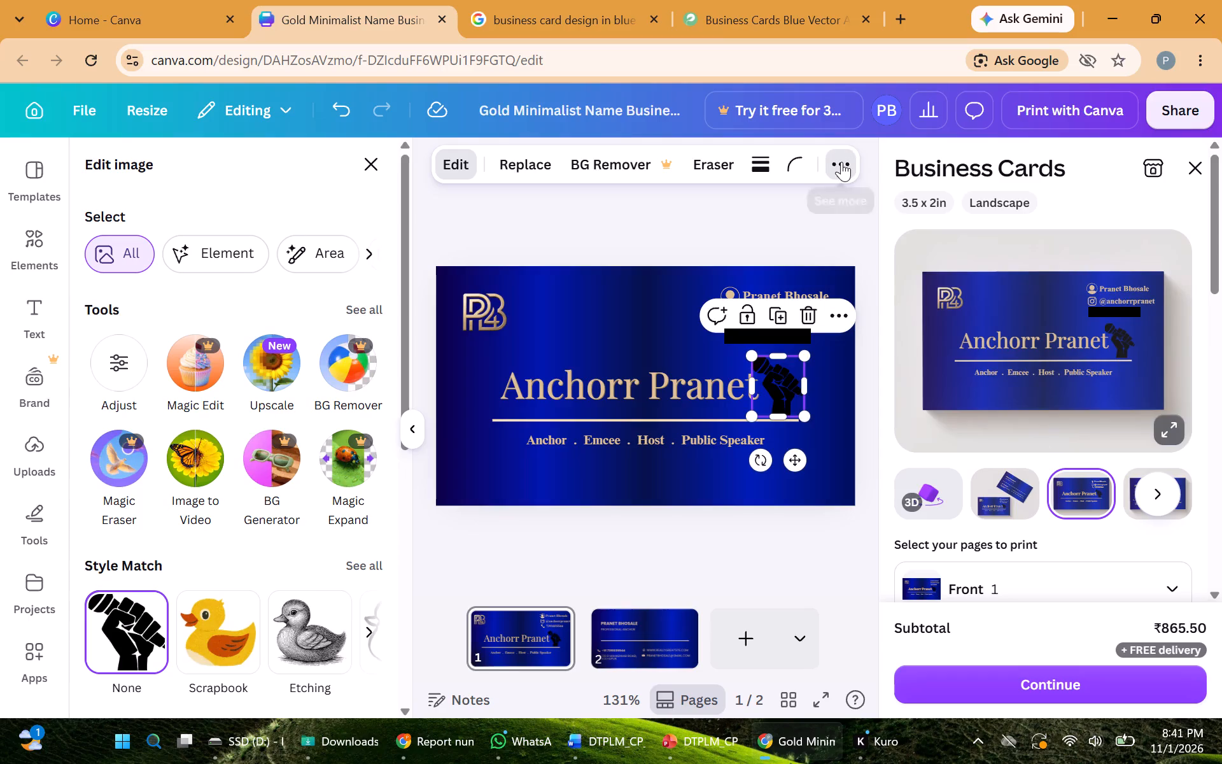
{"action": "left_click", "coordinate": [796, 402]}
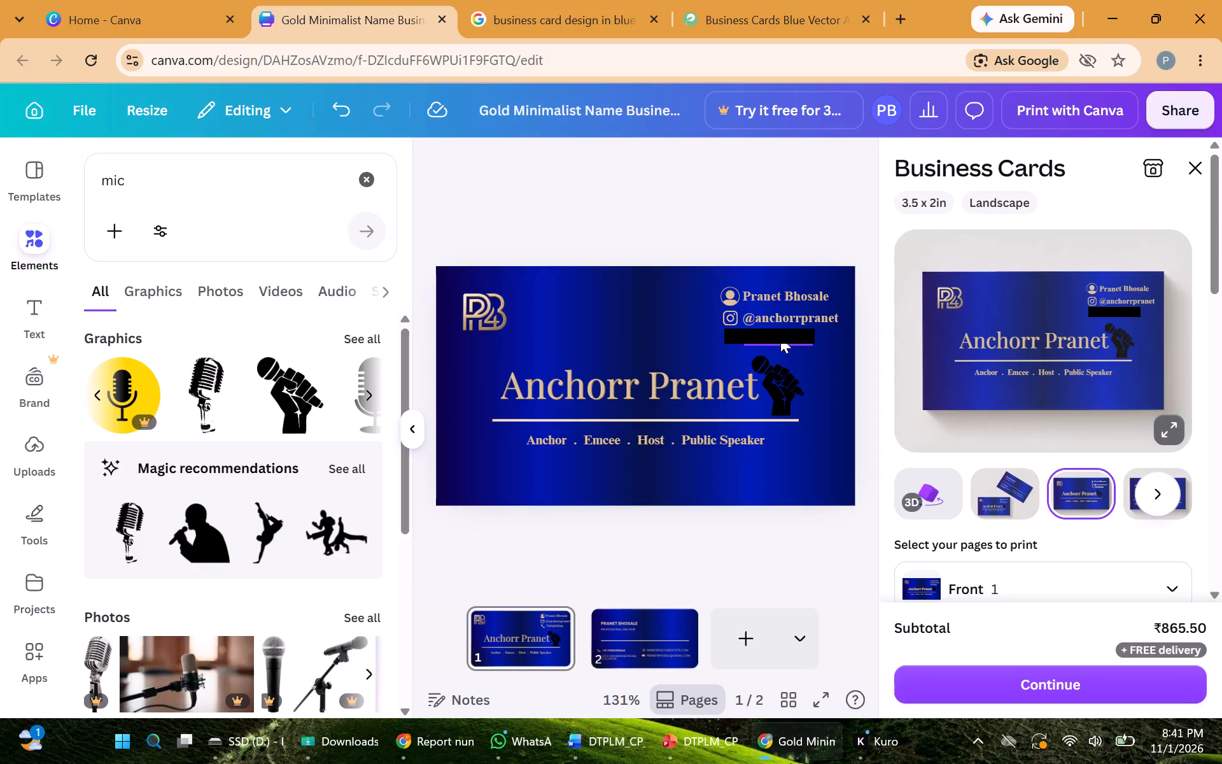
Shift the Instagram handle and the phone number slightly right on the card front, leaving a small gap after their icons.
{"action": "left_click_drag", "start_coordinate": [802, 322], "coordinate": [810, 322]}
{"action": "left_click_drag", "start_coordinate": [794, 336], "coordinate": [806, 339]}
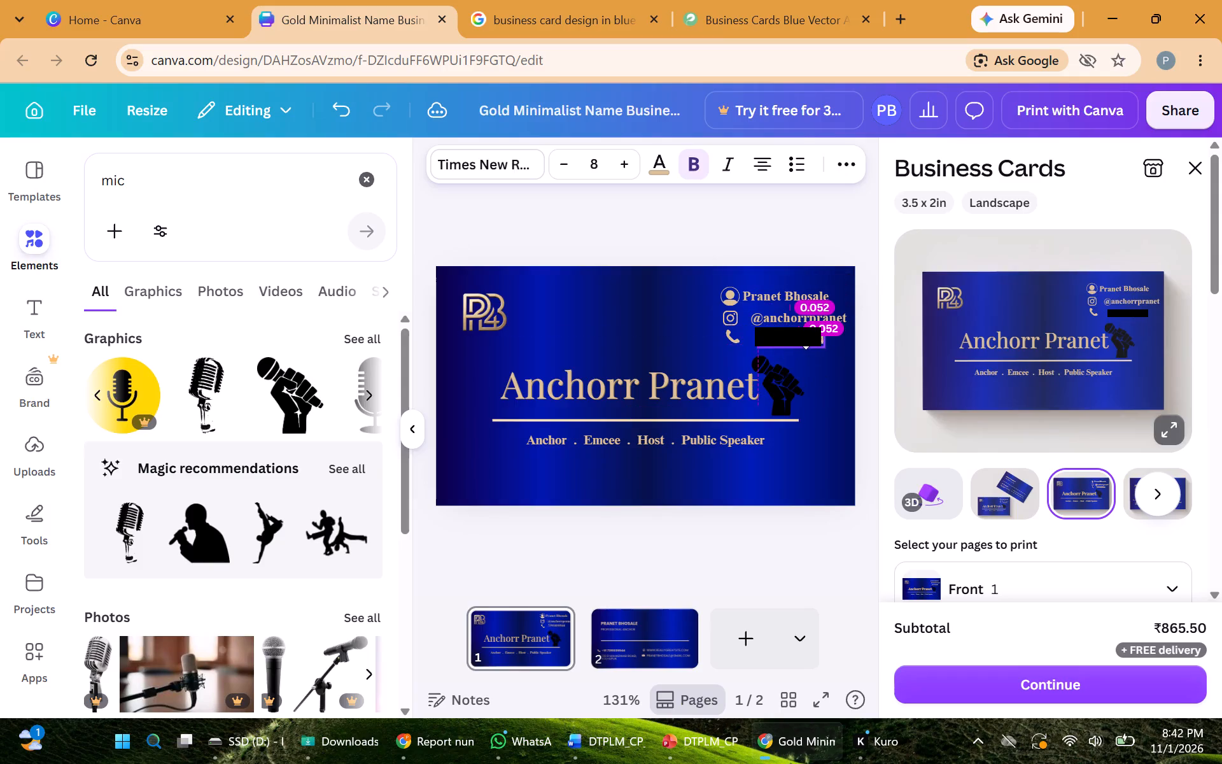
{"action": "left_click_drag", "start_coordinate": [806, 339], "coordinate": [802, 337]}
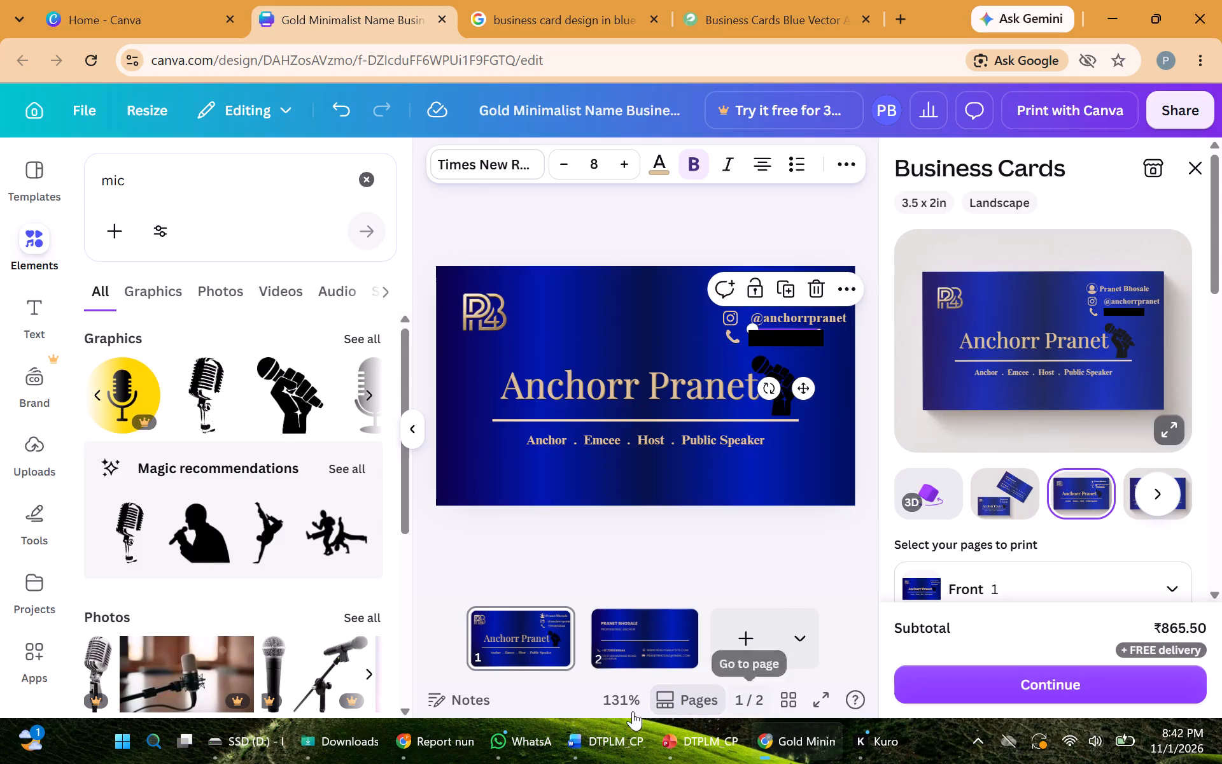
Fine-tune the placement of the phone number text beside its phone icon on the card front.
{"action": "left_click", "coordinate": [631, 706]}
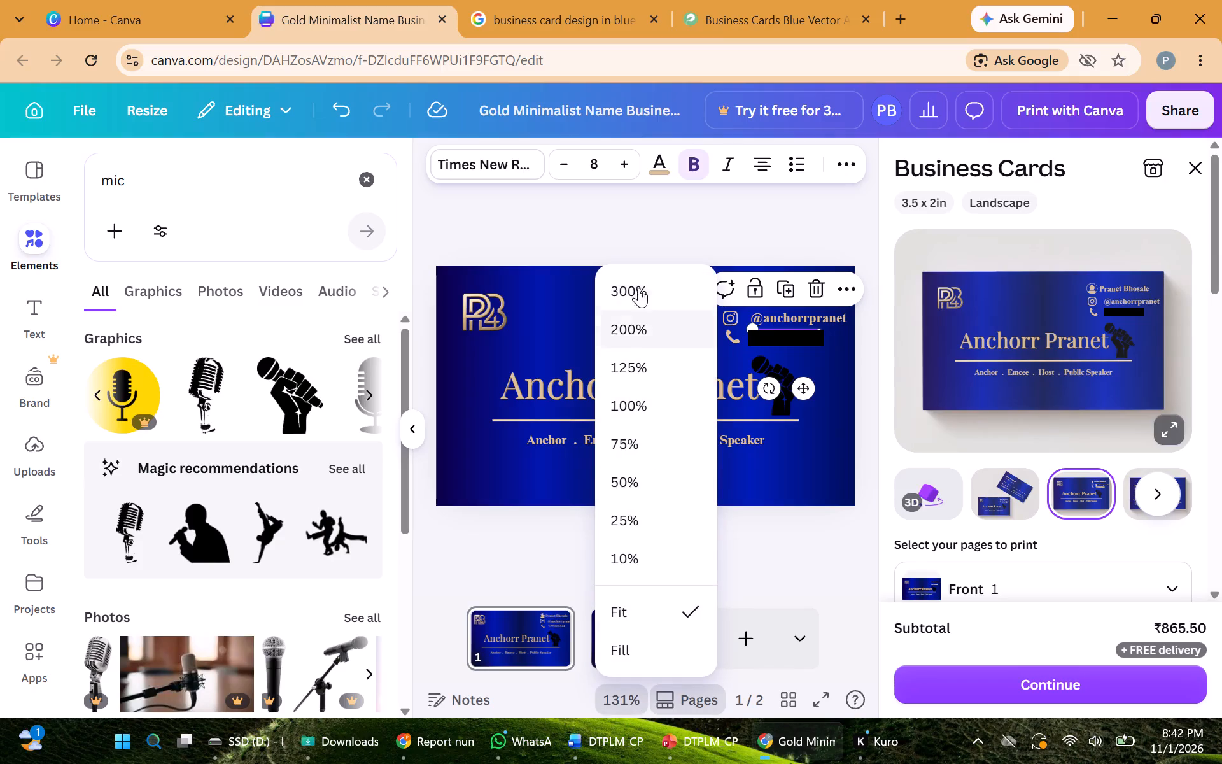
{"action": "left_click", "coordinate": [501, 527]}
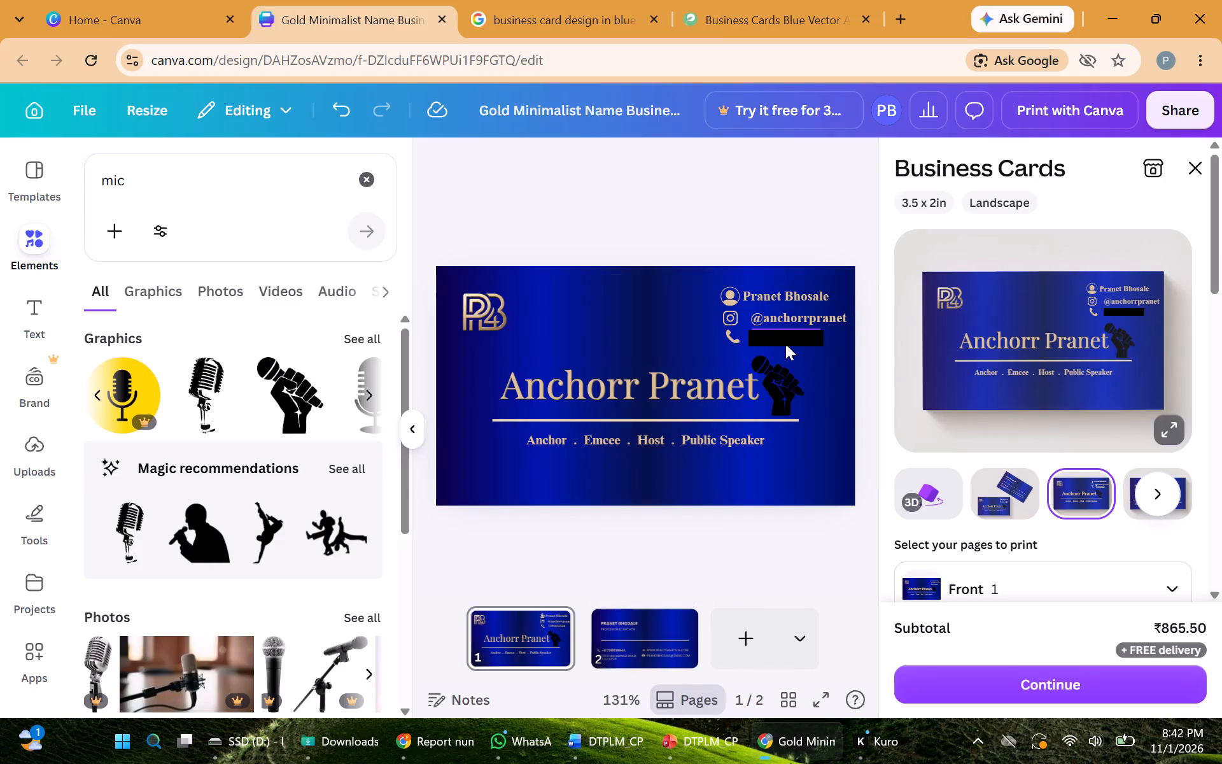
{"action": "left_click", "coordinate": [785, 344]}
{"action": "key", "text": "ctrl+equal"}
{"action": "key", "text": "ctrl+equal"}
{"action": "key", "text": "ctrl+equal"}
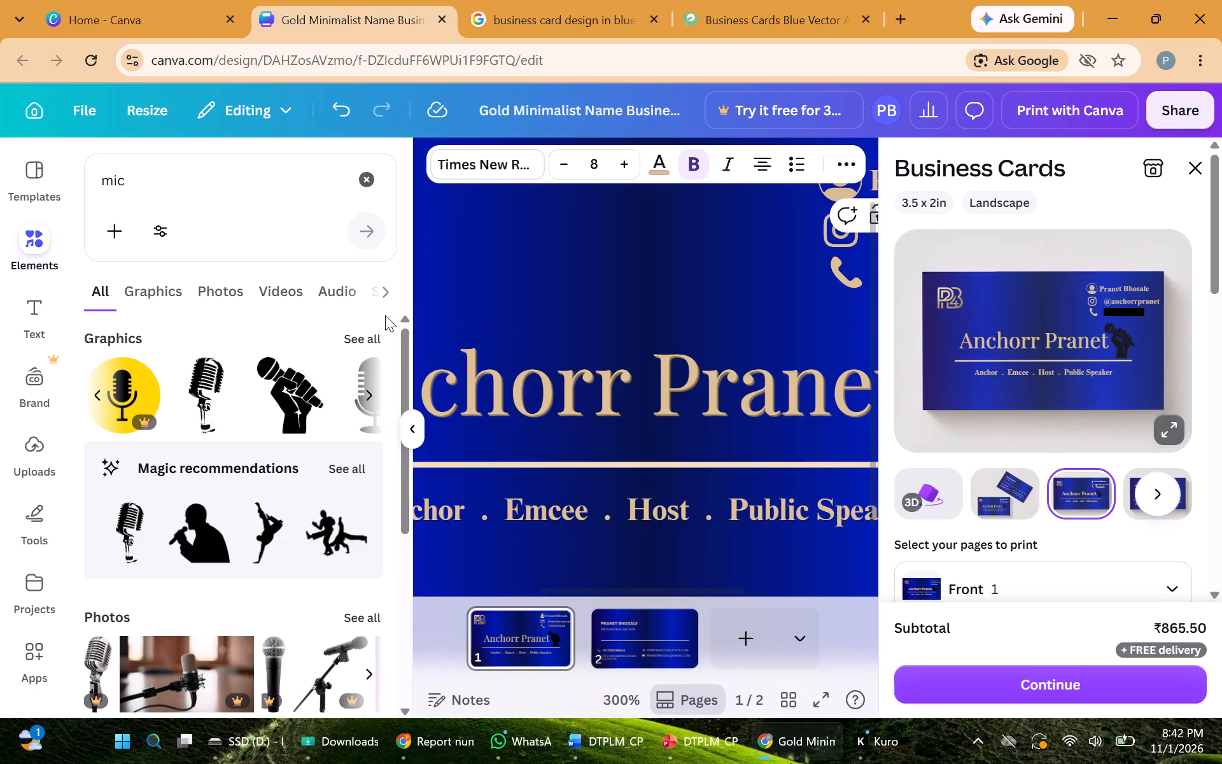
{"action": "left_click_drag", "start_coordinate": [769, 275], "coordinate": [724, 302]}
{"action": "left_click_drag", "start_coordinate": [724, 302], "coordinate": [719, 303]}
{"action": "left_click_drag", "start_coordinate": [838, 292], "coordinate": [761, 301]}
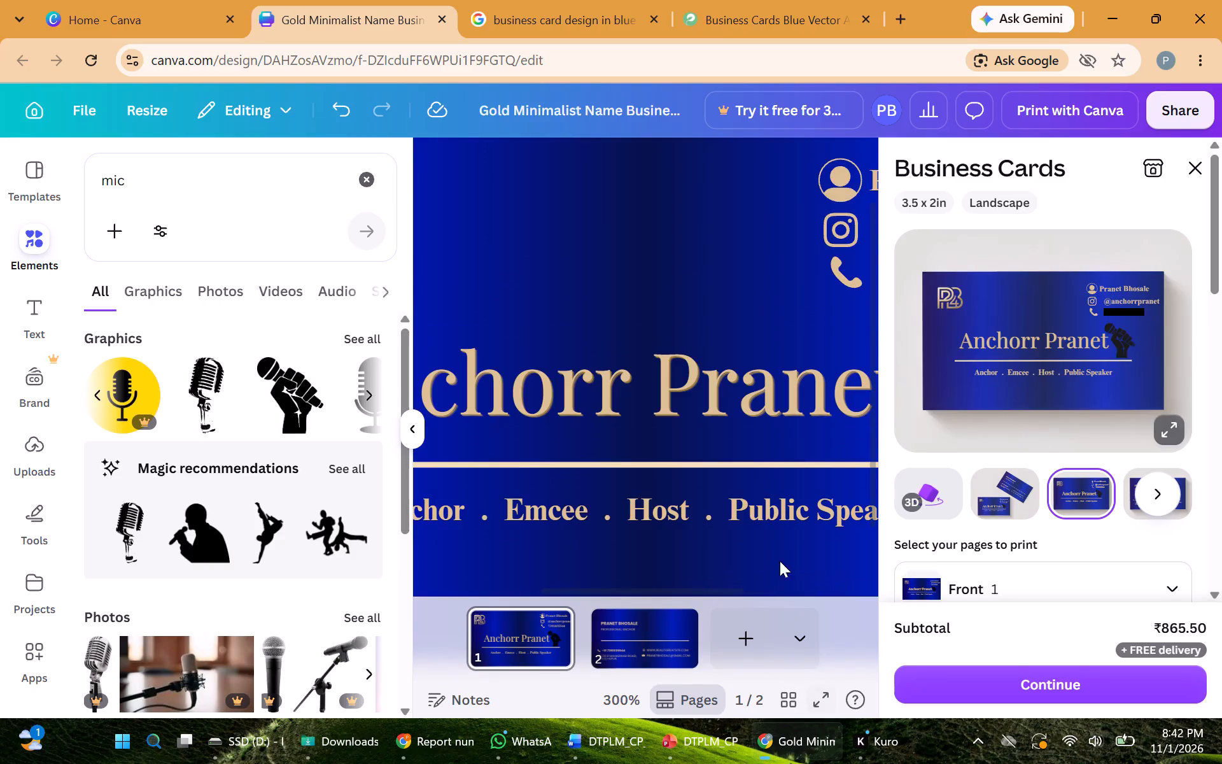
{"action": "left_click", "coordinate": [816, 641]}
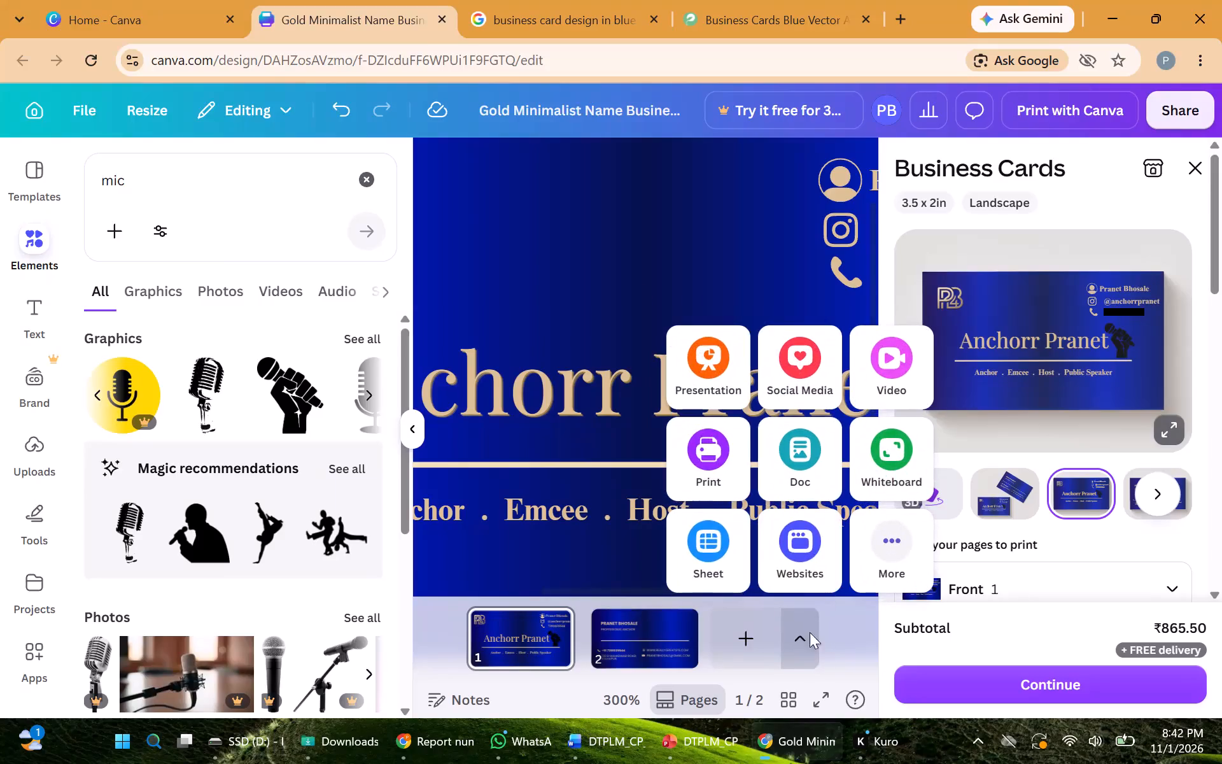
Return to the card front on page 1 and close the business card print preview.
{"action": "left_click", "coordinate": [600, 157]}
{"action": "key", "text": "Right"}
{"action": "key", "text": "Right"}
{"action": "key", "text": "Right"}
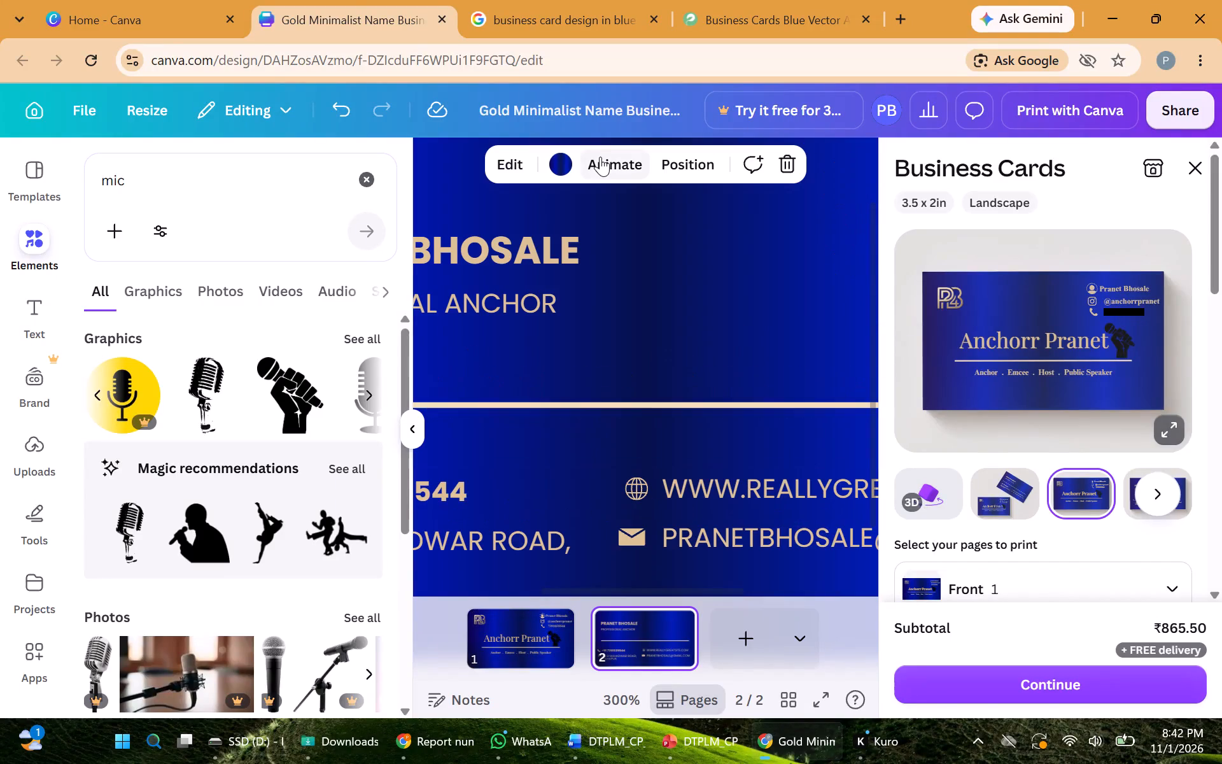
{"action": "key", "text": "Right"}
{"action": "key", "text": "Right"}
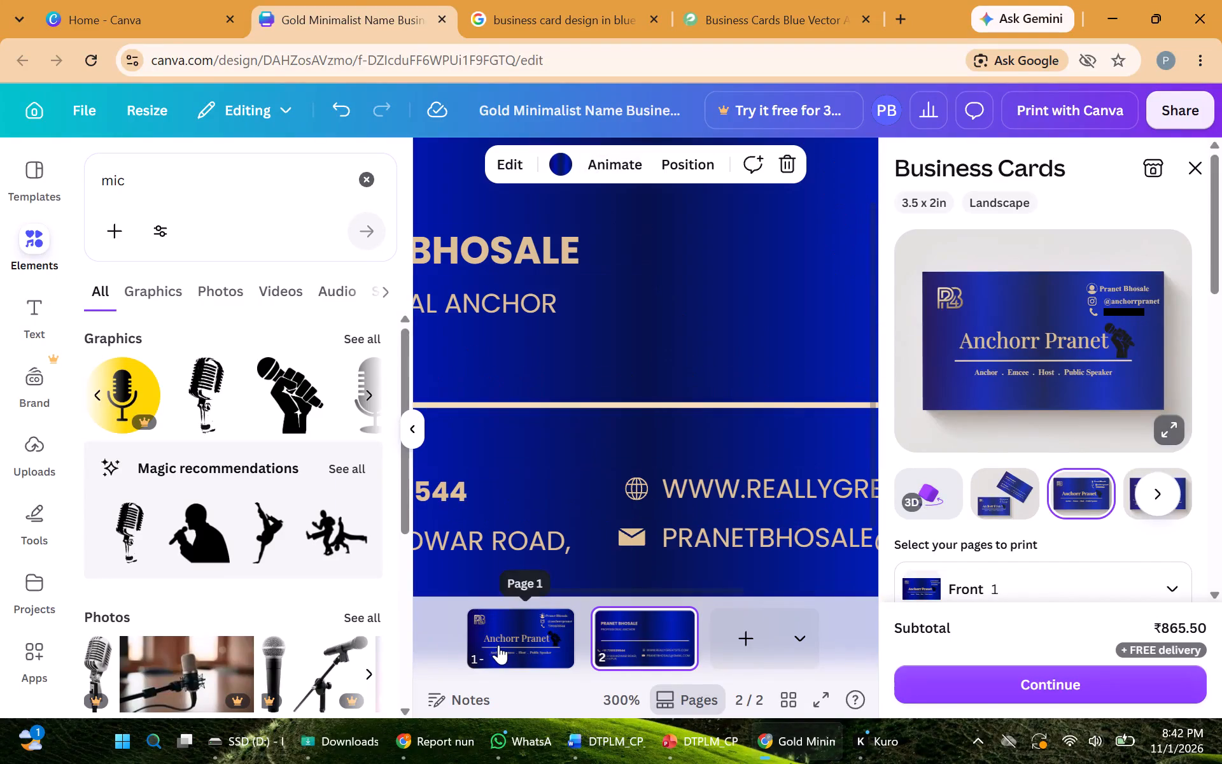
{"action": "left_click", "coordinate": [498, 645]}
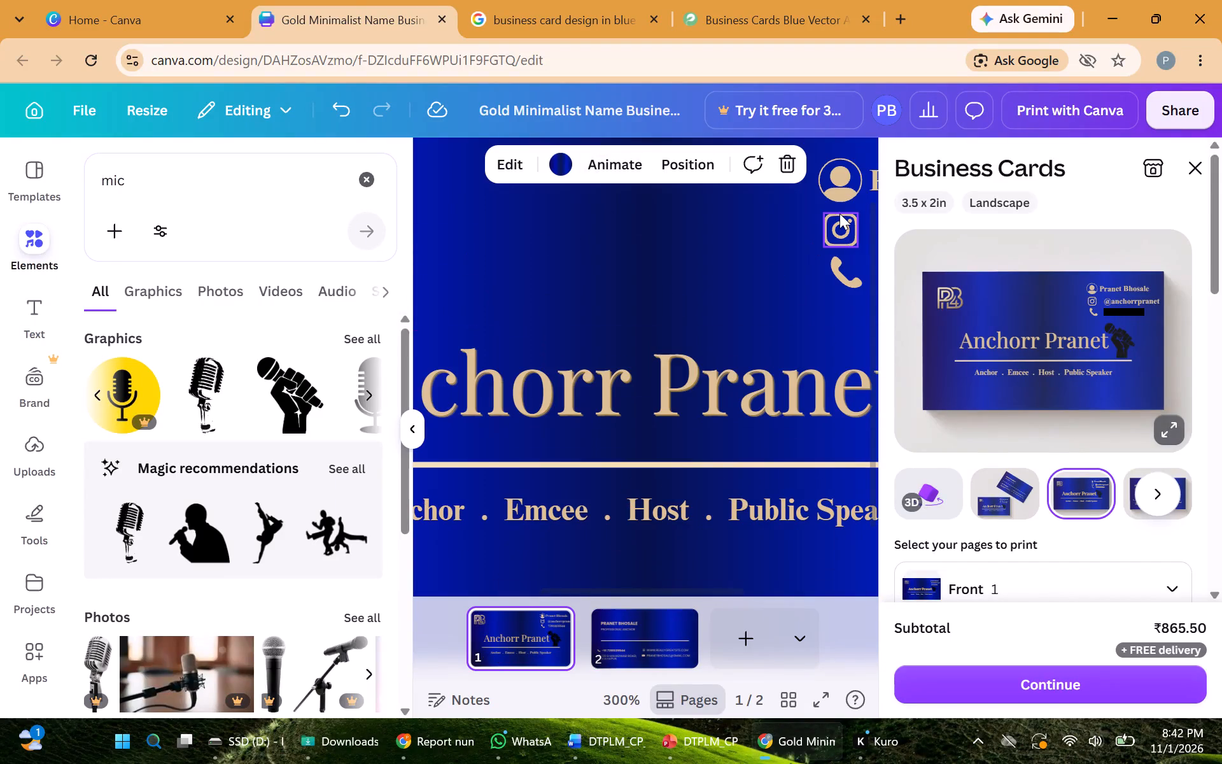
{"action": "left_click", "coordinate": [1197, 165]}
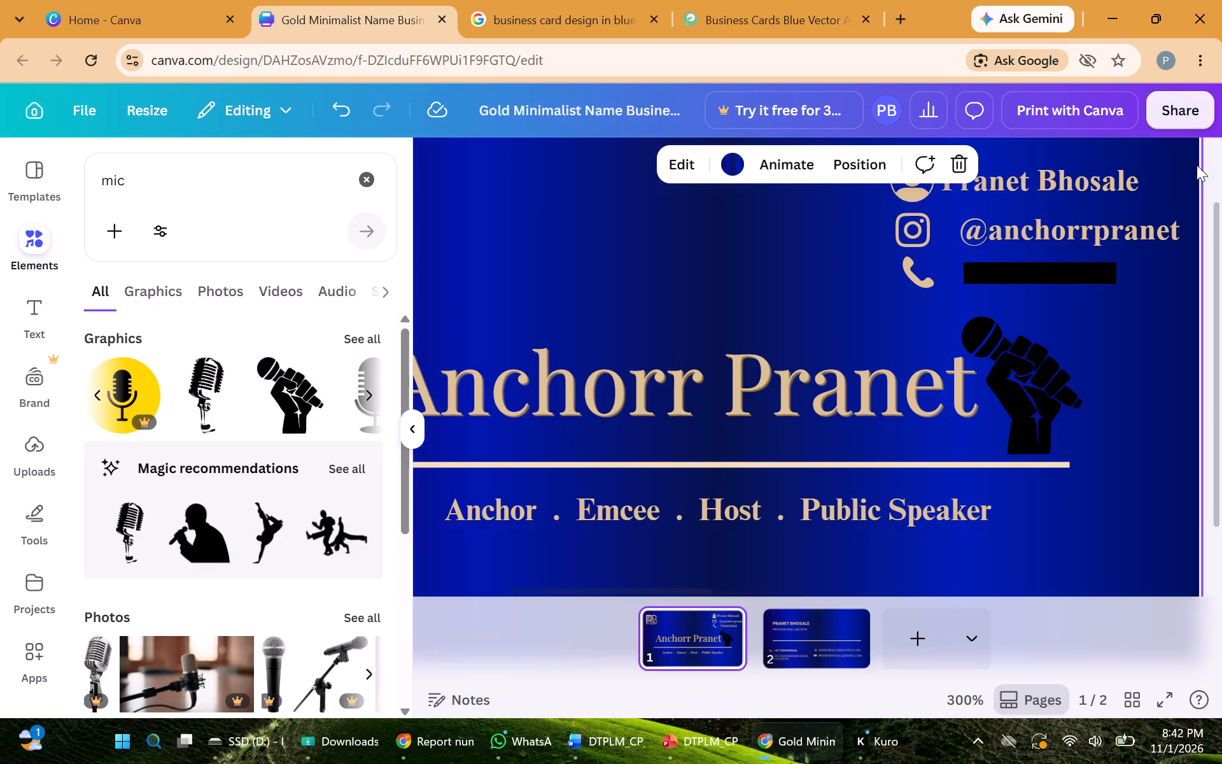
Align the name, Instagram handle and phone number on the card front along a common left edge.
{"action": "left_click_drag", "start_coordinate": [1076, 230], "coordinate": [1069, 231]}
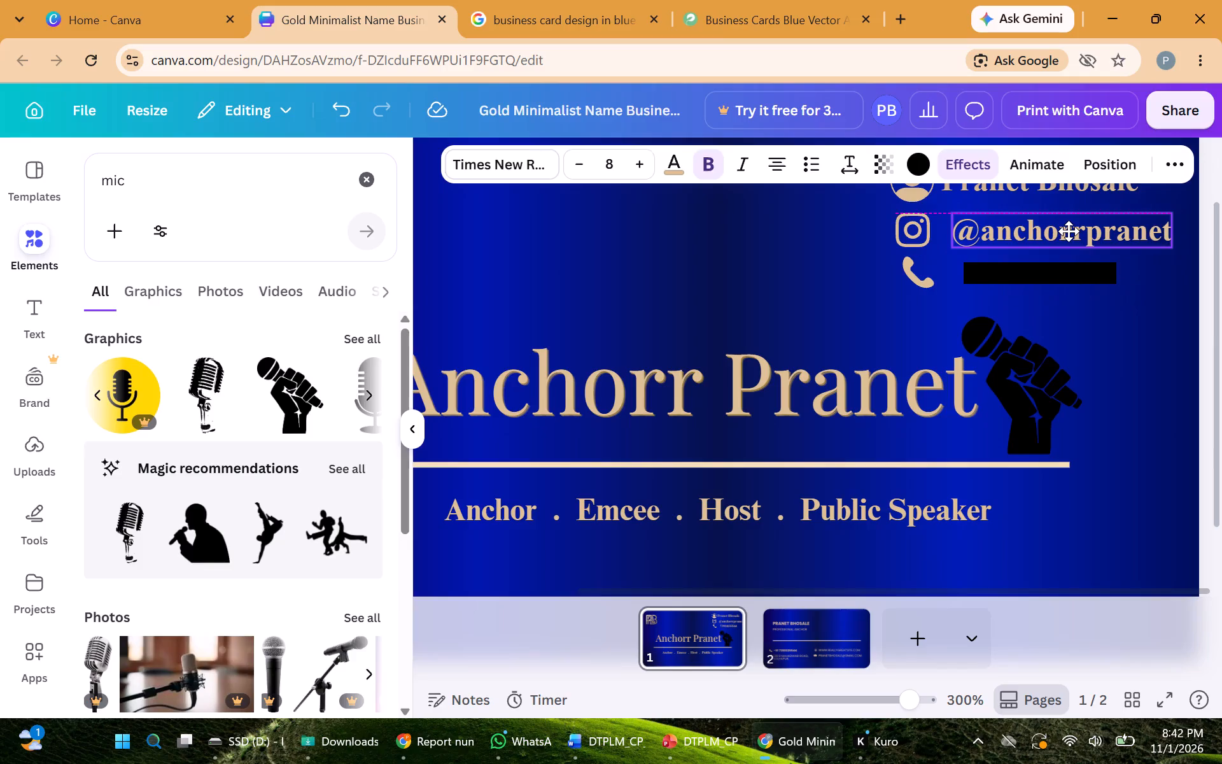
{"action": "left_click_drag", "start_coordinate": [1069, 231], "coordinate": [1070, 230]}
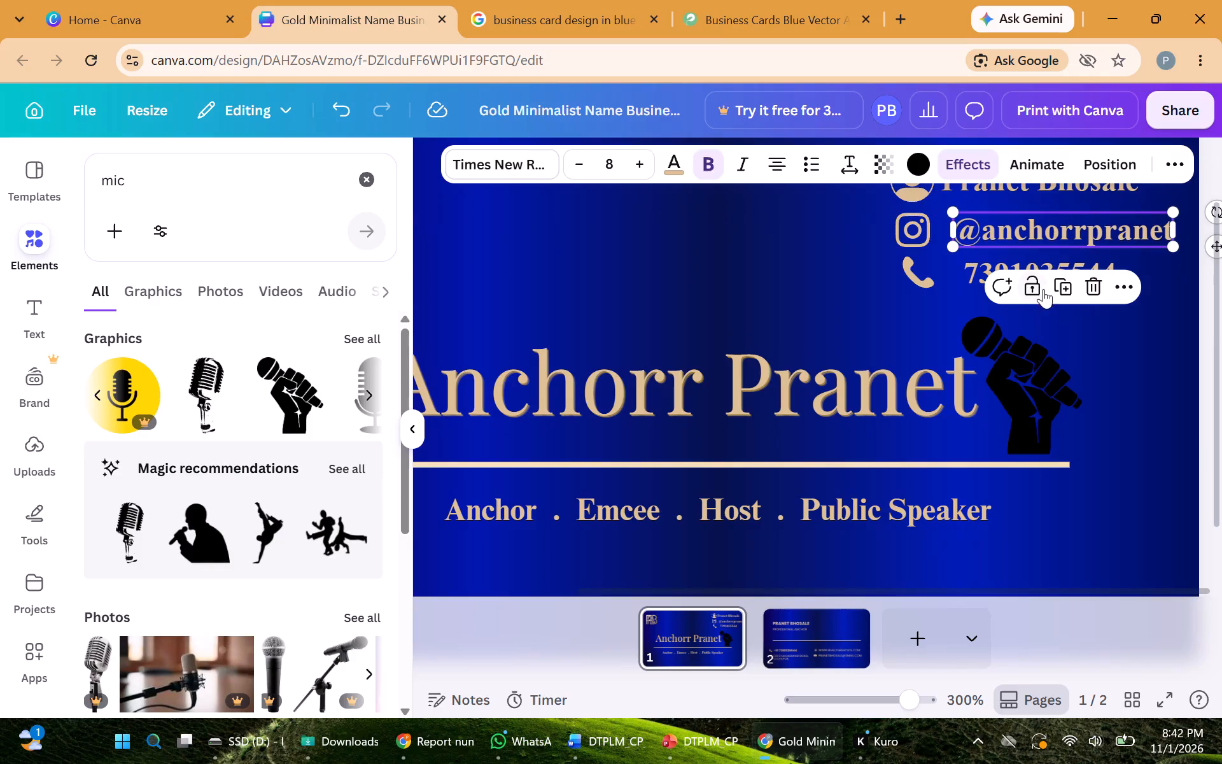
{"action": "left_click", "coordinate": [973, 265]}
{"action": "left_click_drag", "start_coordinate": [1022, 267], "coordinate": [1015, 267]}
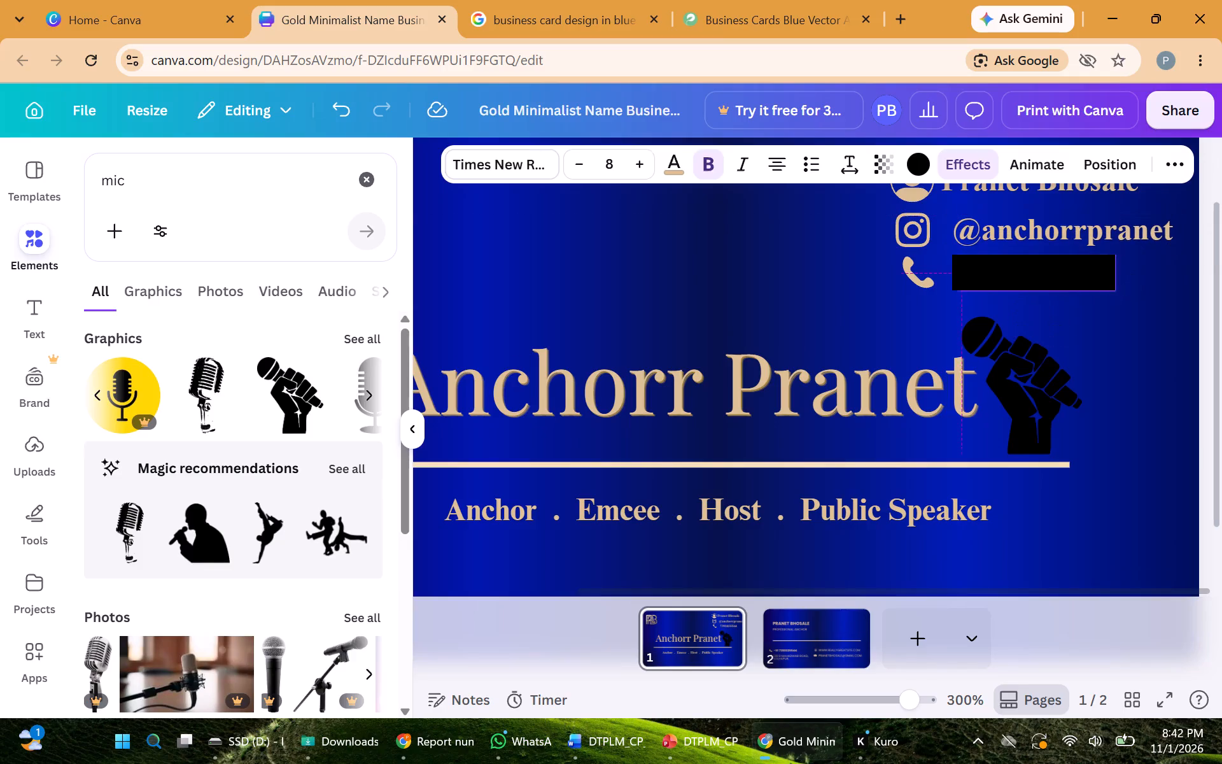
{"action": "left_click_drag", "start_coordinate": [1015, 267], "coordinate": [1015, 266]}
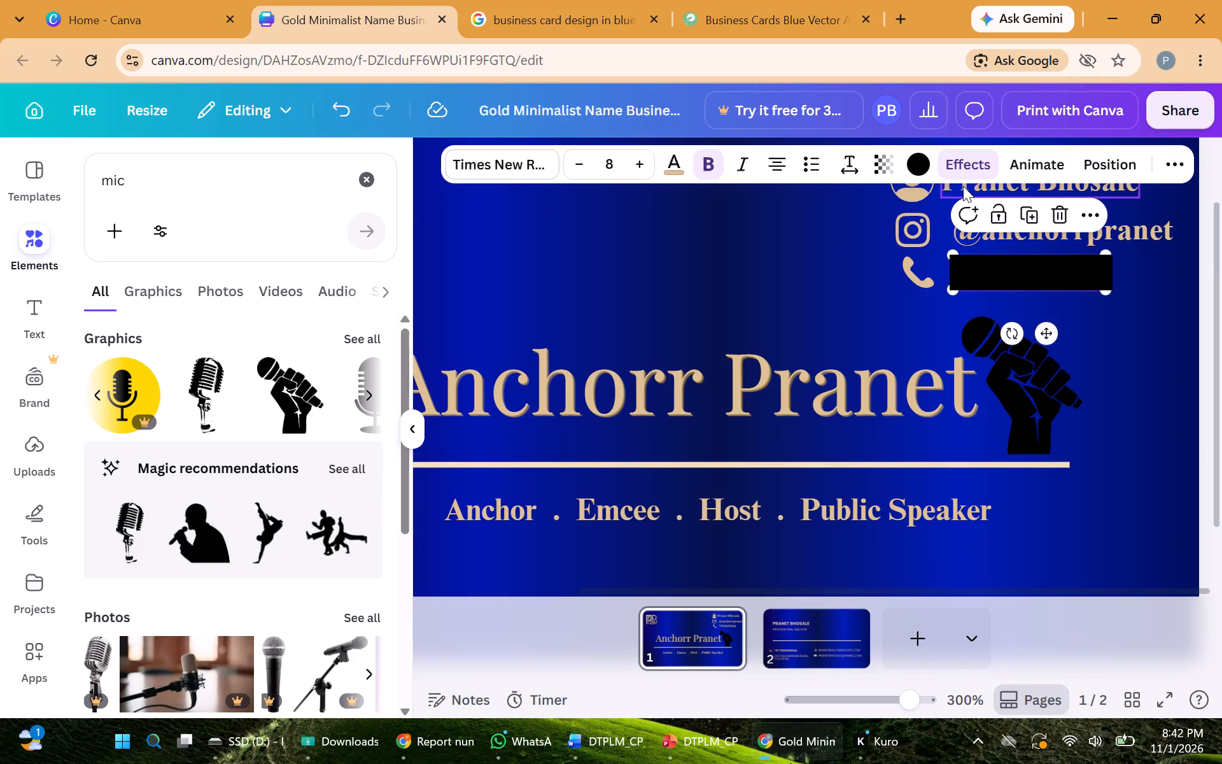
{"action": "left_click", "coordinate": [963, 186]}
{"action": "left_click_drag", "start_coordinate": [1179, 197], "coordinate": [1191, 202]}
Move the phone, Instagram and profile icons right, closer to their contact lines, and shrink the profile icon slightly.
{"action": "left_click_drag", "start_coordinate": [923, 276], "coordinate": [924, 276]}
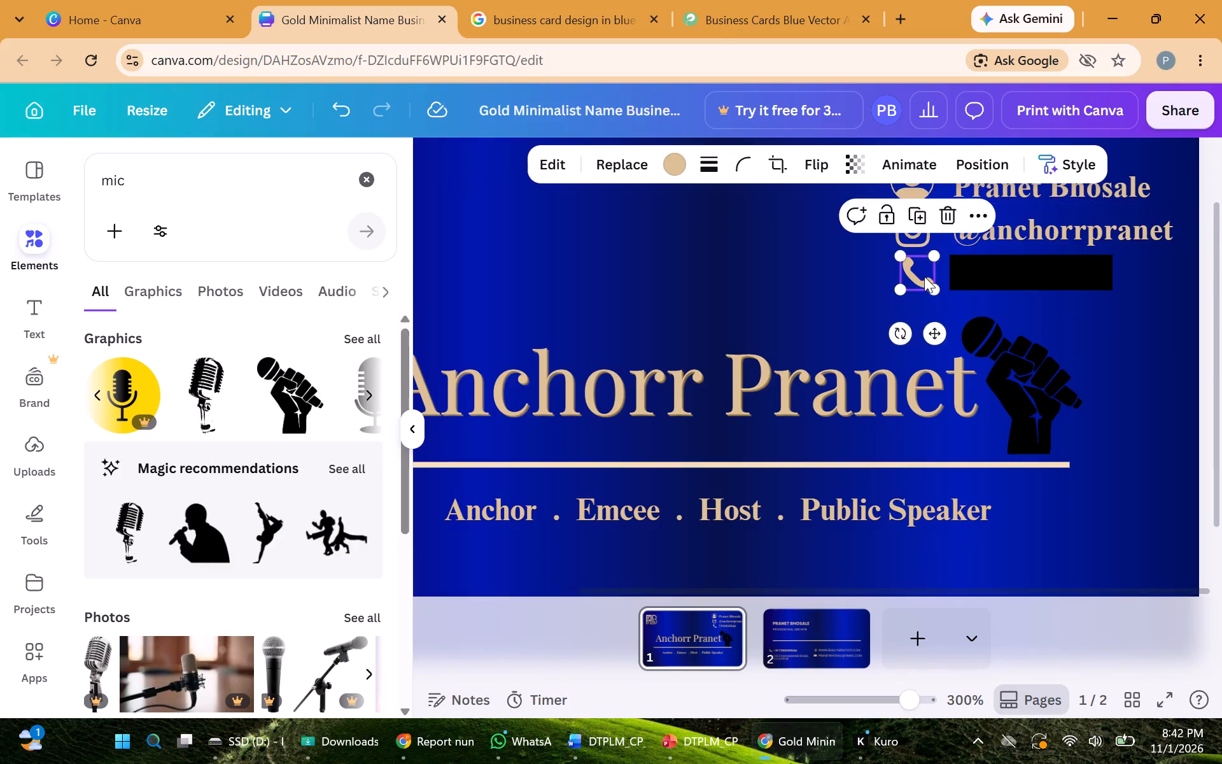
{"action": "left_click_drag", "start_coordinate": [924, 276], "coordinate": [931, 276]}
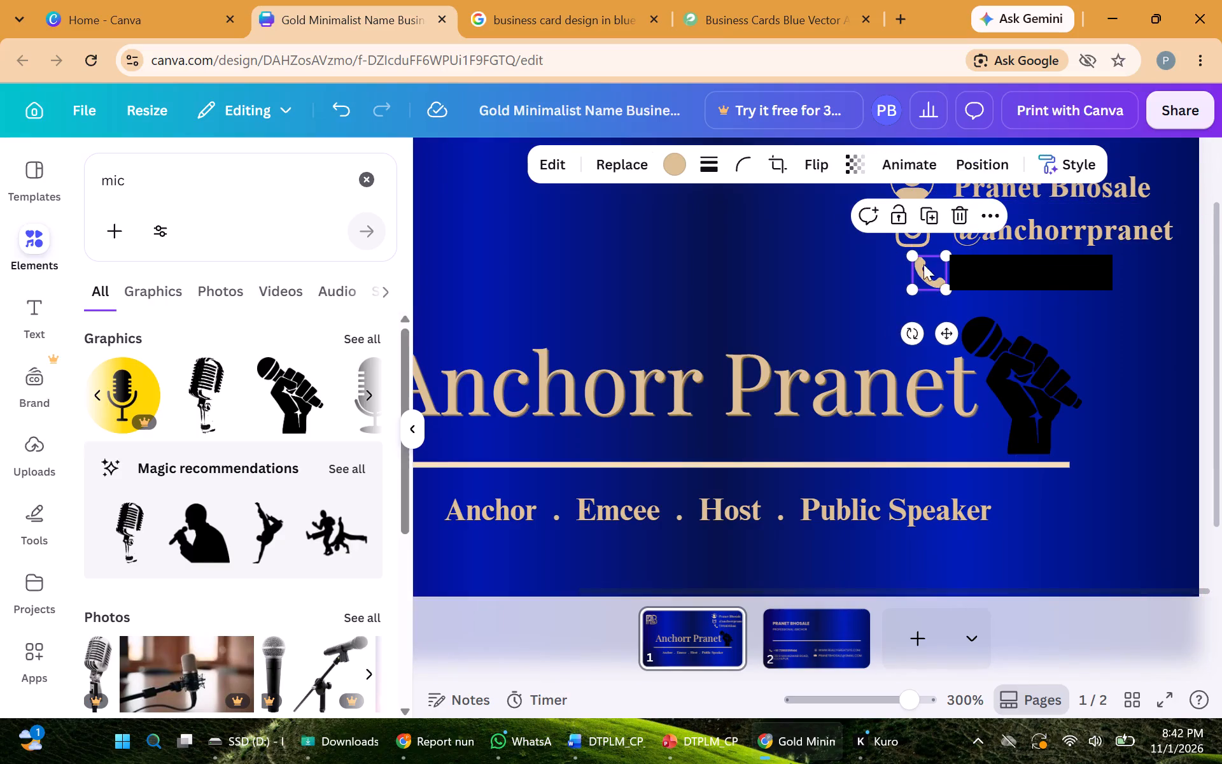
{"action": "left_click", "coordinate": [910, 238]}
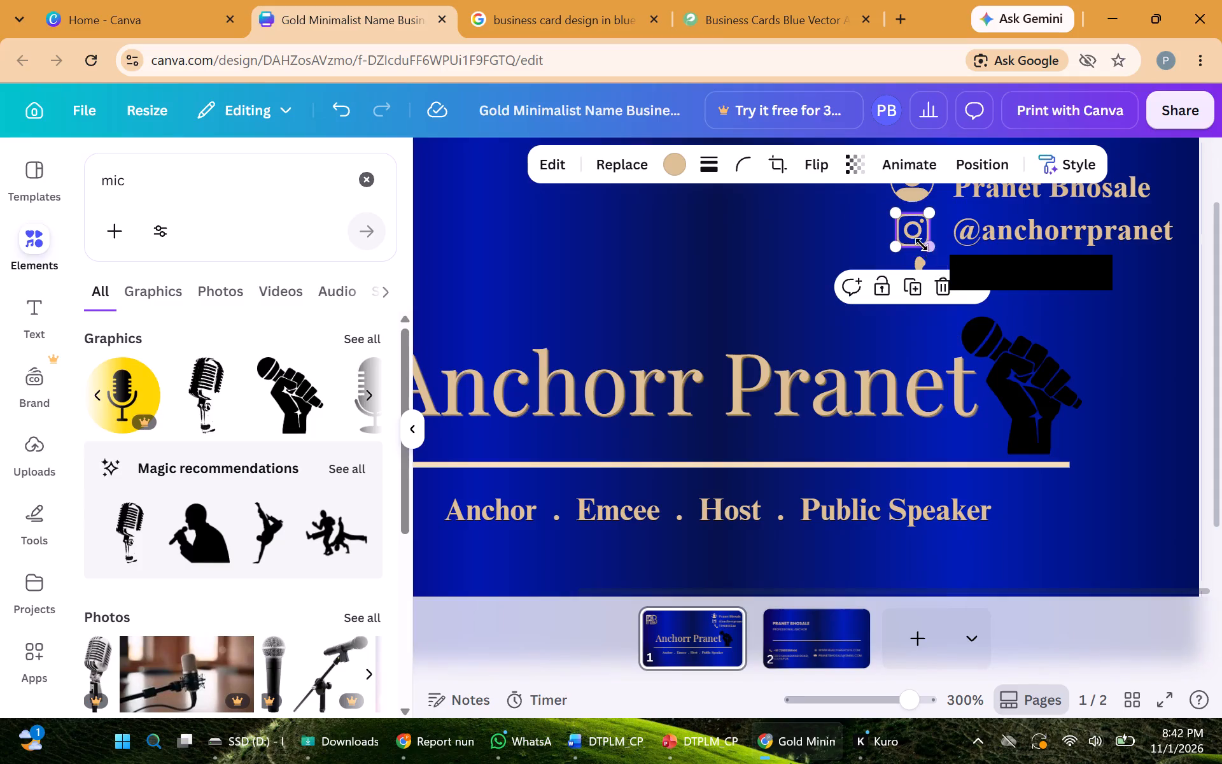
{"action": "left_click_drag", "start_coordinate": [916, 236], "coordinate": [925, 236]}
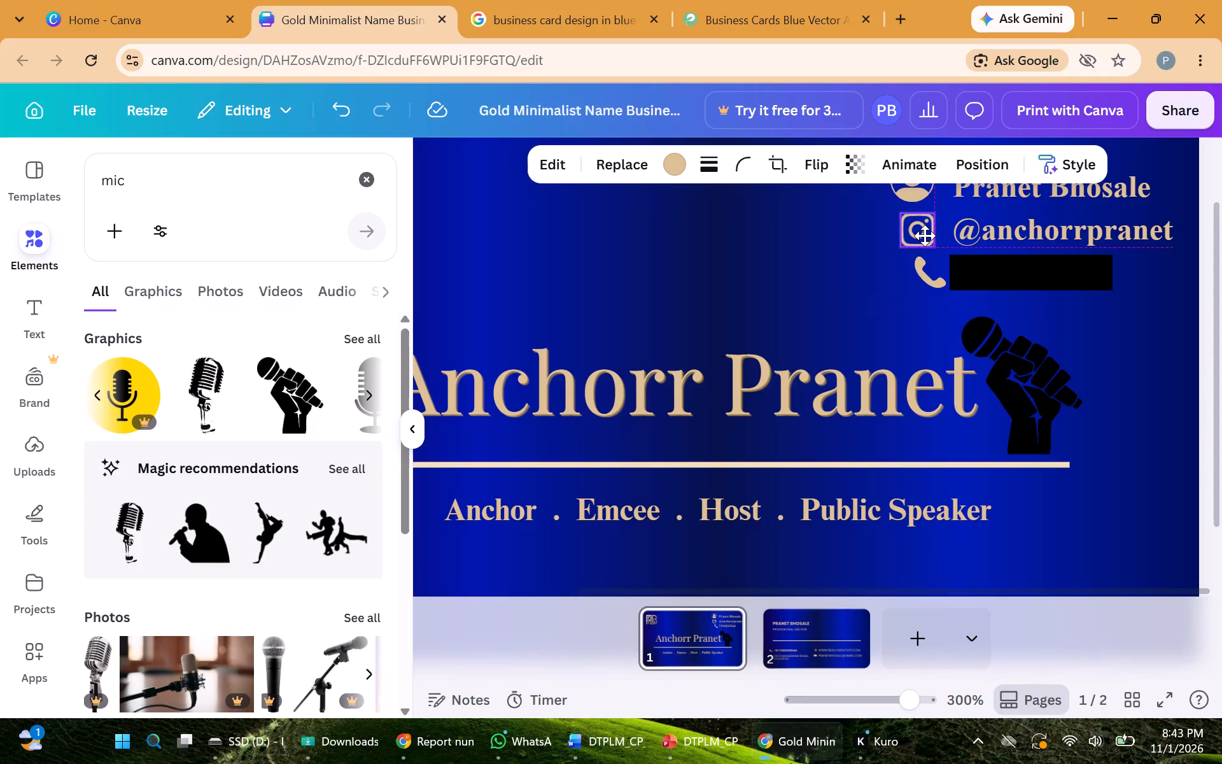
{"action": "left_click_drag", "start_coordinate": [925, 236], "coordinate": [932, 234]}
{"action": "left_click", "coordinate": [905, 190]}
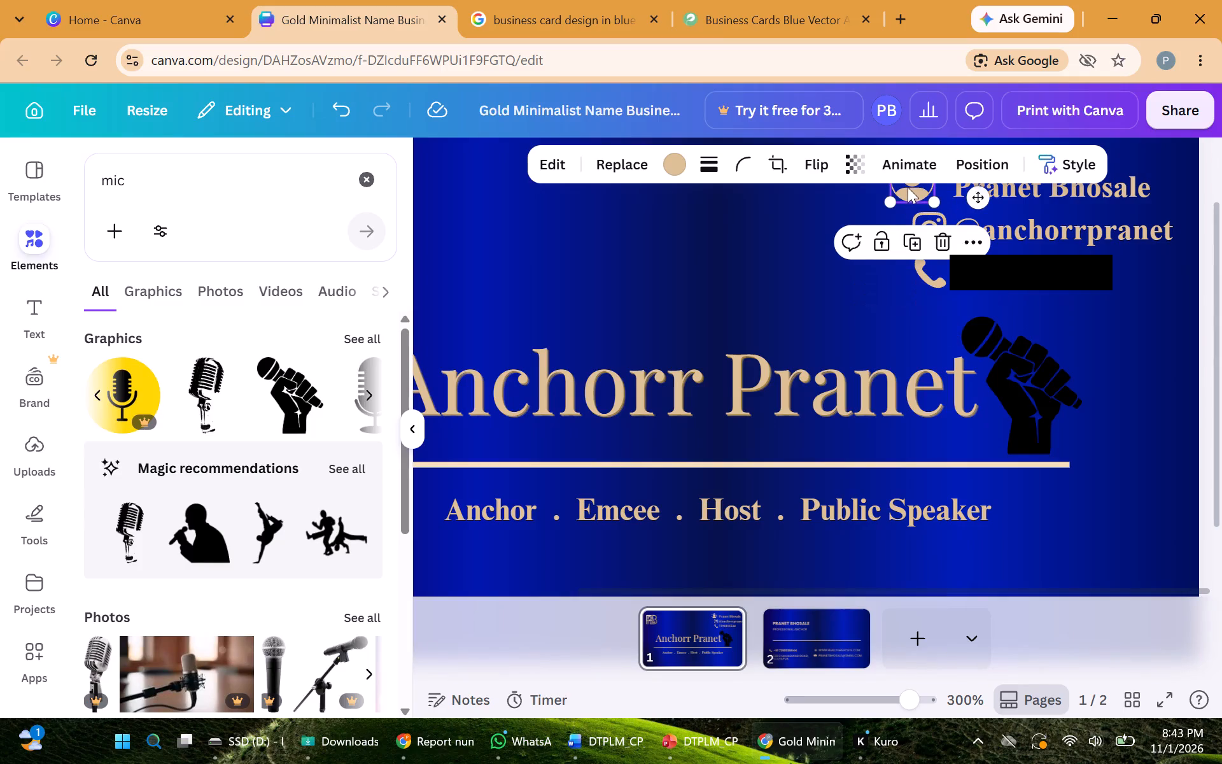
{"action": "left_click_drag", "start_coordinate": [909, 187], "coordinate": [924, 187]}
{"action": "left_click_drag", "start_coordinate": [944, 203], "coordinate": [938, 199]}
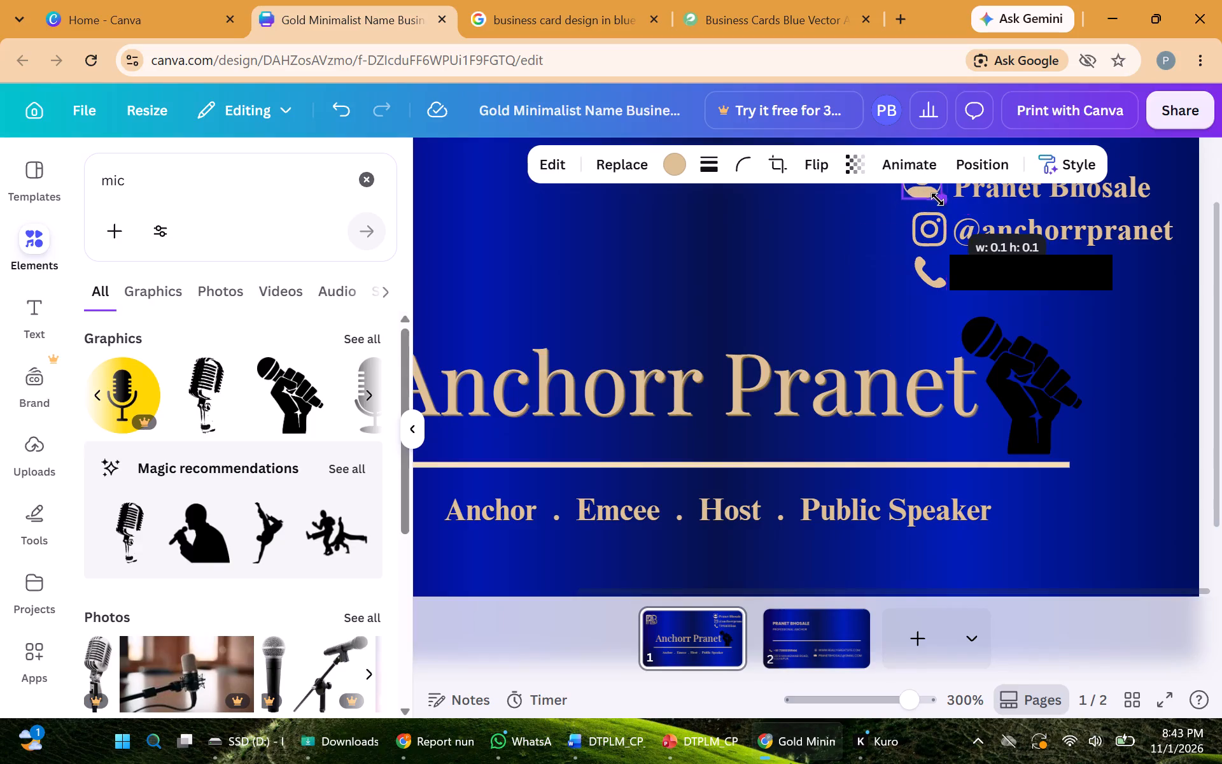
{"action": "left_click_drag", "start_coordinate": [938, 199], "coordinate": [936, 201]}
{"action": "left_click_drag", "start_coordinate": [923, 187], "coordinate": [925, 187]}
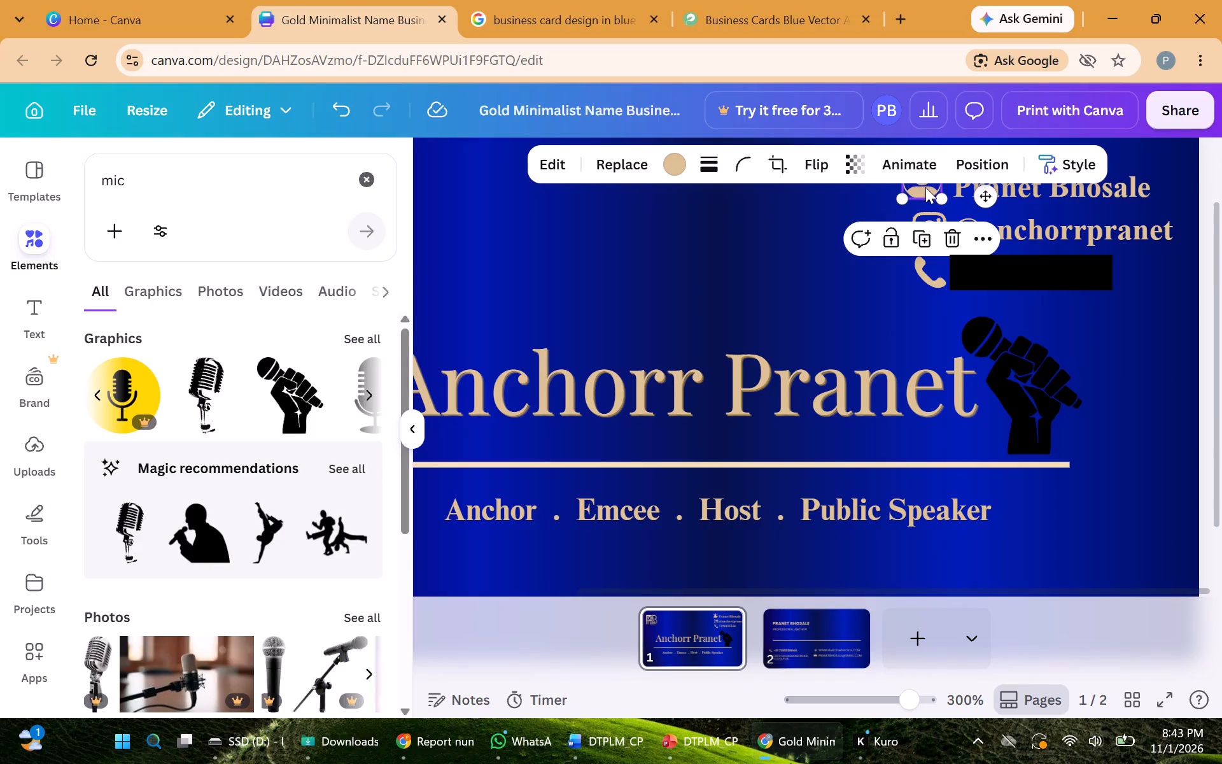
{"action": "left_click_drag", "start_coordinate": [925, 187], "coordinate": [931, 192]}
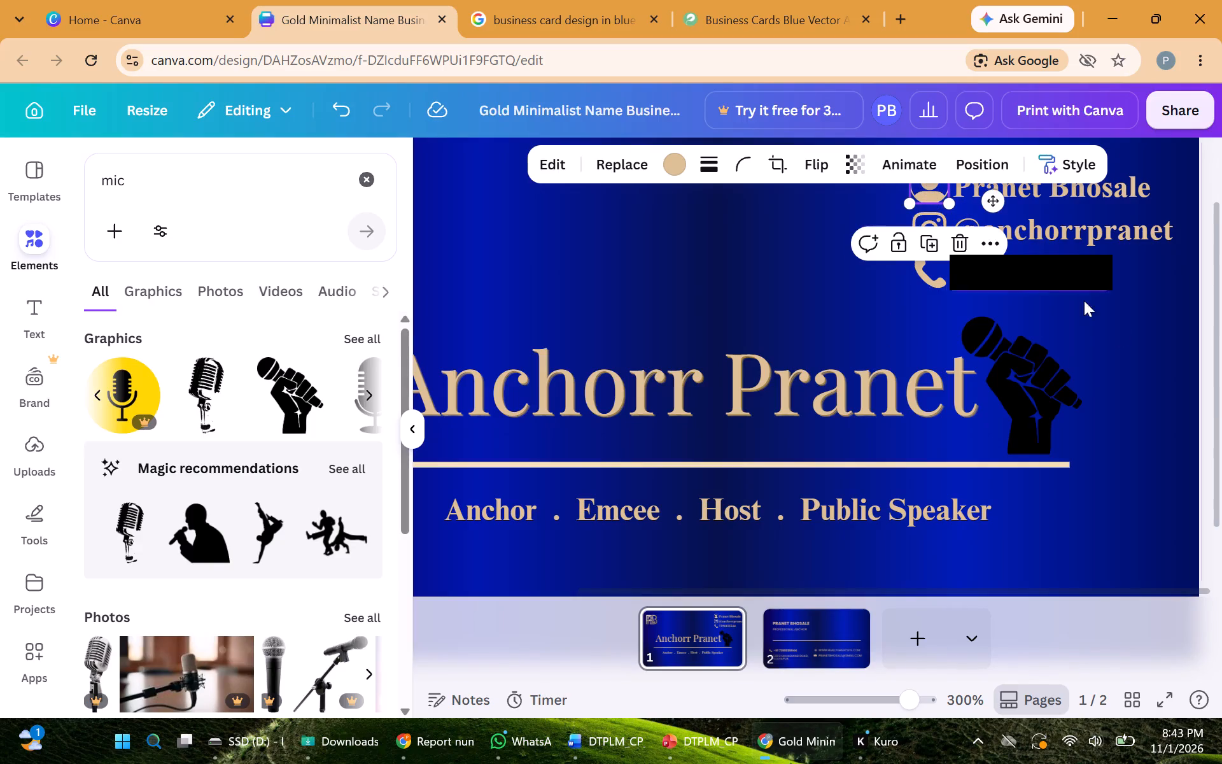
{"action": "left_click", "coordinate": [1134, 343]}
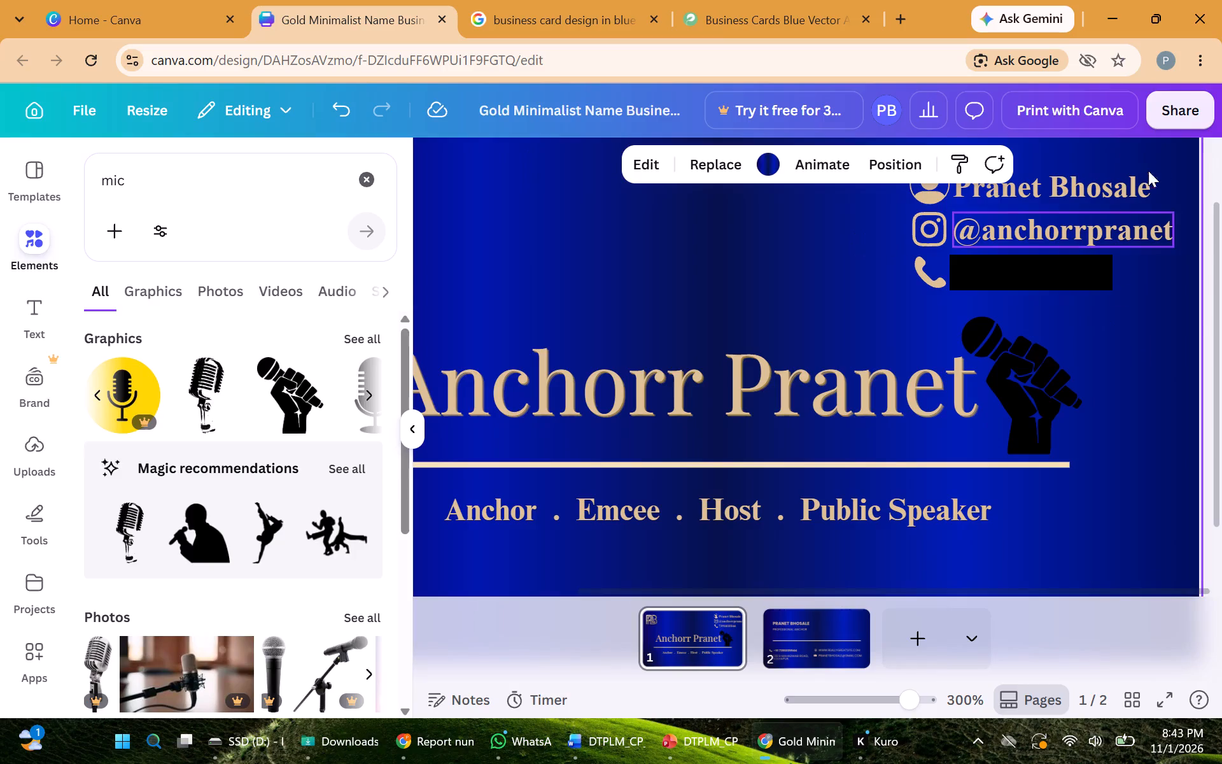
Shrink the profile, Instagram and phone icons to roughly two-thirds of their size so all three match.
{"action": "left_click_drag", "start_coordinate": [1219, 224], "coordinate": [1219, 173]}
{"action": "left_click", "coordinate": [927, 242]}
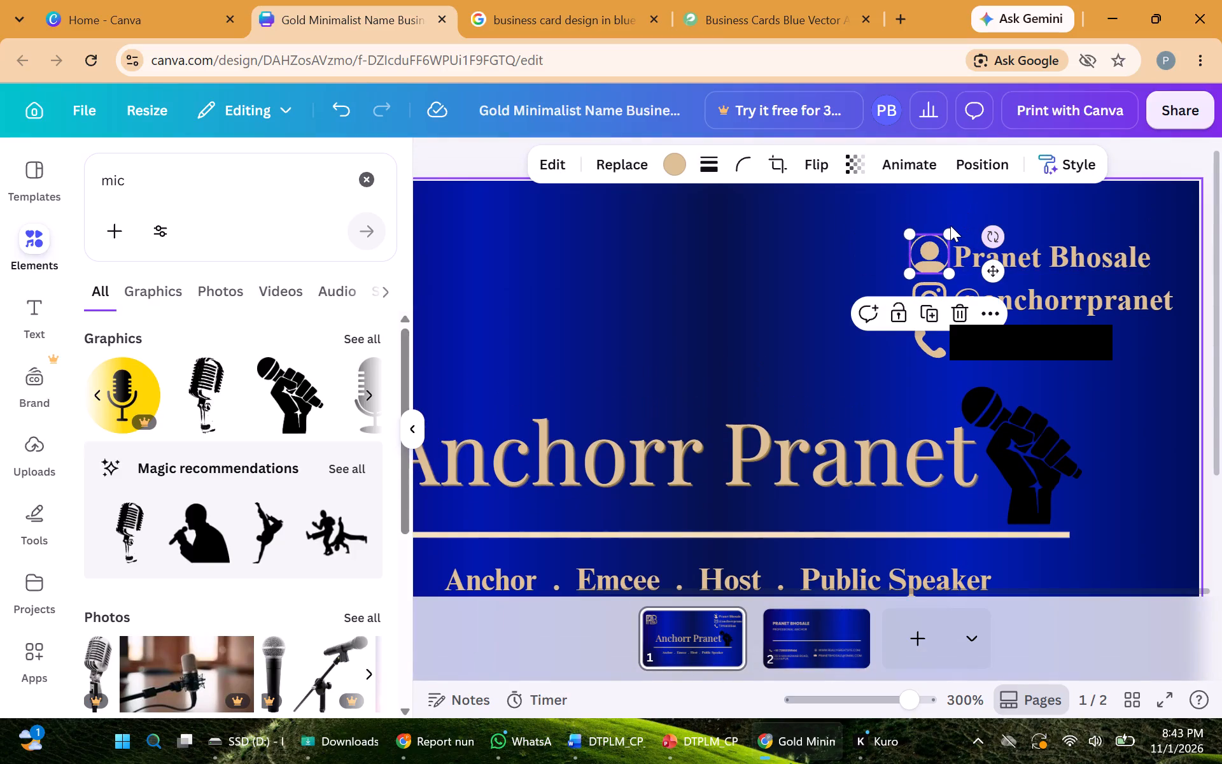
{"action": "left_click_drag", "start_coordinate": [949, 229], "coordinate": [936, 241]}
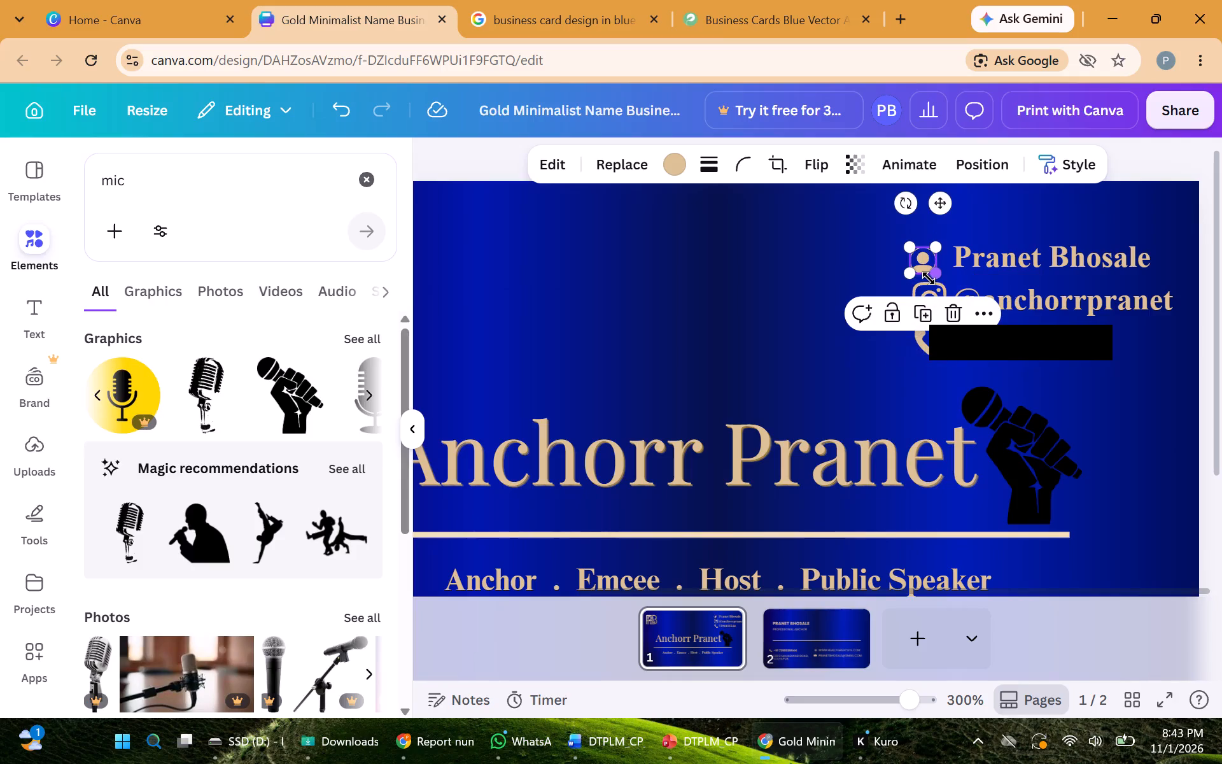
{"action": "left_click", "coordinate": [929, 288]}
{"action": "left_click_drag", "start_coordinate": [943, 283], "coordinate": [939, 290]}
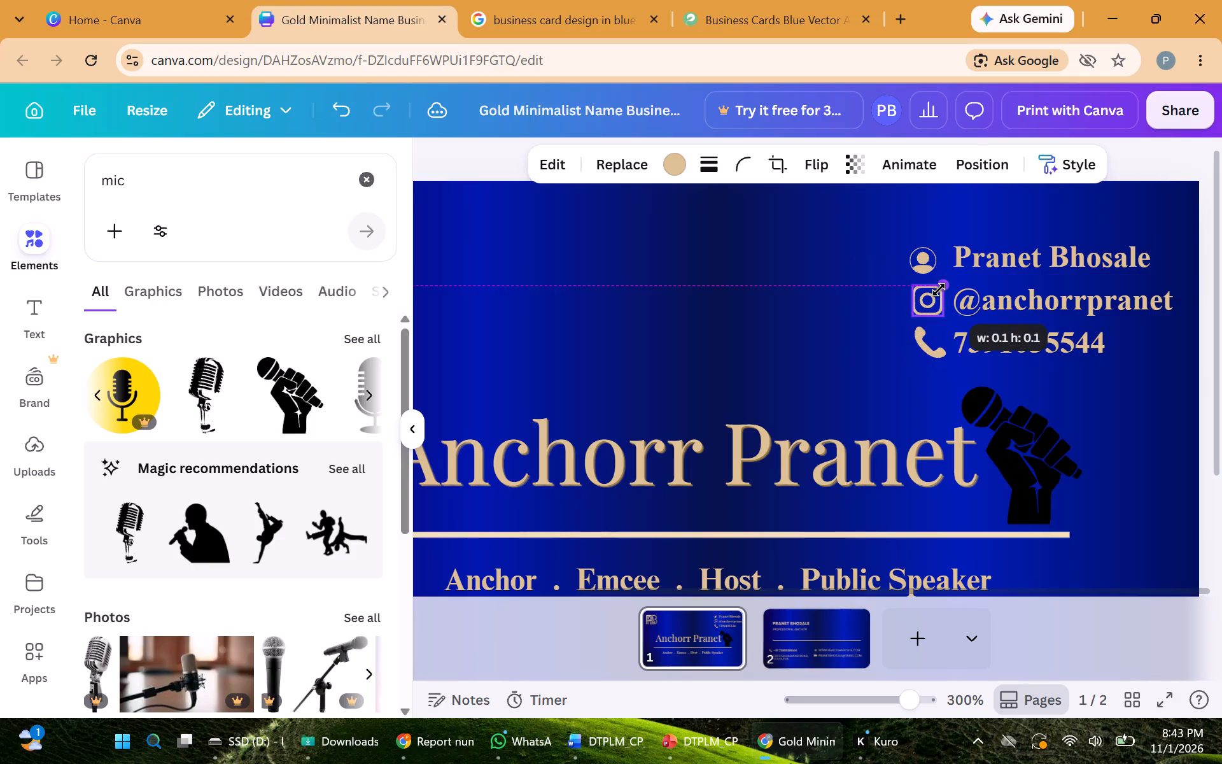
{"action": "left_click_drag", "start_coordinate": [939, 290], "coordinate": [939, 290]}
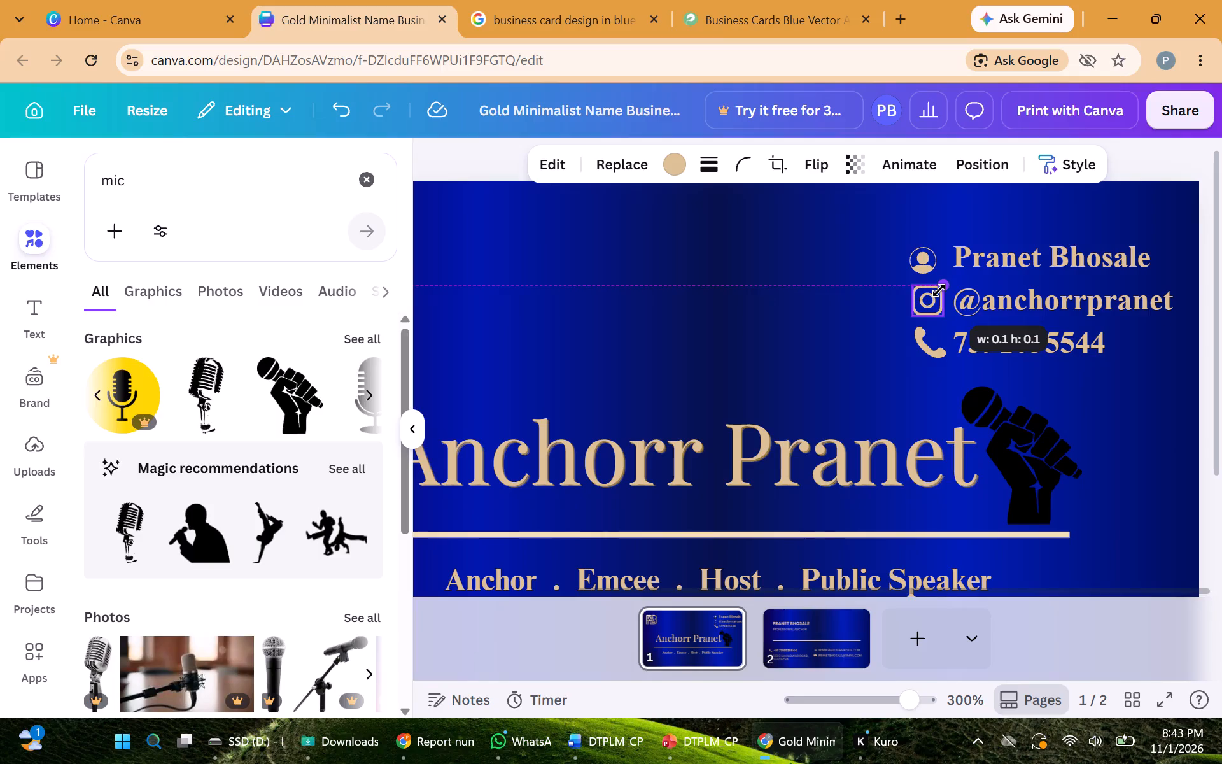
{"action": "left_click_drag", "start_coordinate": [939, 290], "coordinate": [937, 290]}
{"action": "left_click", "coordinate": [927, 268]}
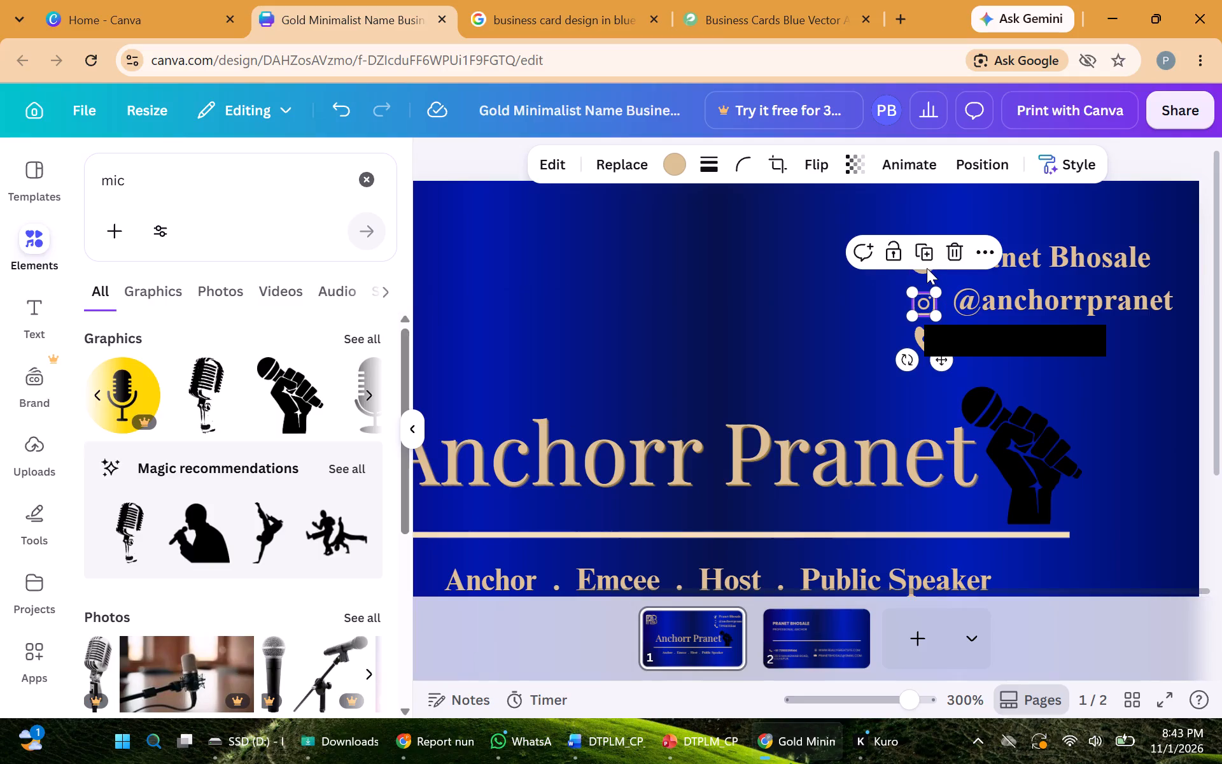
{"action": "left_click", "coordinate": [1167, 386]}
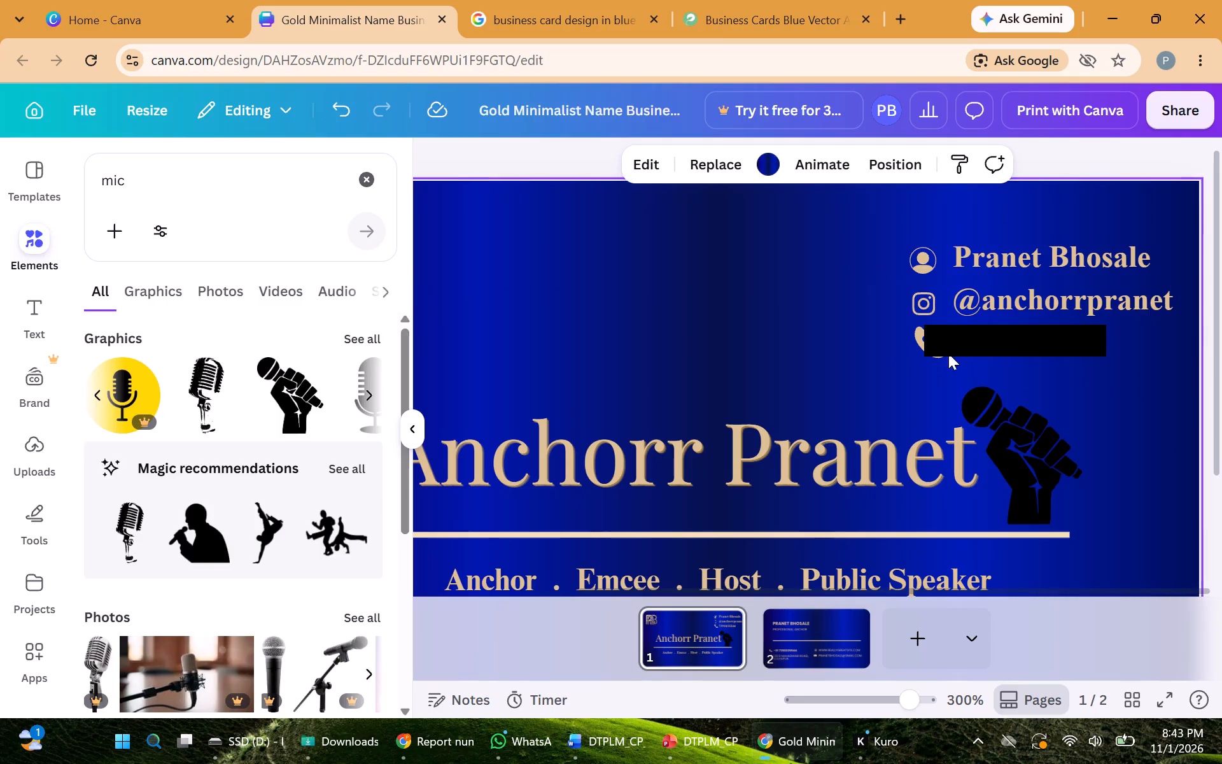
{"action": "left_click", "coordinate": [943, 353]}
{"action": "left_click_drag", "start_coordinate": [948, 360], "coordinate": [939, 357]}
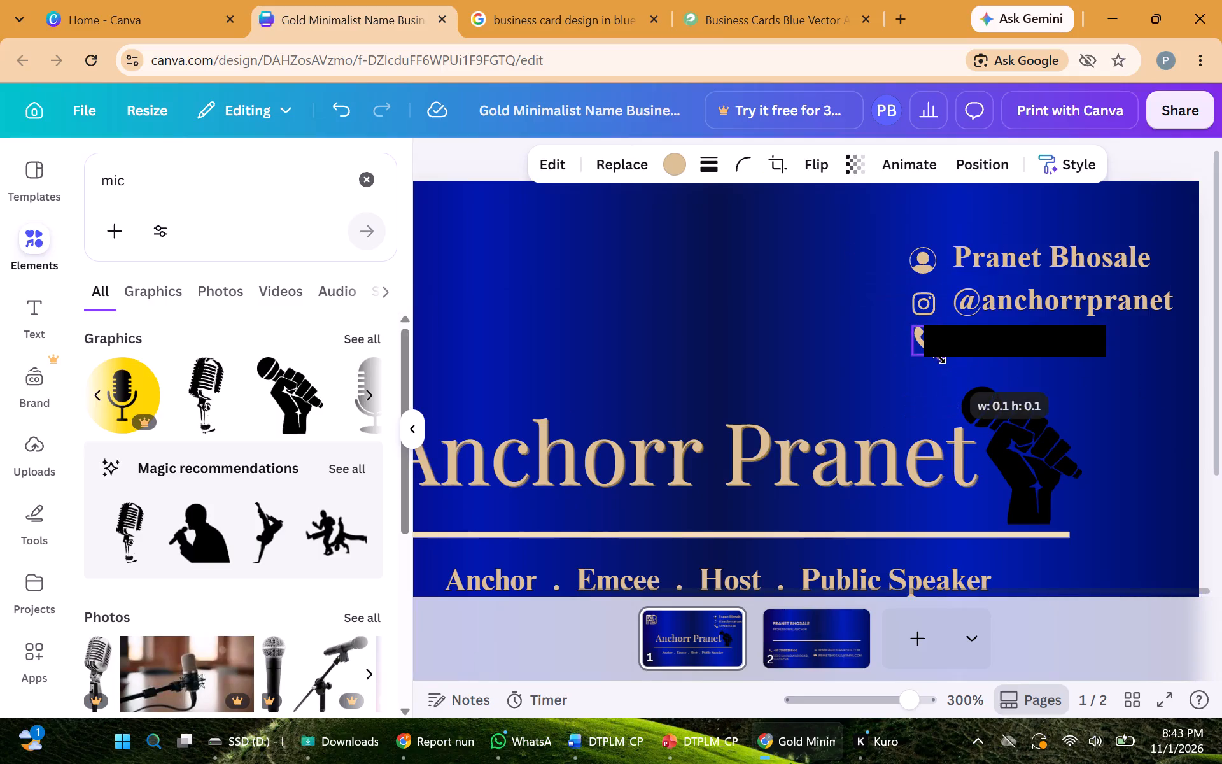
{"action": "left_click_drag", "start_coordinate": [939, 357], "coordinate": [934, 355]}
{"action": "left_click", "coordinate": [1089, 388]}
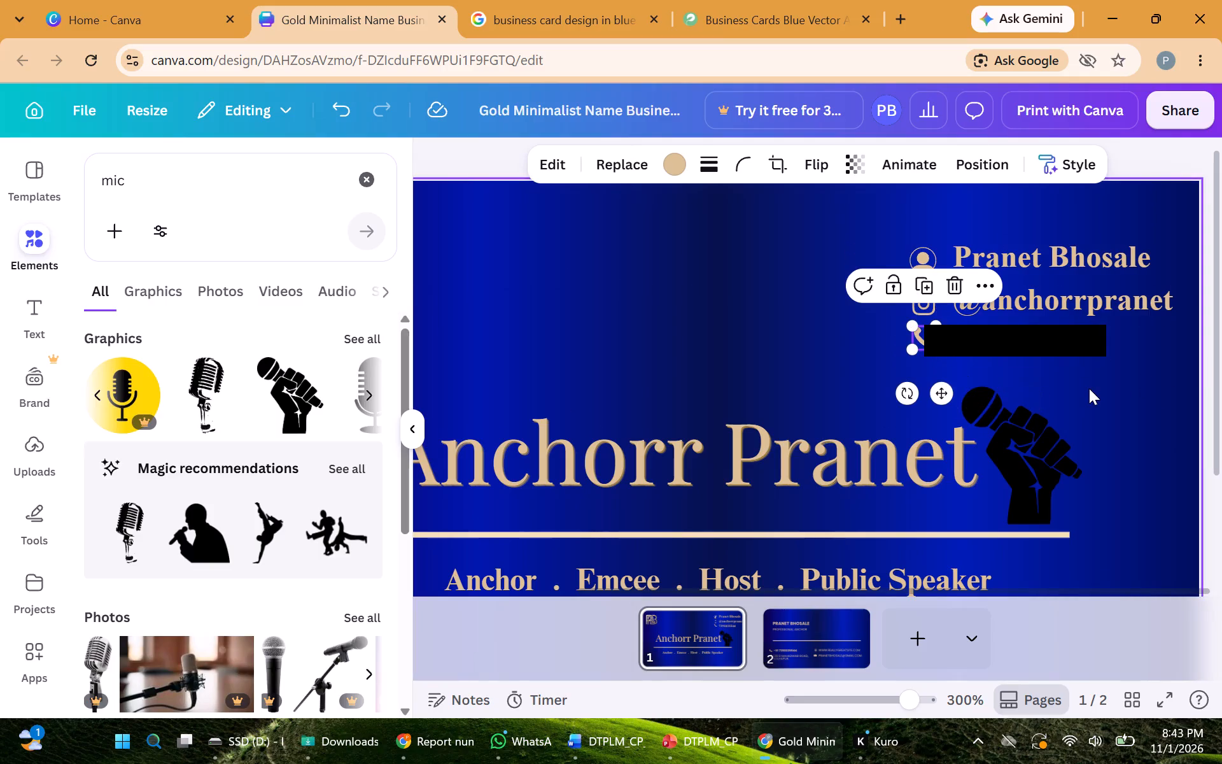
Shift the three small contact icons right into one vertical column directly beside their text lines.
{"action": "left_click_drag", "start_coordinate": [929, 344], "coordinate": [935, 345]}
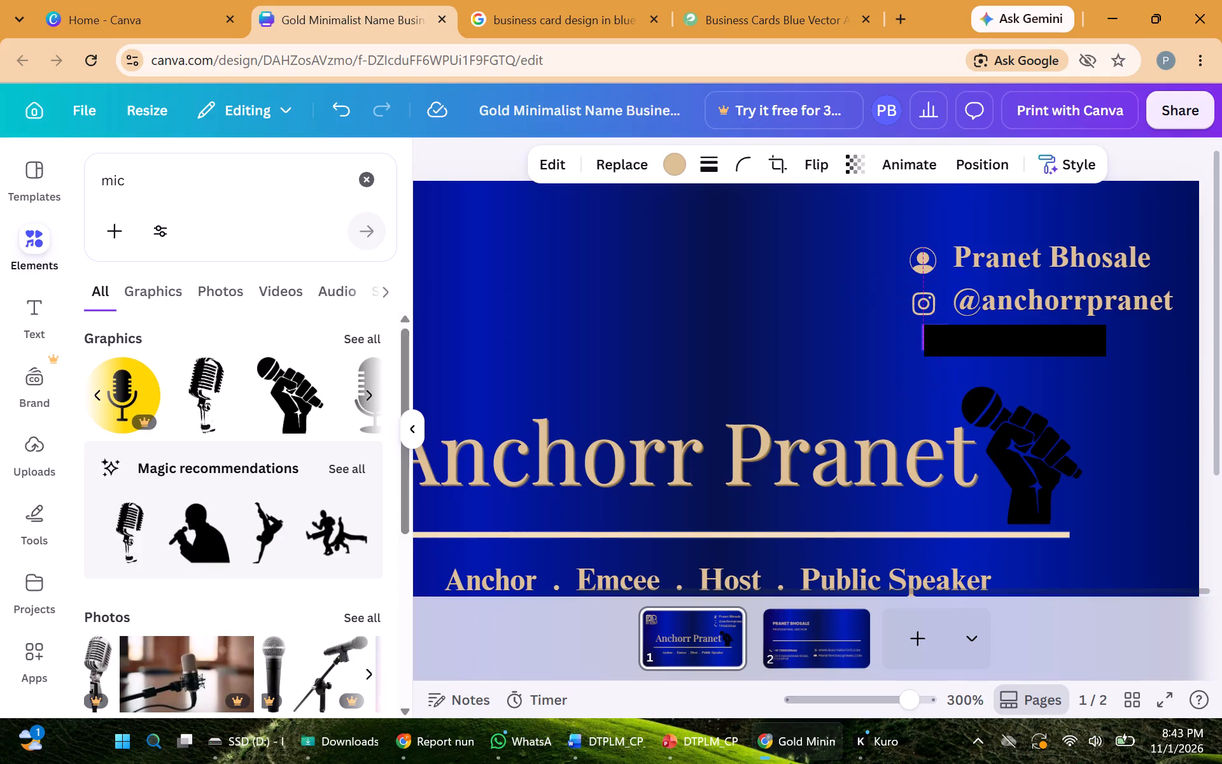
{"action": "left_click_drag", "start_coordinate": [935, 345], "coordinate": [934, 350]}
{"action": "left_click_drag", "start_coordinate": [934, 350], "coordinate": [934, 350]}
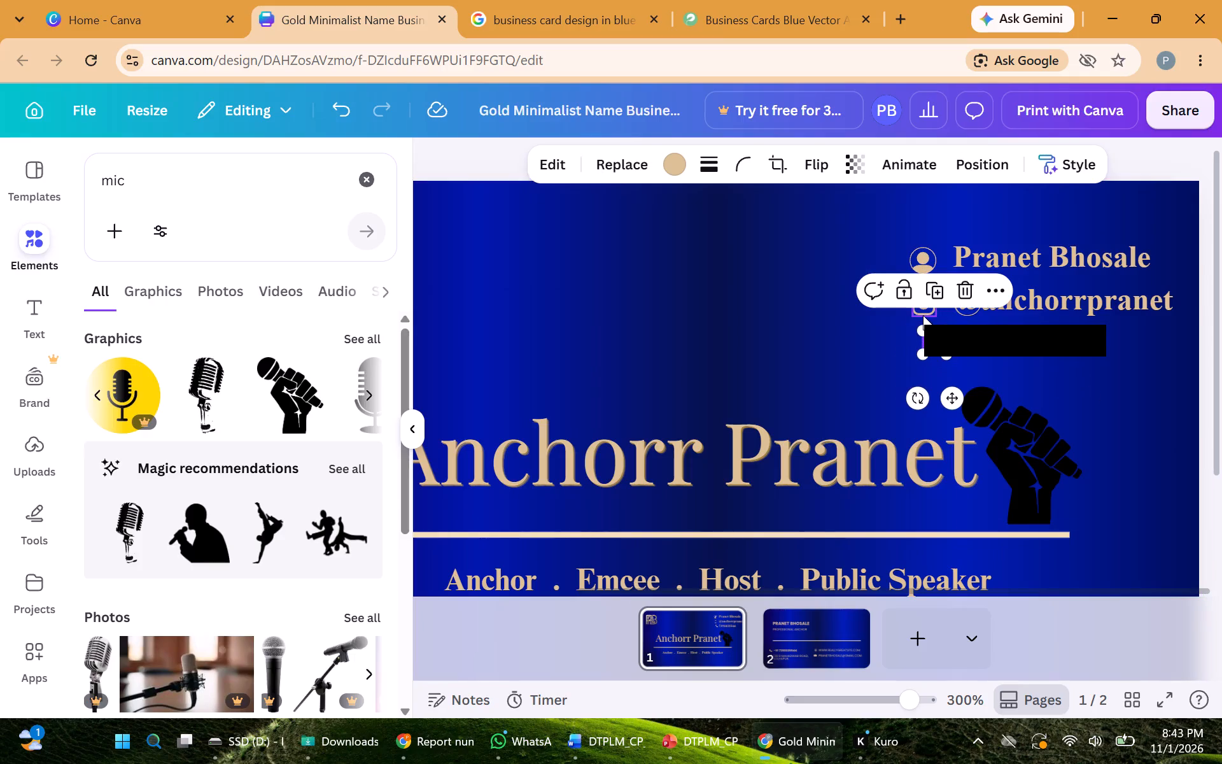
{"action": "left_click", "coordinate": [923, 315]}
{"action": "left_click_drag", "start_coordinate": [934, 364], "coordinate": [943, 364]}
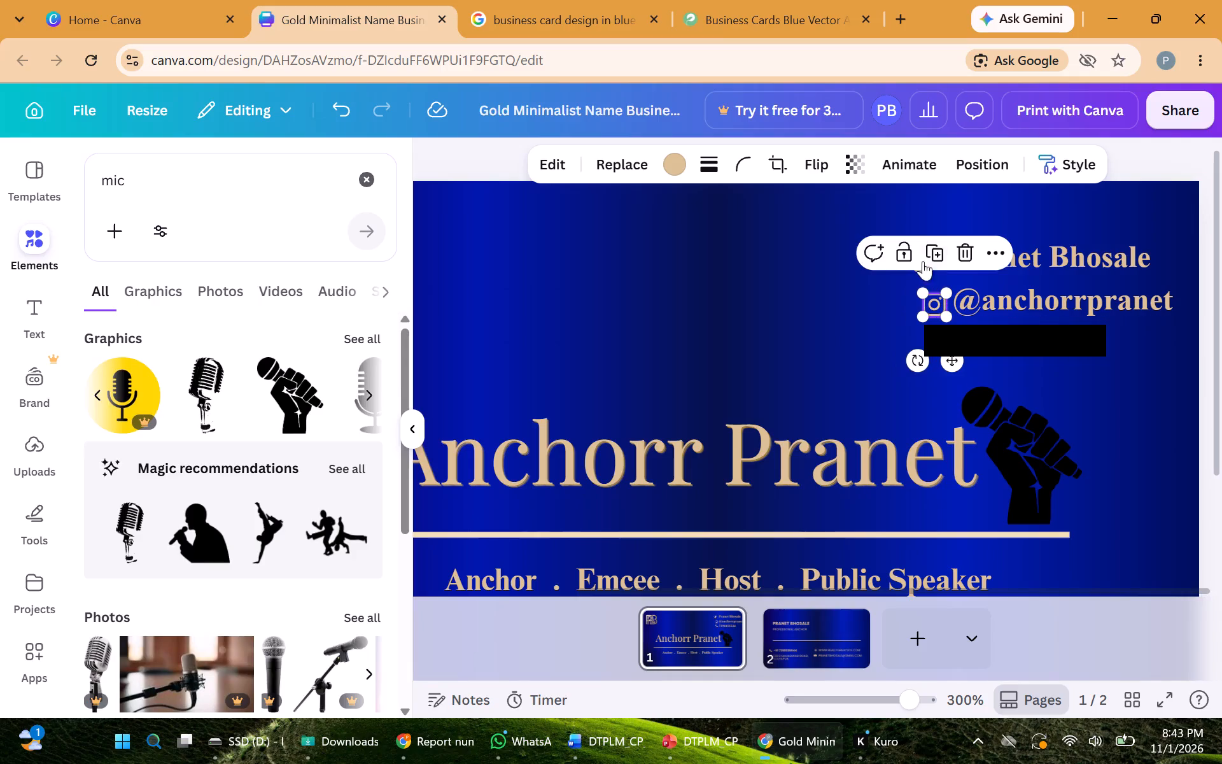
{"action": "left_click", "coordinate": [923, 271]}
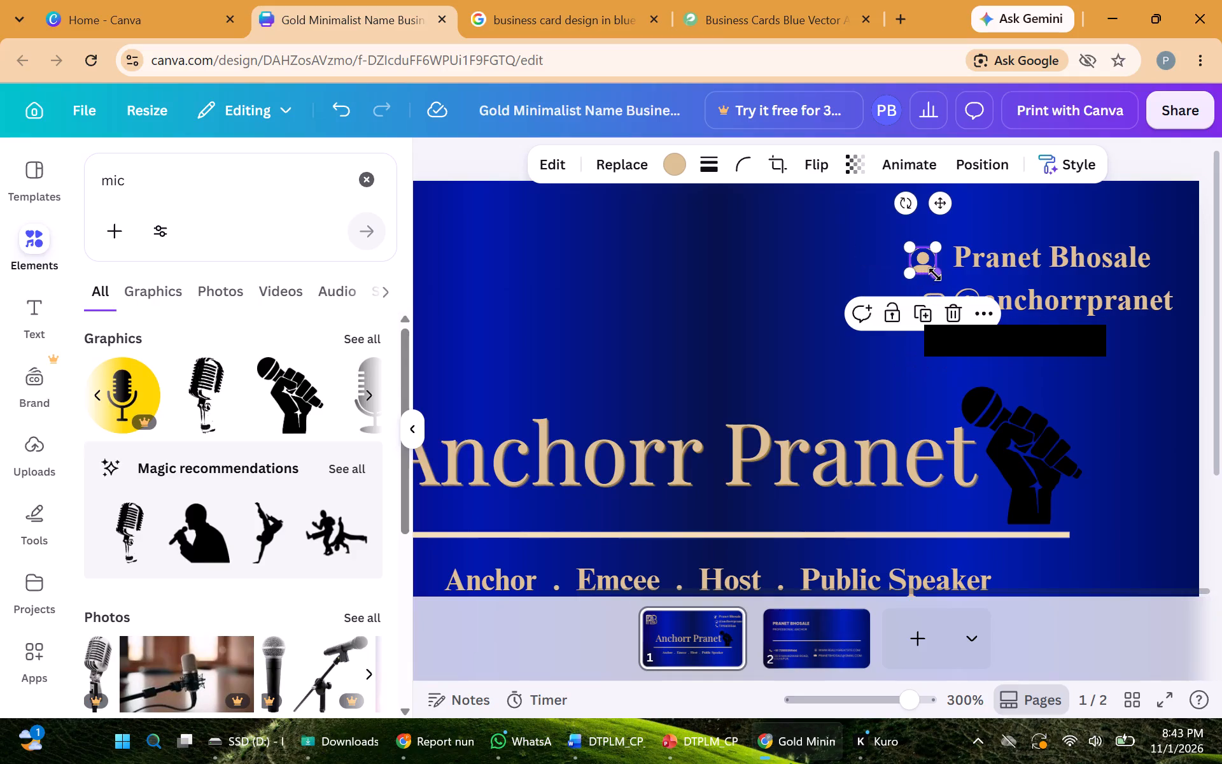
{"action": "left_click_drag", "start_coordinate": [938, 210], "coordinate": [942, 210]}
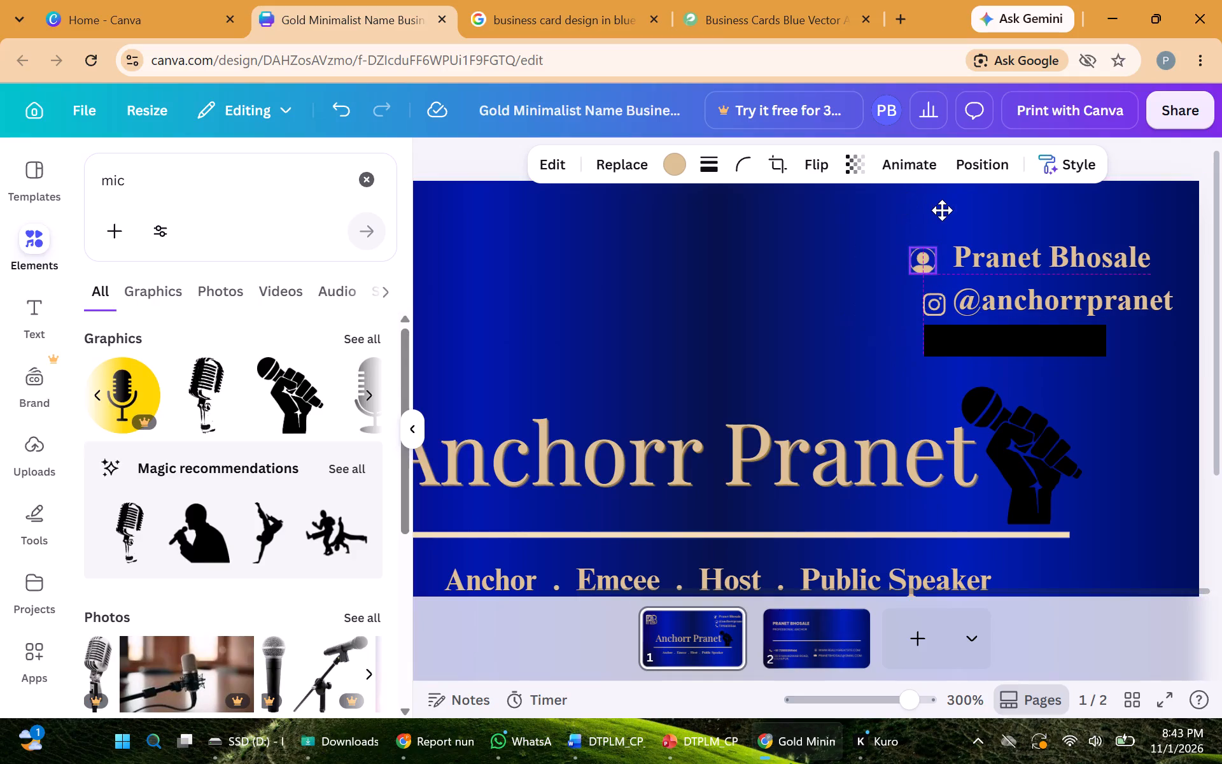
{"action": "left_click_drag", "start_coordinate": [942, 210], "coordinate": [947, 209]}
{"action": "left_click", "coordinate": [1118, 392]}
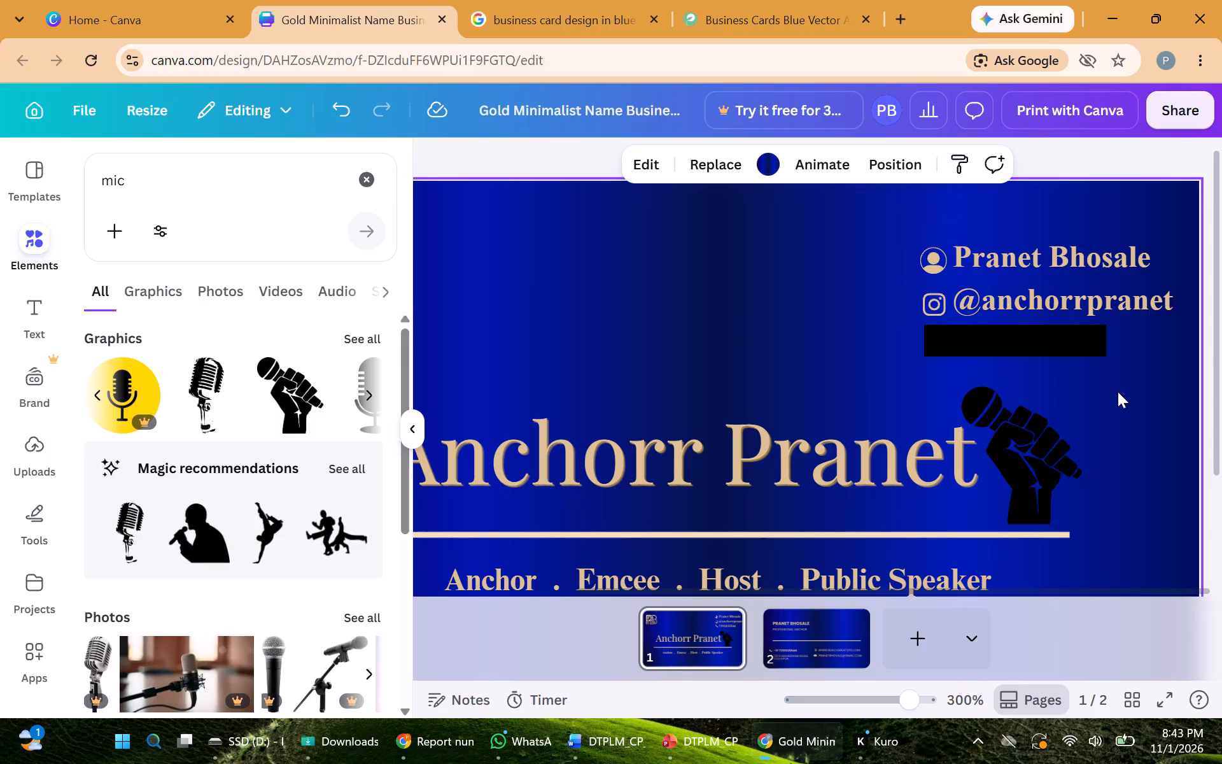
Select the fist-and-microphone graphic at the end of the heading for editing.
{"action": "left_click", "coordinate": [1044, 464]}
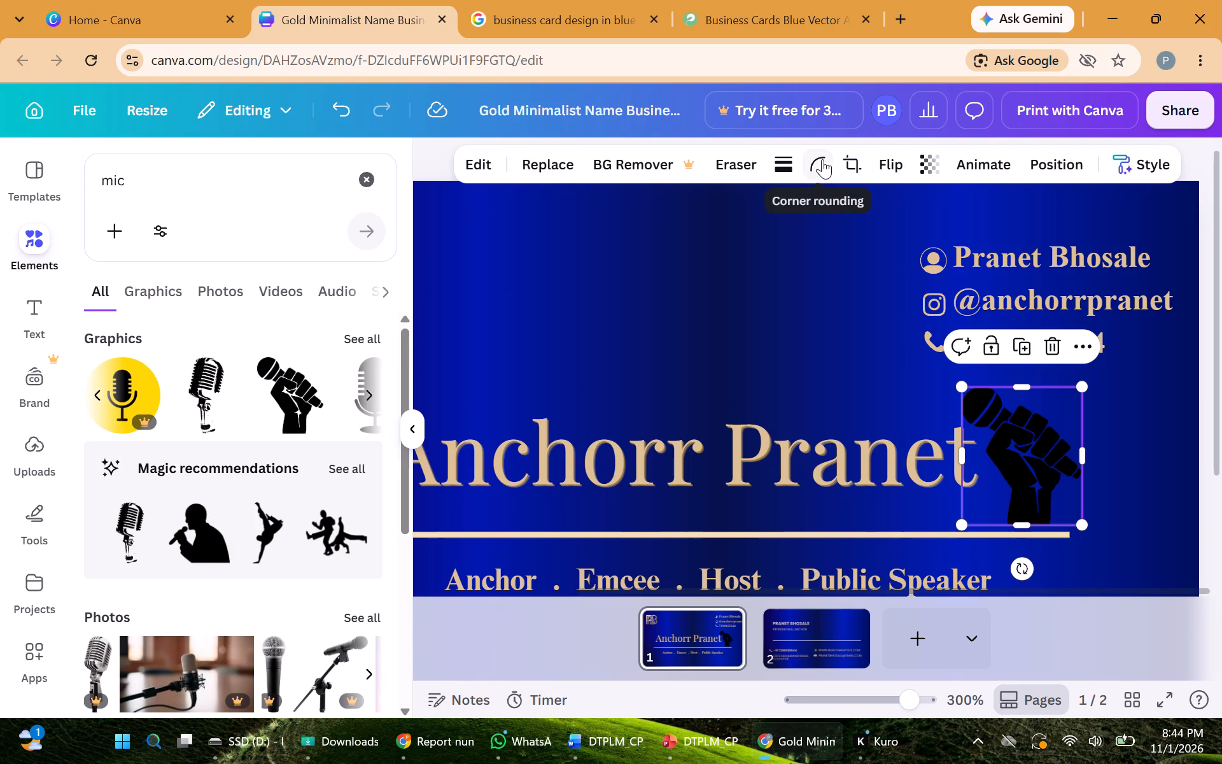
Set the transparency of the fist-and-microphone graphic to 21.
{"action": "left_click", "coordinate": [933, 159]}
{"action": "left_click_drag", "start_coordinate": [969, 241], "coordinate": [914, 242]}
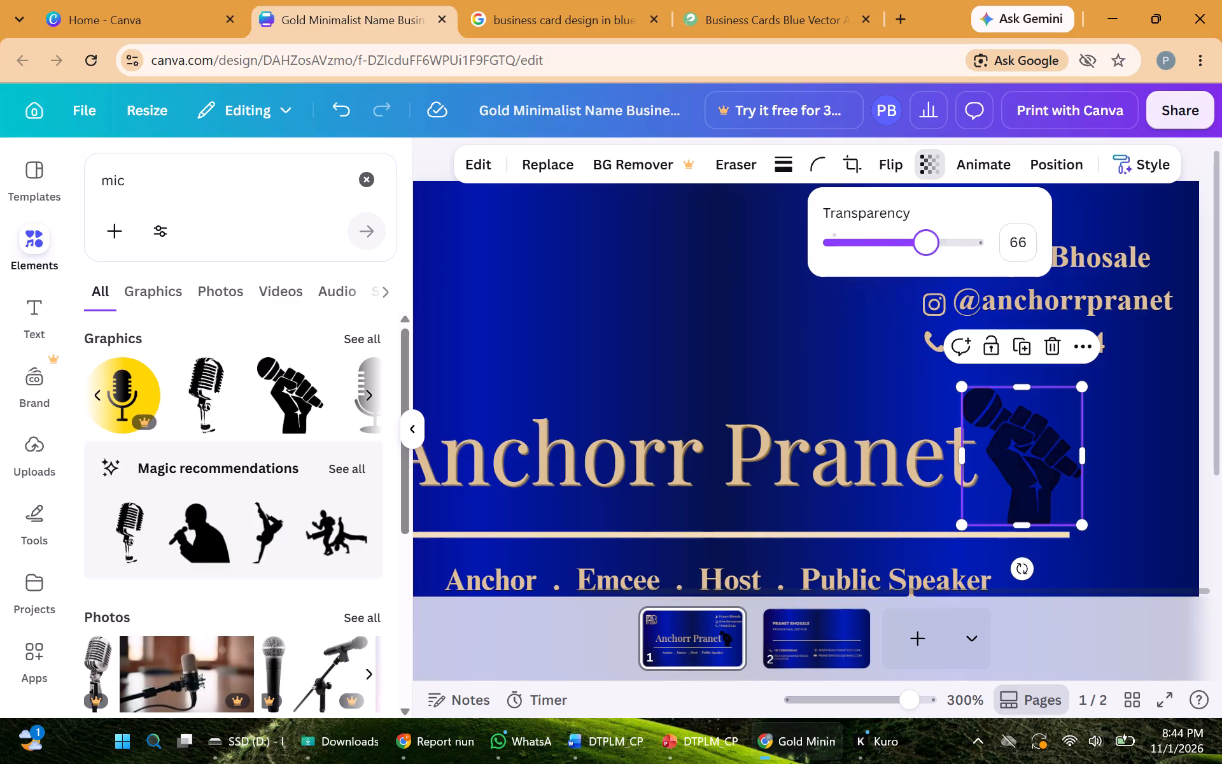
{"action": "left_click_drag", "start_coordinate": [914, 242], "coordinate": [864, 244]}
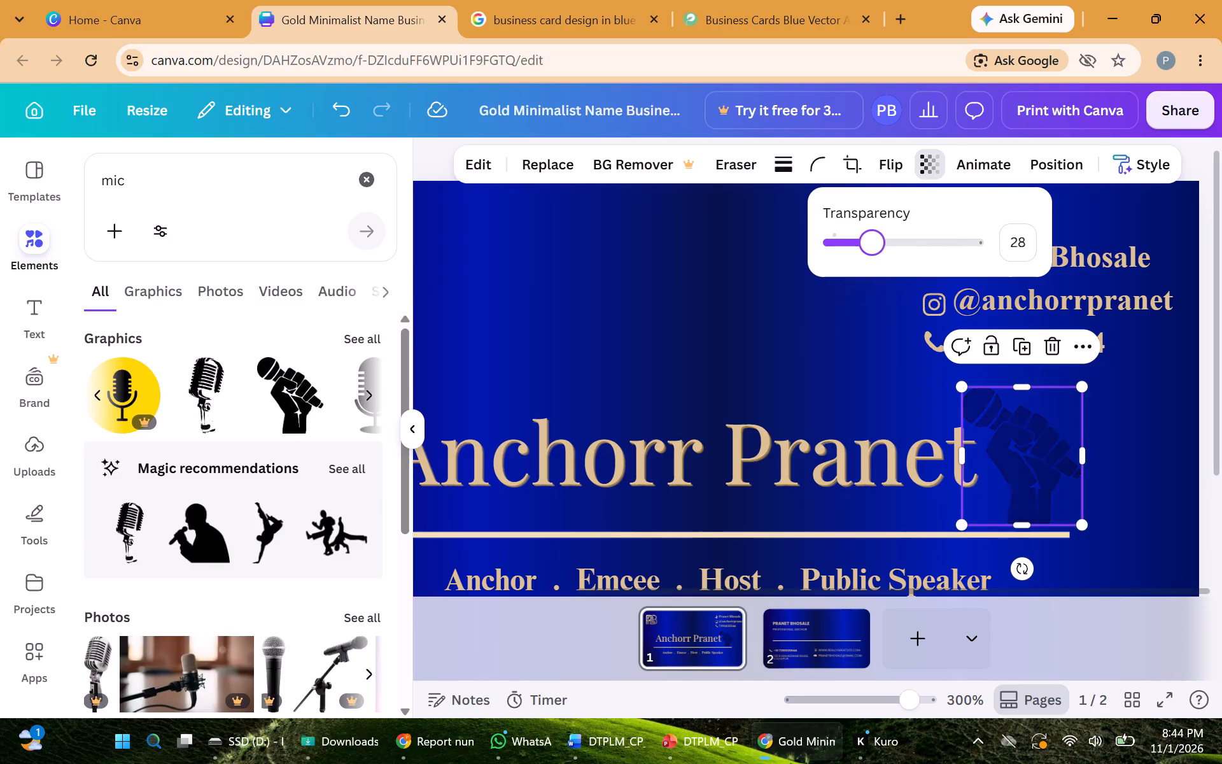
{"action": "left_click_drag", "start_coordinate": [864, 244], "coordinate": [862, 246]}
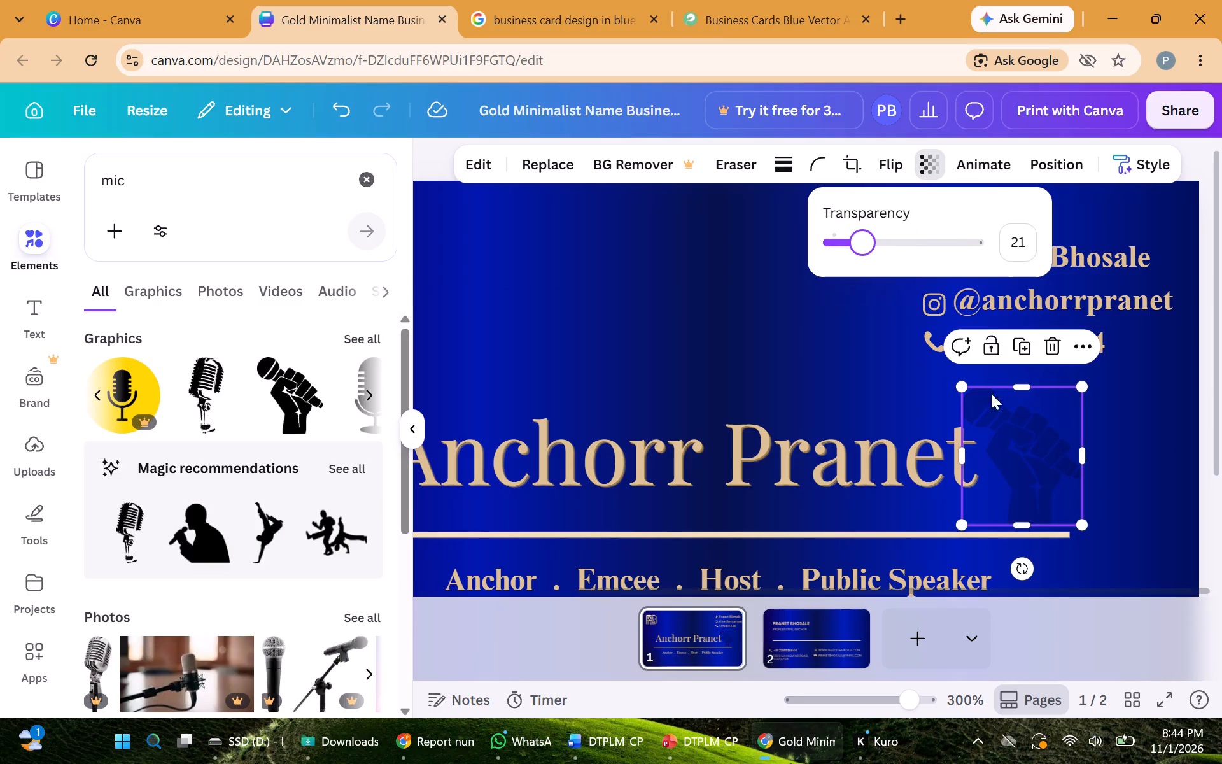
Enlarge the faded fist-and-microphone graphic to about twice its size and place it beside the logo, overlapping the start of the heading.
{"action": "left_click_drag", "start_coordinate": [959, 388], "coordinate": [771, 304]}
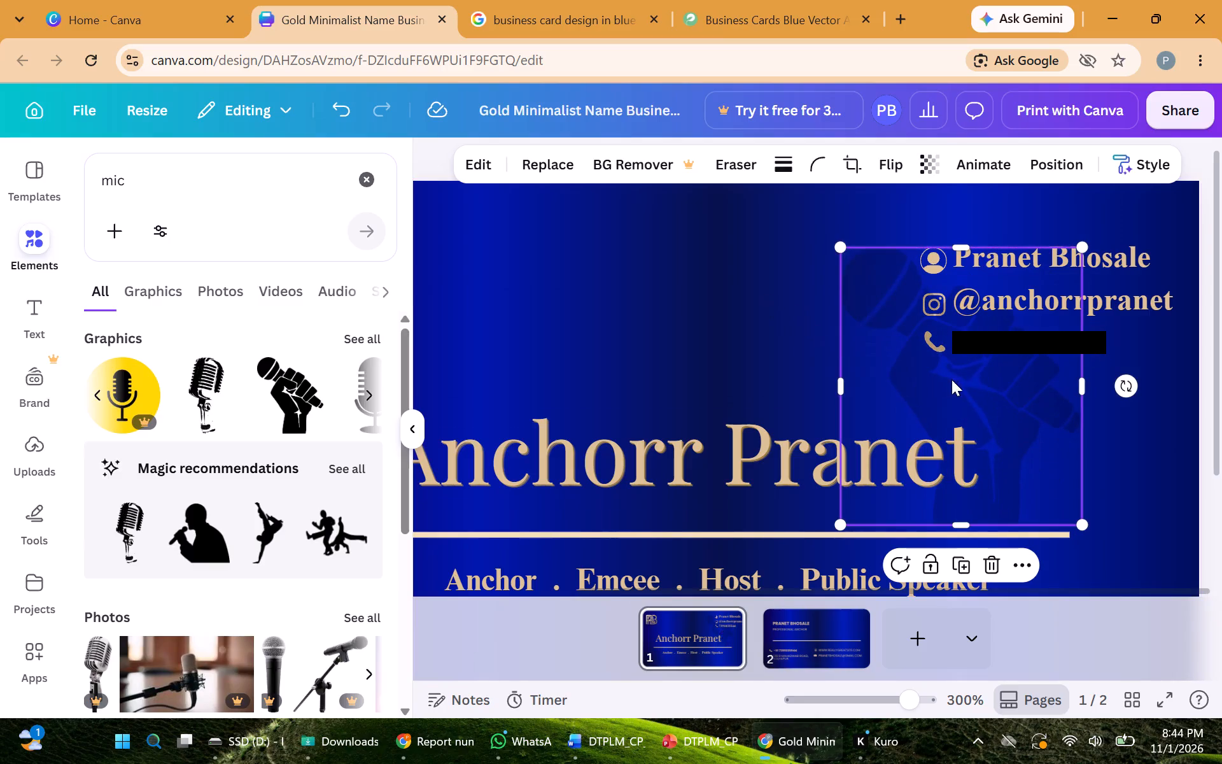
{"action": "left_click_drag", "start_coordinate": [973, 379], "coordinate": [683, 386]}
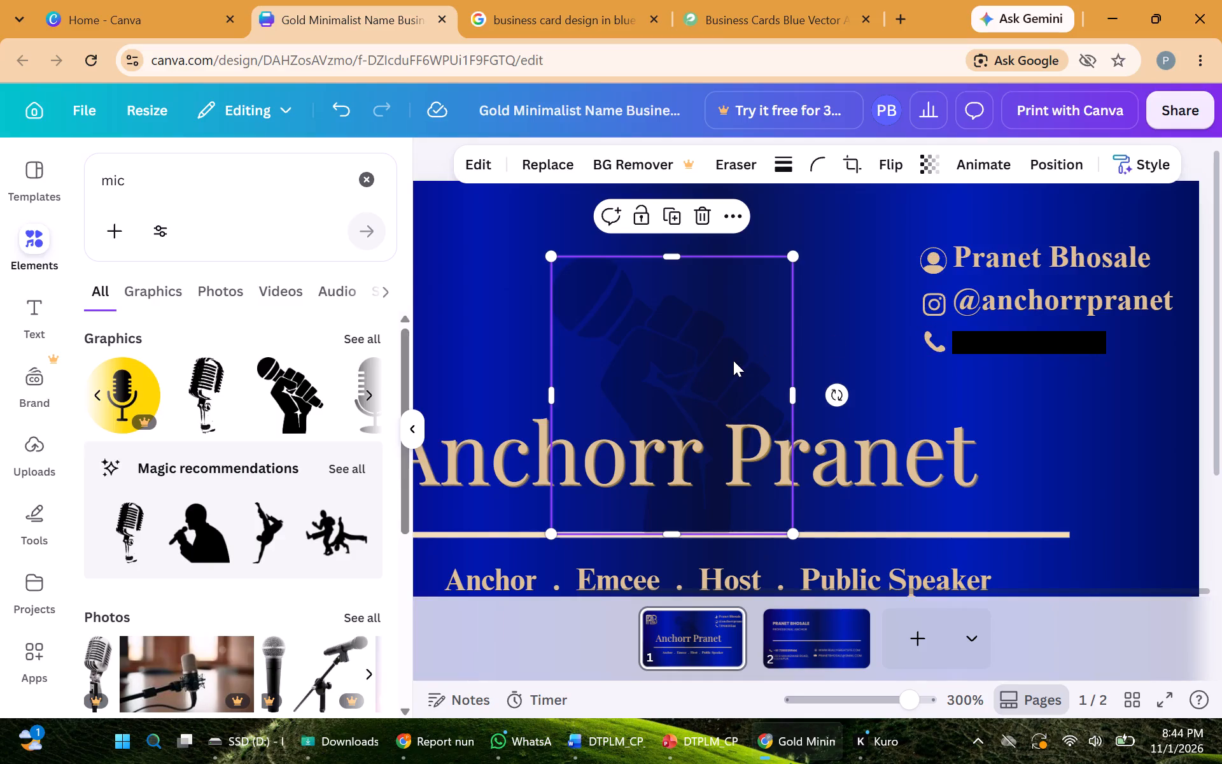
{"action": "left_click_drag", "start_coordinate": [733, 360], "coordinate": [1118, 474]}
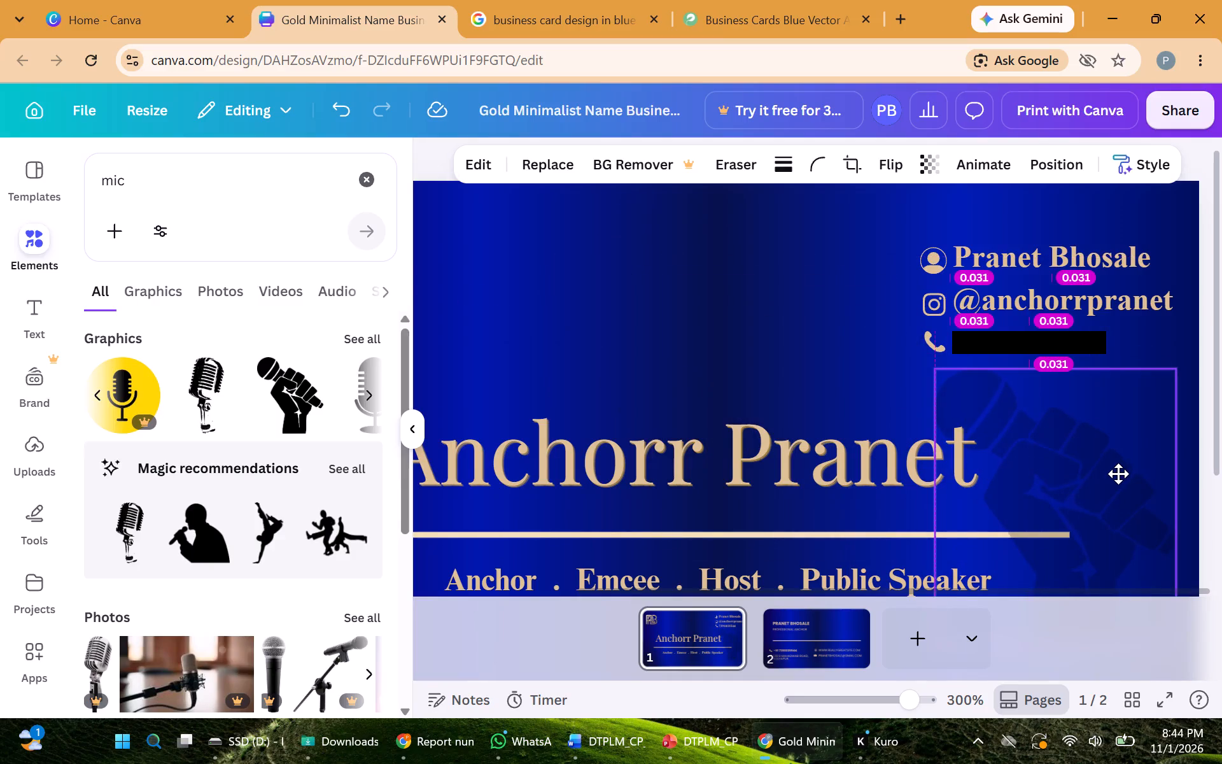
{"action": "left_click_drag", "start_coordinate": [1118, 474], "coordinate": [1118, 492]}
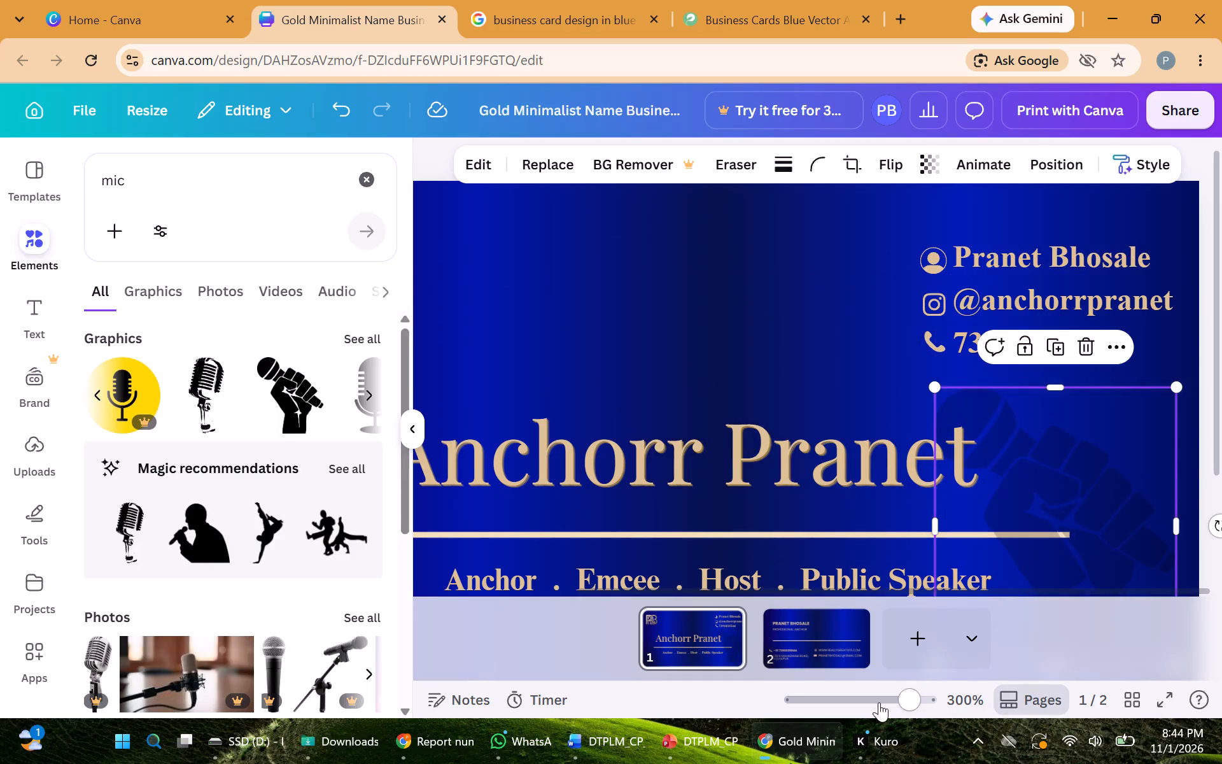
{"action": "left_click", "coordinate": [869, 700]}
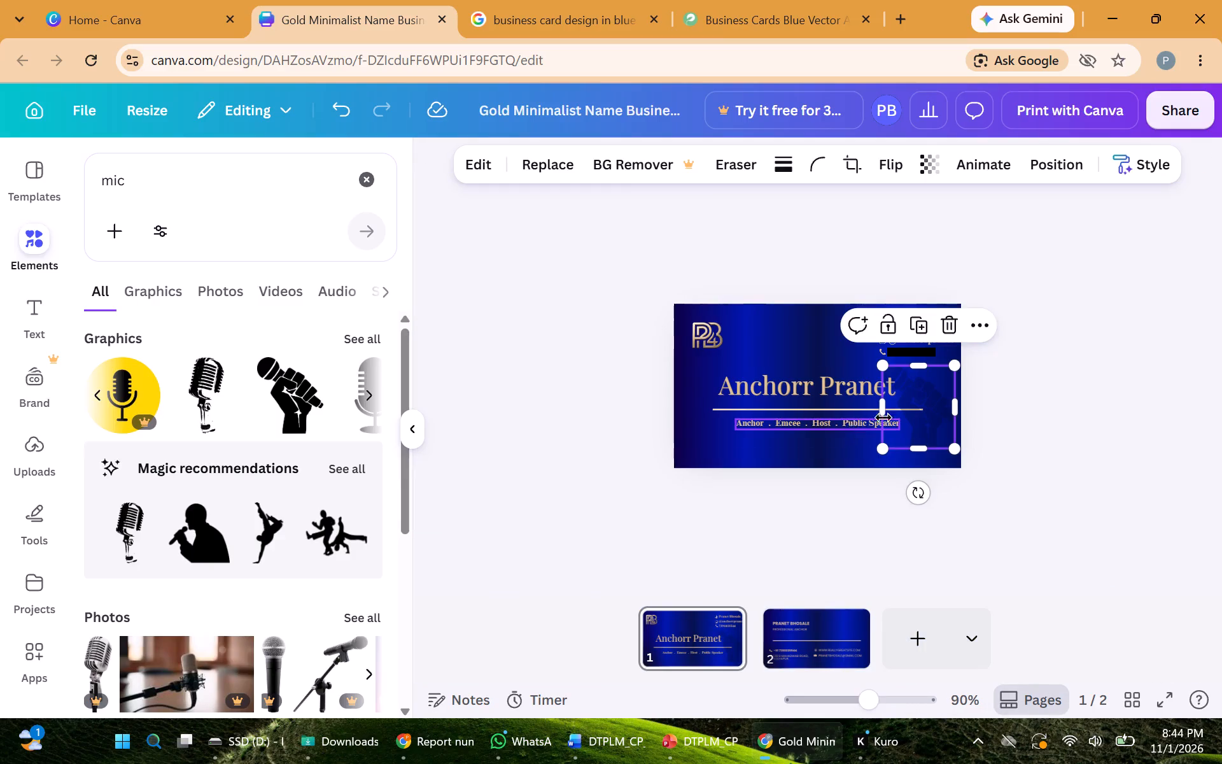
{"action": "left_click_drag", "start_coordinate": [924, 410], "coordinate": [880, 422]}
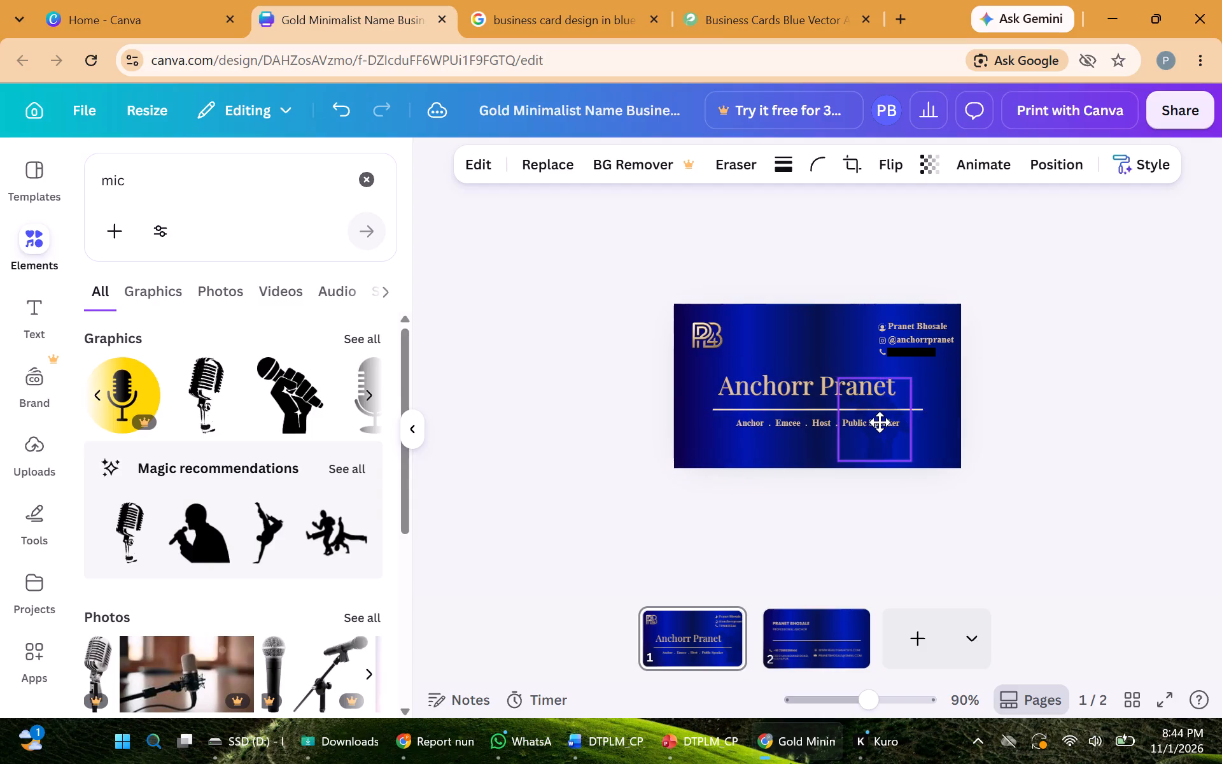
{"action": "left_click_drag", "start_coordinate": [880, 422], "coordinate": [764, 357]}
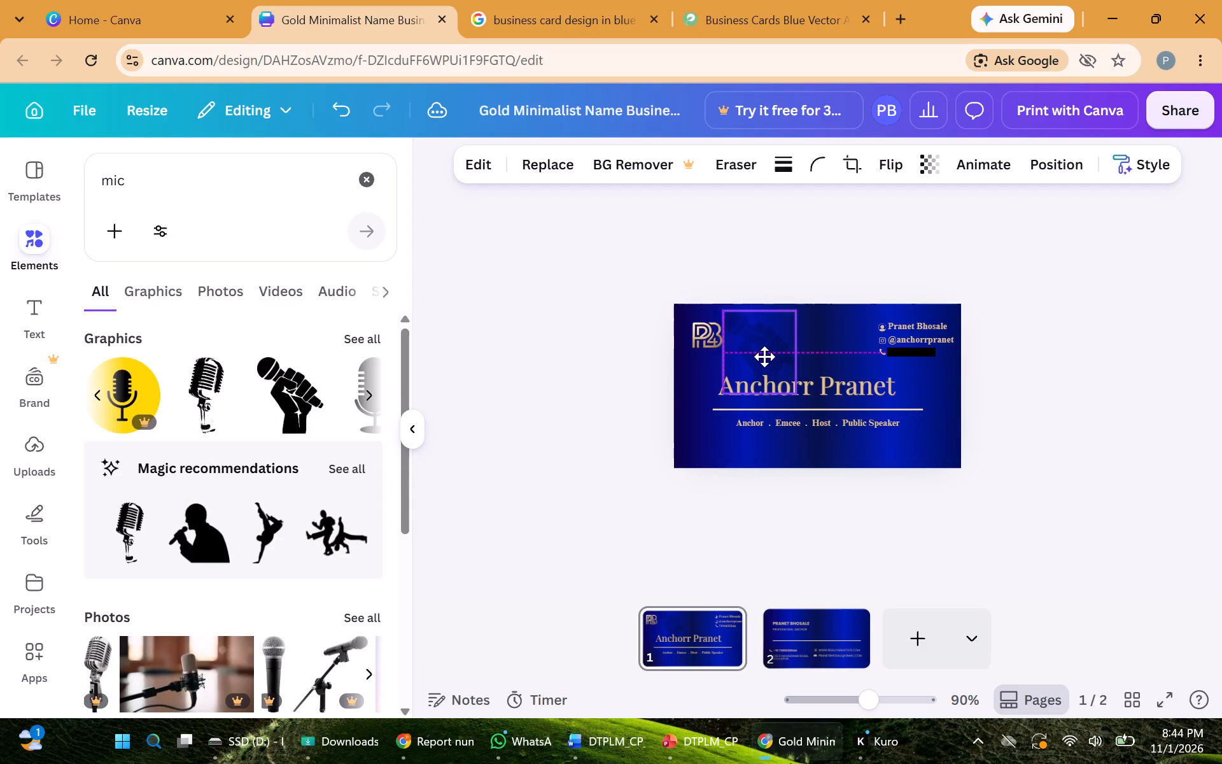
{"action": "left_click_drag", "start_coordinate": [764, 357], "coordinate": [770, 367]}
{"action": "left_click", "coordinate": [1057, 381]}
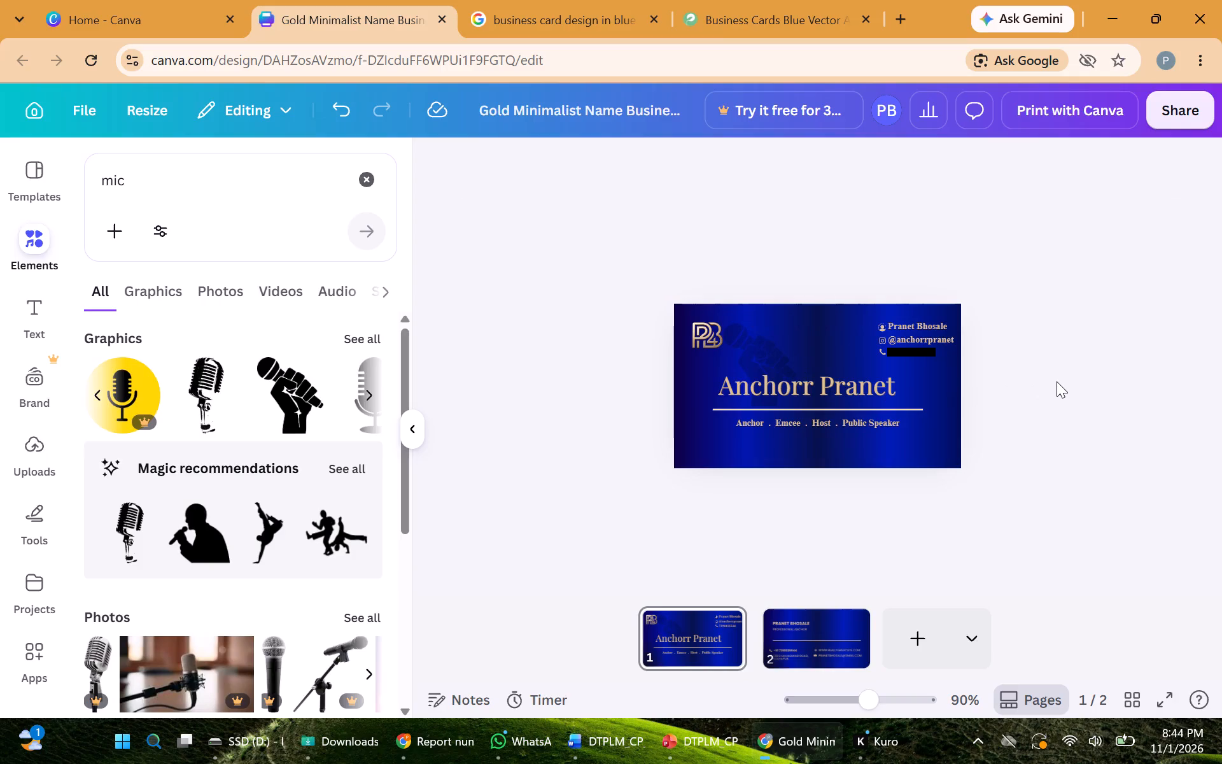
{"action": "left_click", "coordinate": [1057, 381]}
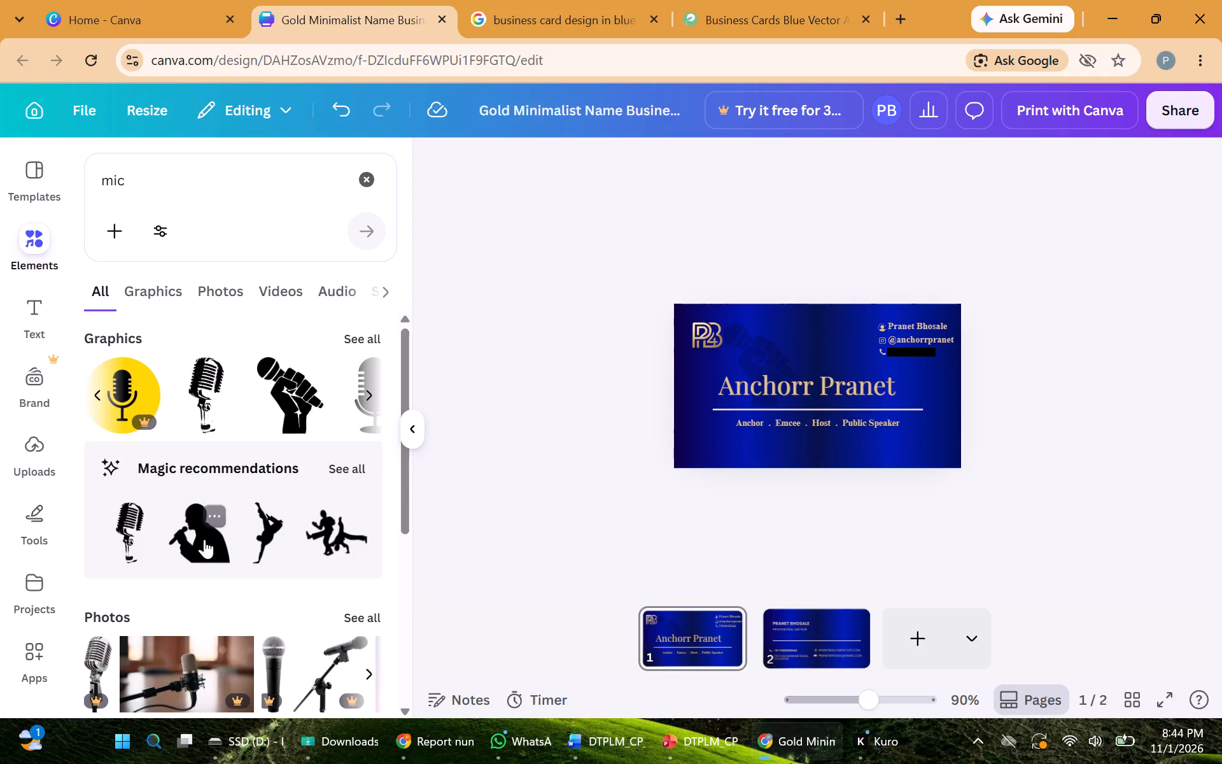
Search the elements library for "anchor" and look through the graphics results for a fitting presenter illustration.
{"action": "left_click", "coordinate": [365, 390]}
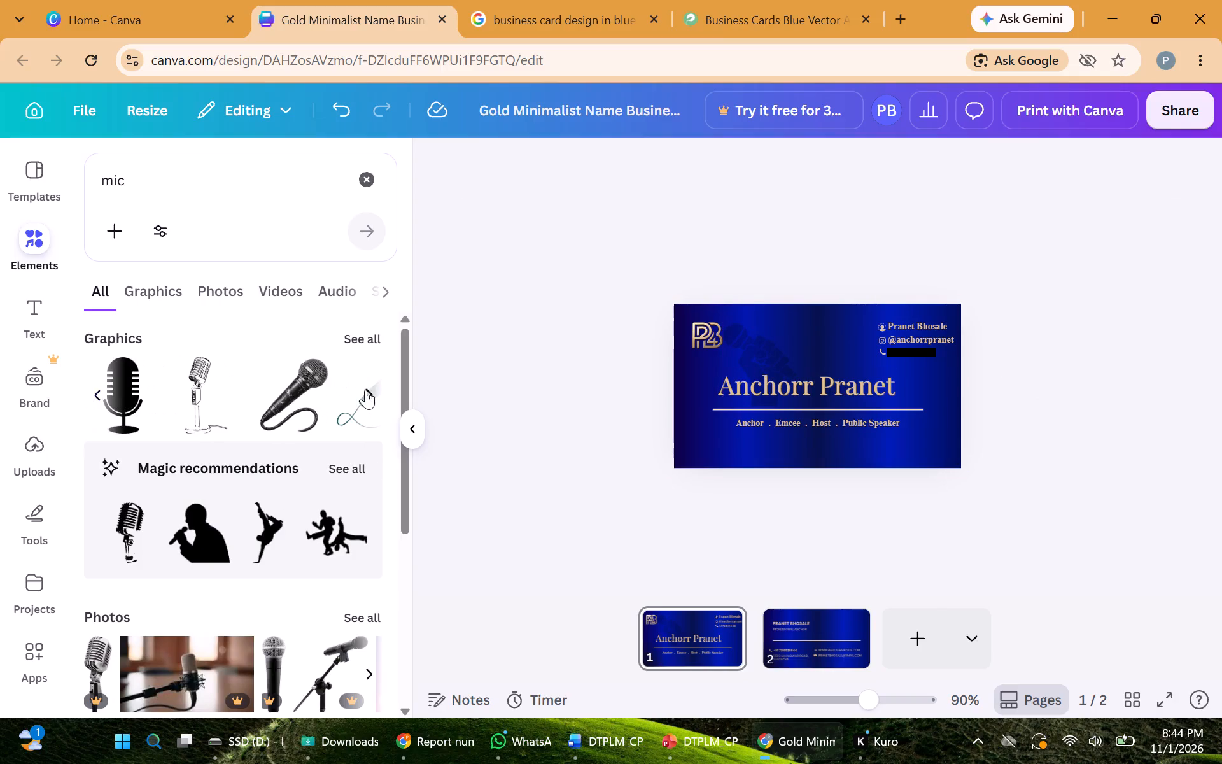
{"action": "left_click", "coordinate": [195, 192]}
{"action": "key", "text": "BackSpace"}
{"action": "key", "text": "BackSpace"}
{"action": "key", "text": "BackSpace"}
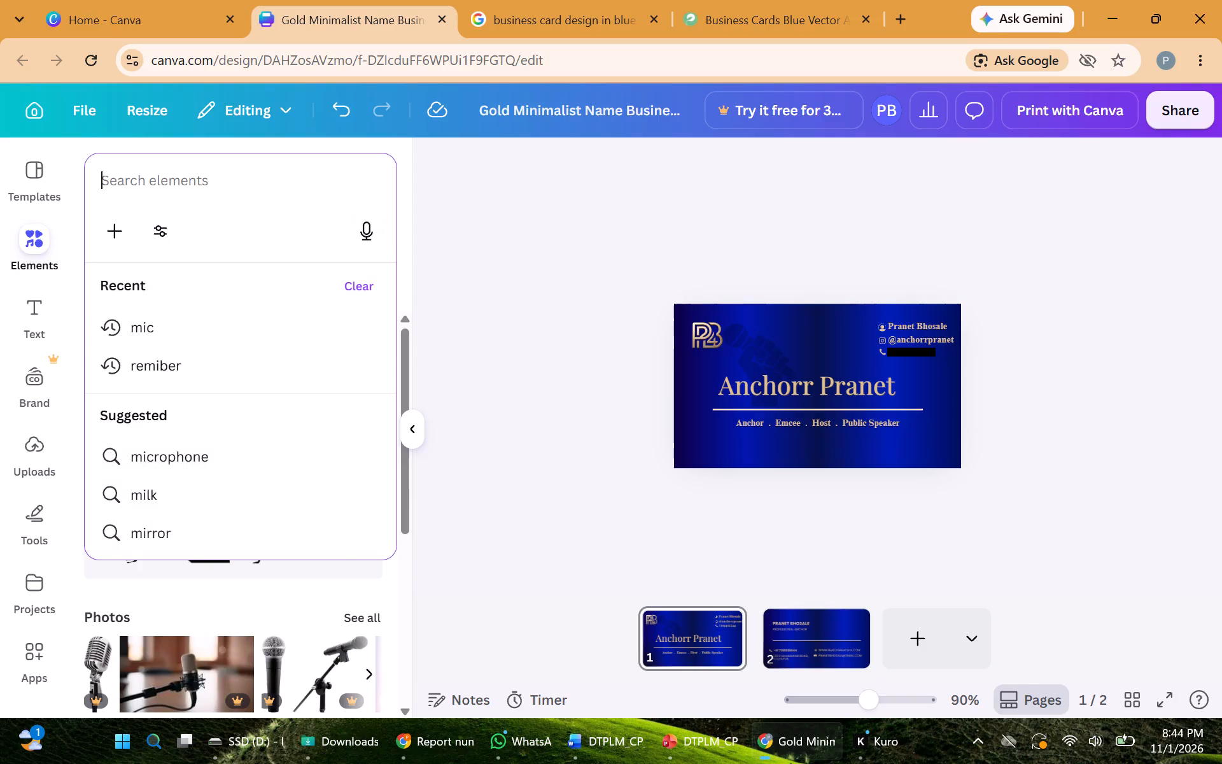
{"action": "type", "text": "anchorin"}
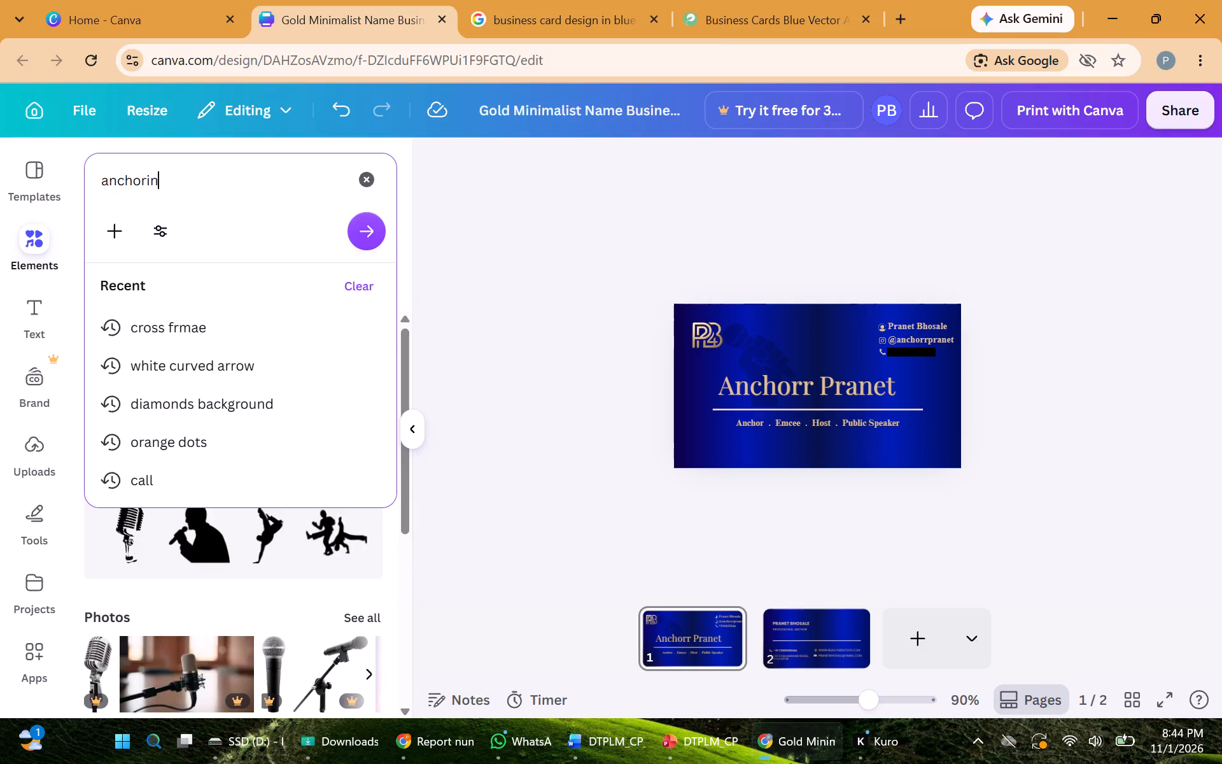
{"action": "key", "text": "BackSpace"}
{"action": "key", "text": "BackSpace"}
{"action": "key", "text": "Return"}
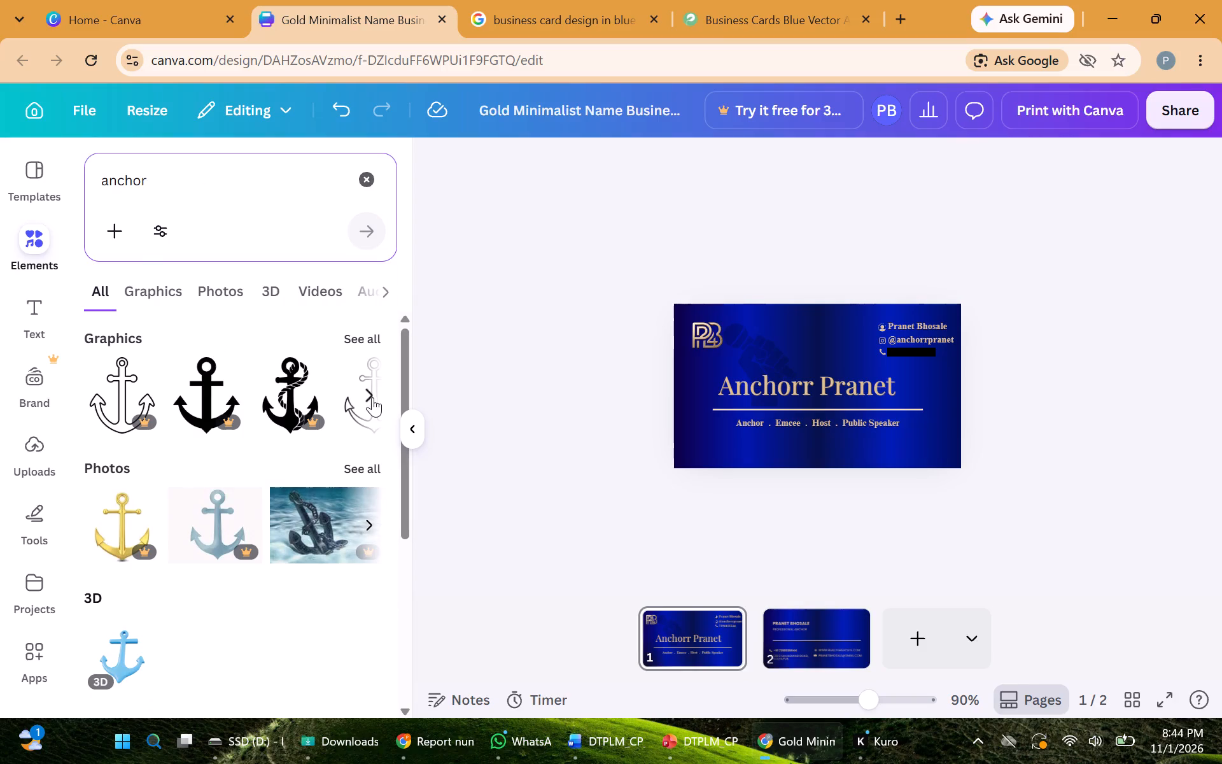
{"action": "triple_click", "coordinate": [371, 395]}
Replace the elements search with "host" and examine the whole row of graphics for a presenter or microphone illustration.
{"action": "left_click_drag", "start_coordinate": [201, 216], "coordinate": [80, 211]}
{"action": "left_click", "coordinate": [160, 155]}
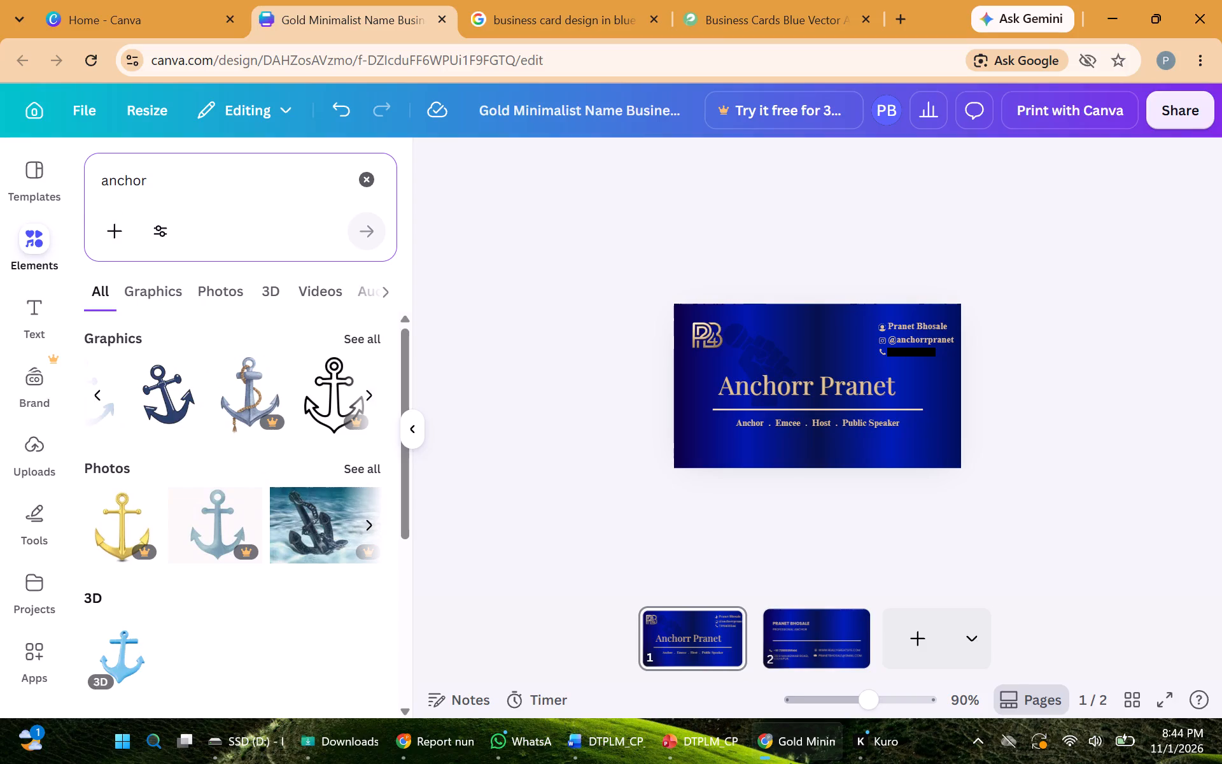
{"action": "left_click_drag", "start_coordinate": [171, 187], "coordinate": [15, 208]}
{"action": "key", "text": "BackSpace"}
{"action": "type", "text": "host"}
{"action": "key", "text": "Return"}
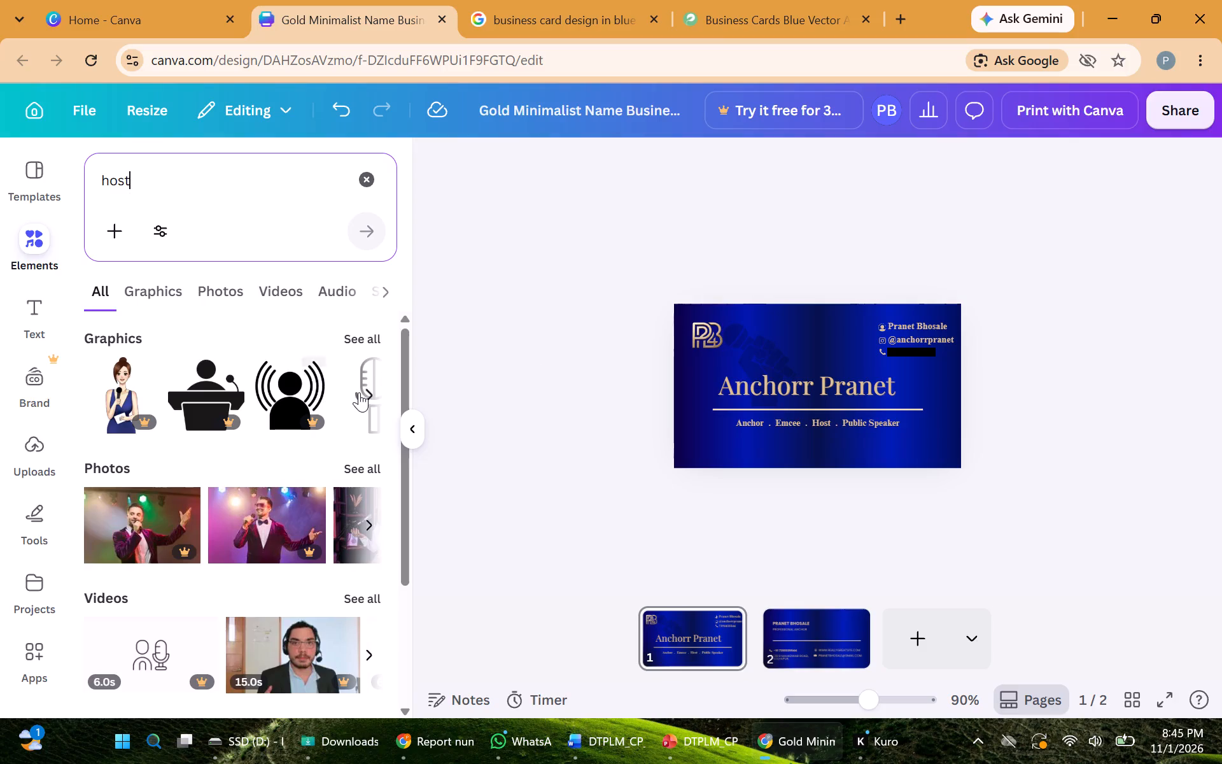
{"action": "left_click", "coordinate": [363, 392]}
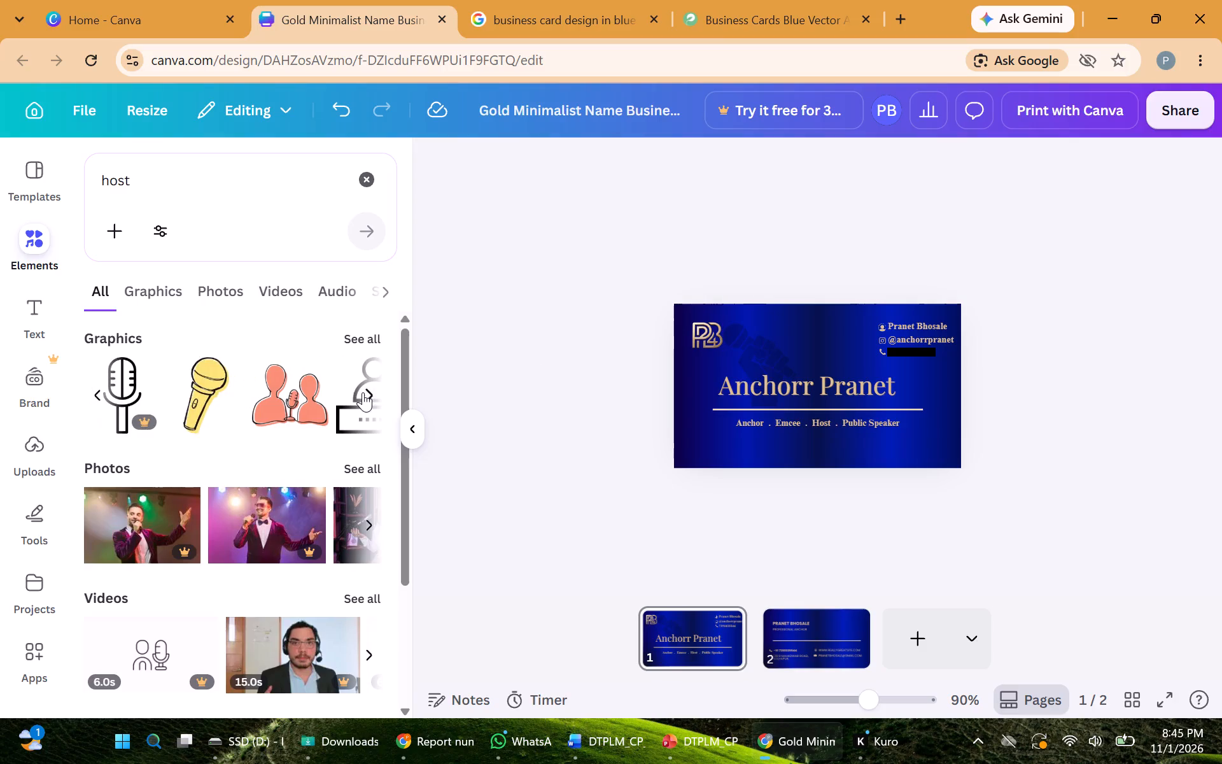
{"action": "left_click", "coordinate": [363, 392]}
{"action": "left_click", "coordinate": [363, 392]}
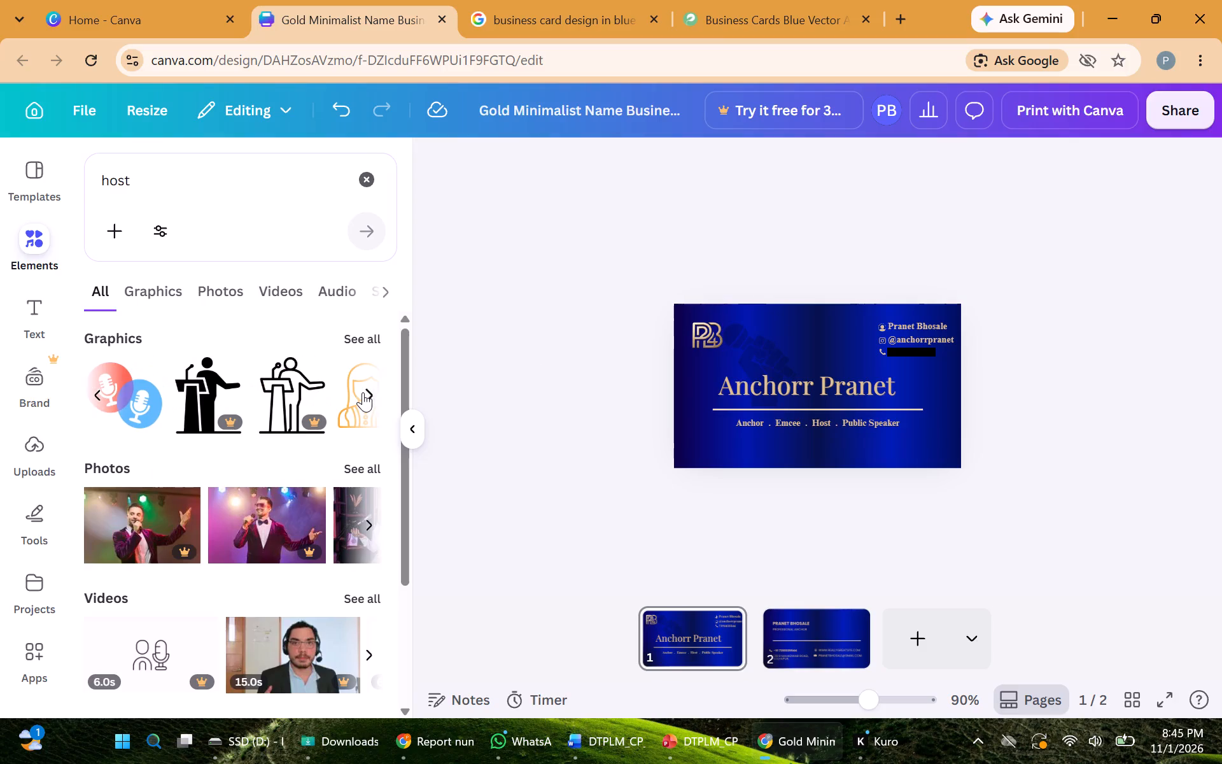
{"action": "left_click", "coordinate": [363, 392]}
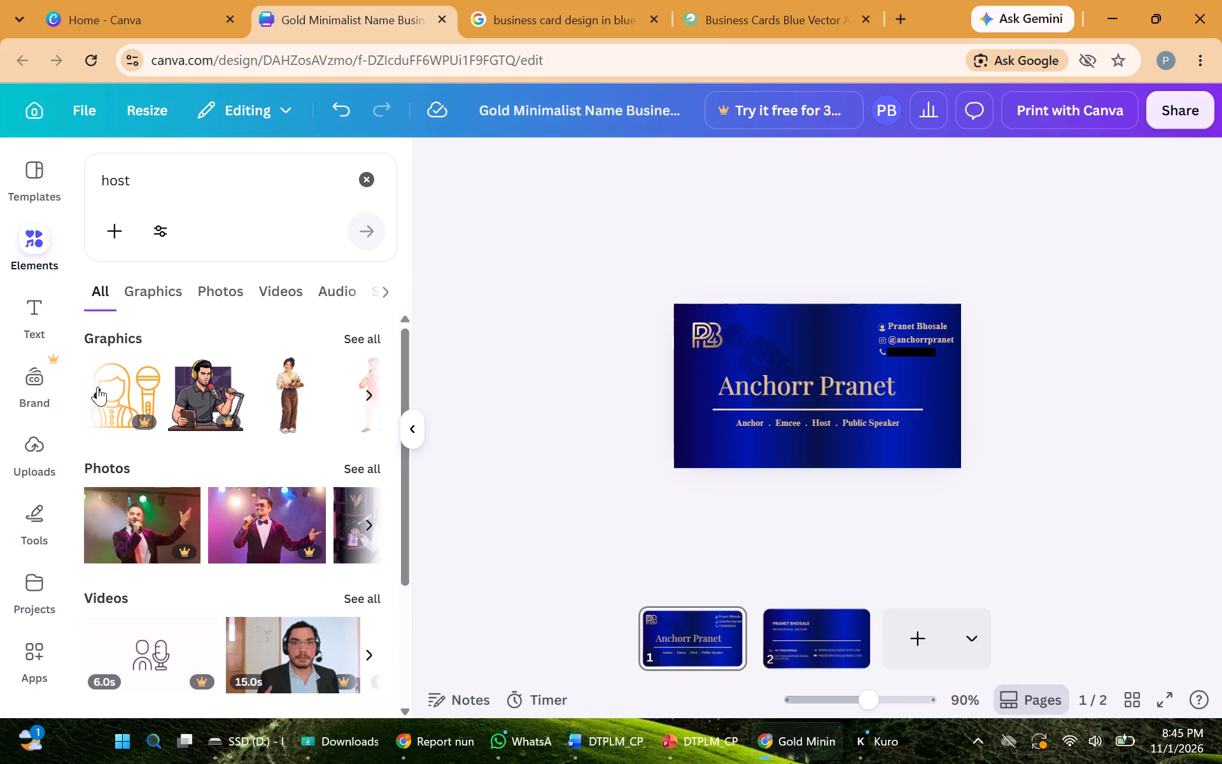
{"action": "left_click", "coordinate": [97, 386]}
{"action": "triple_click", "coordinate": [369, 390]}
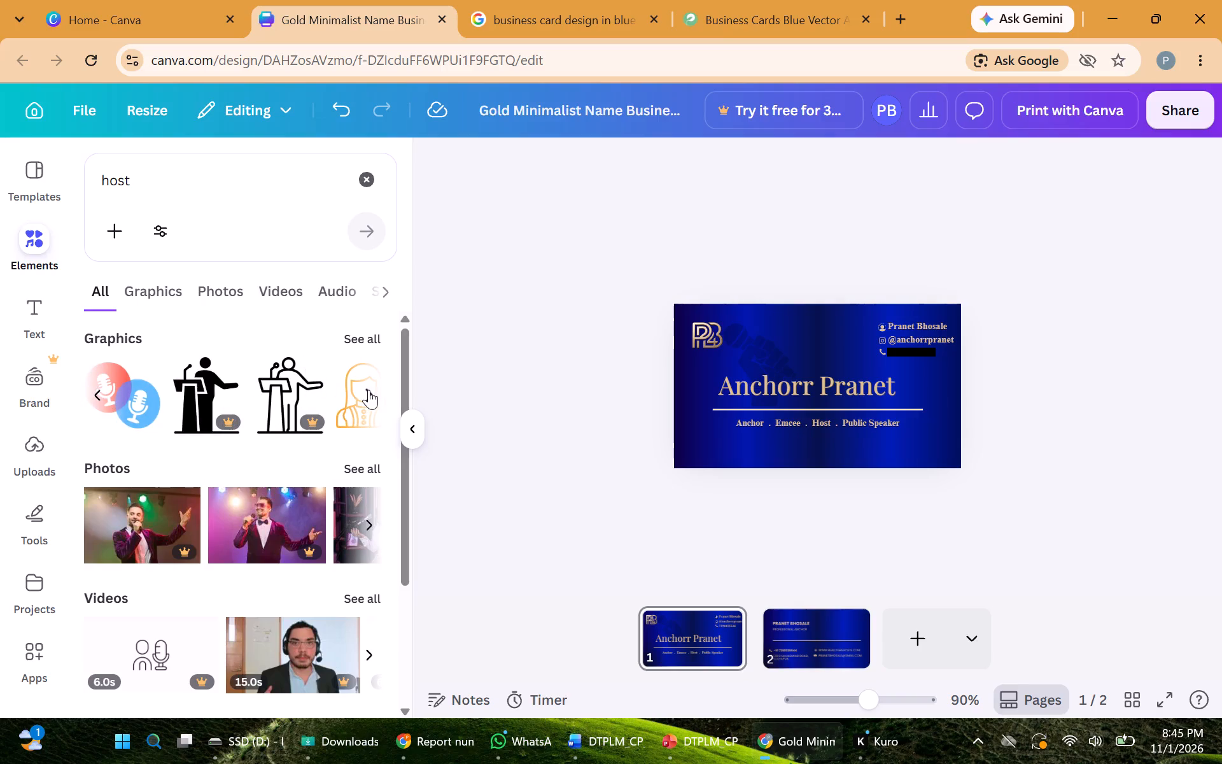
{"action": "left_click", "coordinate": [369, 390]}
{"action": "left_click", "coordinate": [369, 390]}
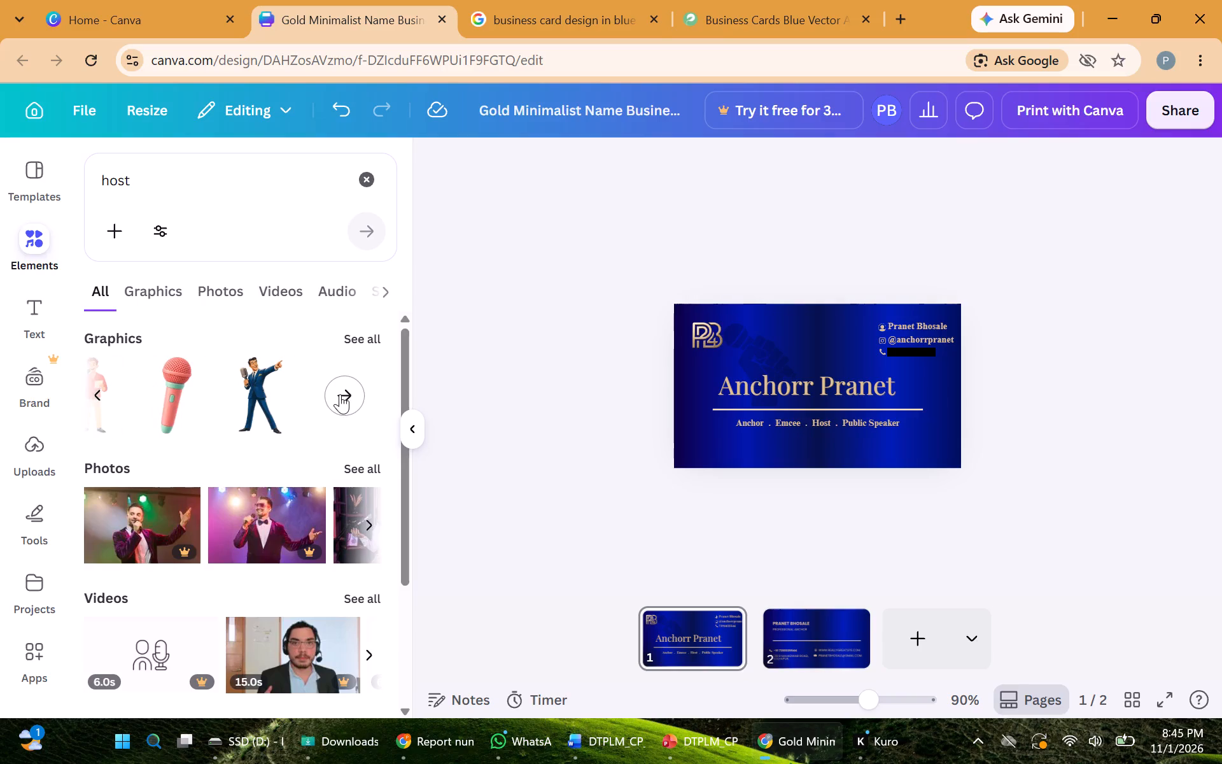
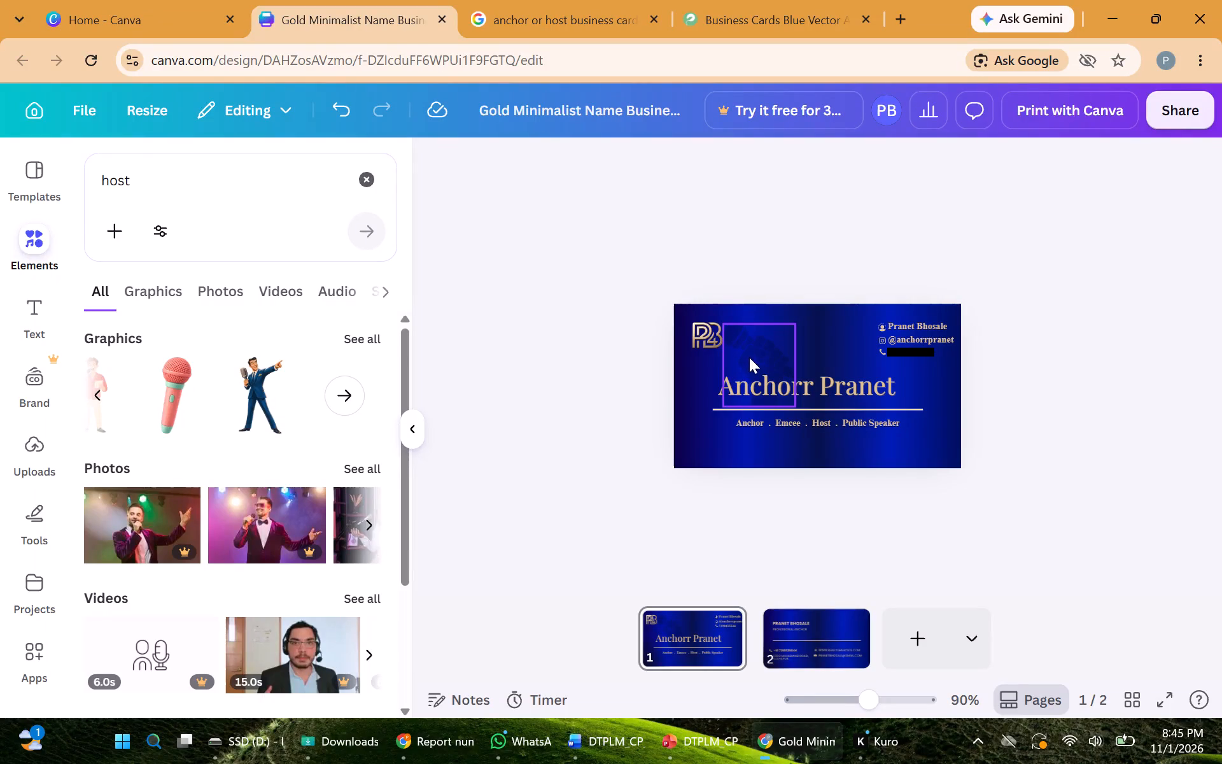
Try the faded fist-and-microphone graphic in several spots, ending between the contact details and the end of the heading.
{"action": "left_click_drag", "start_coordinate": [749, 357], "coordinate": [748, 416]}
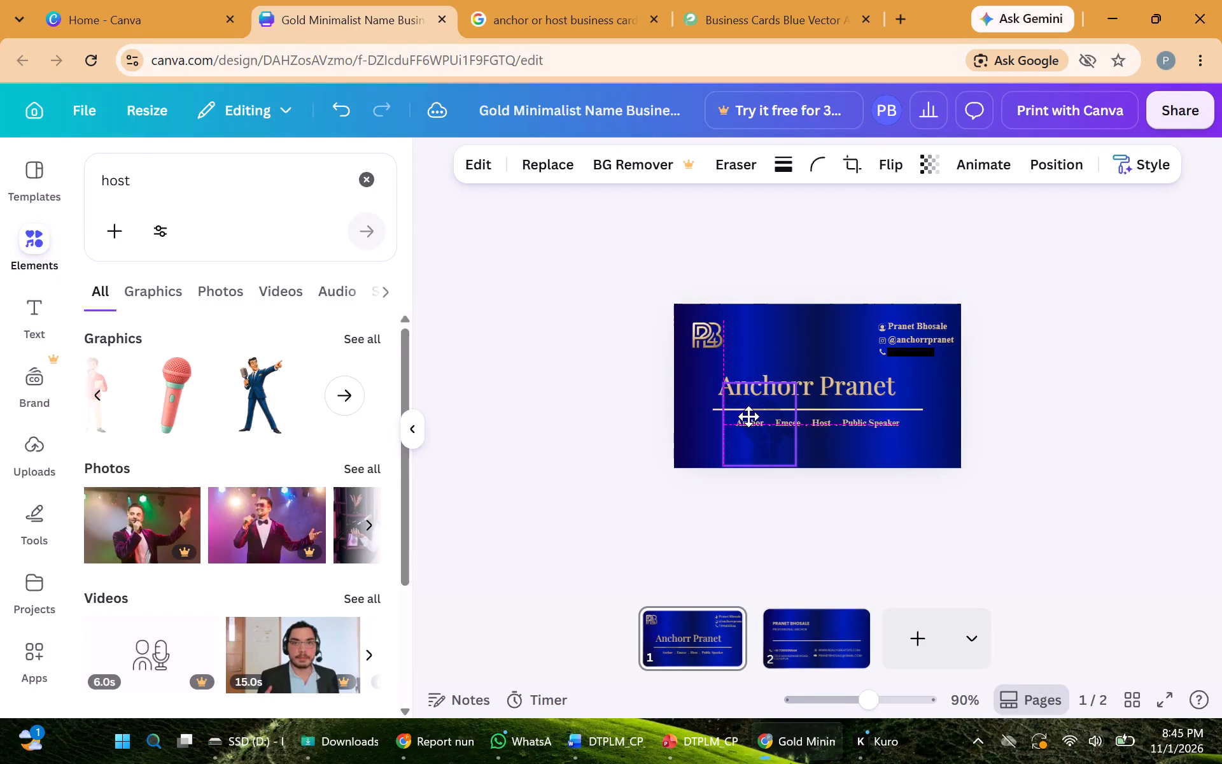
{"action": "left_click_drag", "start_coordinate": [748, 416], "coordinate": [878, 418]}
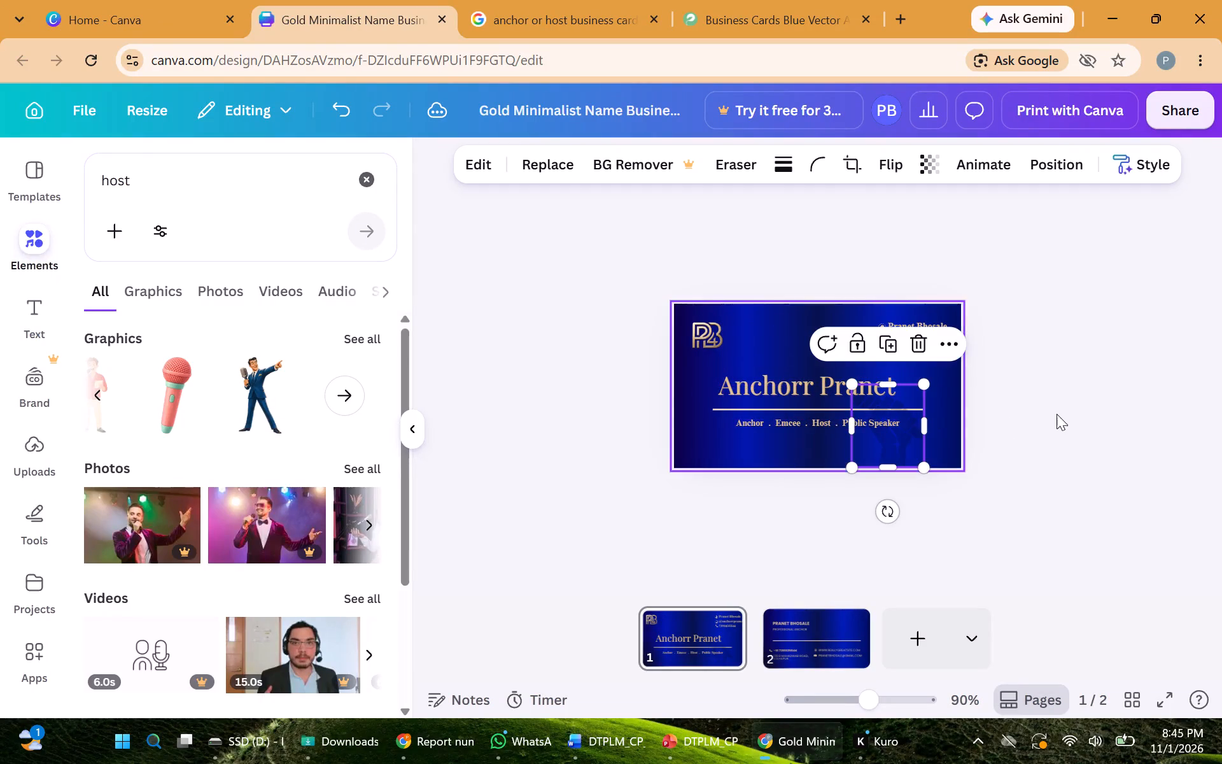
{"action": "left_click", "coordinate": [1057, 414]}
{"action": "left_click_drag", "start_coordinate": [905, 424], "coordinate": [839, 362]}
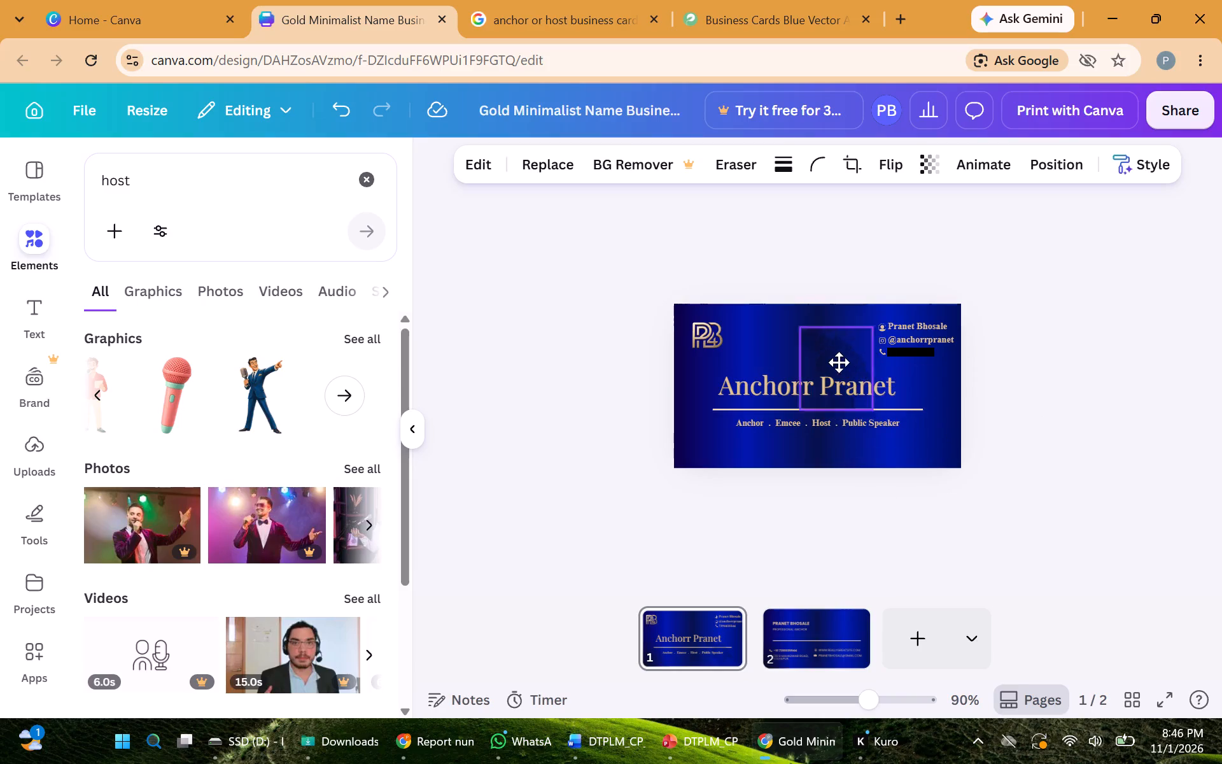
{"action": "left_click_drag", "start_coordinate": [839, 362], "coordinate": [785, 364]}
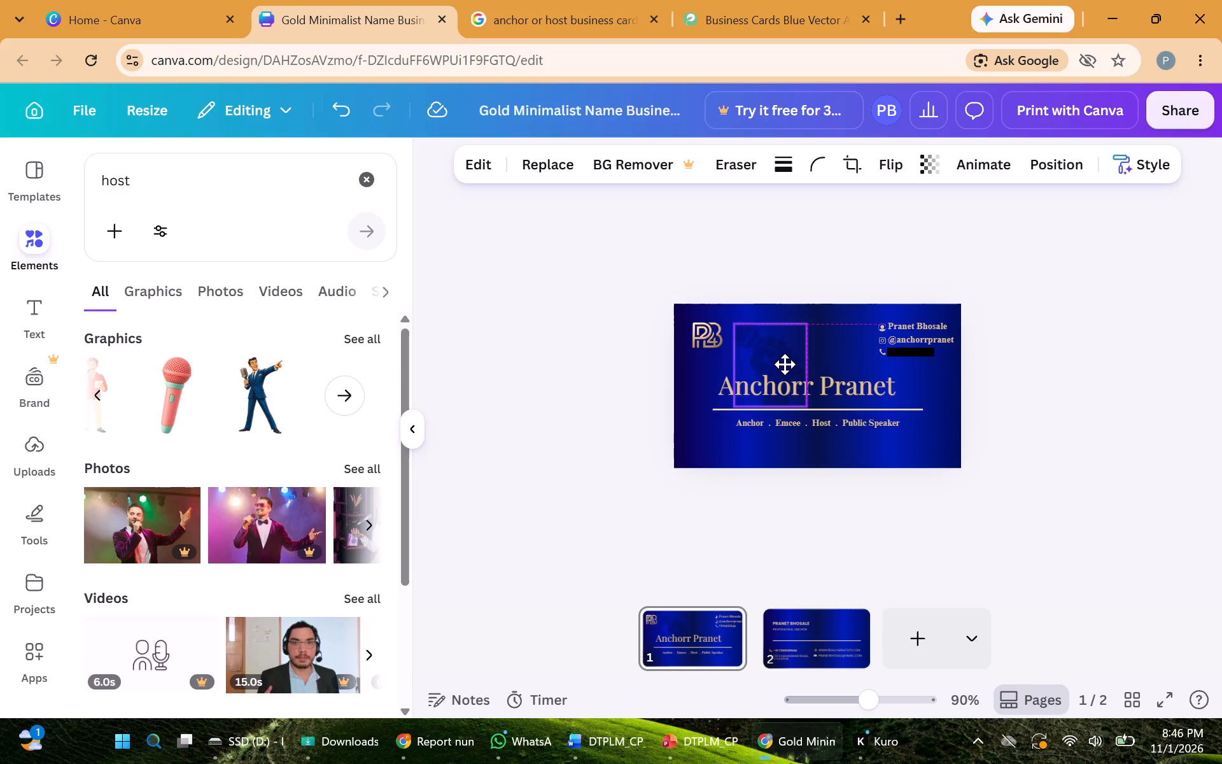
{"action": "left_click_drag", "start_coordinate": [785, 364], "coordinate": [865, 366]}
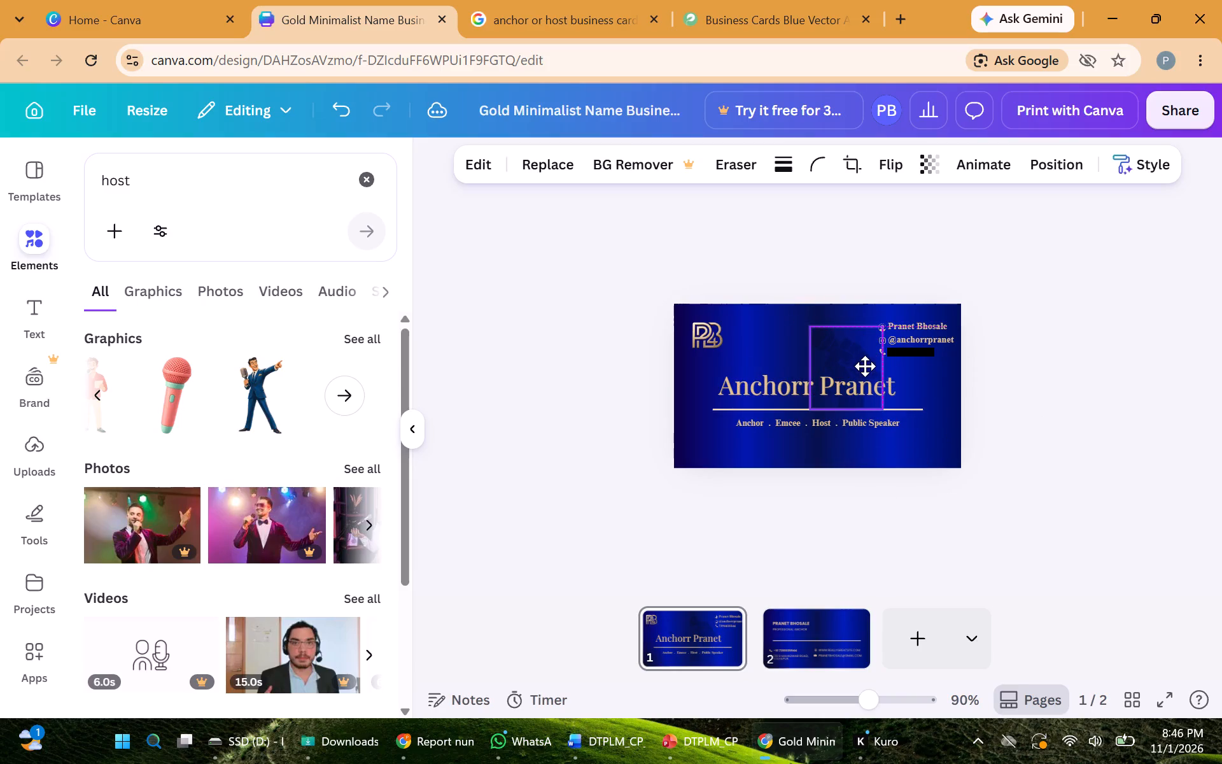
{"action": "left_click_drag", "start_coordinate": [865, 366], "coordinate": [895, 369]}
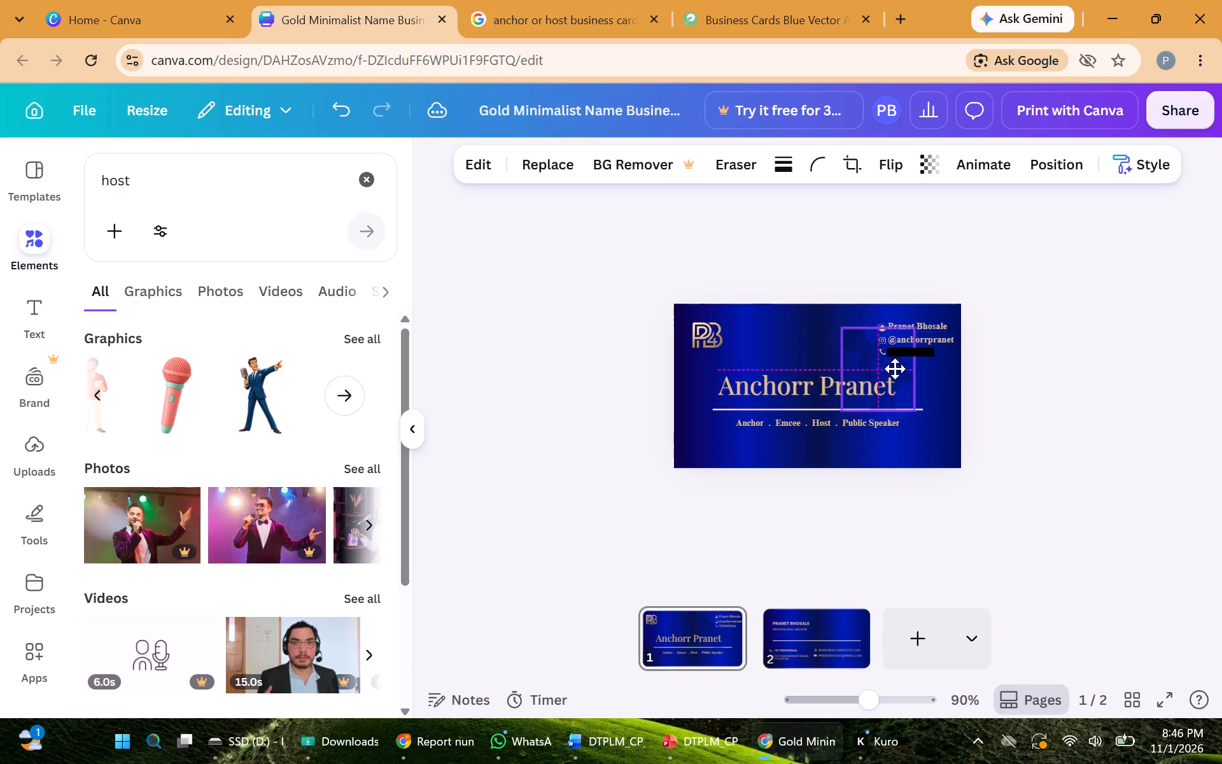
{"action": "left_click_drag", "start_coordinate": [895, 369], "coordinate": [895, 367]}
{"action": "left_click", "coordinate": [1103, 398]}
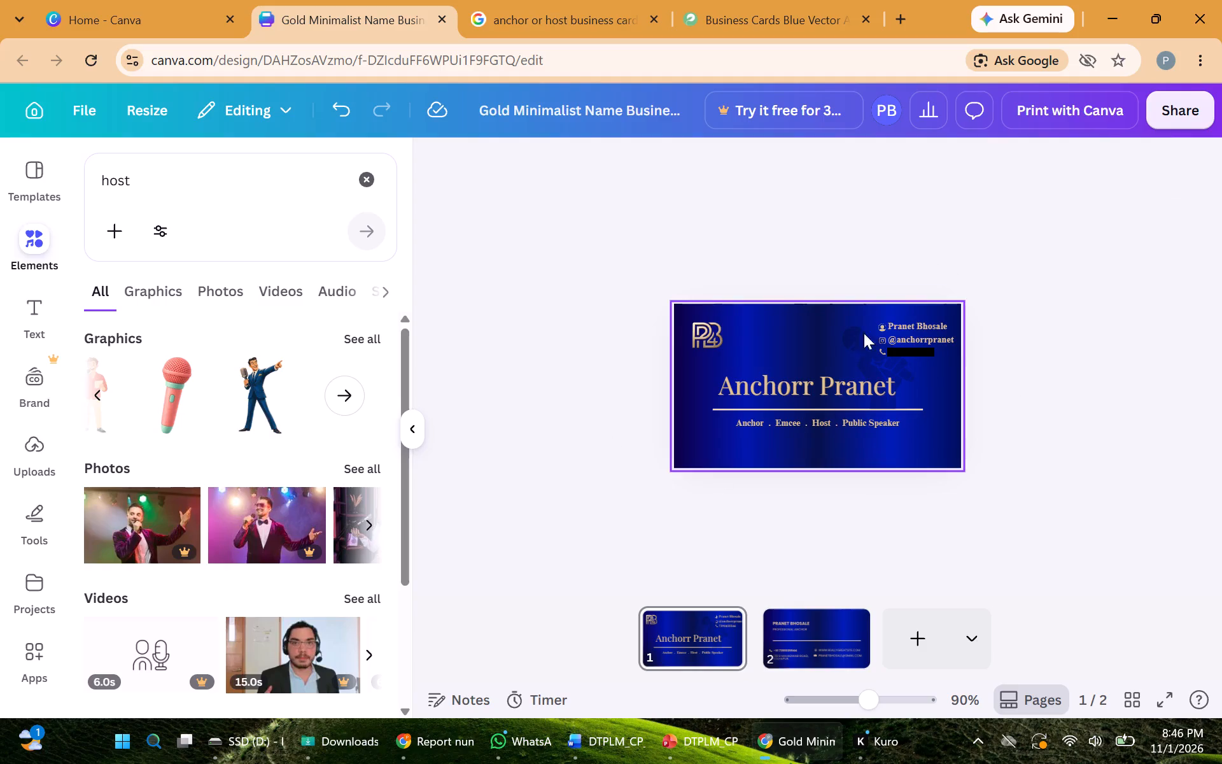
Delete the faded fist-and-microphone graphic from the front of the card.
{"action": "left_click", "coordinate": [893, 365]}
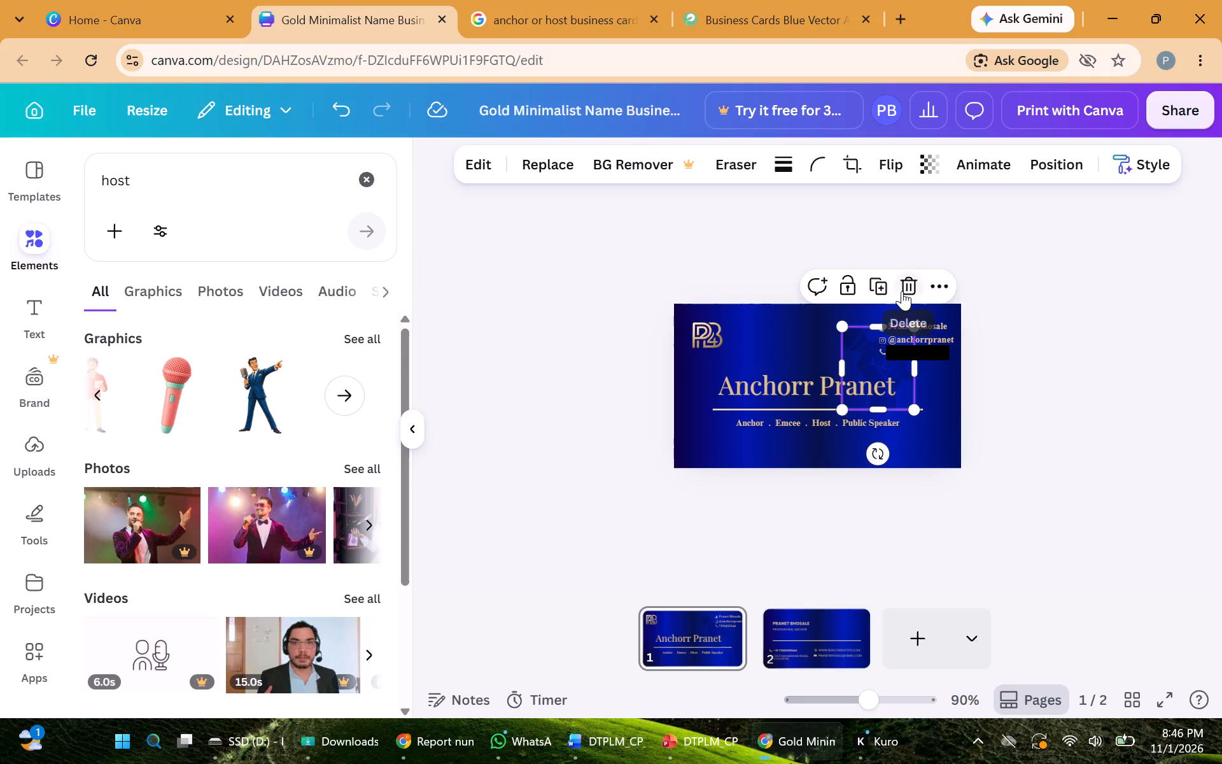
{"action": "left_click", "coordinate": [903, 290]}
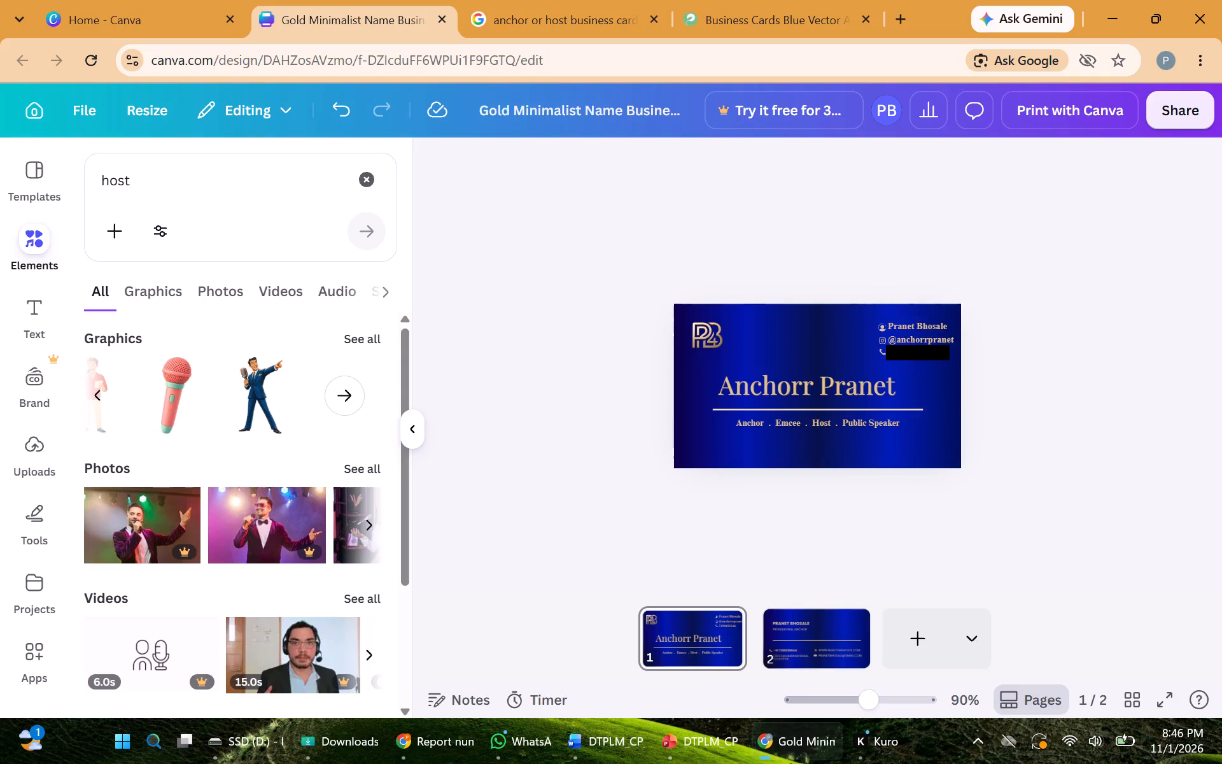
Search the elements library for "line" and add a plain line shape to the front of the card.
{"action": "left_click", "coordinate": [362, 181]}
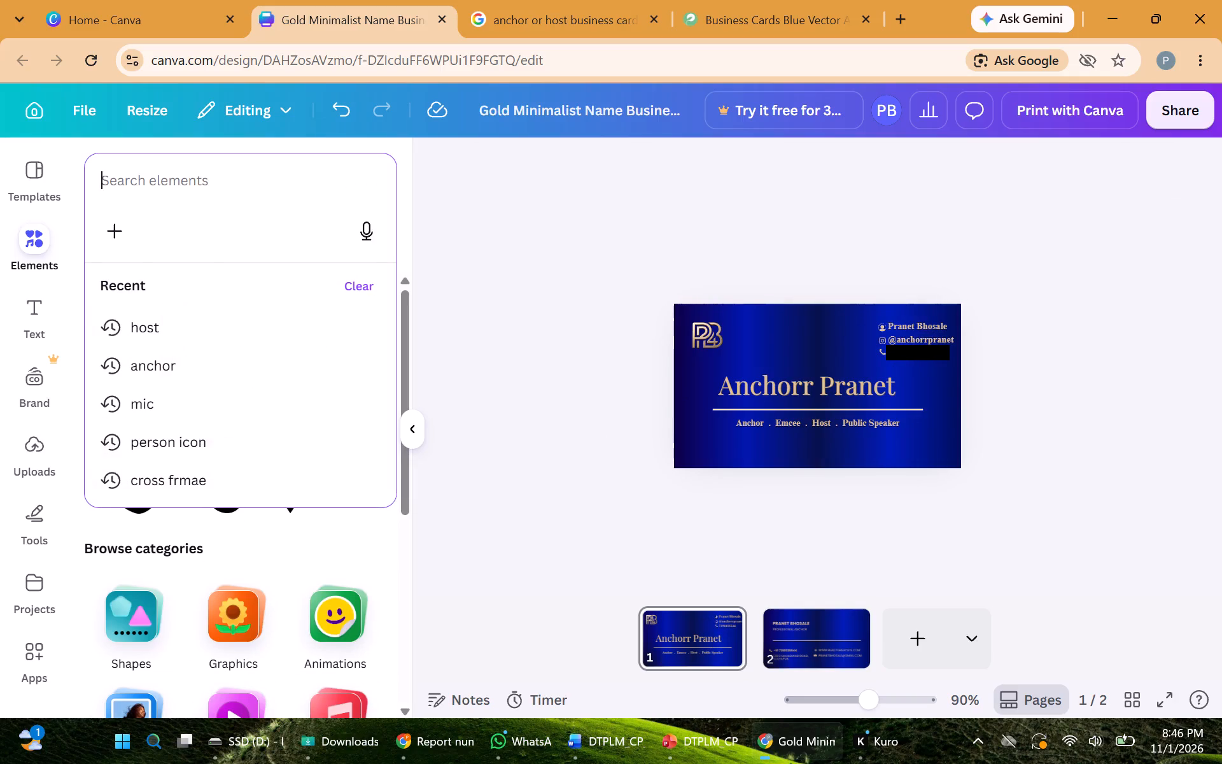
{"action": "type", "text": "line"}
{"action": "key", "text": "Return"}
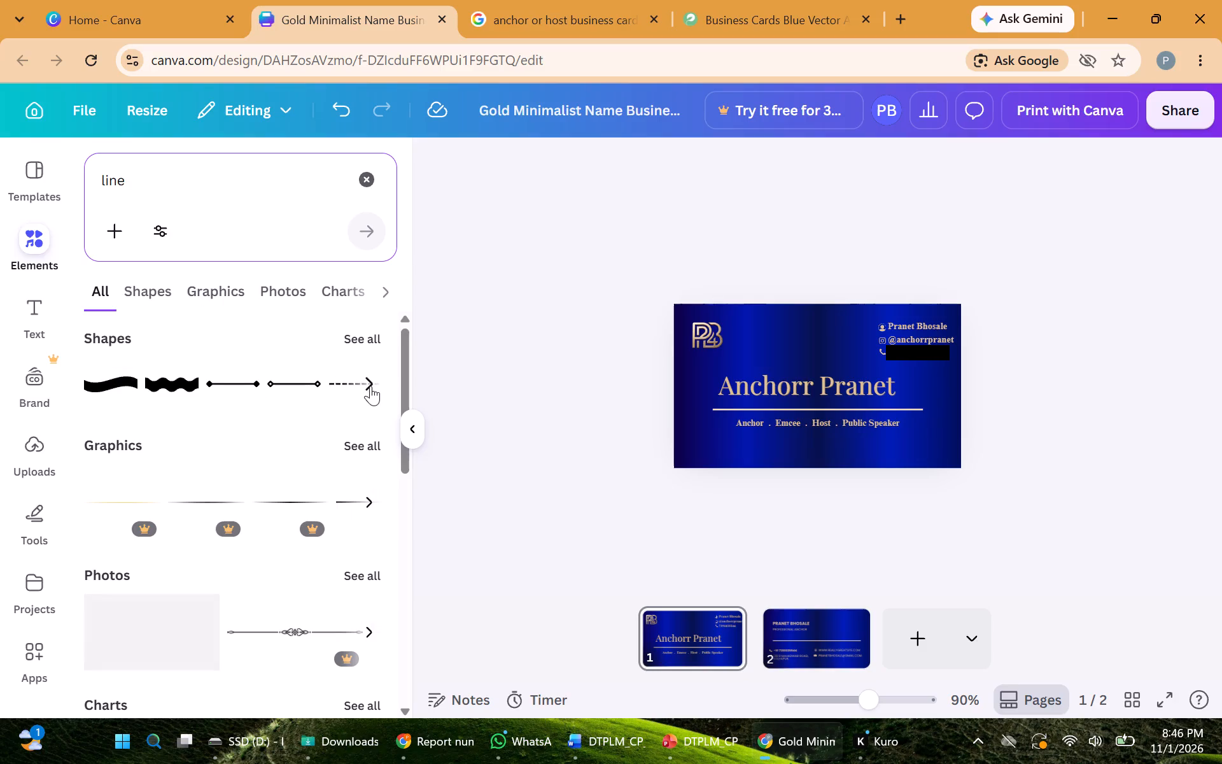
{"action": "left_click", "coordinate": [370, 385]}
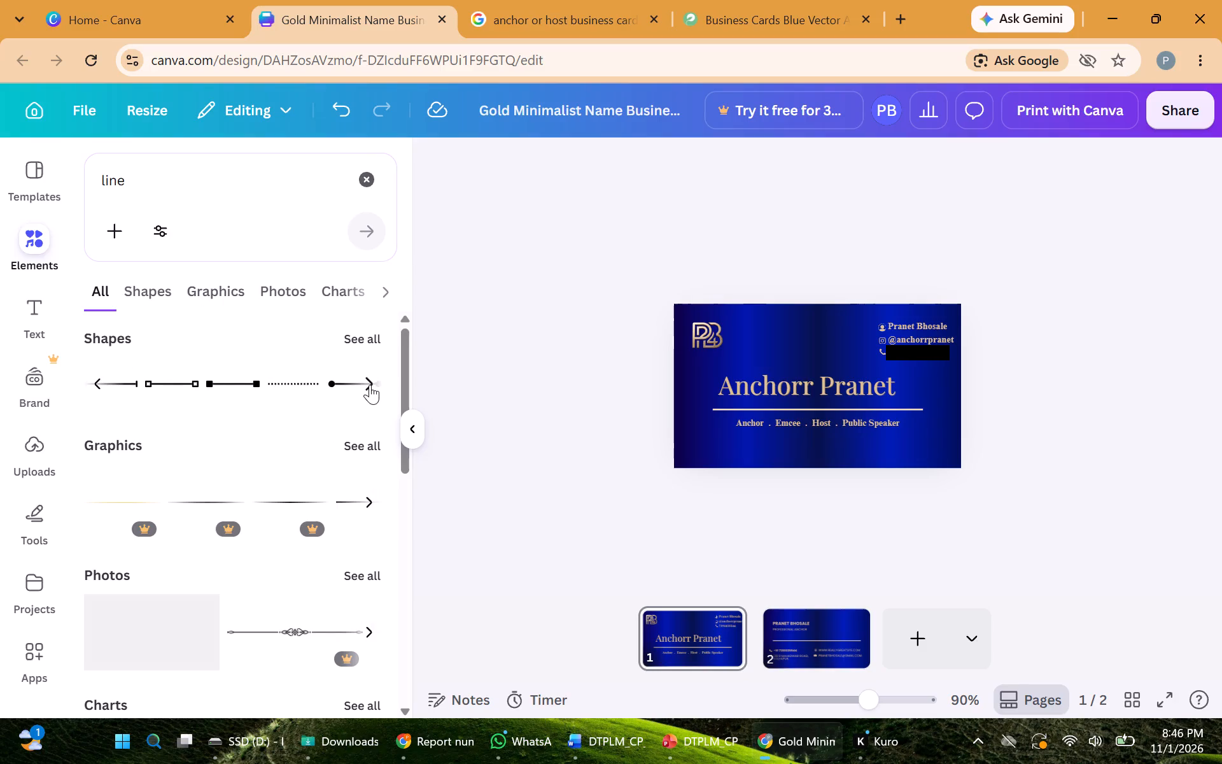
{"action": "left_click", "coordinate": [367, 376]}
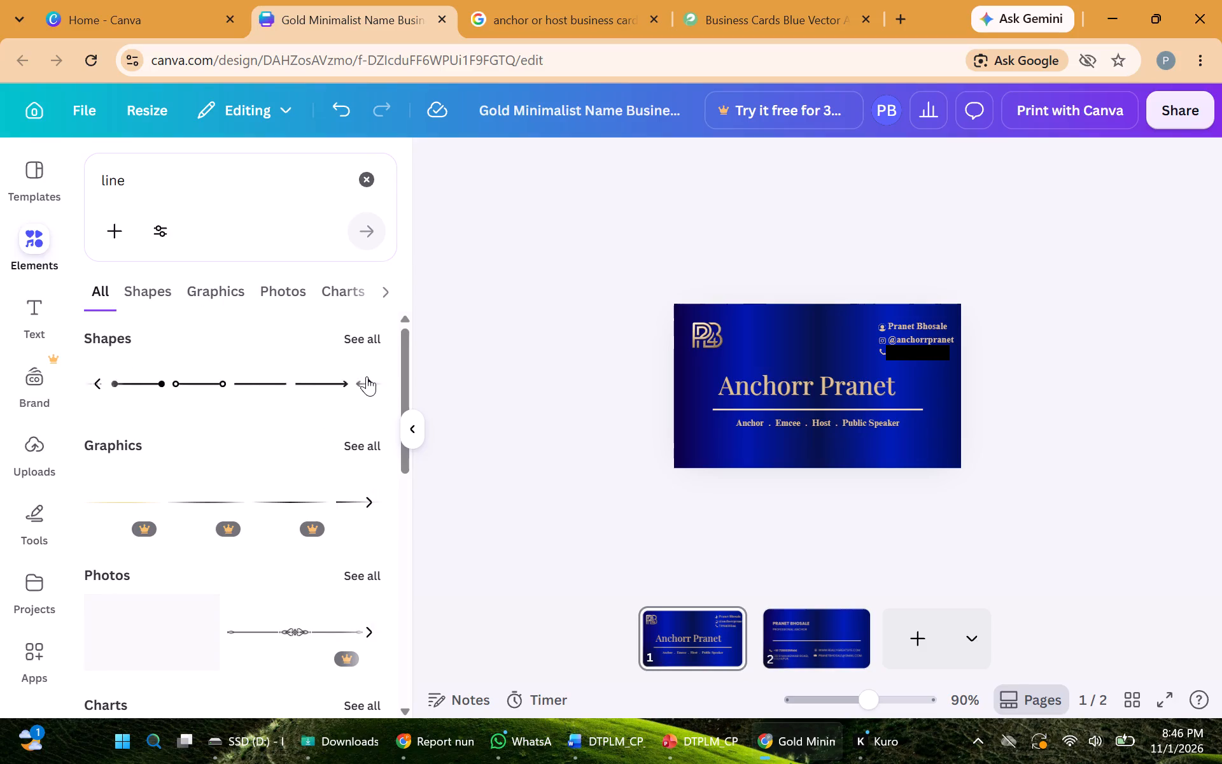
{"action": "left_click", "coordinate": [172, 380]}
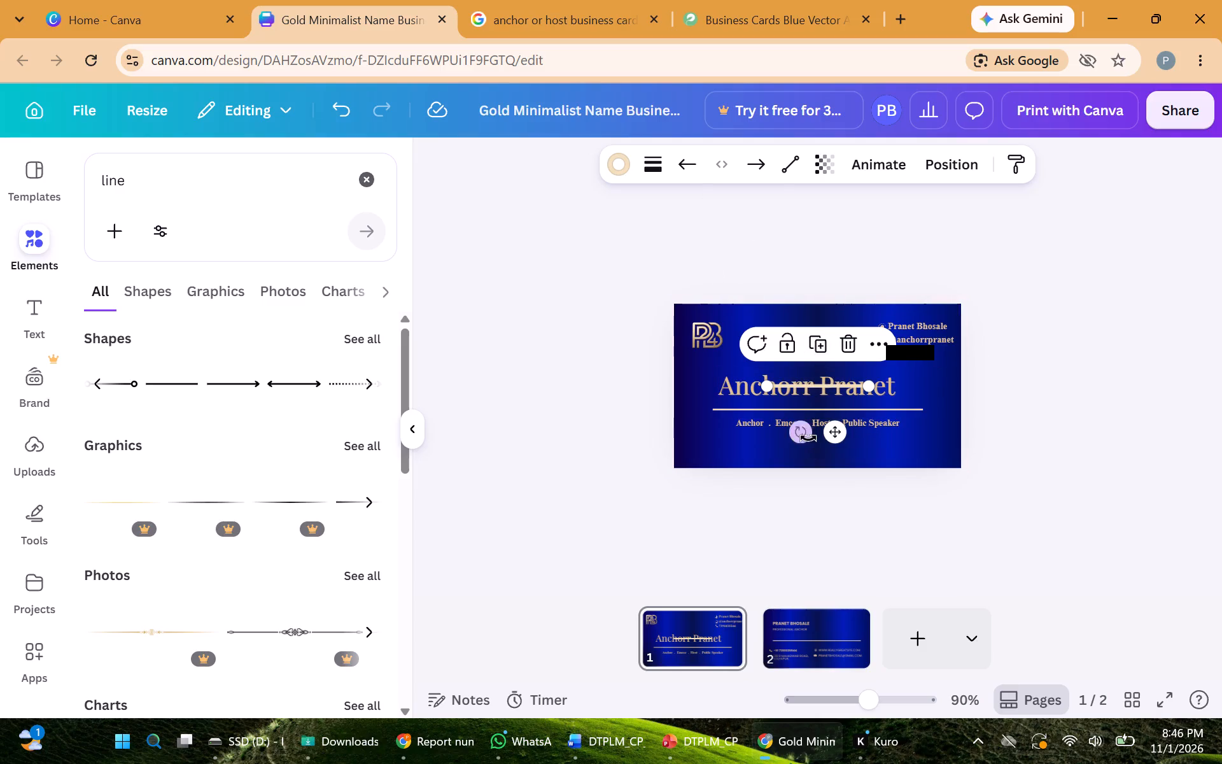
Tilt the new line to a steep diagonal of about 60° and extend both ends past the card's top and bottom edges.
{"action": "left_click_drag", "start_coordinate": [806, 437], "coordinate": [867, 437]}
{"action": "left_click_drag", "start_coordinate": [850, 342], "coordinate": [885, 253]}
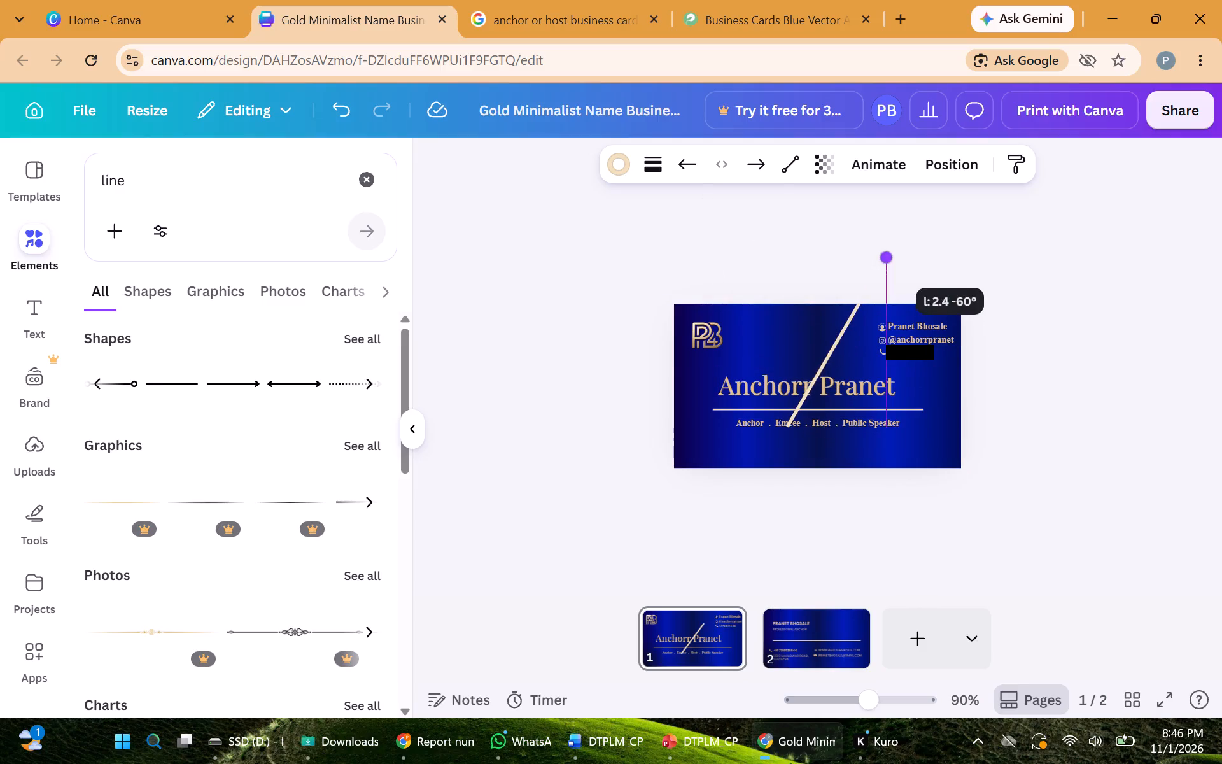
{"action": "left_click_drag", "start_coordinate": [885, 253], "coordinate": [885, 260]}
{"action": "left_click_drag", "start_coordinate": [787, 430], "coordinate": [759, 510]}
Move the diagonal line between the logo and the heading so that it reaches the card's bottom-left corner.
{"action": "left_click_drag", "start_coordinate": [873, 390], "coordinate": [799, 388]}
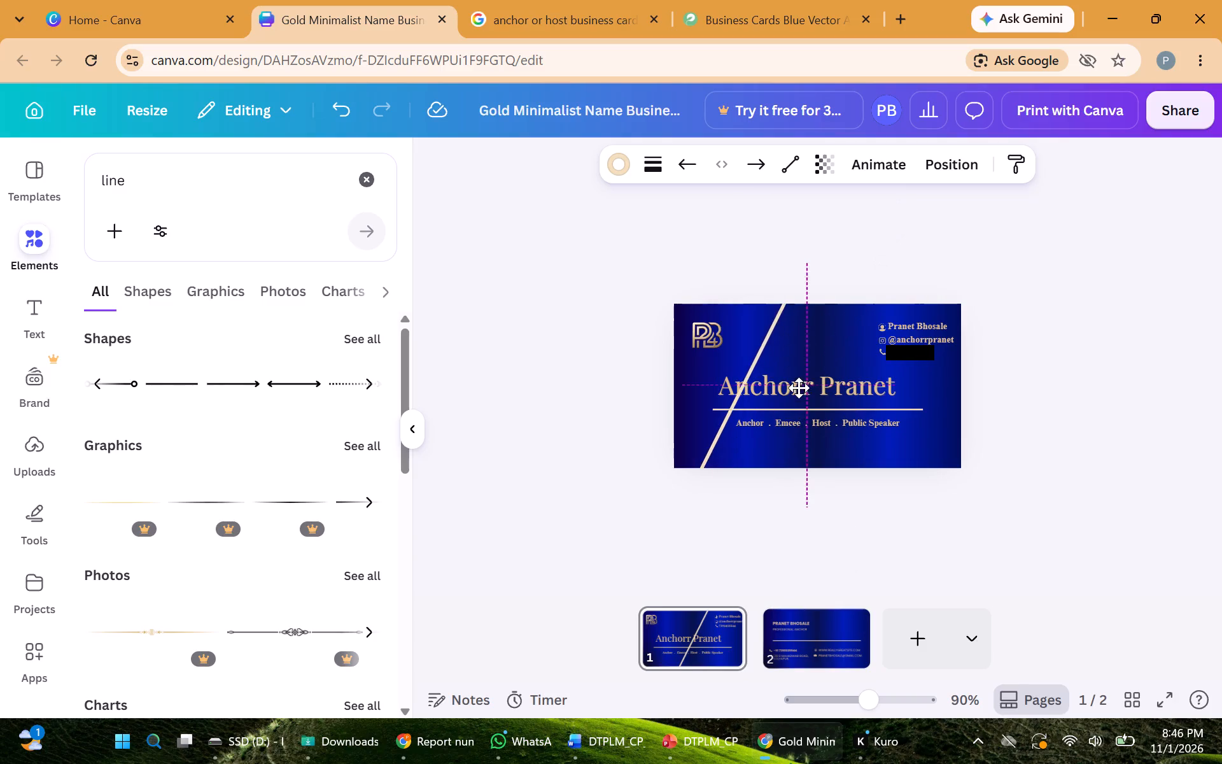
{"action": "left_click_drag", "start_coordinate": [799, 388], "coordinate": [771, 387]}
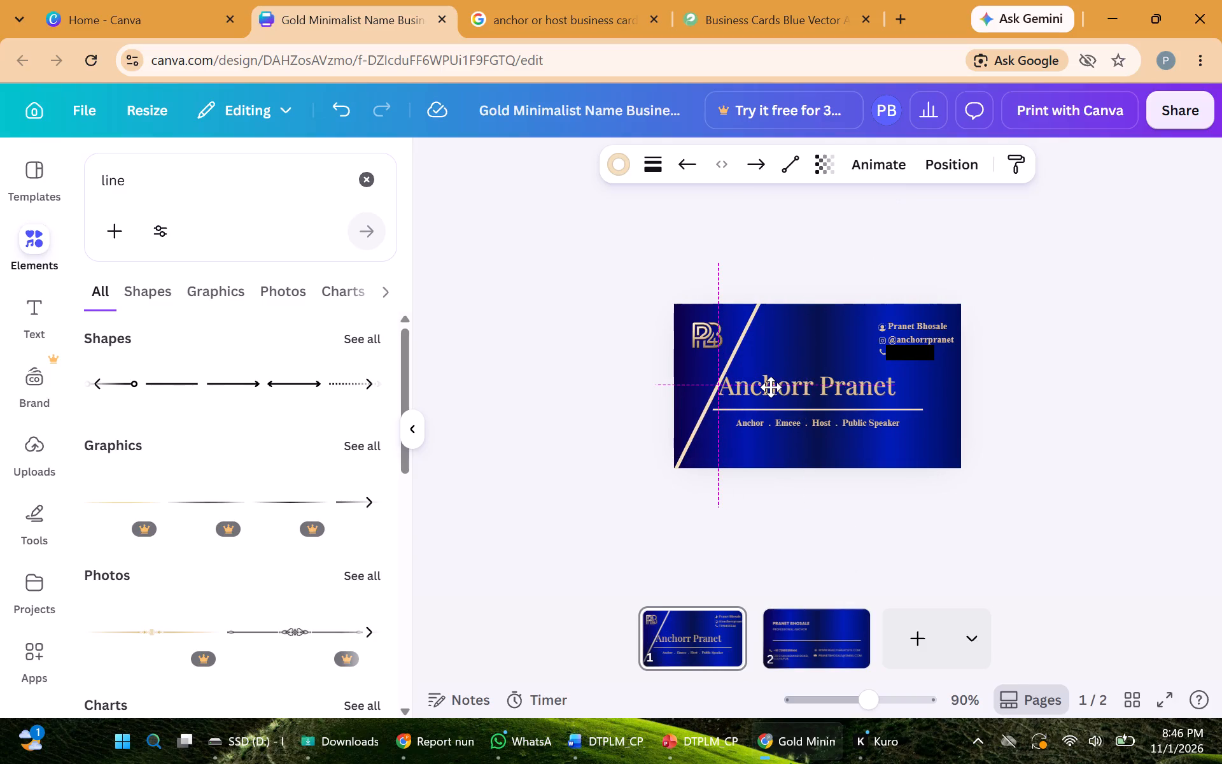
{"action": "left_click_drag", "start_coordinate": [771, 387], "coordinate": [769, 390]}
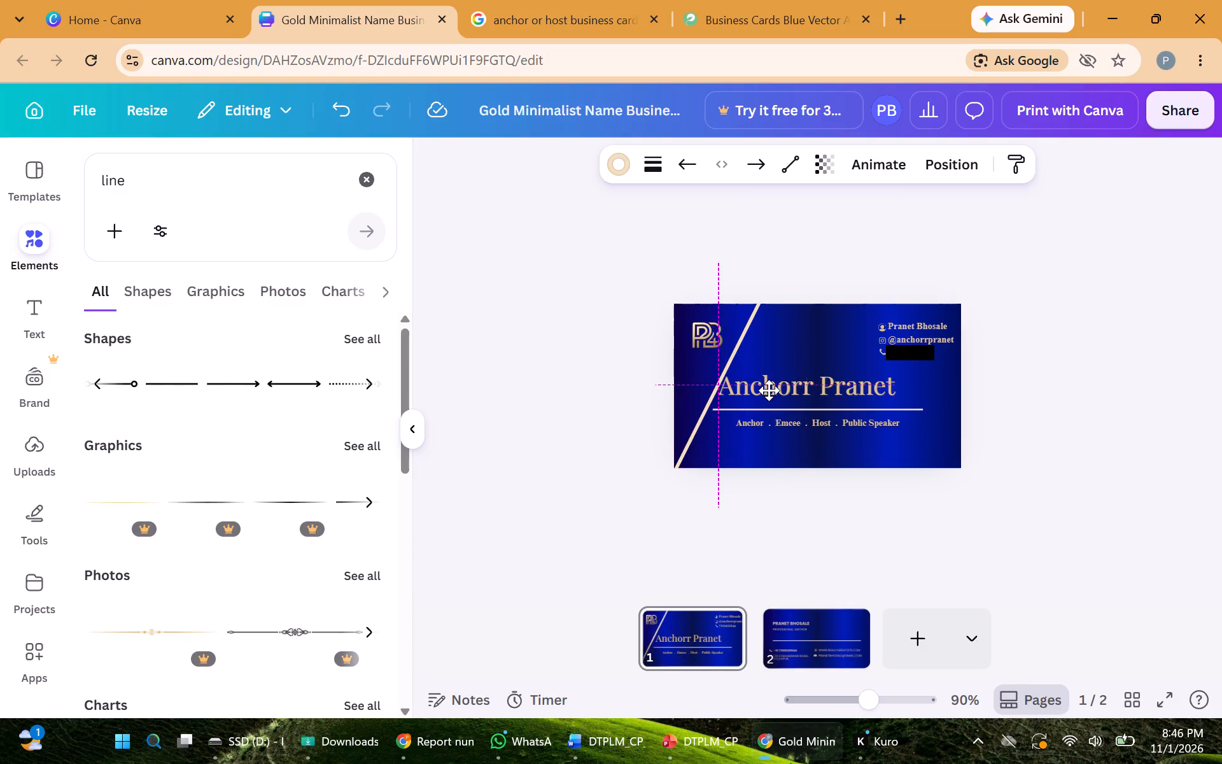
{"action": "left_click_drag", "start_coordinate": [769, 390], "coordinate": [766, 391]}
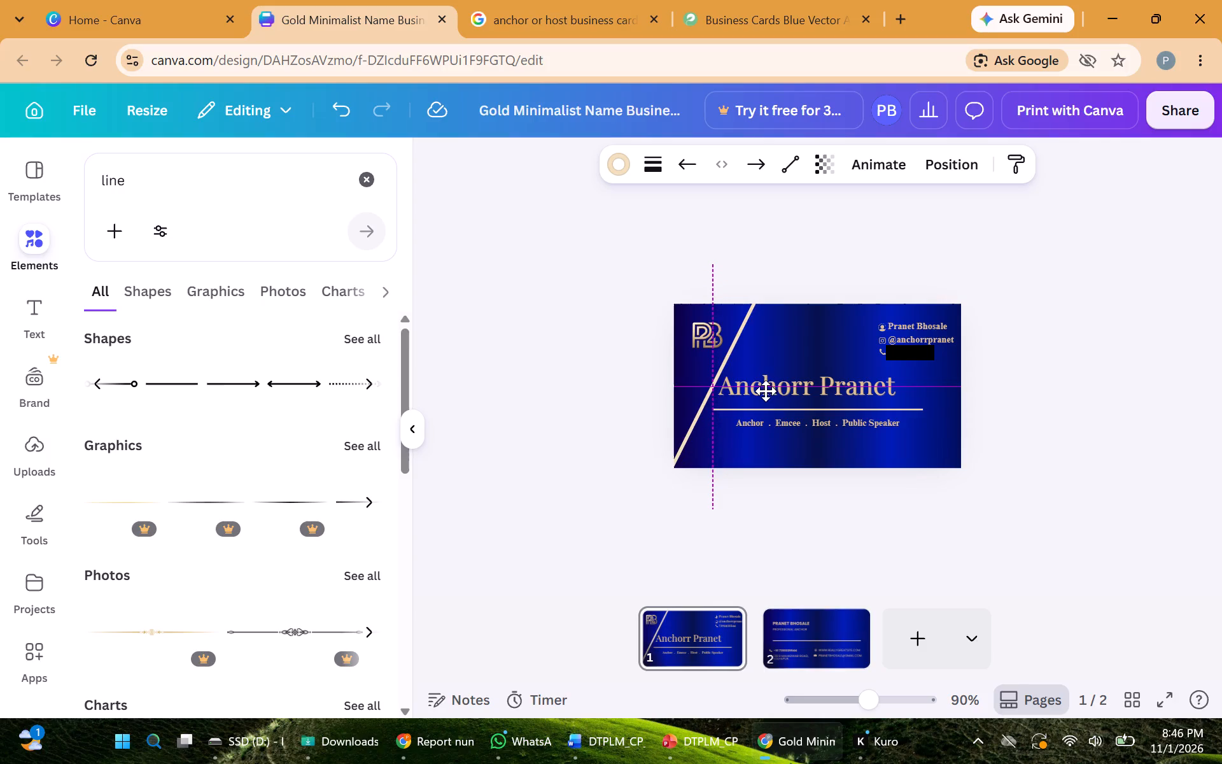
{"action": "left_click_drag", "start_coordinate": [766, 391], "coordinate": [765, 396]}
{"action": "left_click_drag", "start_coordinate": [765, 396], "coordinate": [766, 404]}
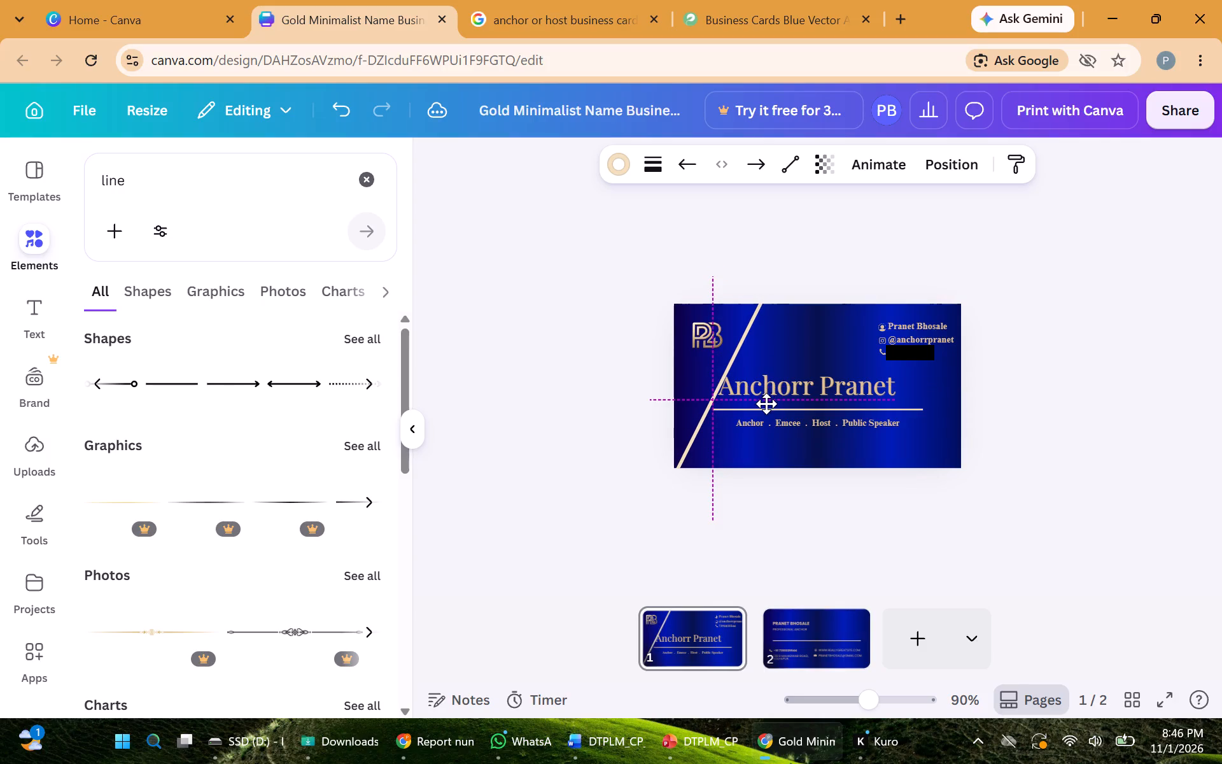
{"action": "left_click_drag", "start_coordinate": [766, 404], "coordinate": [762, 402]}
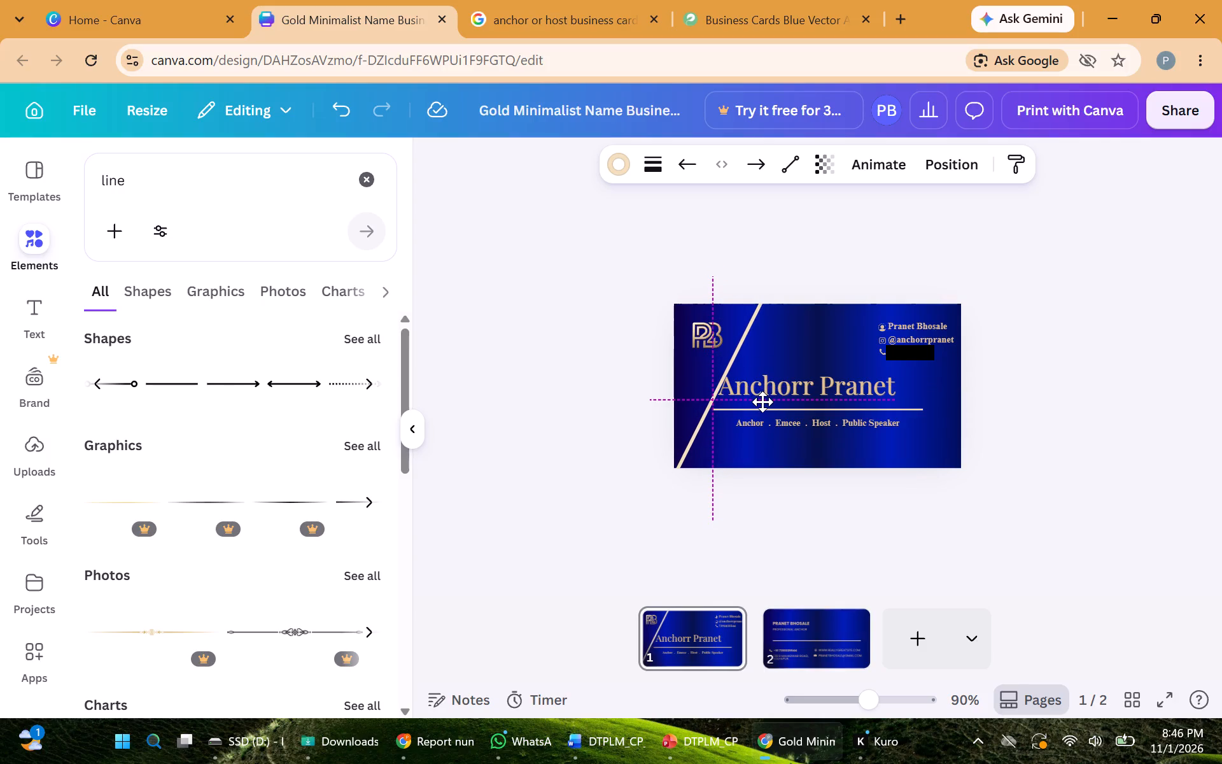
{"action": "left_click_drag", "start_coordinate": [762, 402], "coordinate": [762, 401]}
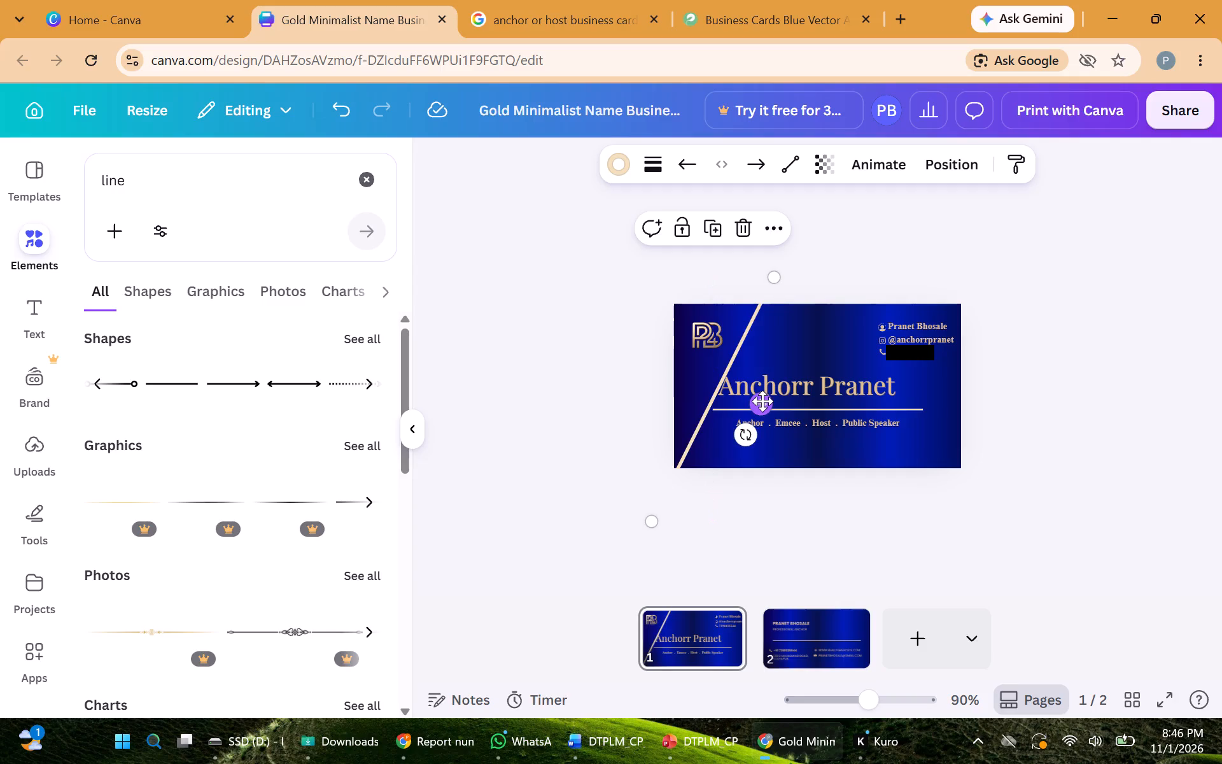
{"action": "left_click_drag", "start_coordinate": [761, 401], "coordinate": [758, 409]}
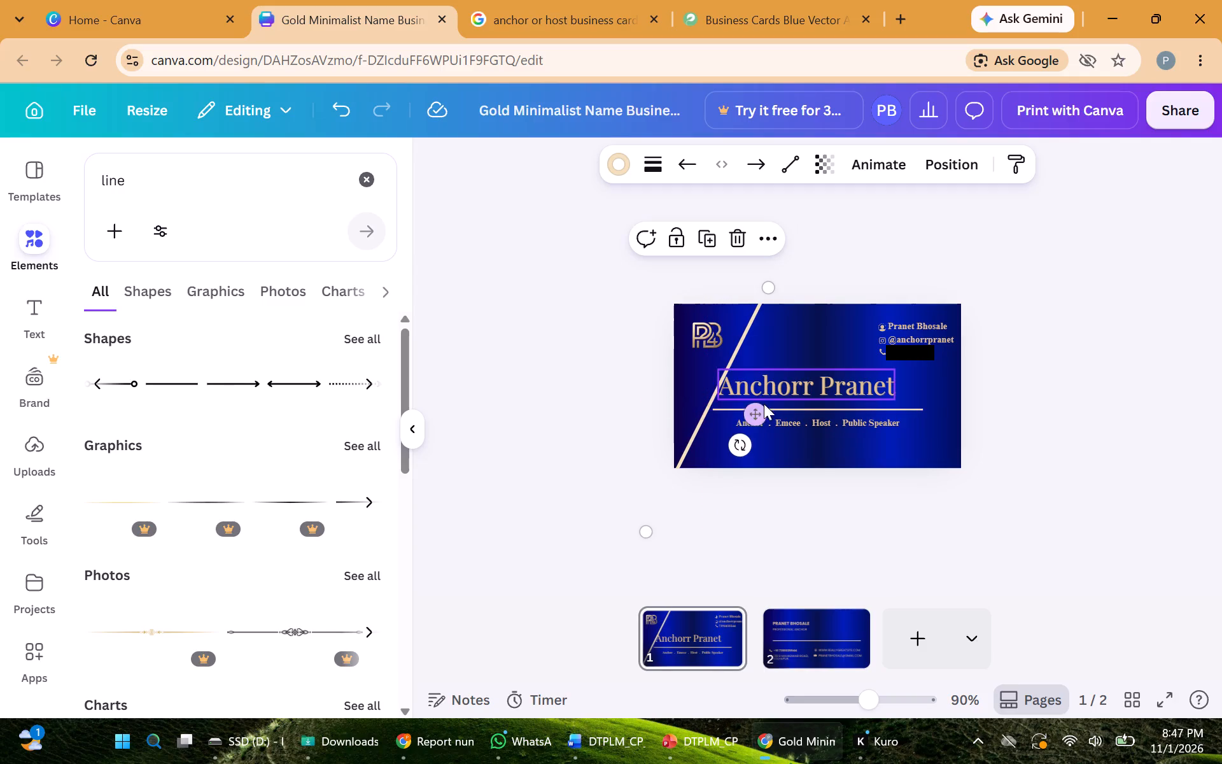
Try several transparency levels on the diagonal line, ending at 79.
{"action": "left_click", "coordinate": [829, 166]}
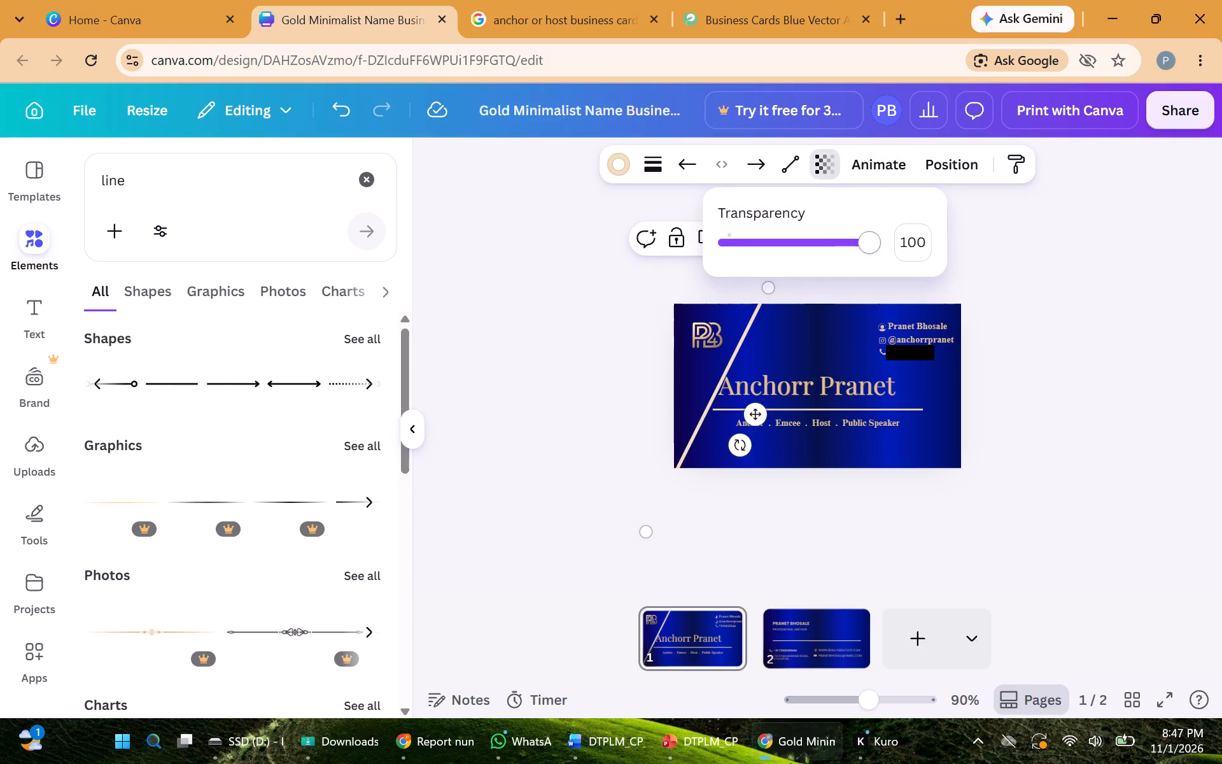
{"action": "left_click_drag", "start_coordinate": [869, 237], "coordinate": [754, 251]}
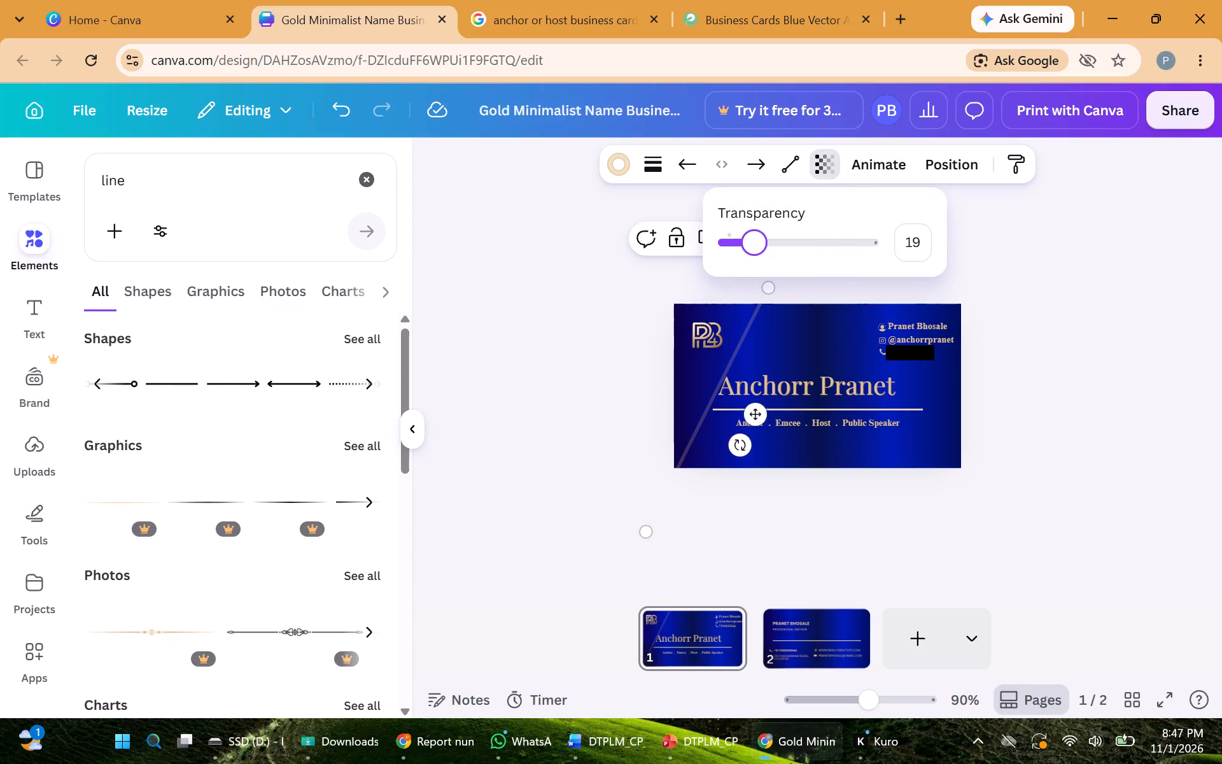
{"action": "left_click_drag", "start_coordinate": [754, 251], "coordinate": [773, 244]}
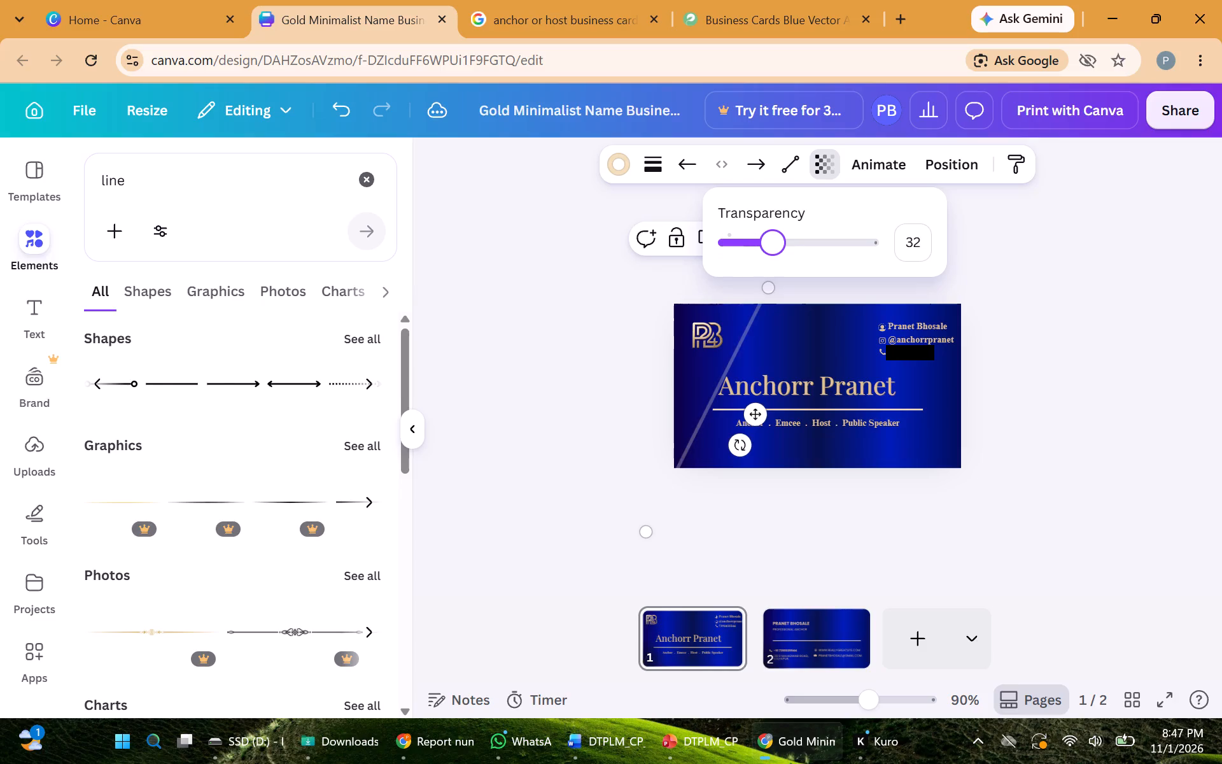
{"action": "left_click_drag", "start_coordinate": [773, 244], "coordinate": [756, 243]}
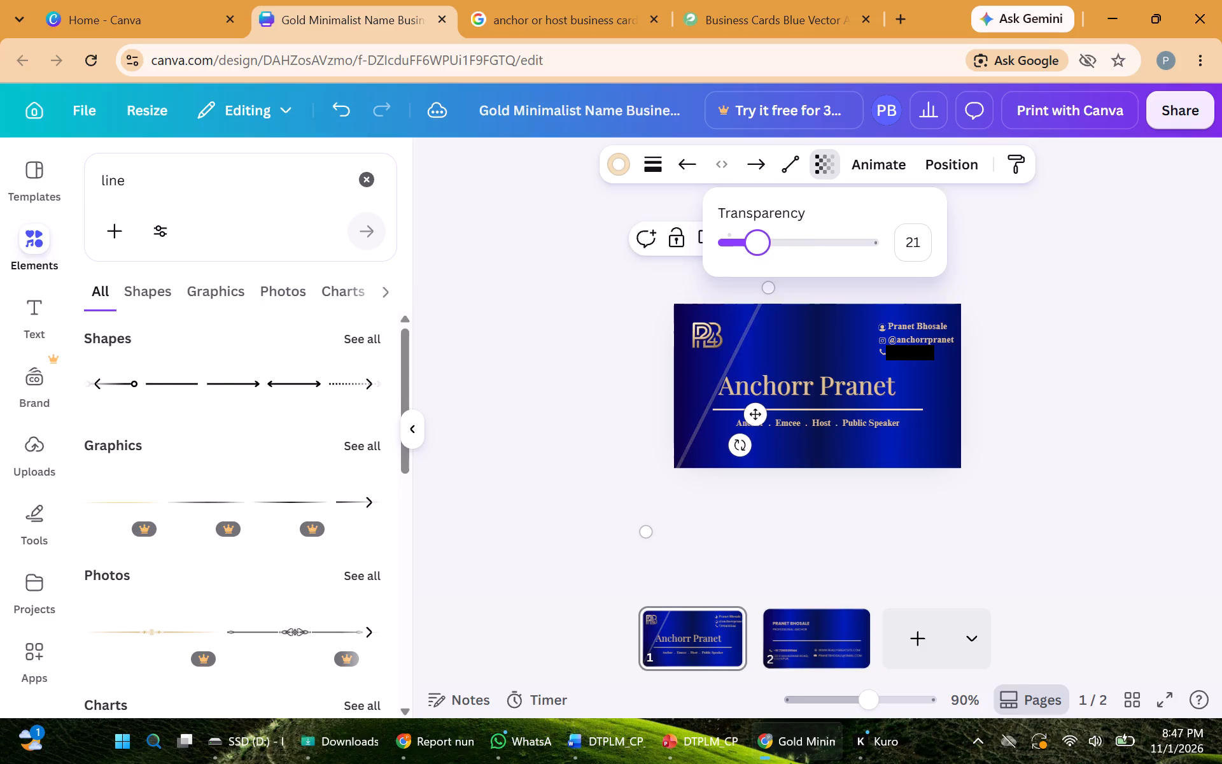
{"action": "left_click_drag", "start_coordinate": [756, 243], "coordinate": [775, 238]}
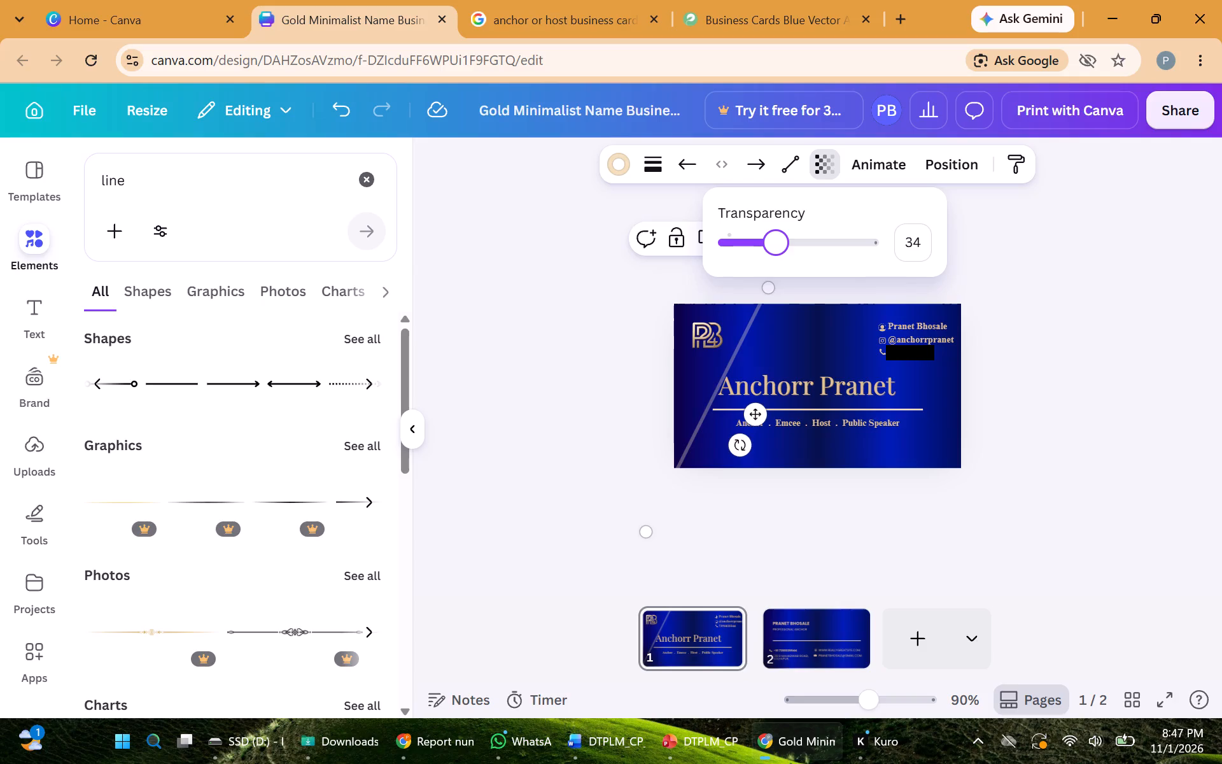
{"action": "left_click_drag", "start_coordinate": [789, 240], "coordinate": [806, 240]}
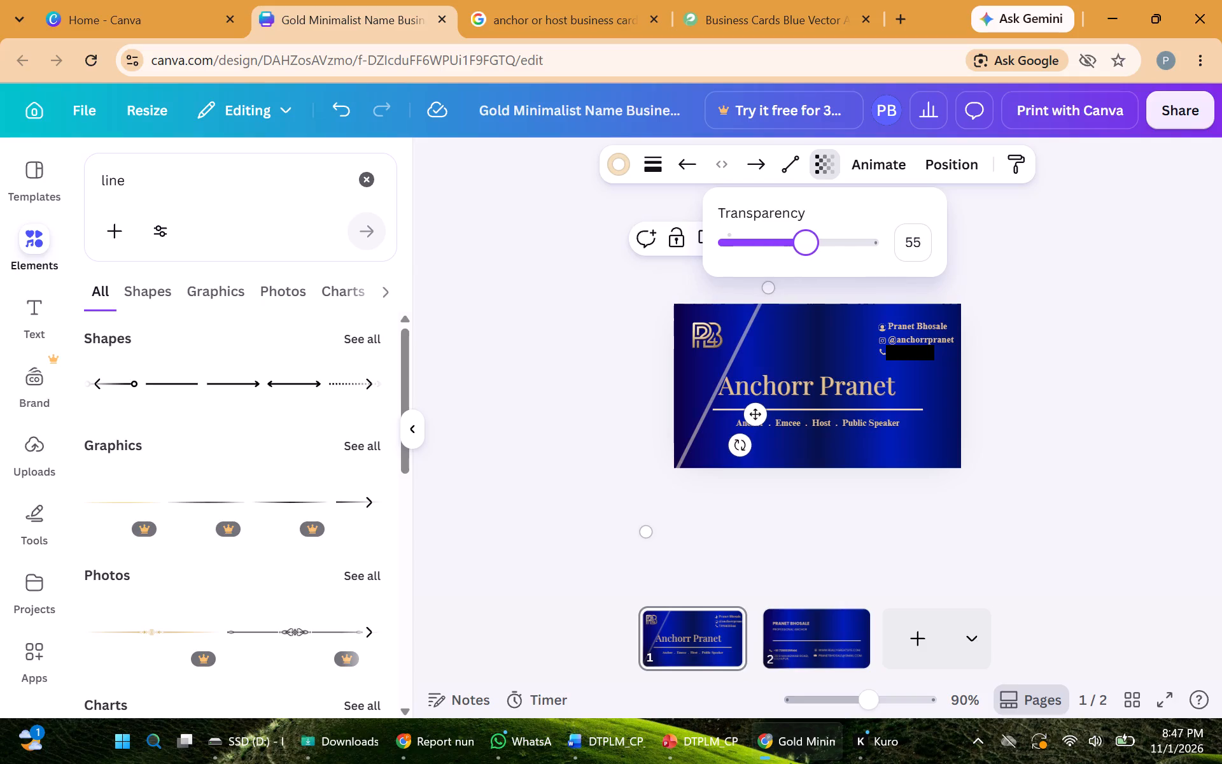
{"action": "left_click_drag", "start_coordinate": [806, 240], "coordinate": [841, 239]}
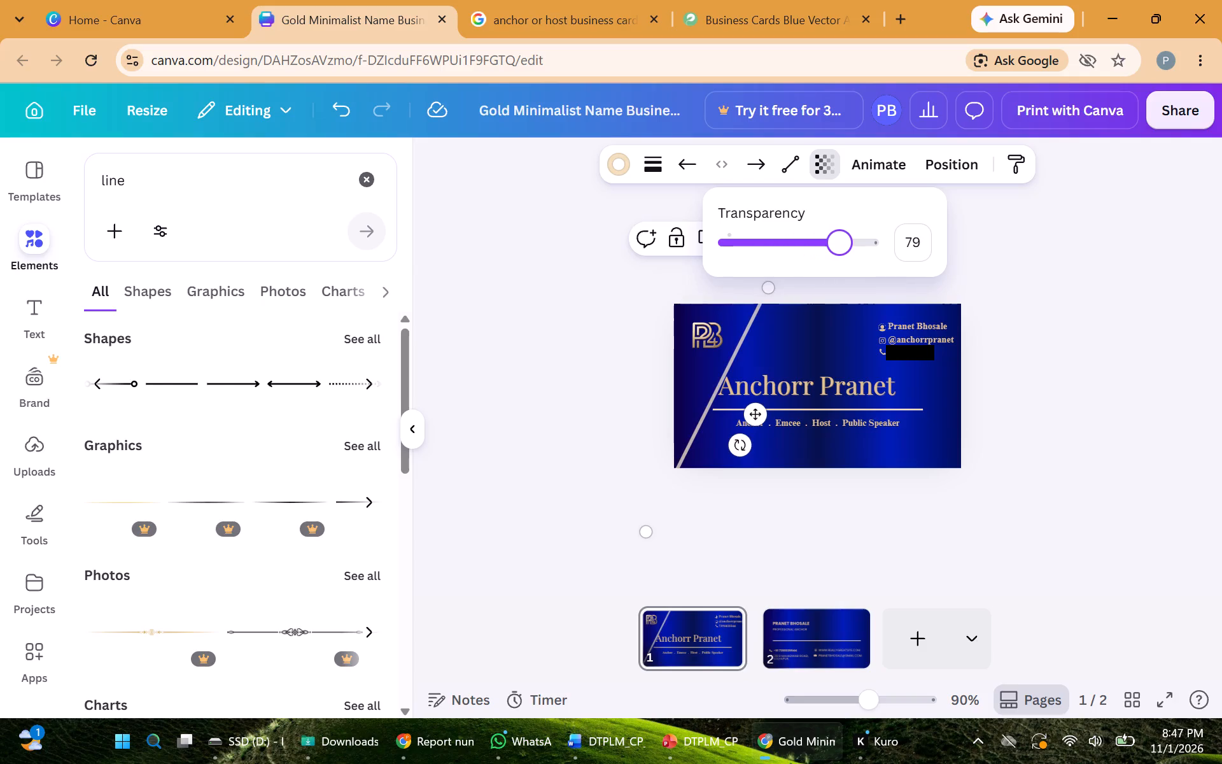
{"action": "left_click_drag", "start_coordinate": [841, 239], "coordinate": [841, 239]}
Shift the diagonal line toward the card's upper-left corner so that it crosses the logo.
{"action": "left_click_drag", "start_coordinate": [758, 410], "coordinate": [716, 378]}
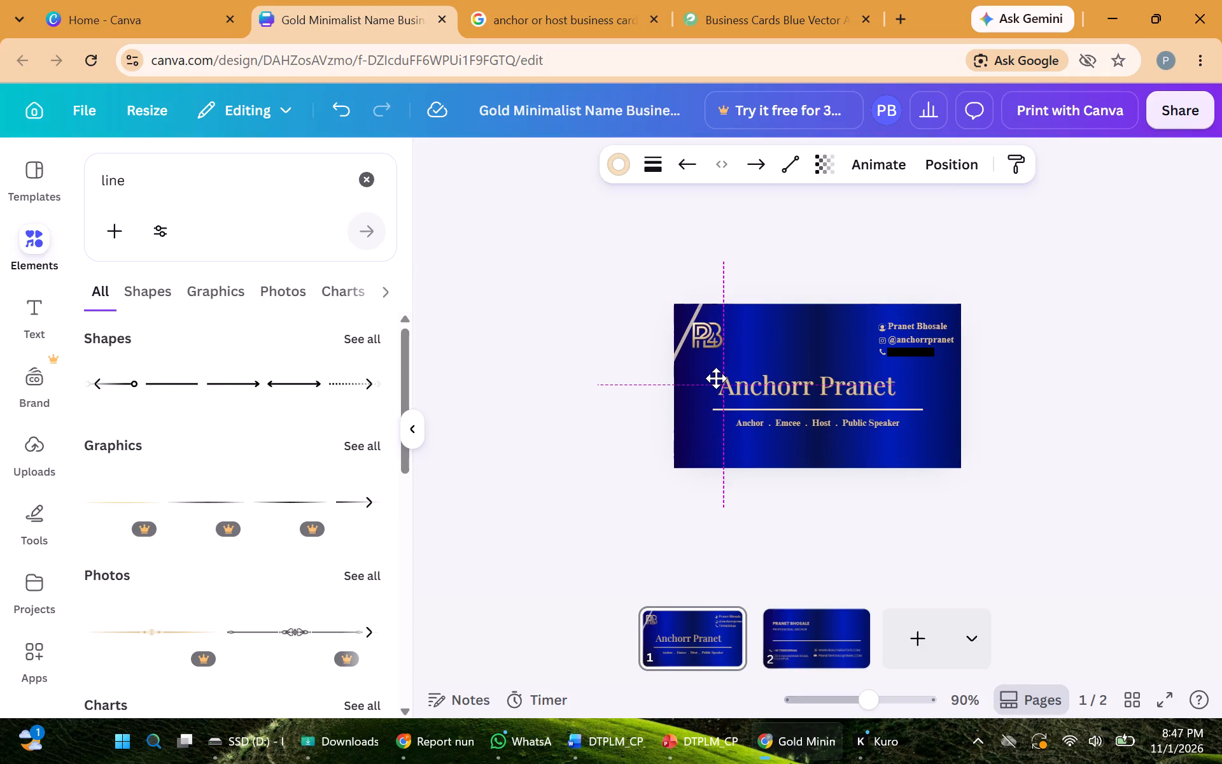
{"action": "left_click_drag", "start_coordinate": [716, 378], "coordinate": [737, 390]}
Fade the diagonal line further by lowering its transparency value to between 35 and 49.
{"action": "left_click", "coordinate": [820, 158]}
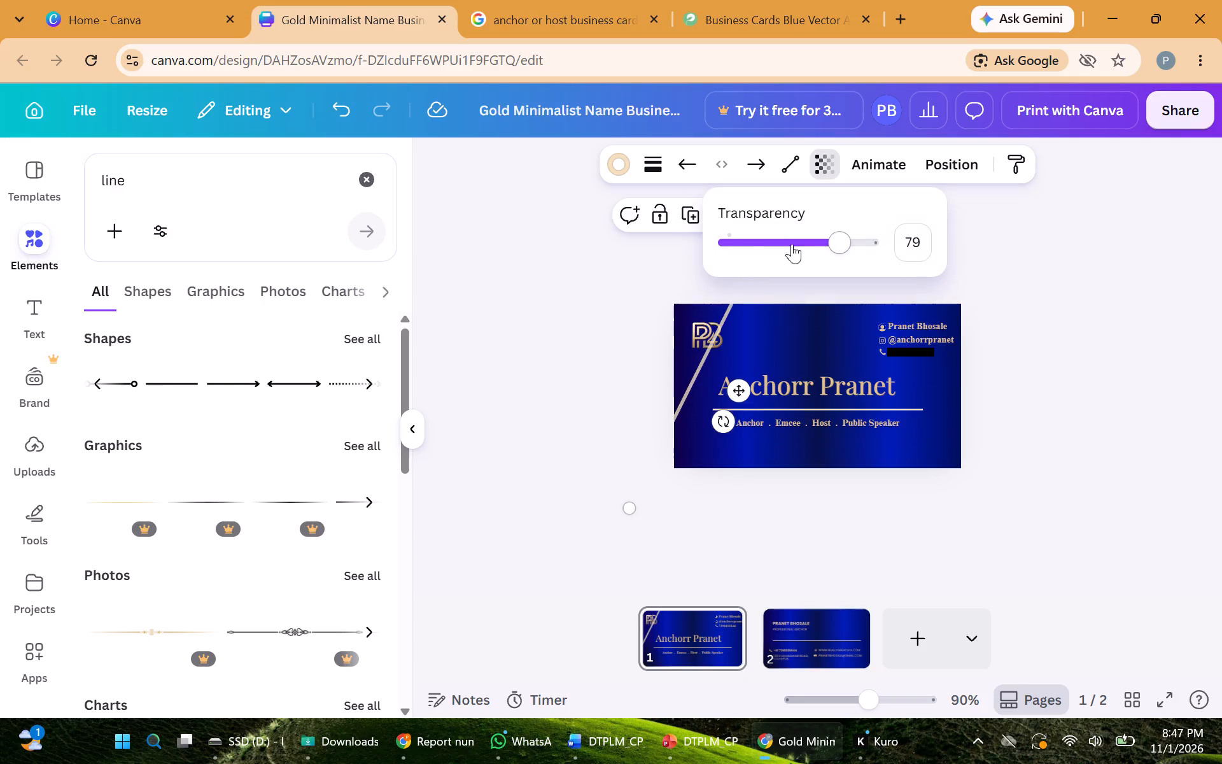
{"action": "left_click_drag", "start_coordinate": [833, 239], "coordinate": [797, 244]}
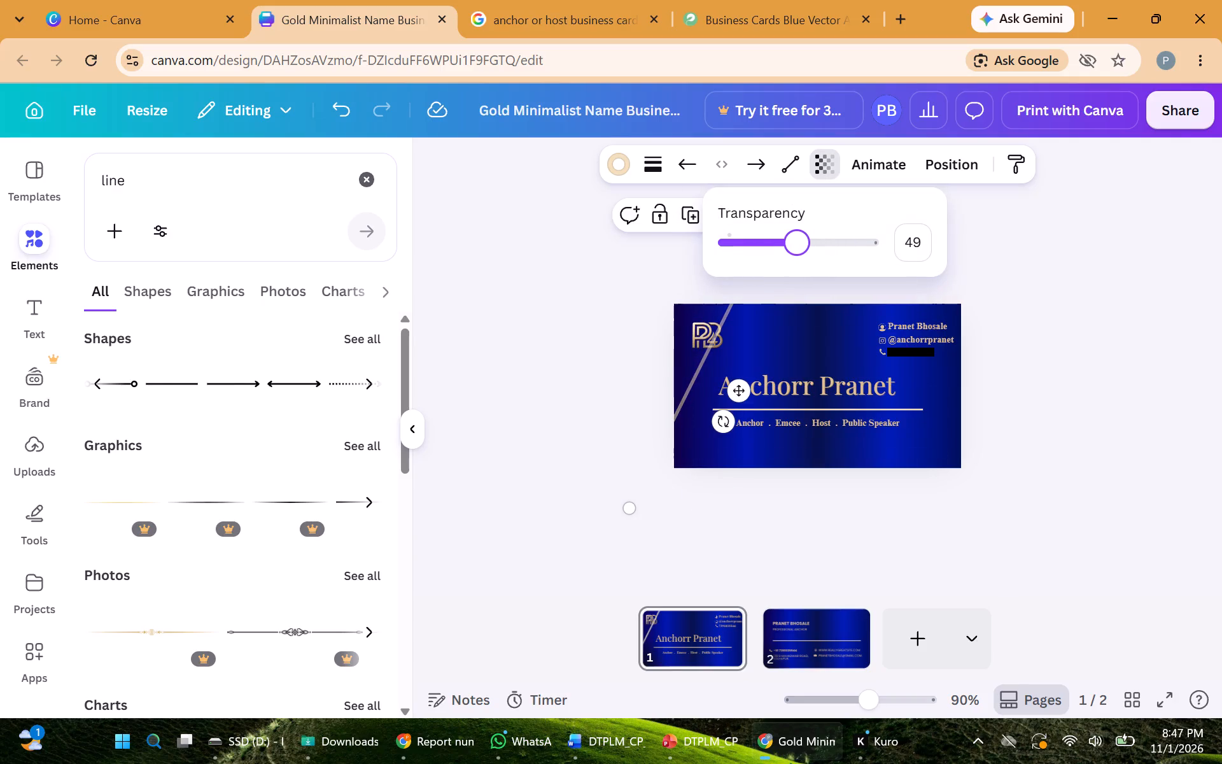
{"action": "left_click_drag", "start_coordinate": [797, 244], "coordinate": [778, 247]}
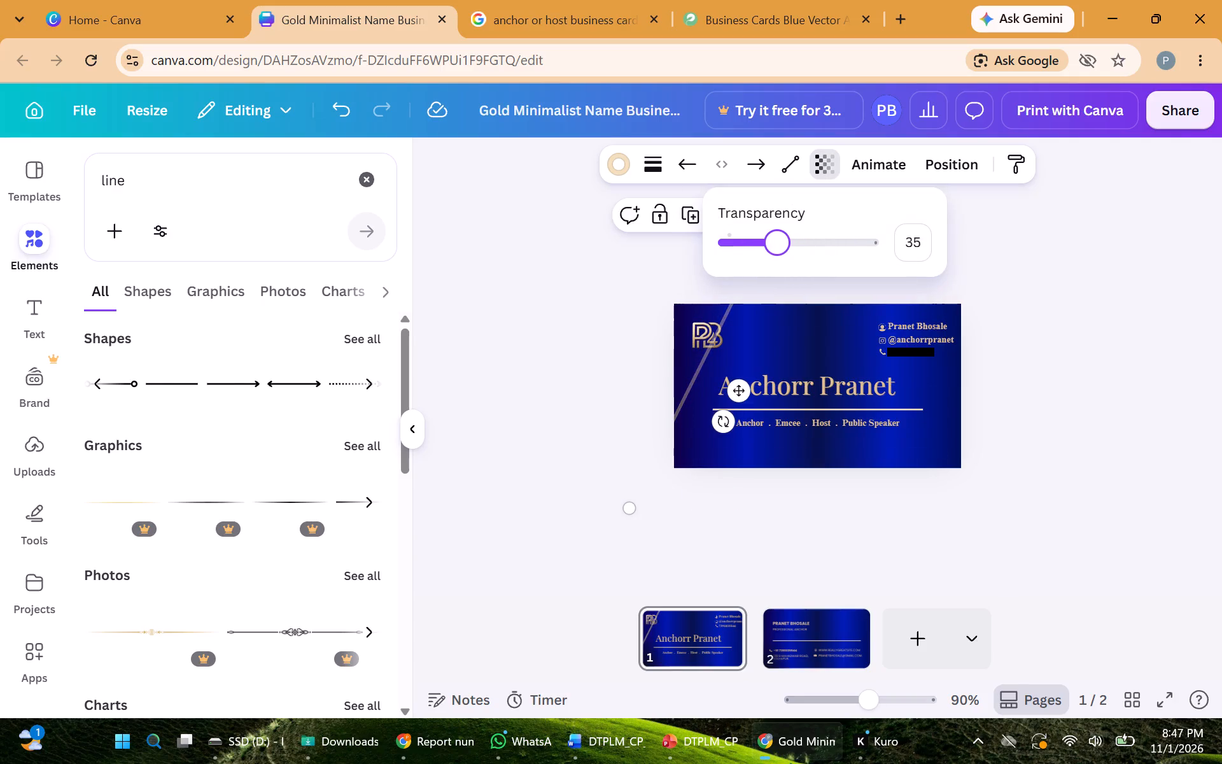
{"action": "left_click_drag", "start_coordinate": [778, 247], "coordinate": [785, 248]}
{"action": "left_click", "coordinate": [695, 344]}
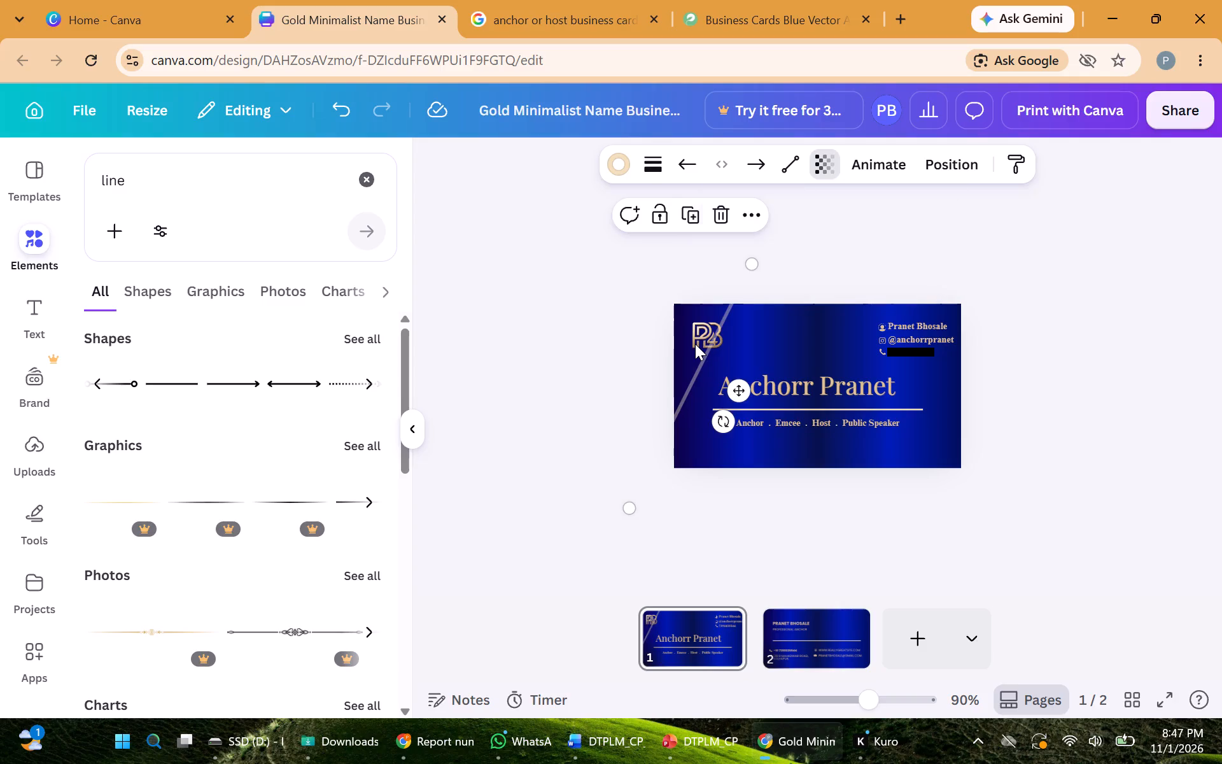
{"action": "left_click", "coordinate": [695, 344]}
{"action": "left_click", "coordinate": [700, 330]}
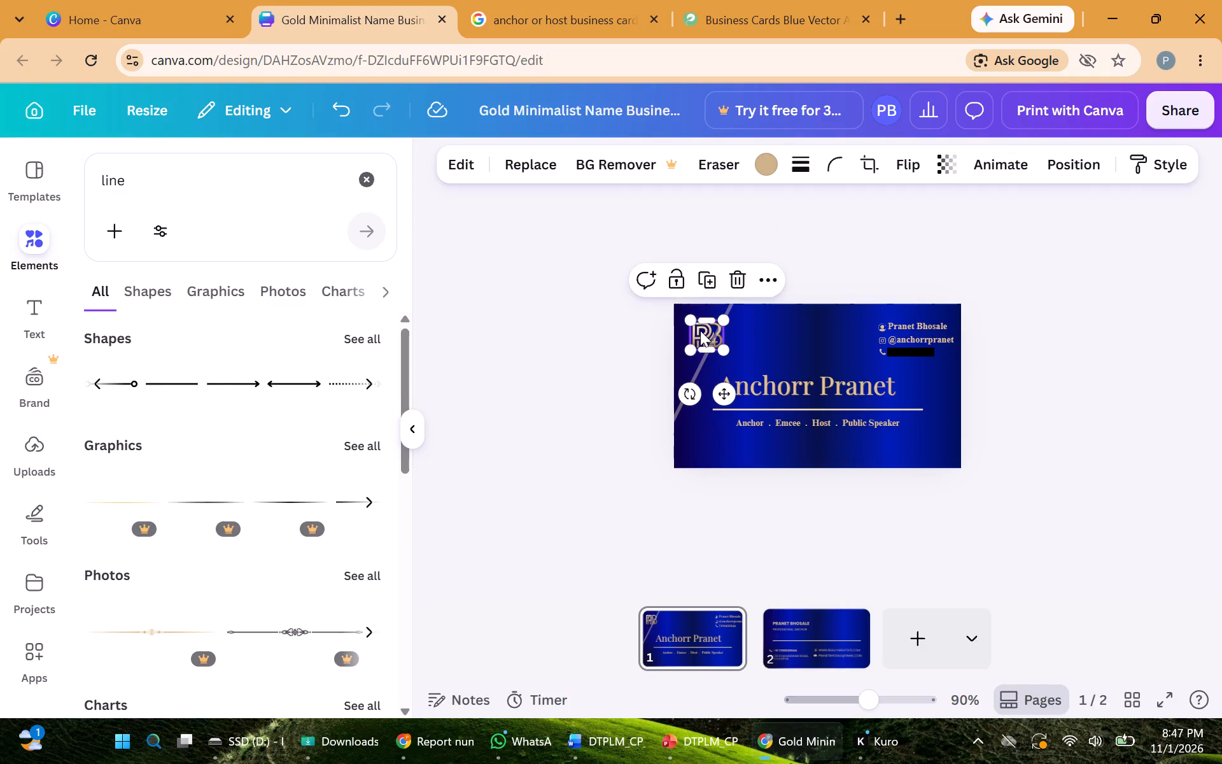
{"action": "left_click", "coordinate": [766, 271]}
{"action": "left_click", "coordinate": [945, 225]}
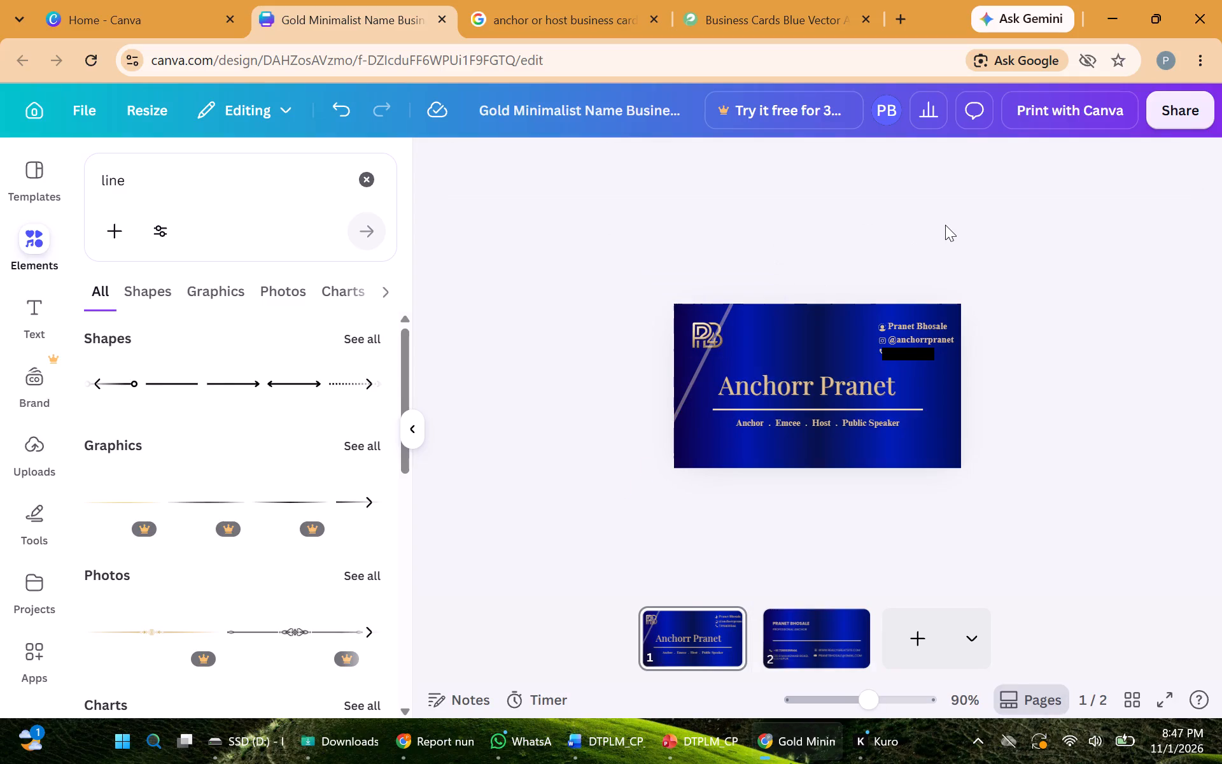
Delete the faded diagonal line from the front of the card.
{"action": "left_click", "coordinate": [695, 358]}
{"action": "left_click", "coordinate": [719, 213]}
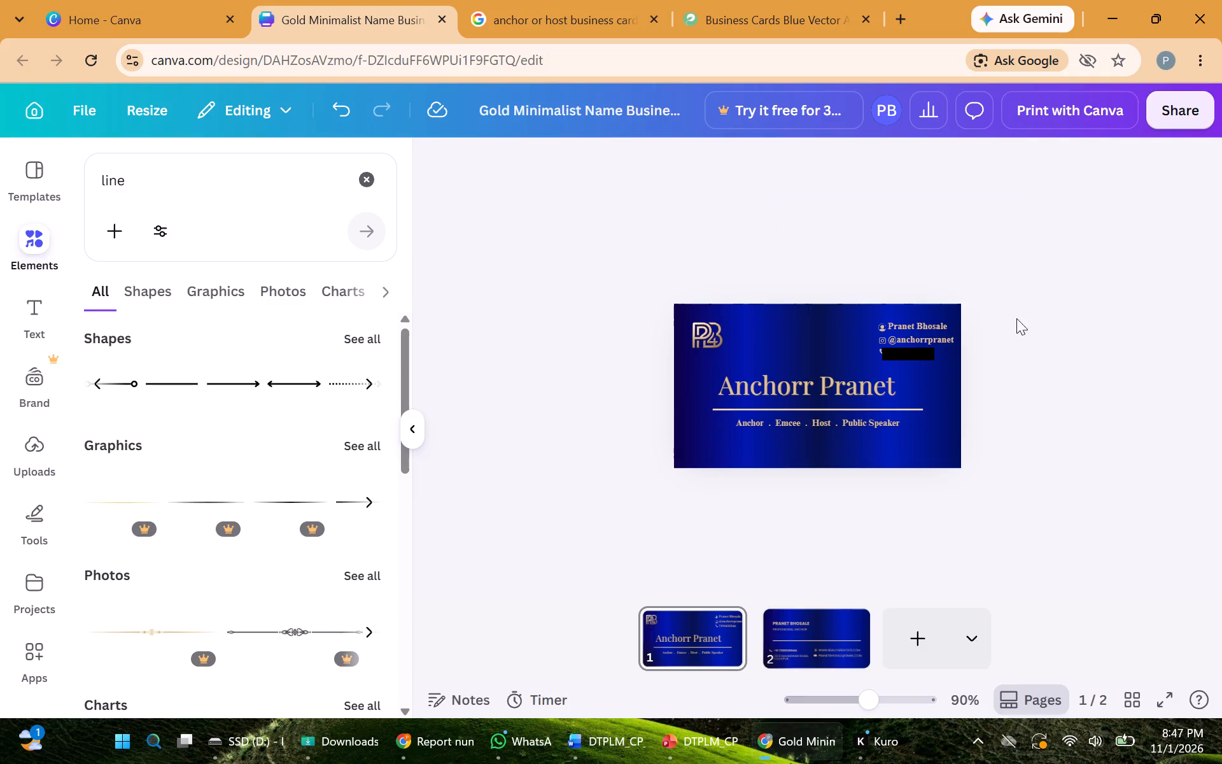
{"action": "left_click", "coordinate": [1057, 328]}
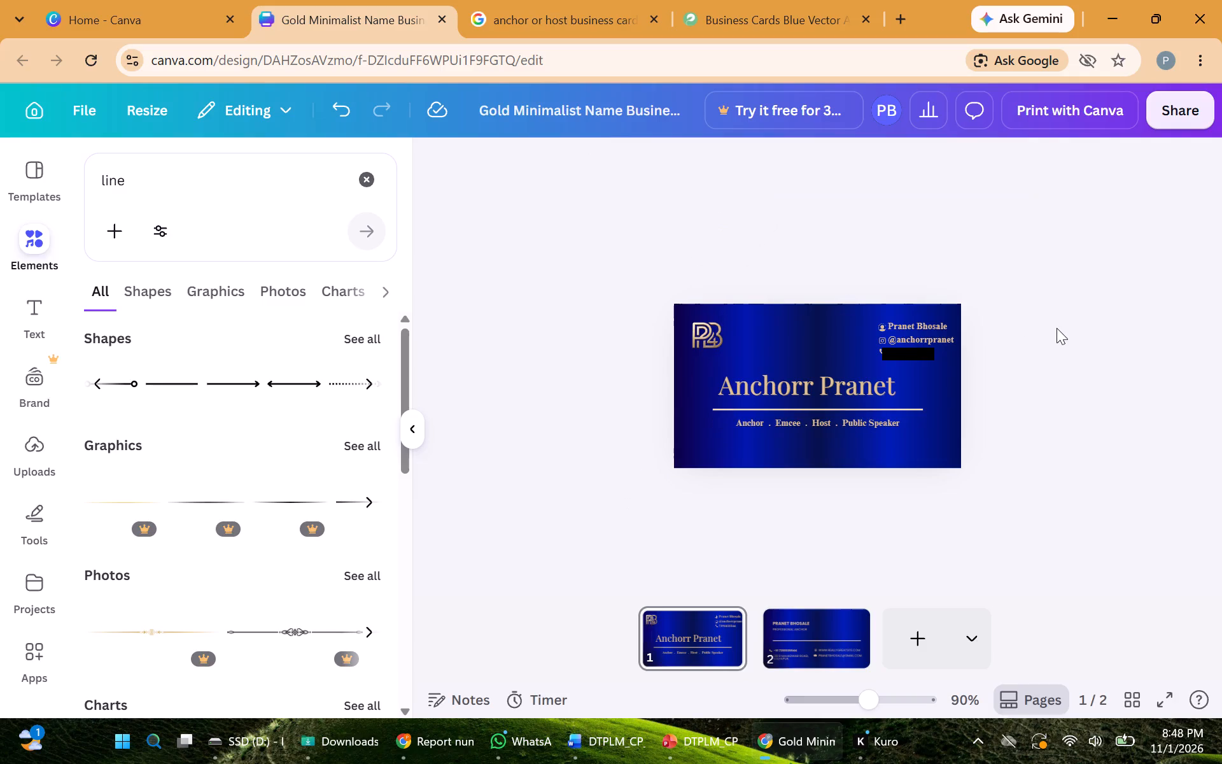
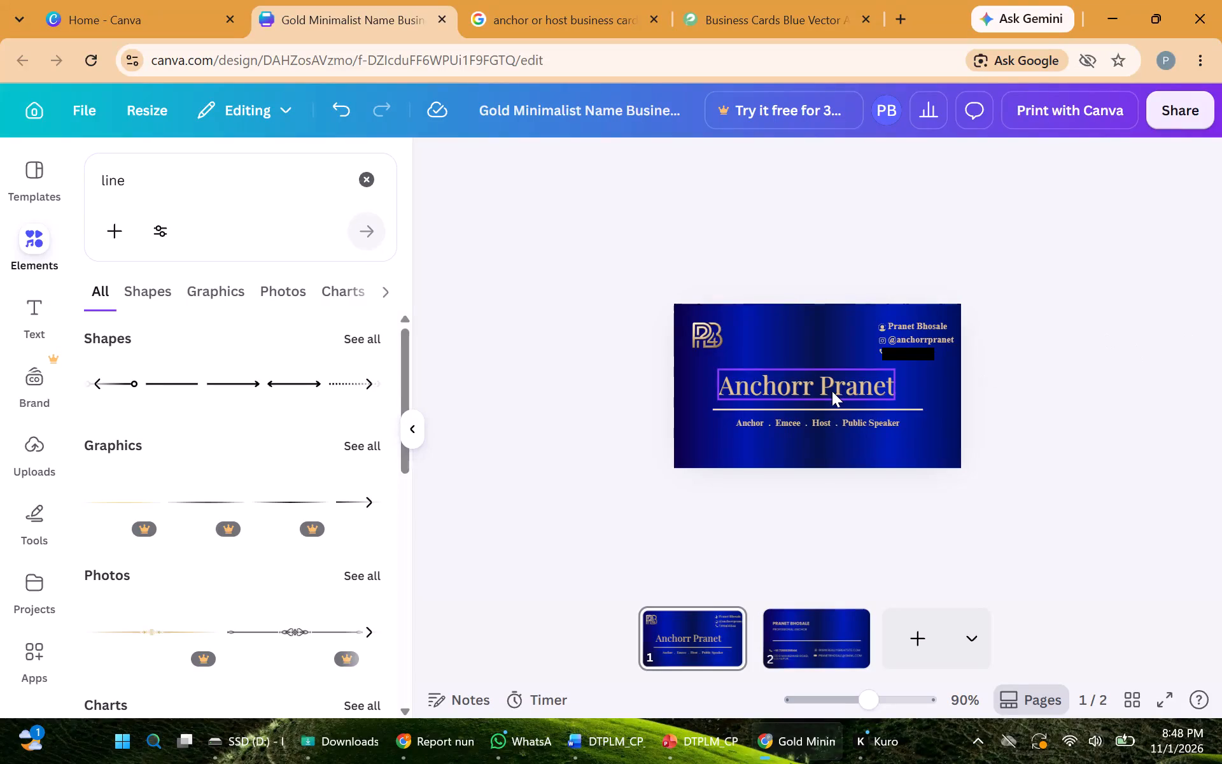
Centre the large title horizontally on the card's front and nudge the divider line beneath it slightly toward the left edge.
{"action": "left_click_drag", "start_coordinate": [831, 391], "coordinate": [843, 391]}
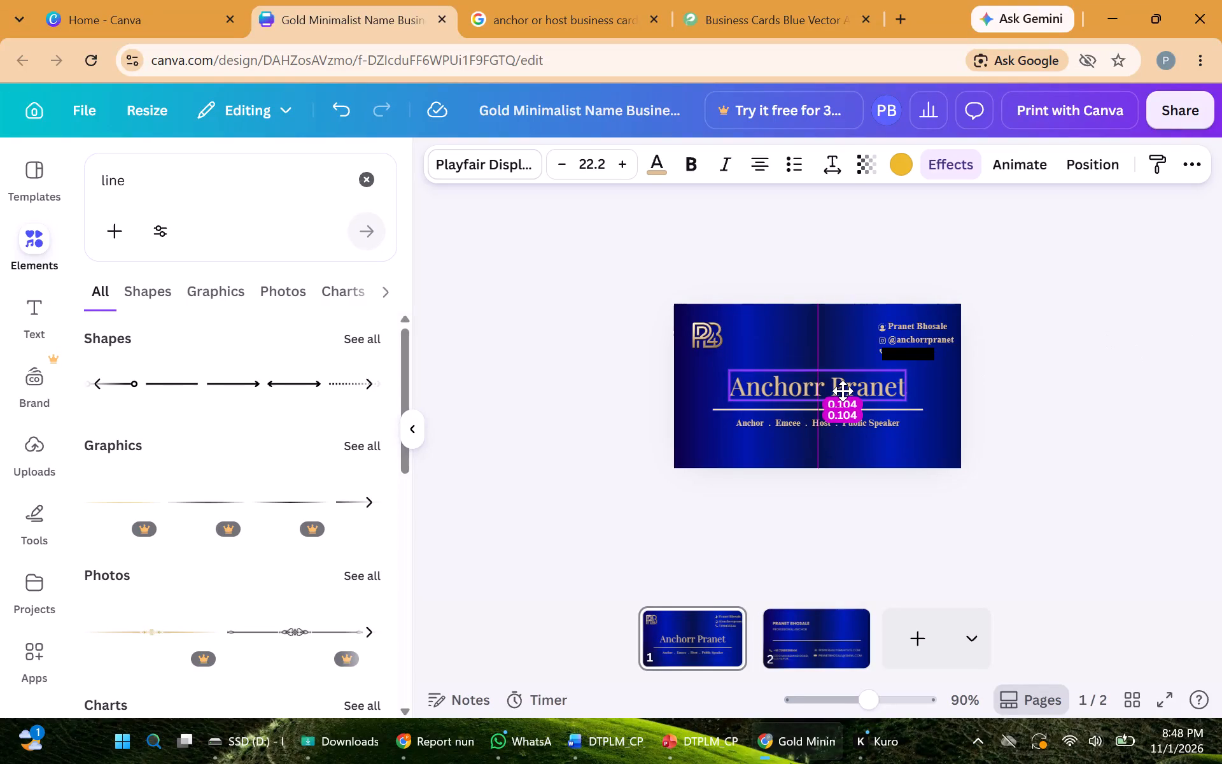
{"action": "left_click_drag", "start_coordinate": [843, 391], "coordinate": [838, 391]}
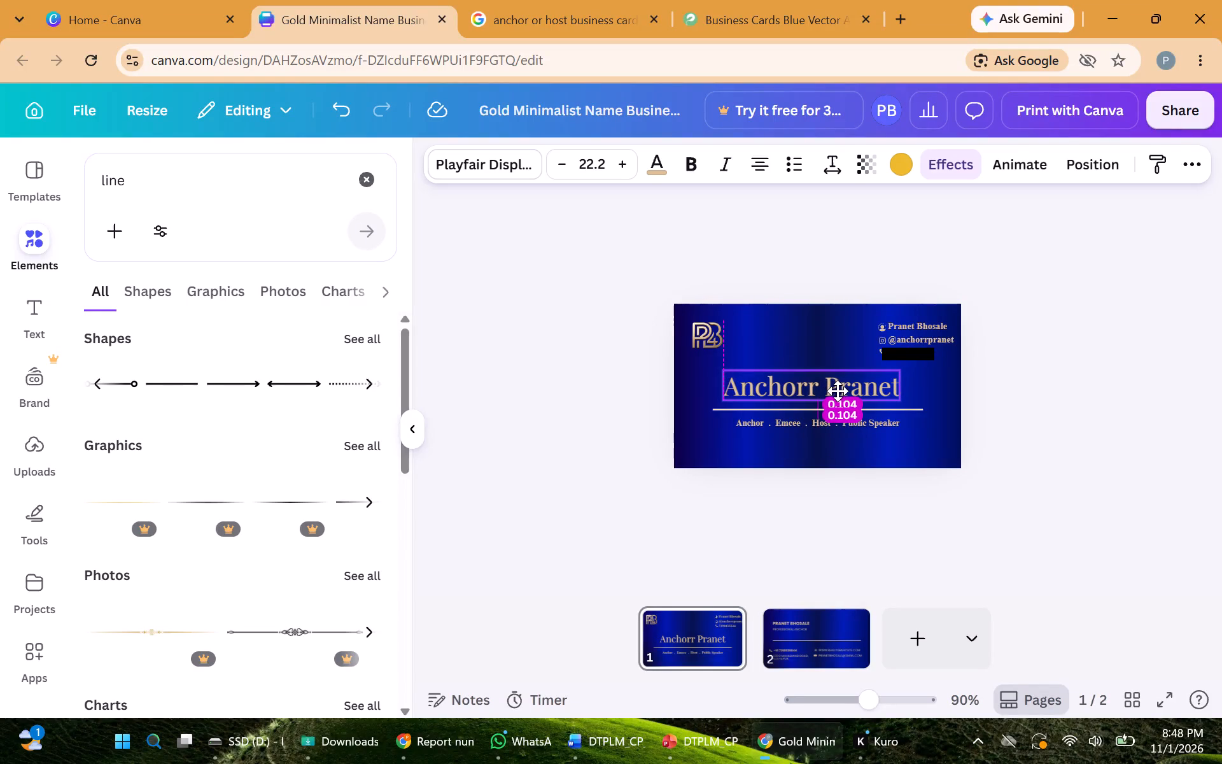
{"action": "left_click_drag", "start_coordinate": [838, 391], "coordinate": [837, 391]}
{"action": "left_click", "coordinate": [1050, 391]}
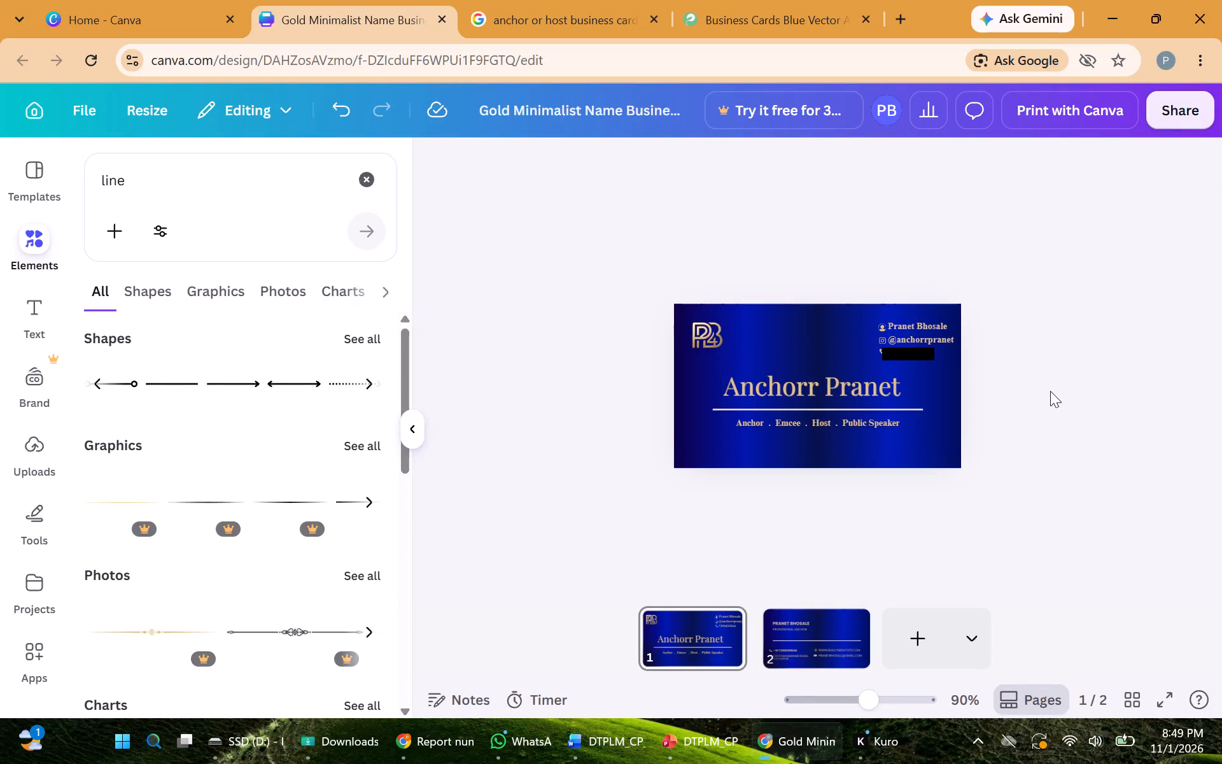
{"action": "left_click", "coordinate": [913, 410]}
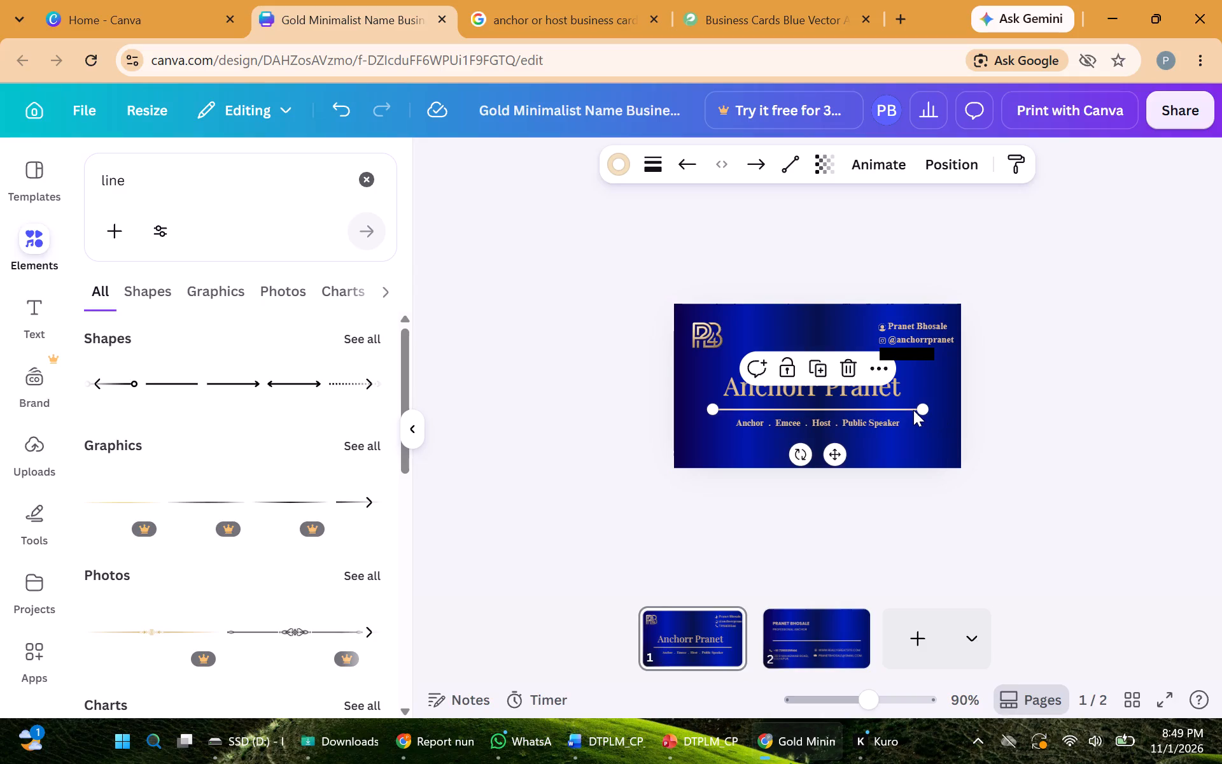
{"action": "left_click", "coordinate": [838, 449]}
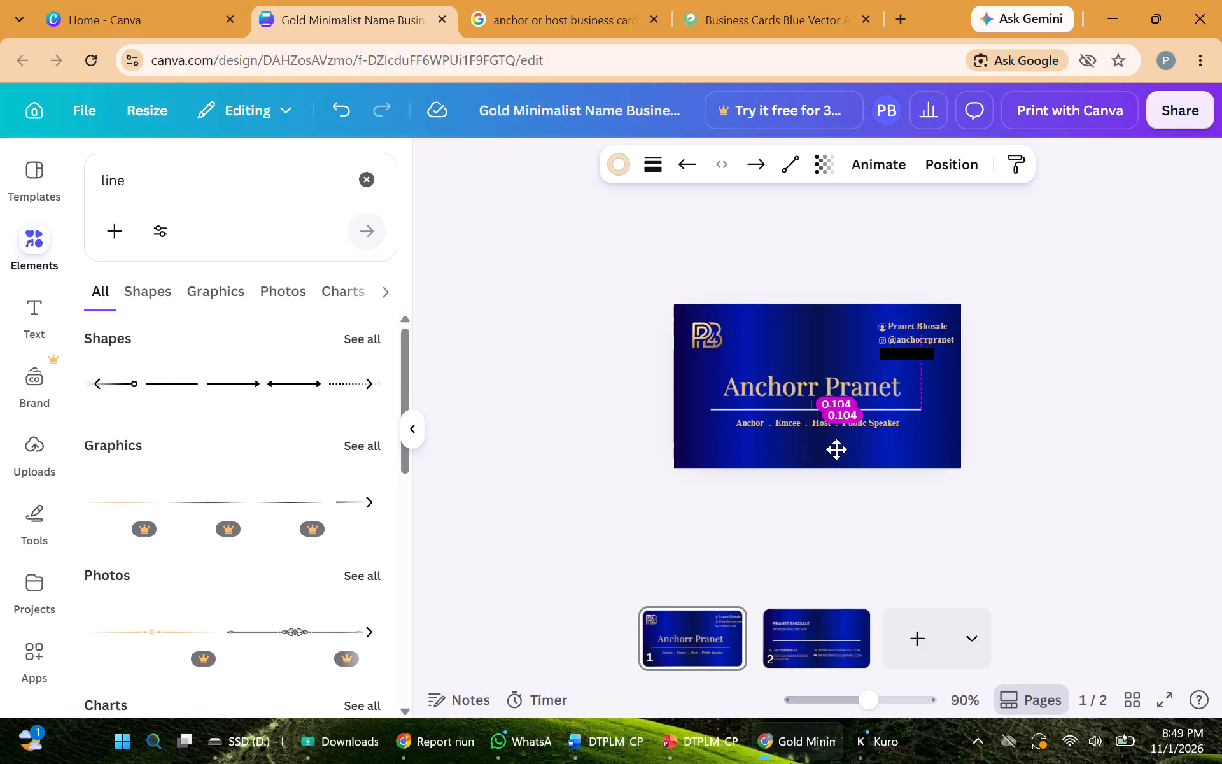
{"action": "left_click", "coordinate": [819, 396]}
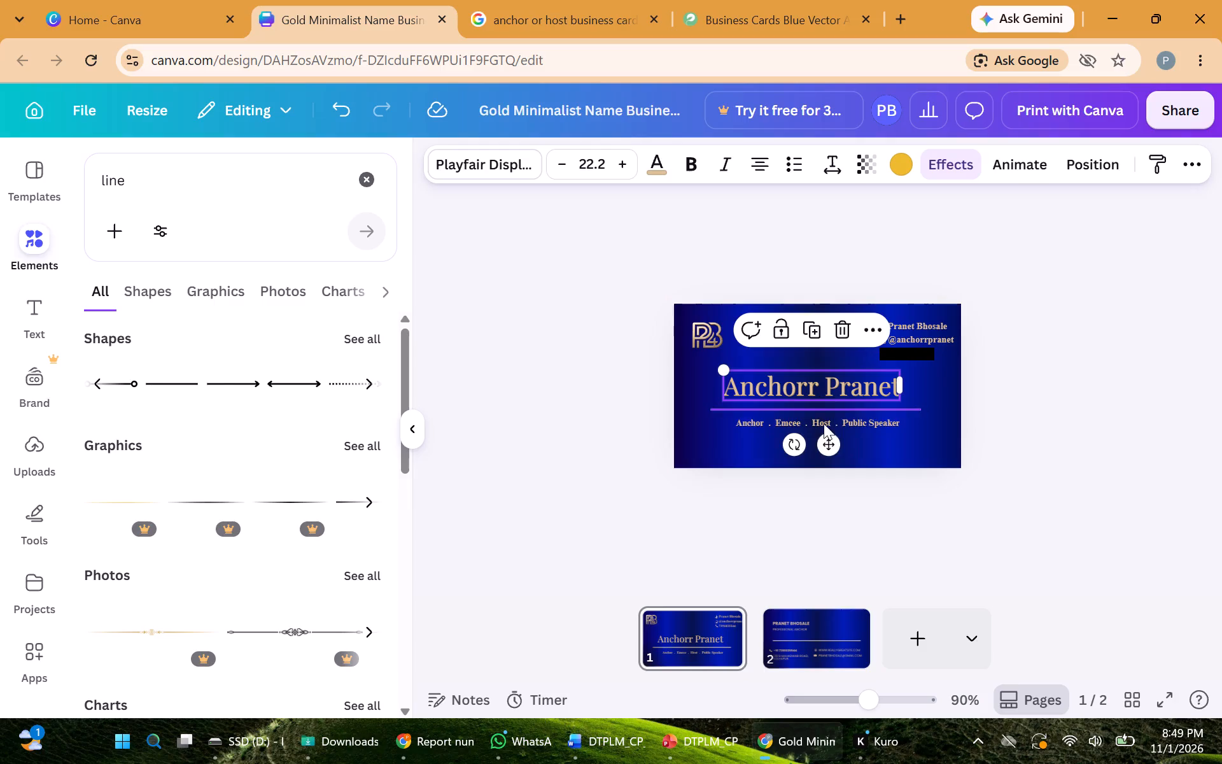
{"action": "left_click", "coordinate": [827, 436]}
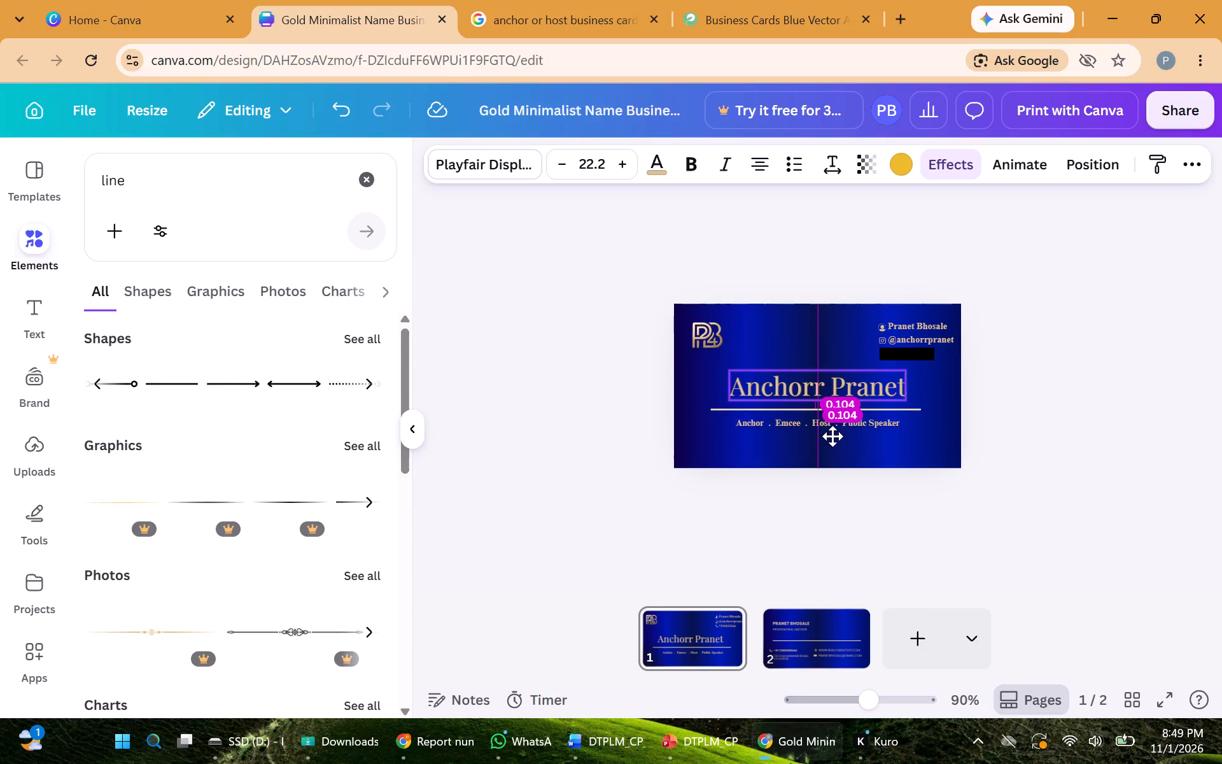
{"action": "left_click", "coordinate": [1044, 414]}
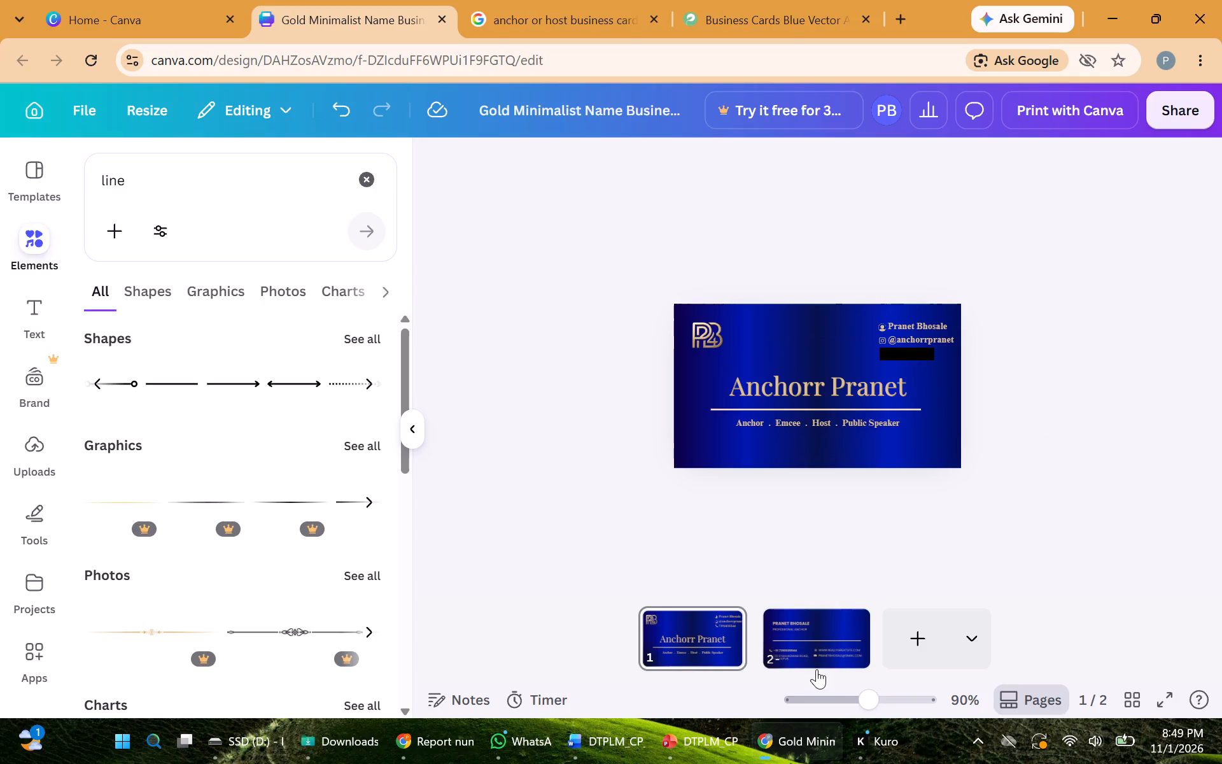
Increase the font size of the large title on the front of the card to 23.2.
{"action": "left_click", "coordinate": [817, 644]}
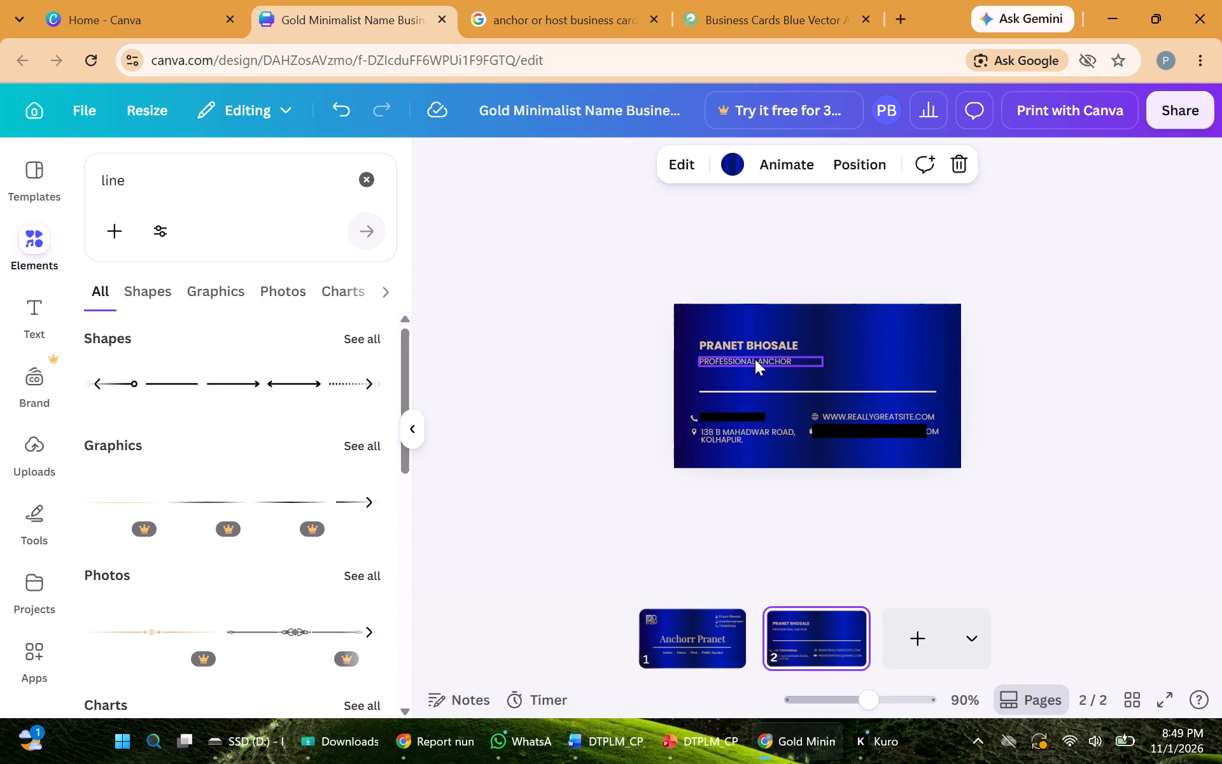
{"action": "left_click", "coordinate": [687, 640]}
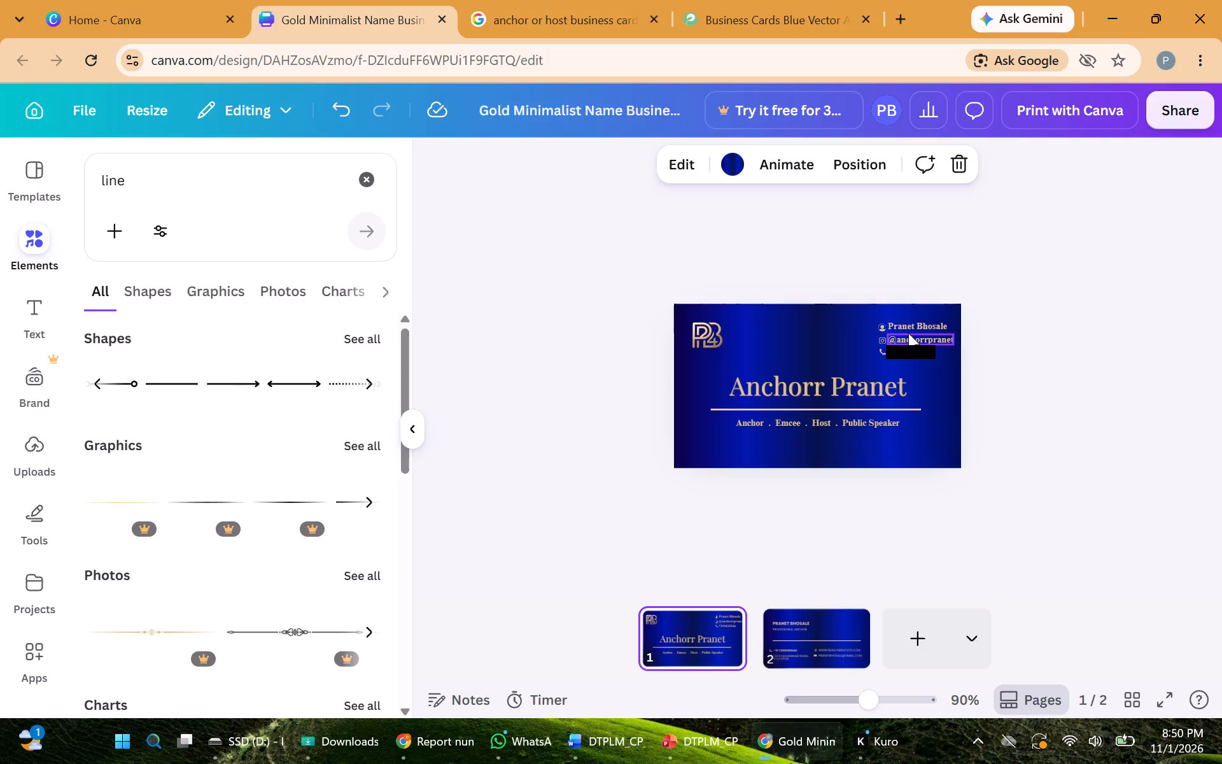
{"action": "left_click", "coordinate": [825, 377]}
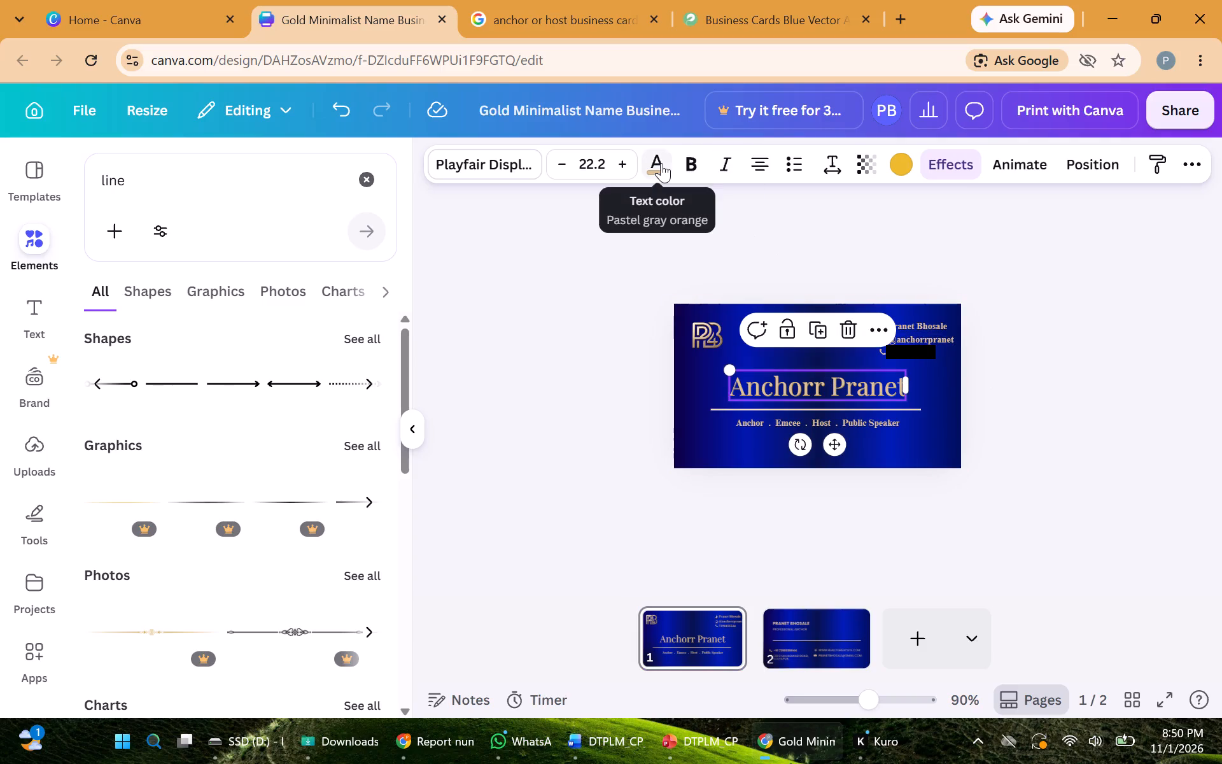
{"action": "left_click", "coordinate": [801, 380]}
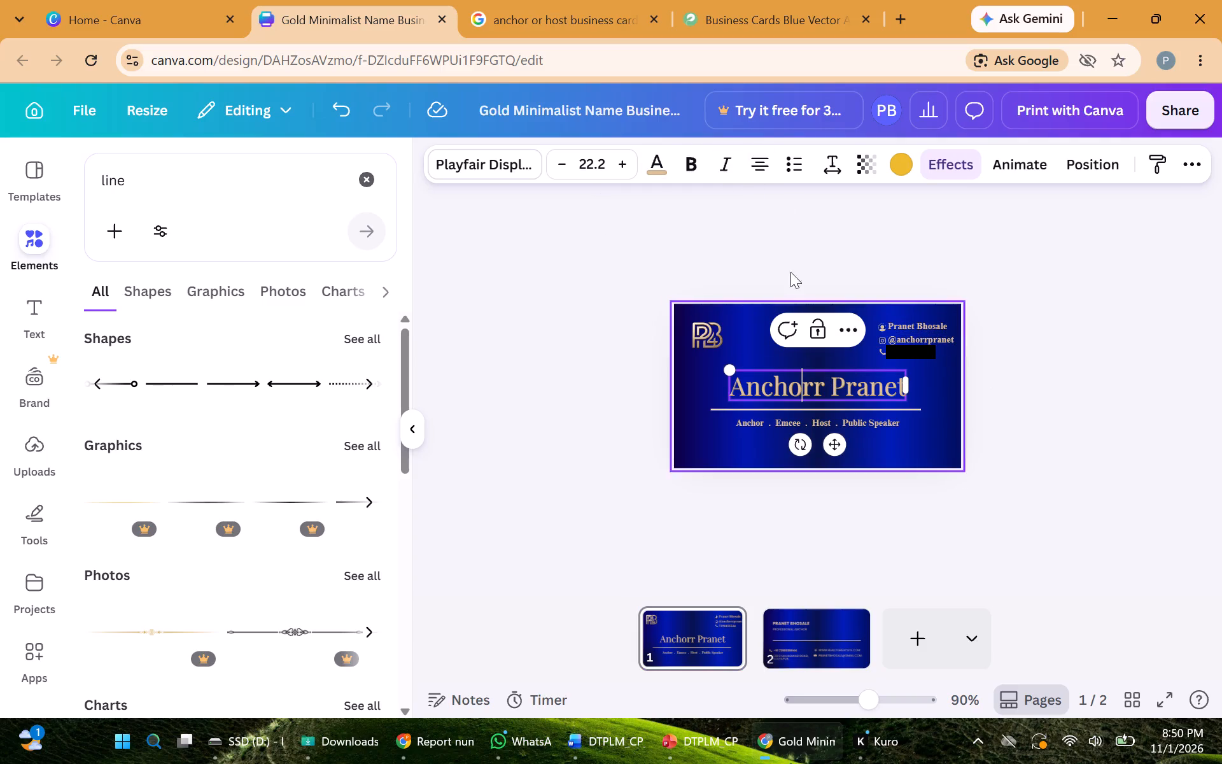
{"action": "left_click", "coordinate": [629, 162]}
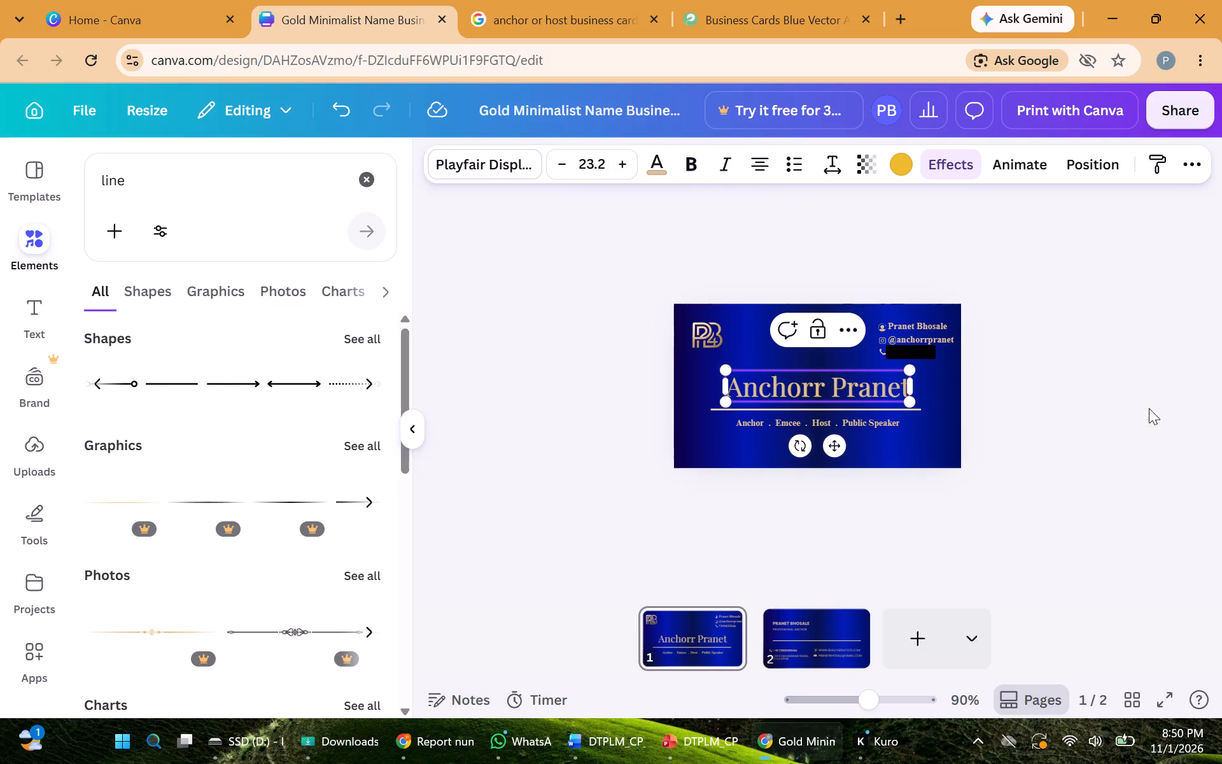
{"action": "left_click", "coordinate": [1149, 408]}
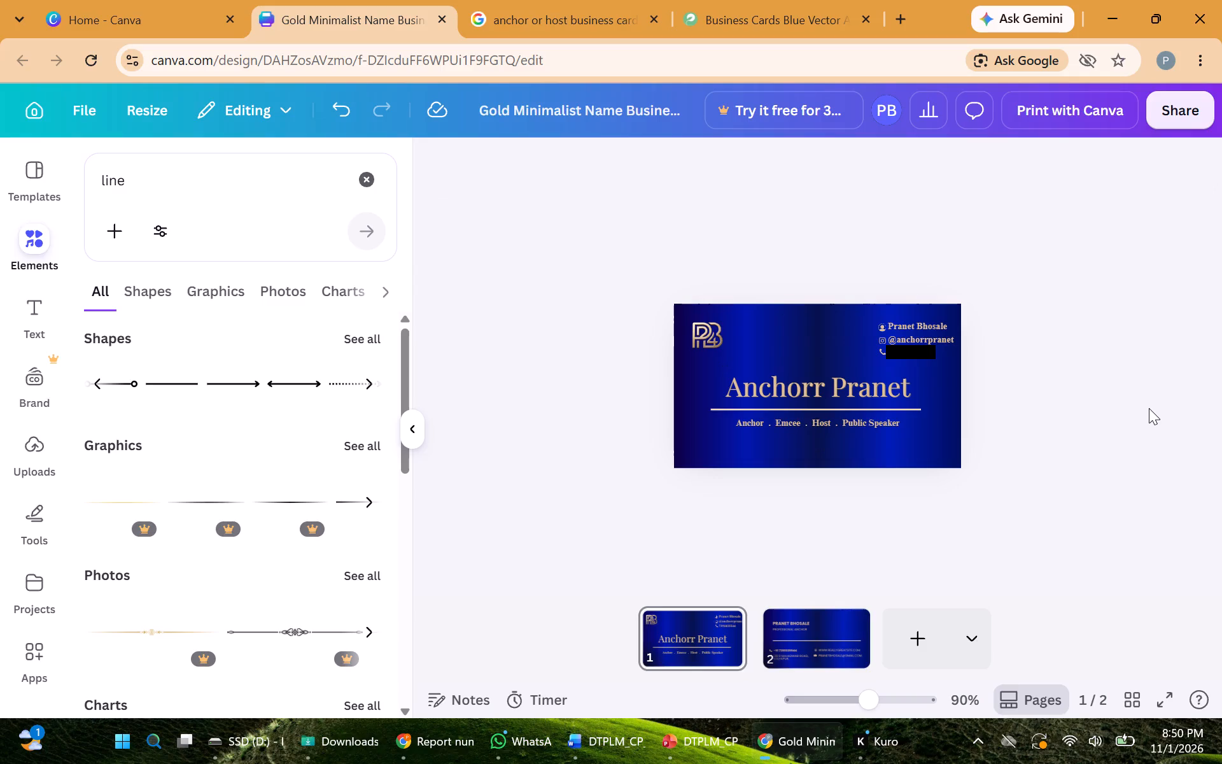
Search Google in a new browser tab for "name numerology calculator".
{"action": "left_click", "coordinate": [893, 13]}
{"action": "left_click", "coordinate": [841, 60]}
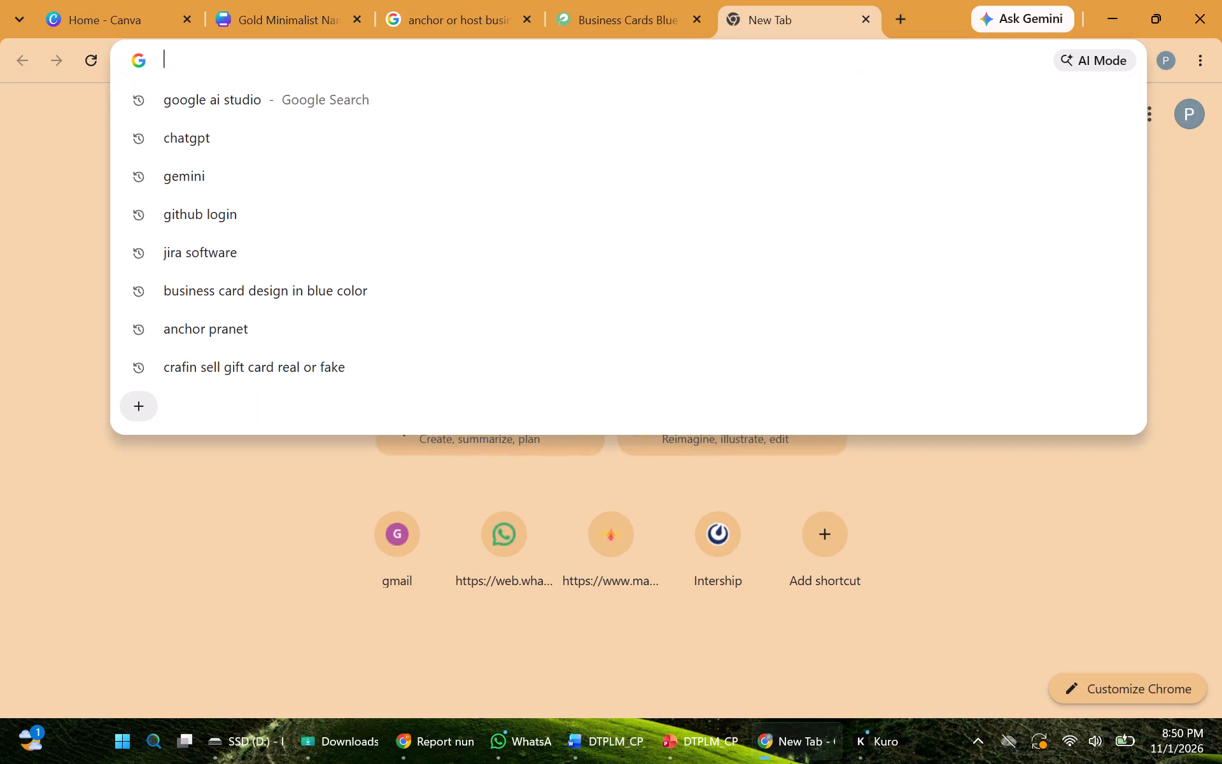
{"action": "type", "text": "anchor"}
{"action": "key", "text": "r"}
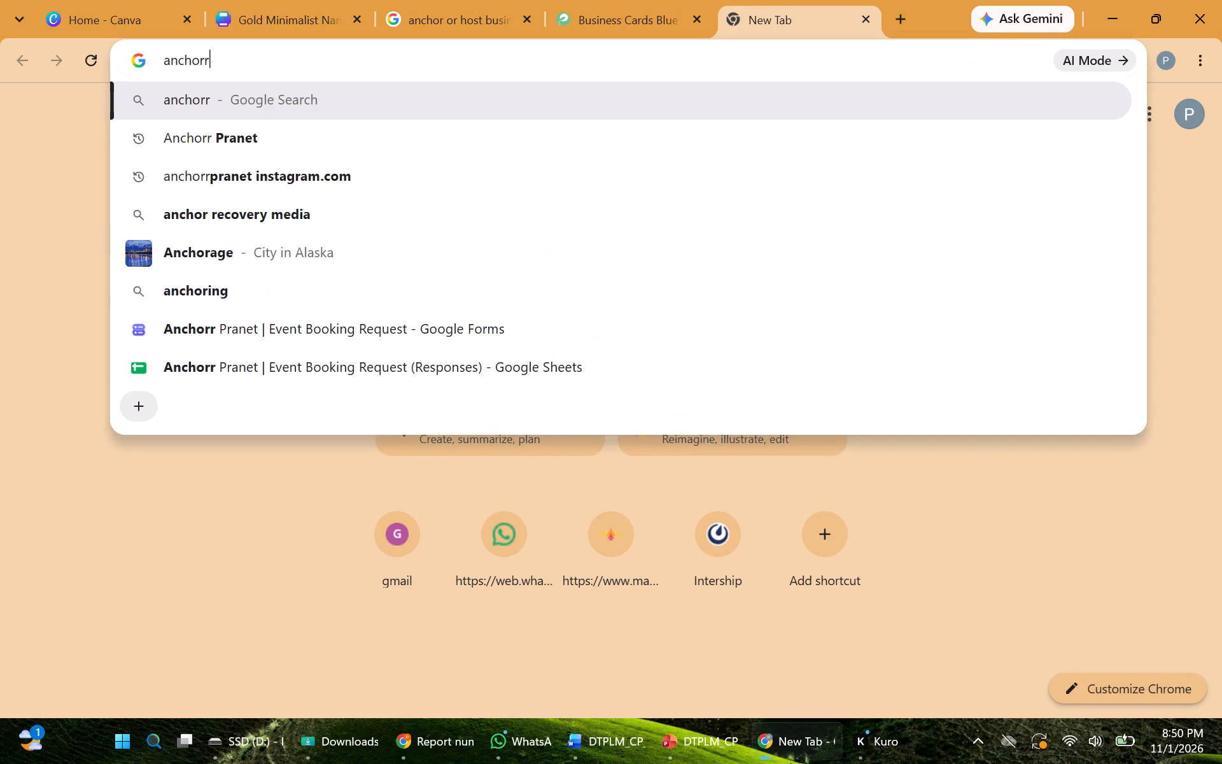
{"action": "key", "text": "BackSpace"}
{"action": "key", "text": "BackSpace"}
{"action": "key", "text": "BackSpace"}
{"action": "key", "text": "BackSpace"}
{"action": "key", "text": "BackSpace"}
{"action": "key", "text": "BackSpace"}
{"action": "key", "text": "BackSpace"}
{"action": "key", "text": "BackSpace"}
{"action": "key", "text": "BackSpace"}
{"action": "key", "text": "BackSpace"}
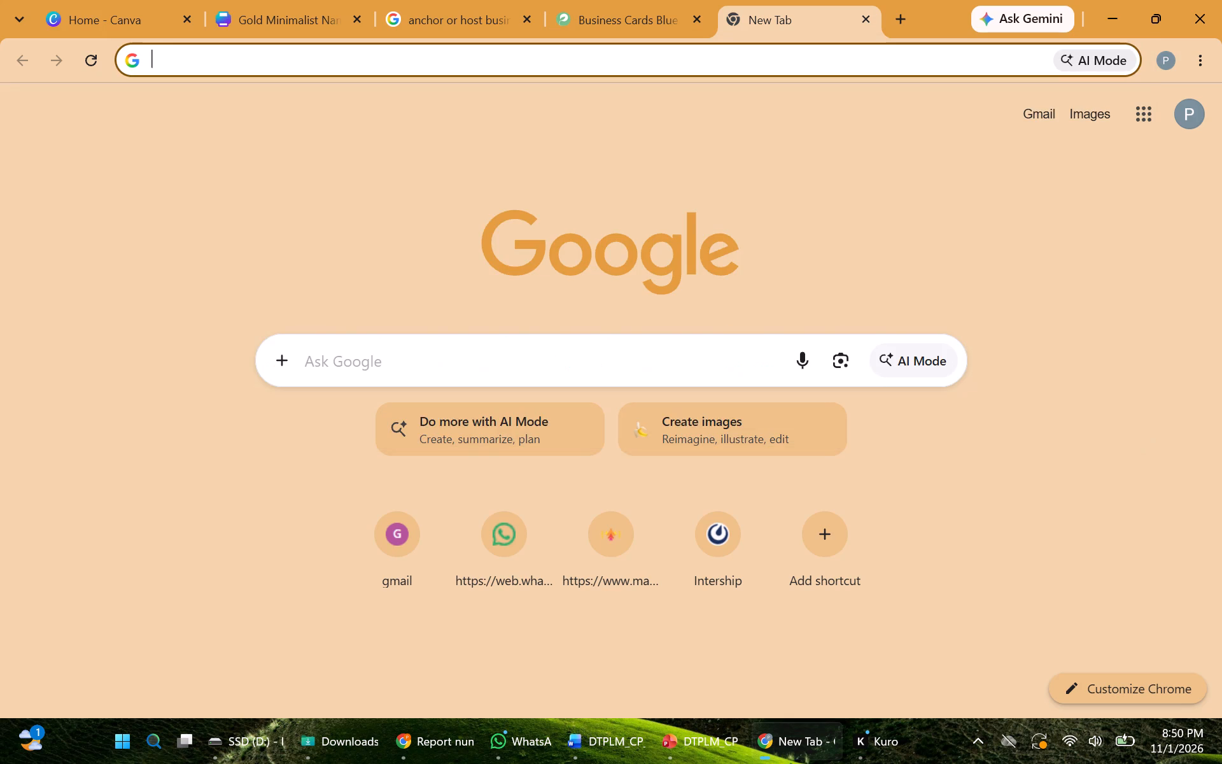
{"action": "type", "text": "name numerologu"}
{"action": "key", "text": "BackSpace"}
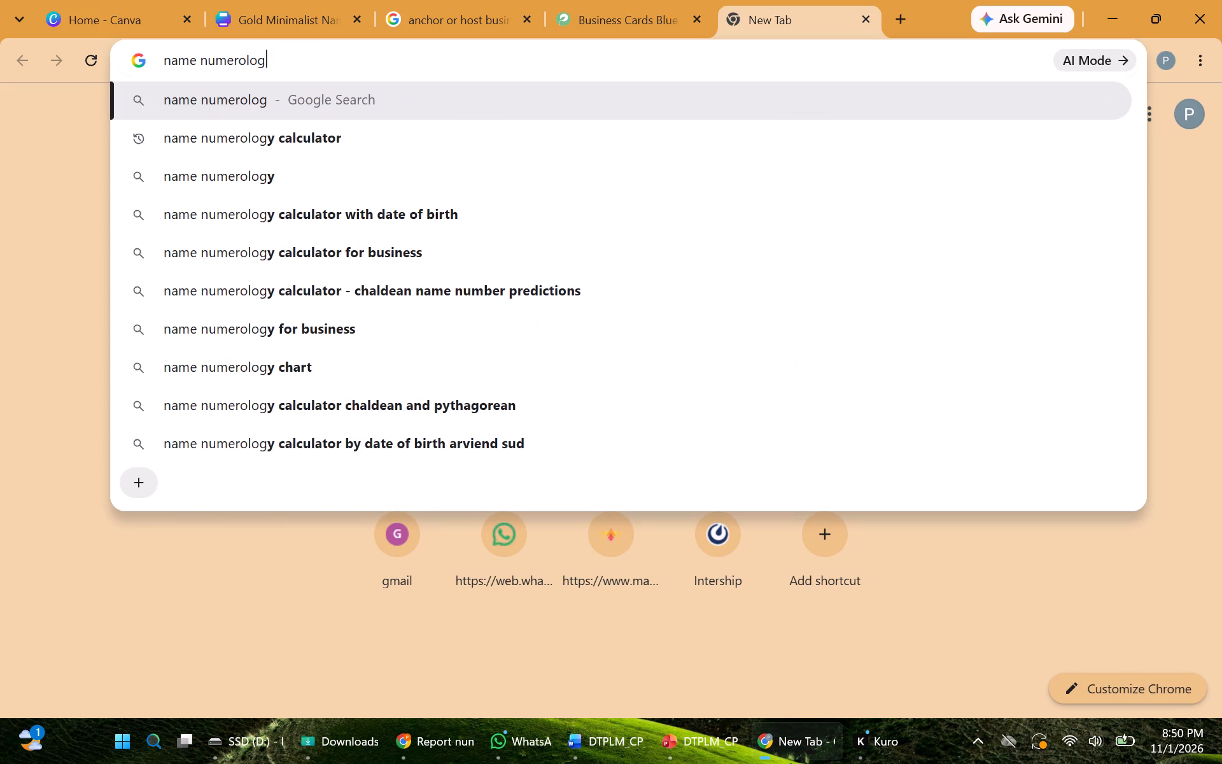
{"action": "key", "text": "y"}
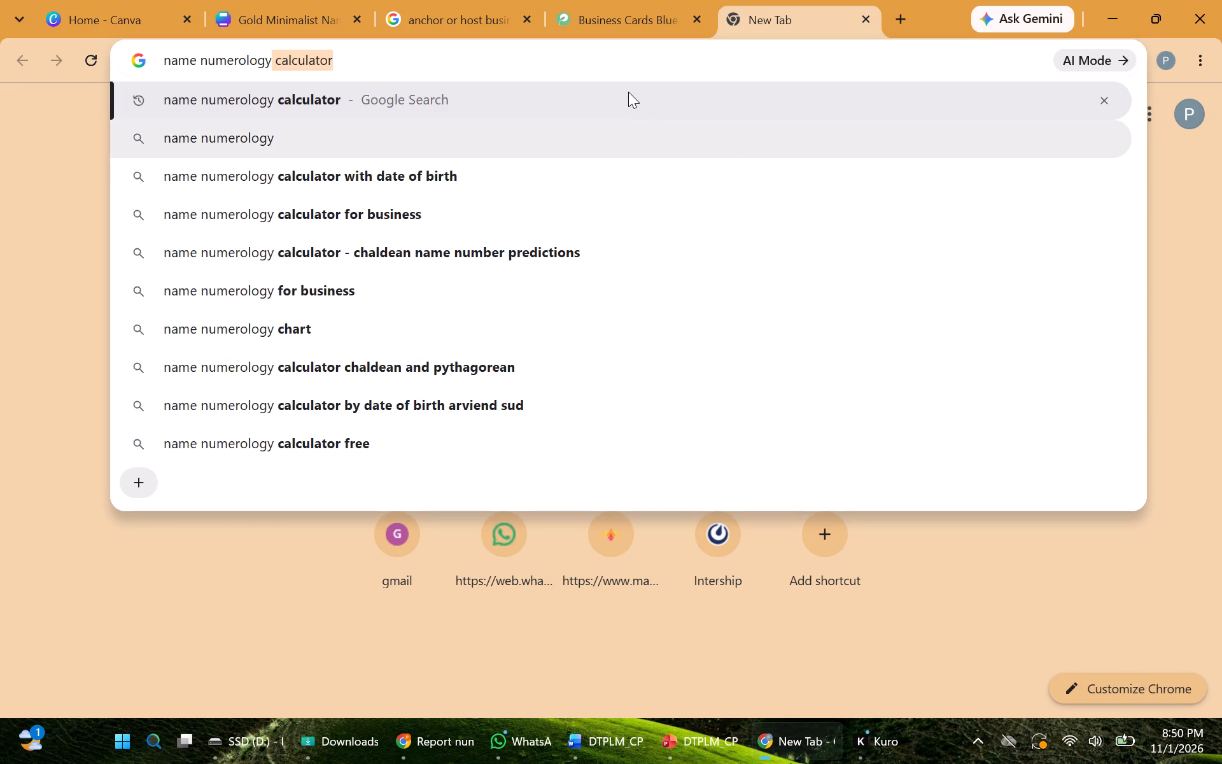
{"action": "left_click", "coordinate": [628, 92]}
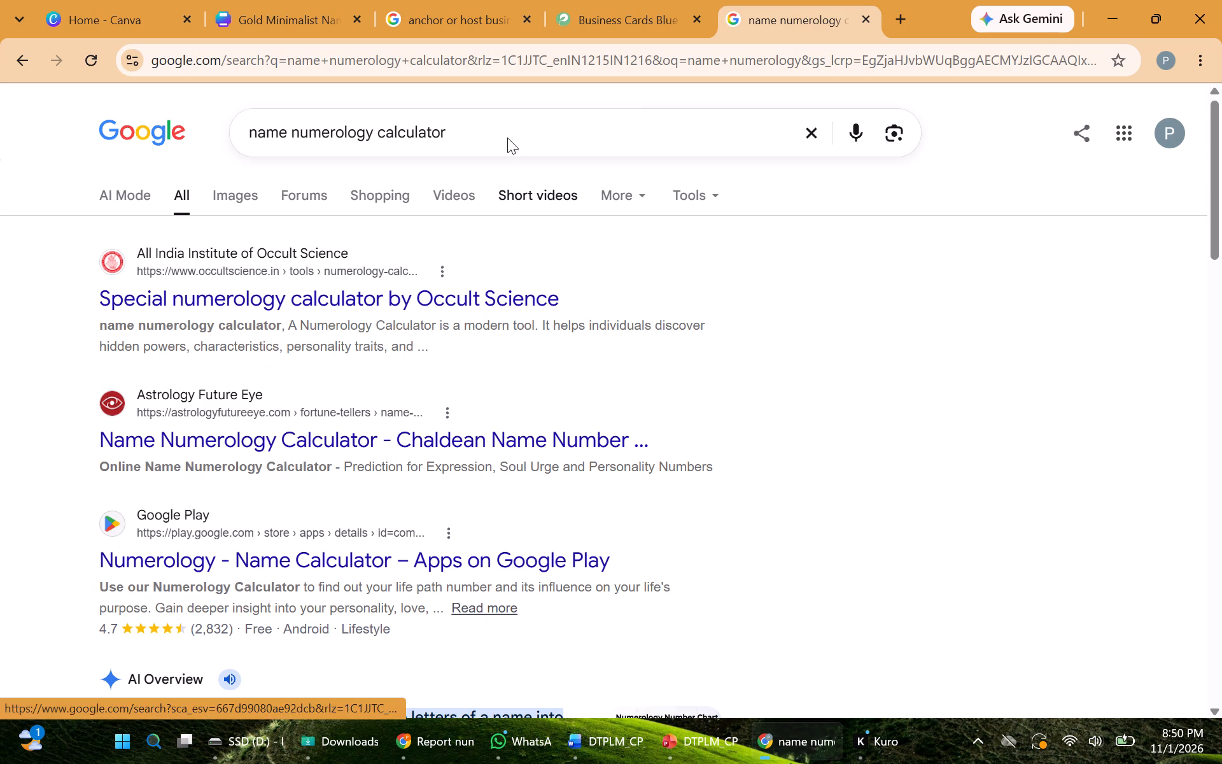
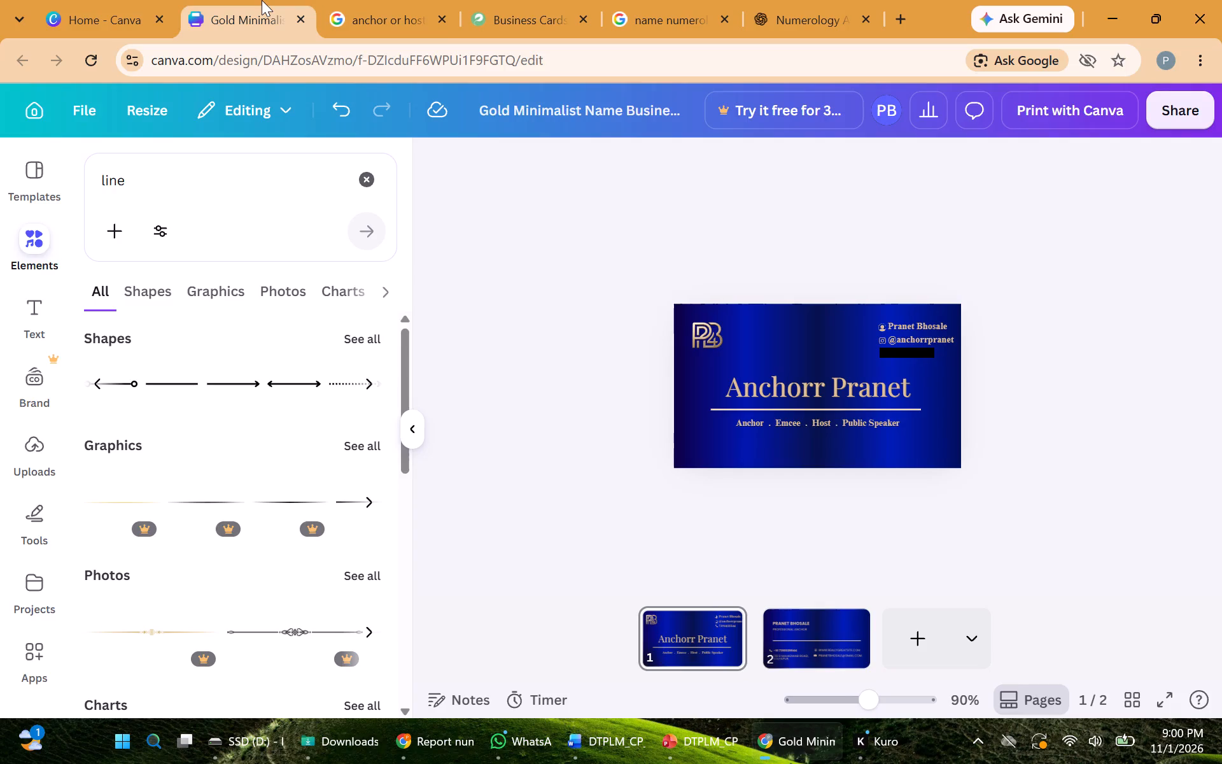
{"action": "left_click", "coordinate": [768, 390]}
{"action": "left_click", "coordinate": [656, 164]}
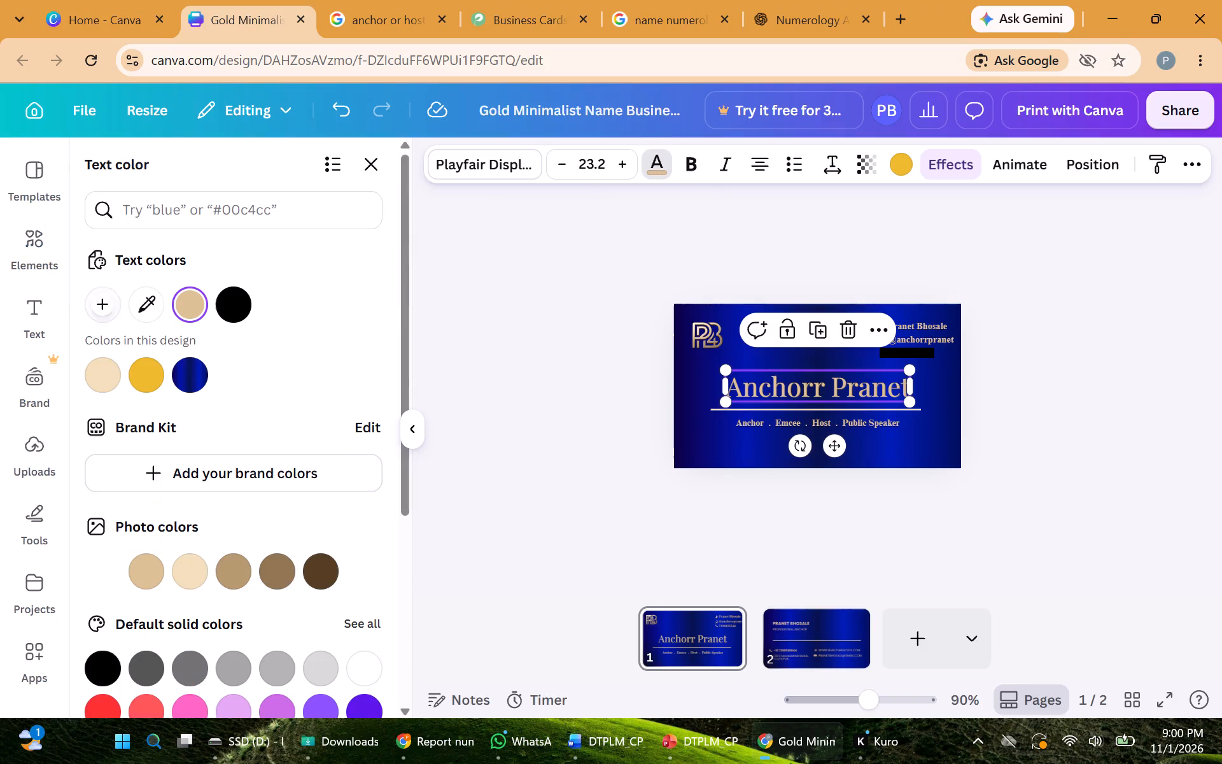
{"action": "left_click", "coordinate": [104, 375]}
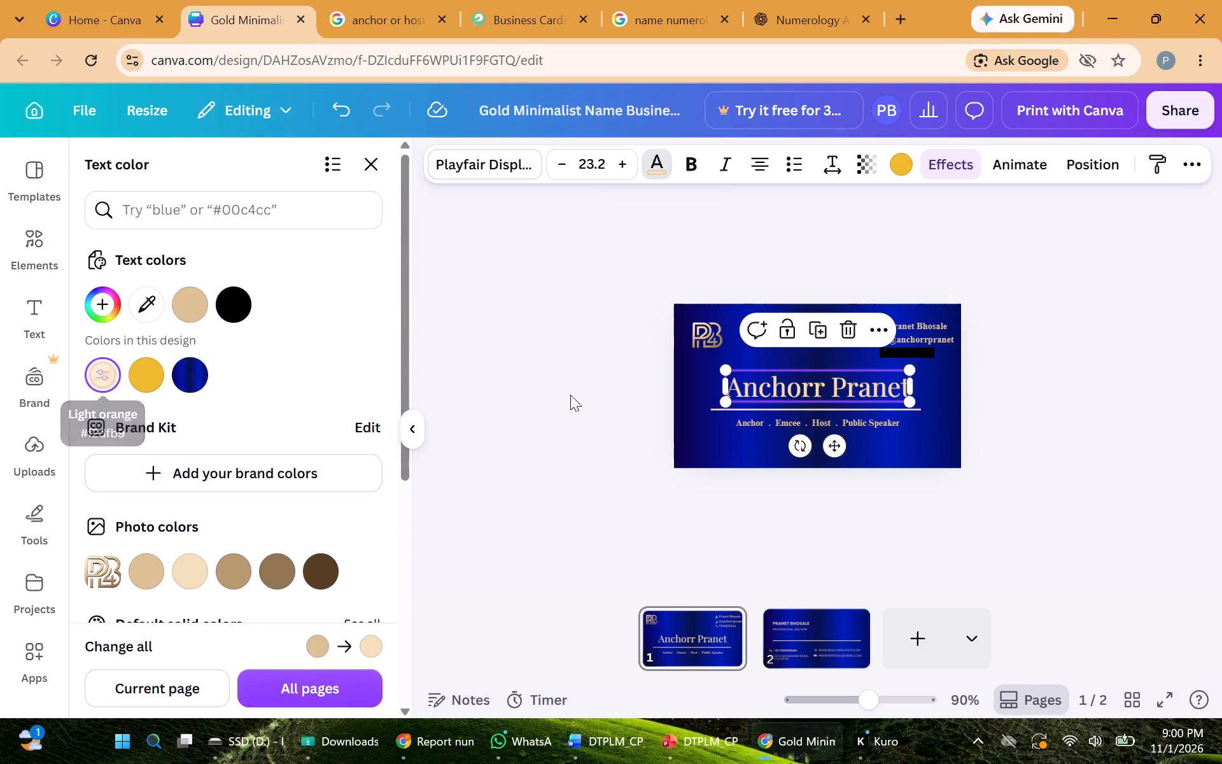
{"action": "left_click", "coordinate": [999, 341]}
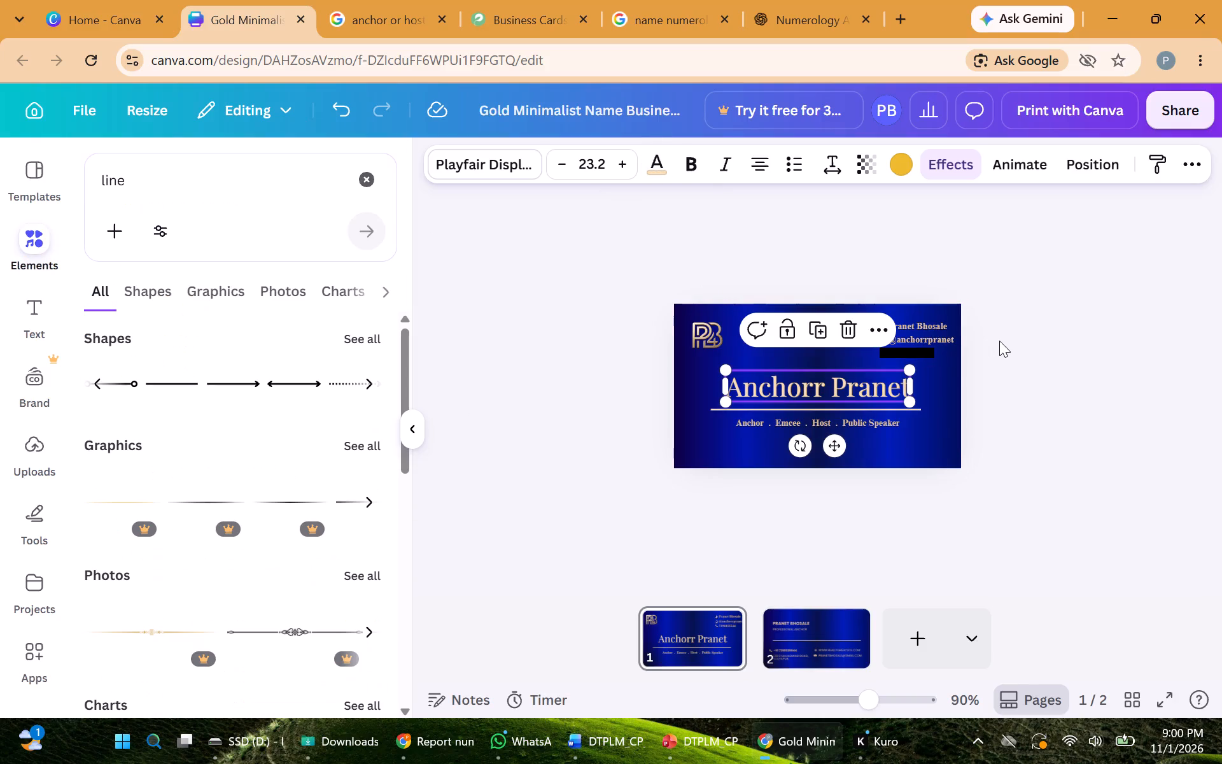
{"action": "left_click", "coordinate": [999, 341]}
Set the divider line under the brand-name title to pastel gray orange #dbbf93.
{"action": "left_click", "coordinate": [909, 407]}
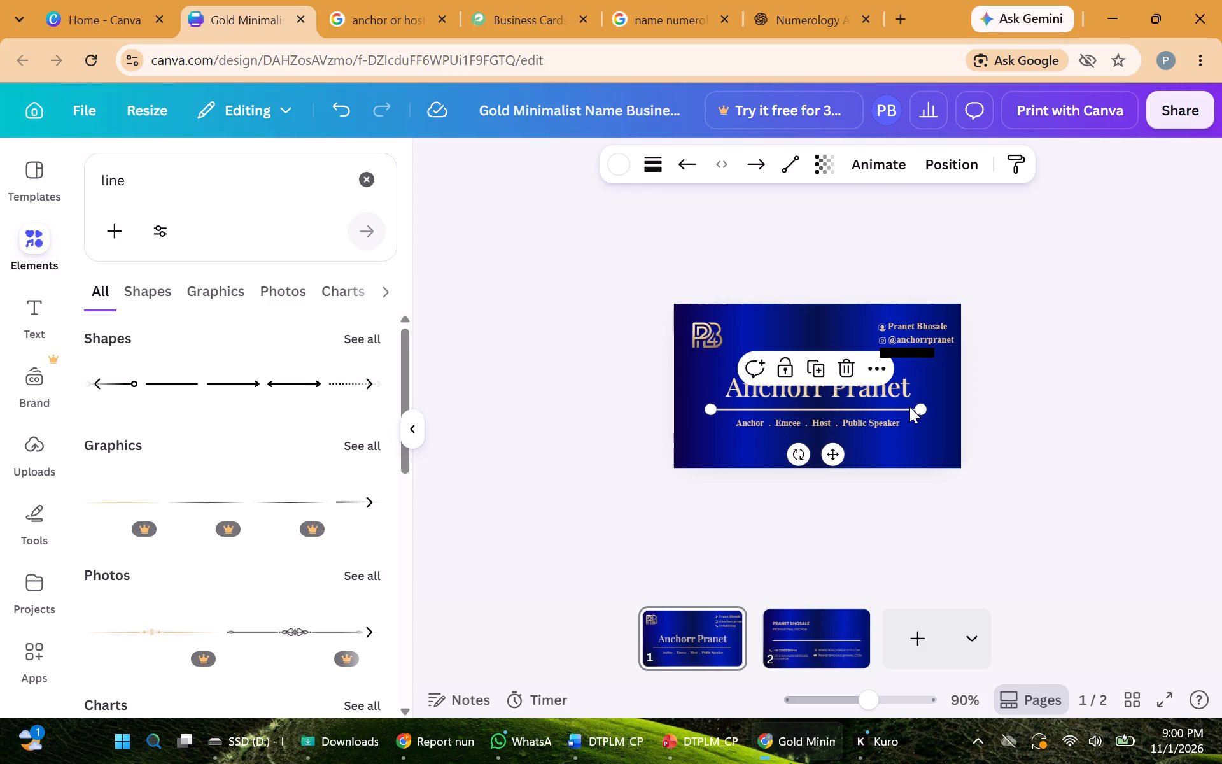
{"action": "left_click", "coordinate": [628, 168]}
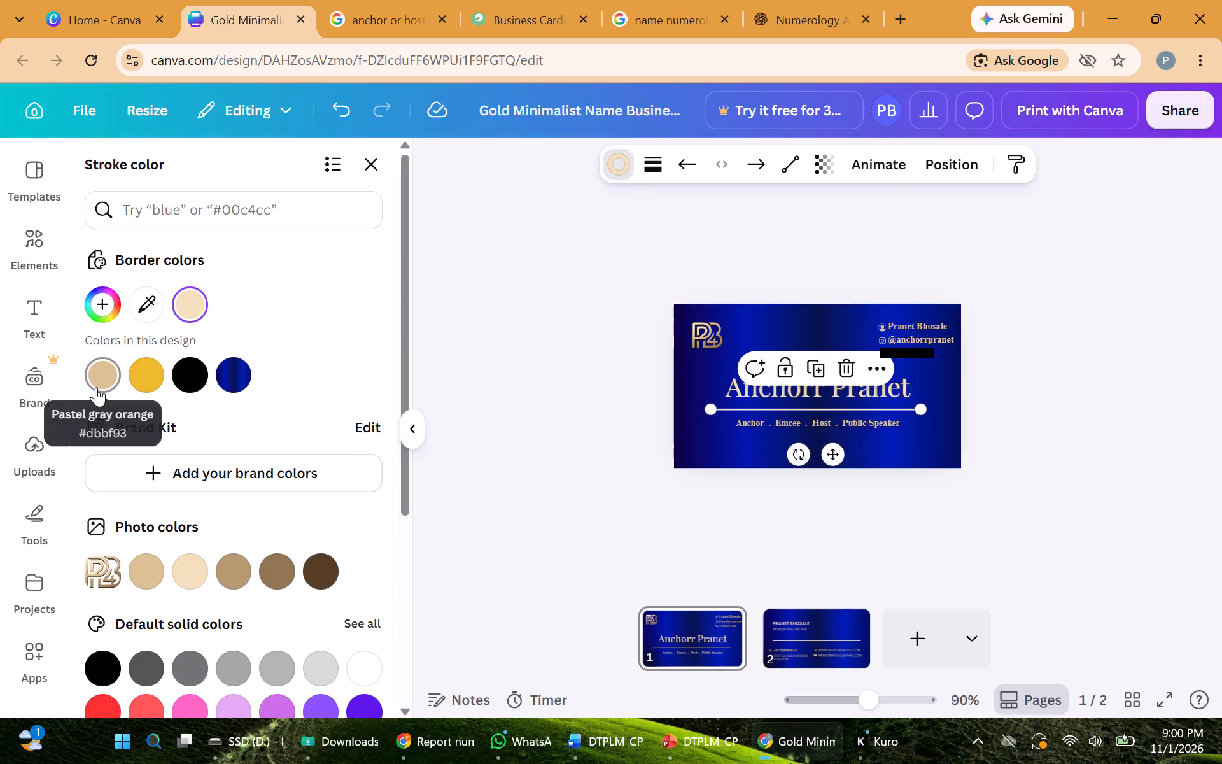
{"action": "left_click", "coordinate": [96, 387]}
{"action": "left_click", "coordinate": [1115, 439]}
{"action": "left_click", "coordinate": [1115, 439]}
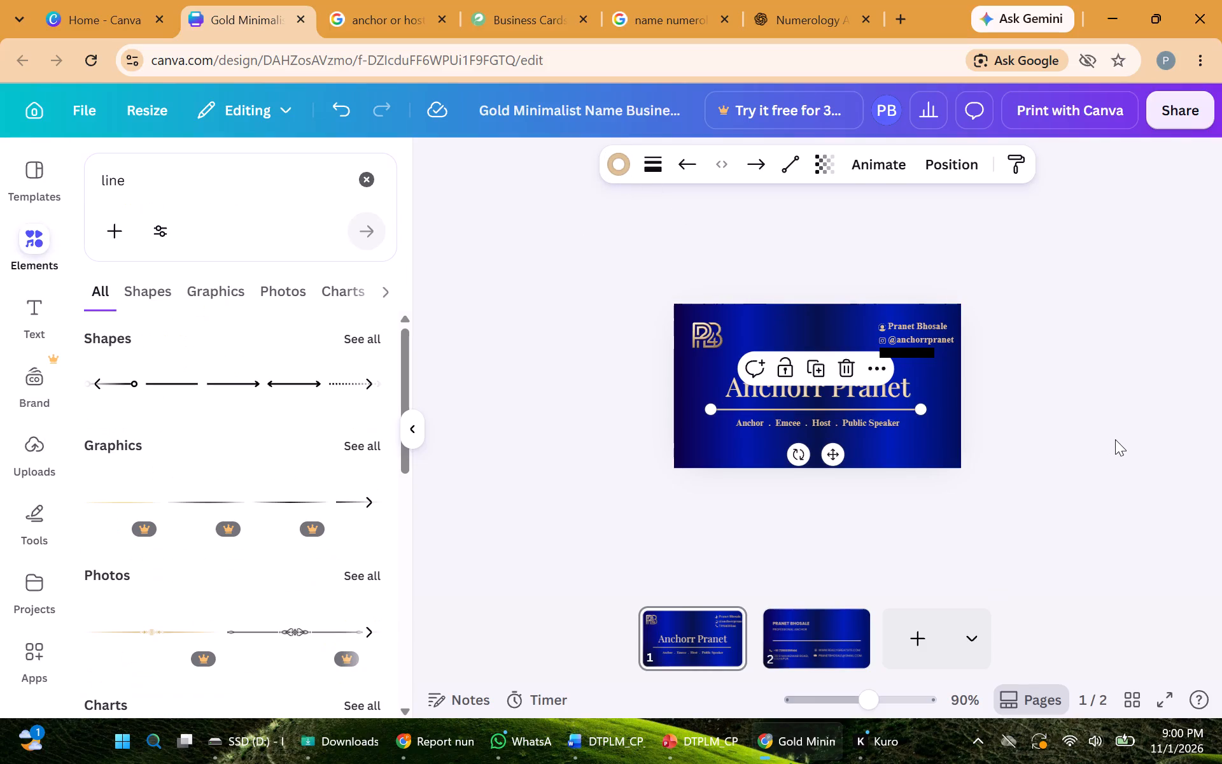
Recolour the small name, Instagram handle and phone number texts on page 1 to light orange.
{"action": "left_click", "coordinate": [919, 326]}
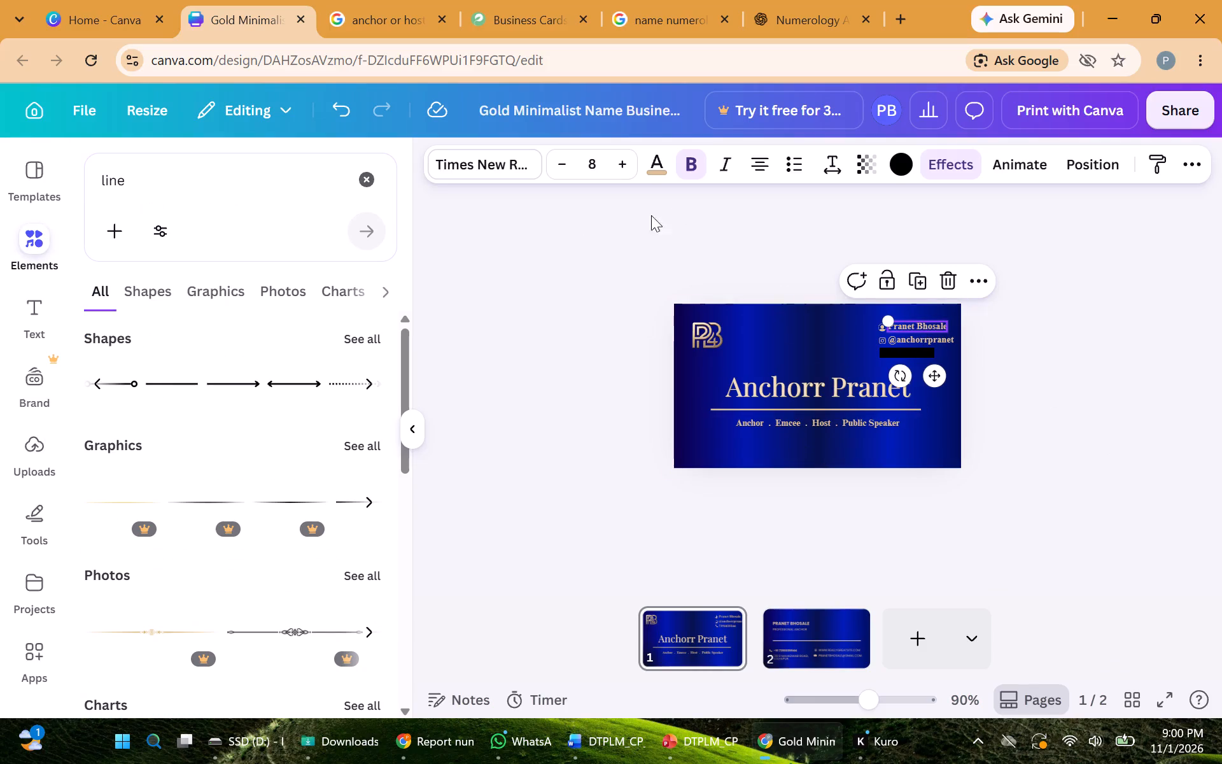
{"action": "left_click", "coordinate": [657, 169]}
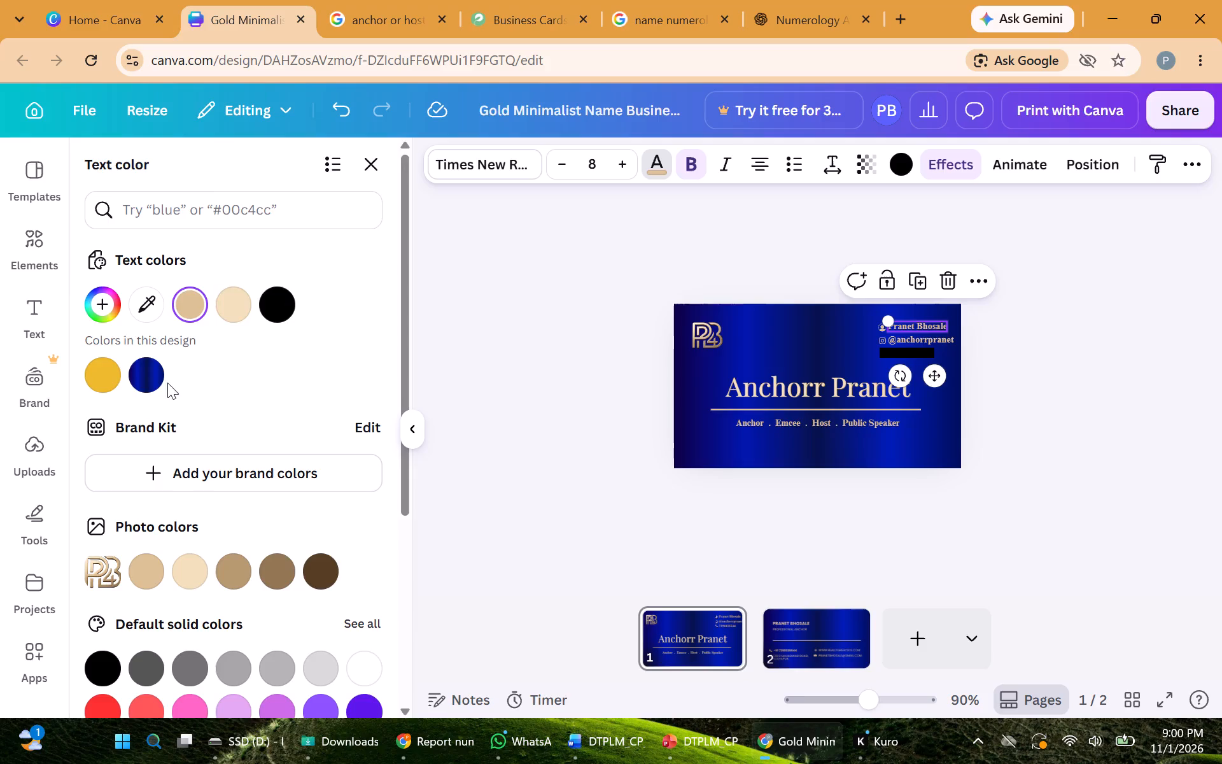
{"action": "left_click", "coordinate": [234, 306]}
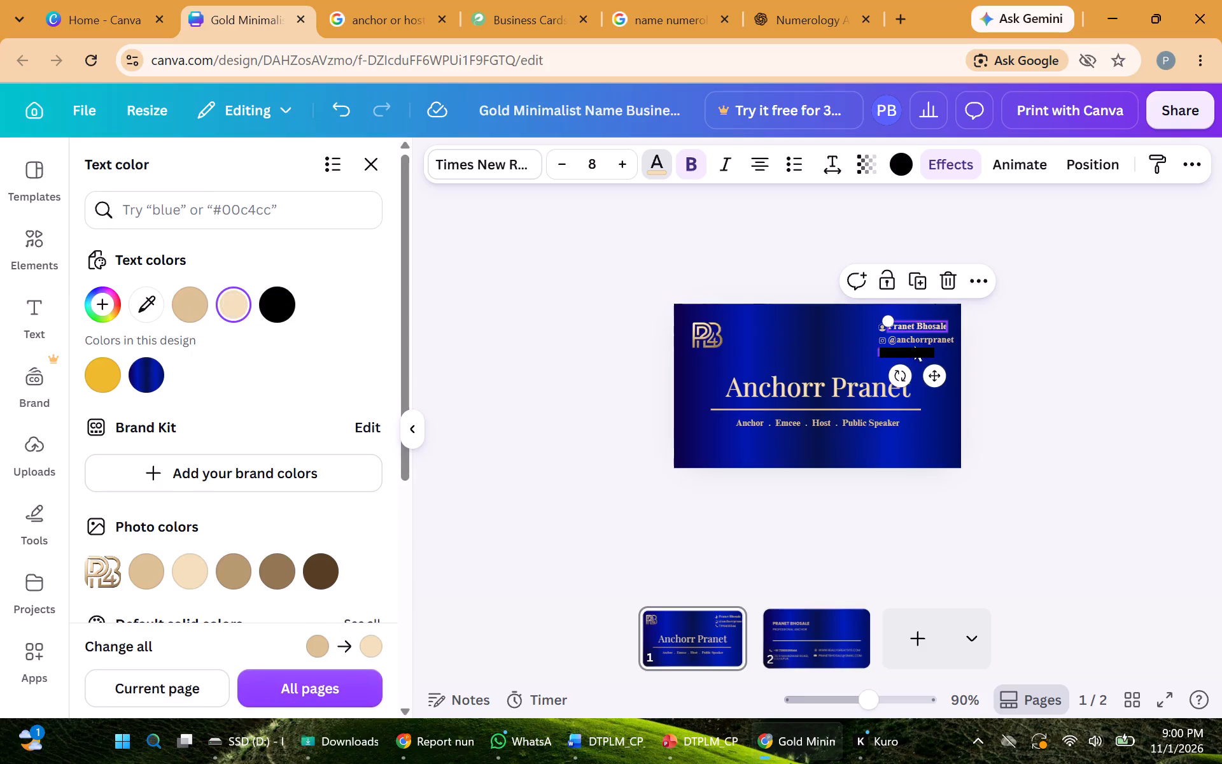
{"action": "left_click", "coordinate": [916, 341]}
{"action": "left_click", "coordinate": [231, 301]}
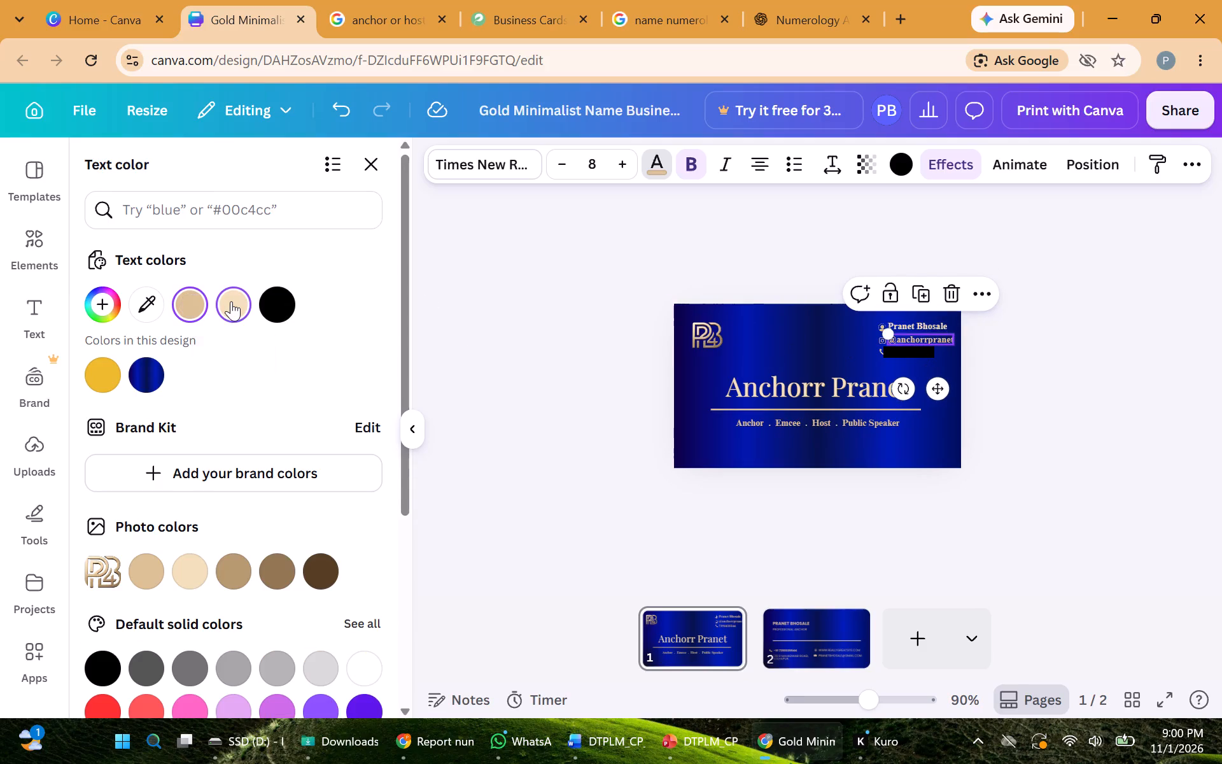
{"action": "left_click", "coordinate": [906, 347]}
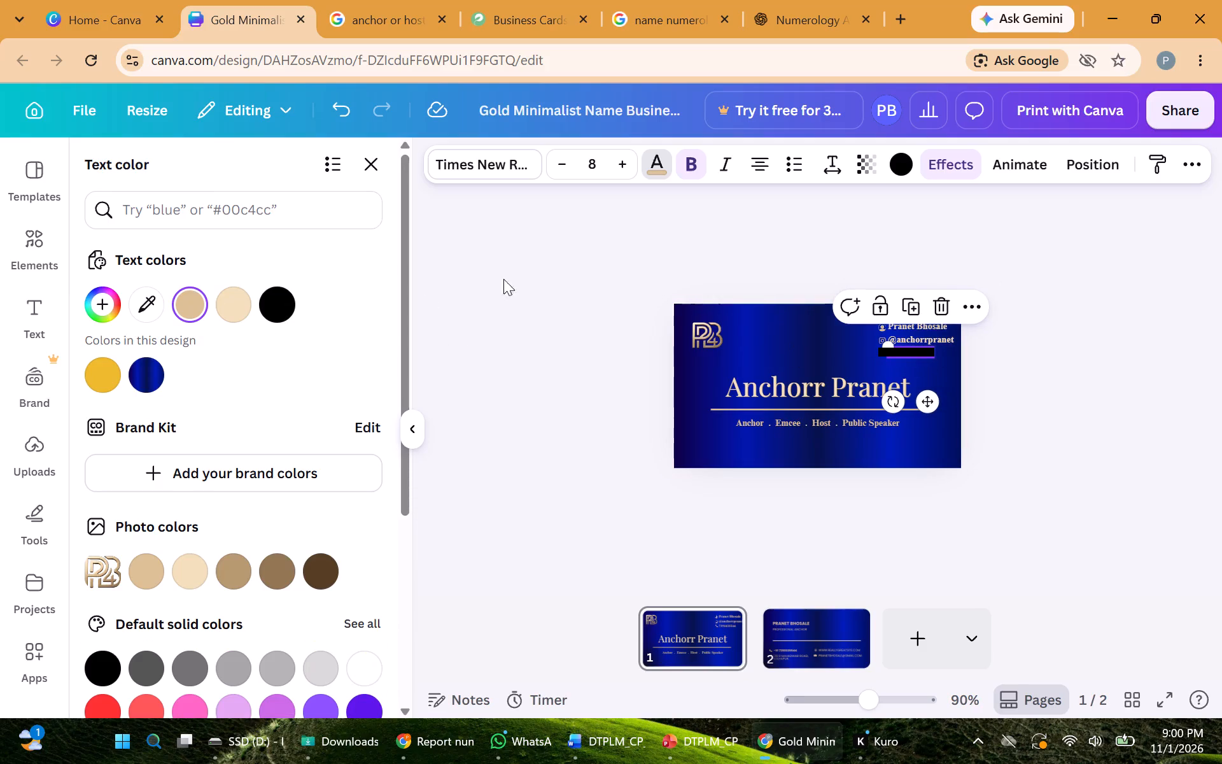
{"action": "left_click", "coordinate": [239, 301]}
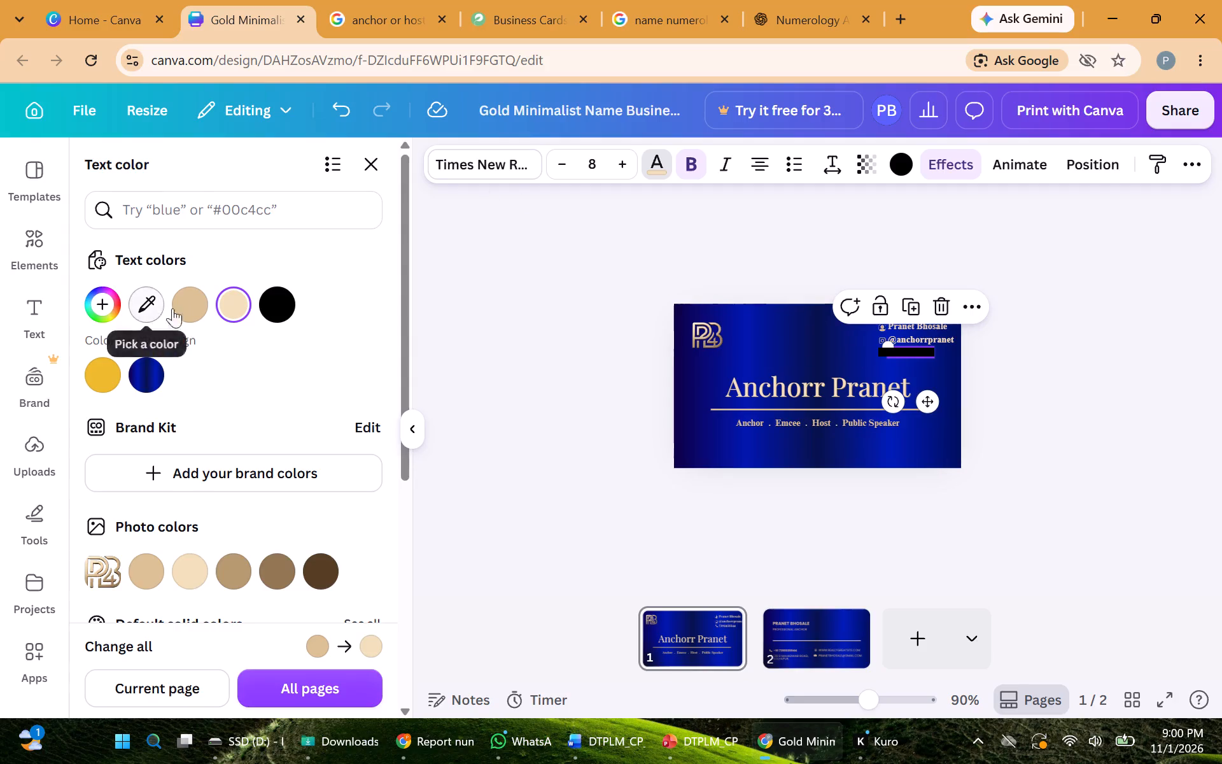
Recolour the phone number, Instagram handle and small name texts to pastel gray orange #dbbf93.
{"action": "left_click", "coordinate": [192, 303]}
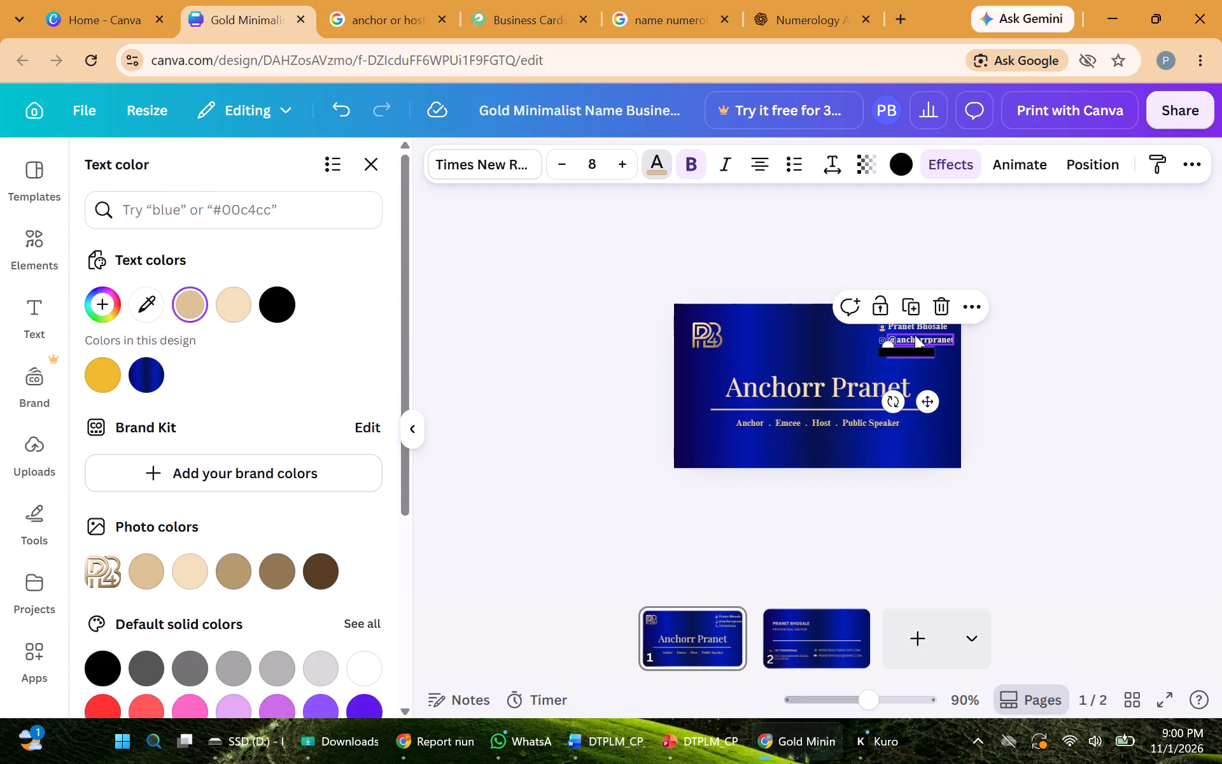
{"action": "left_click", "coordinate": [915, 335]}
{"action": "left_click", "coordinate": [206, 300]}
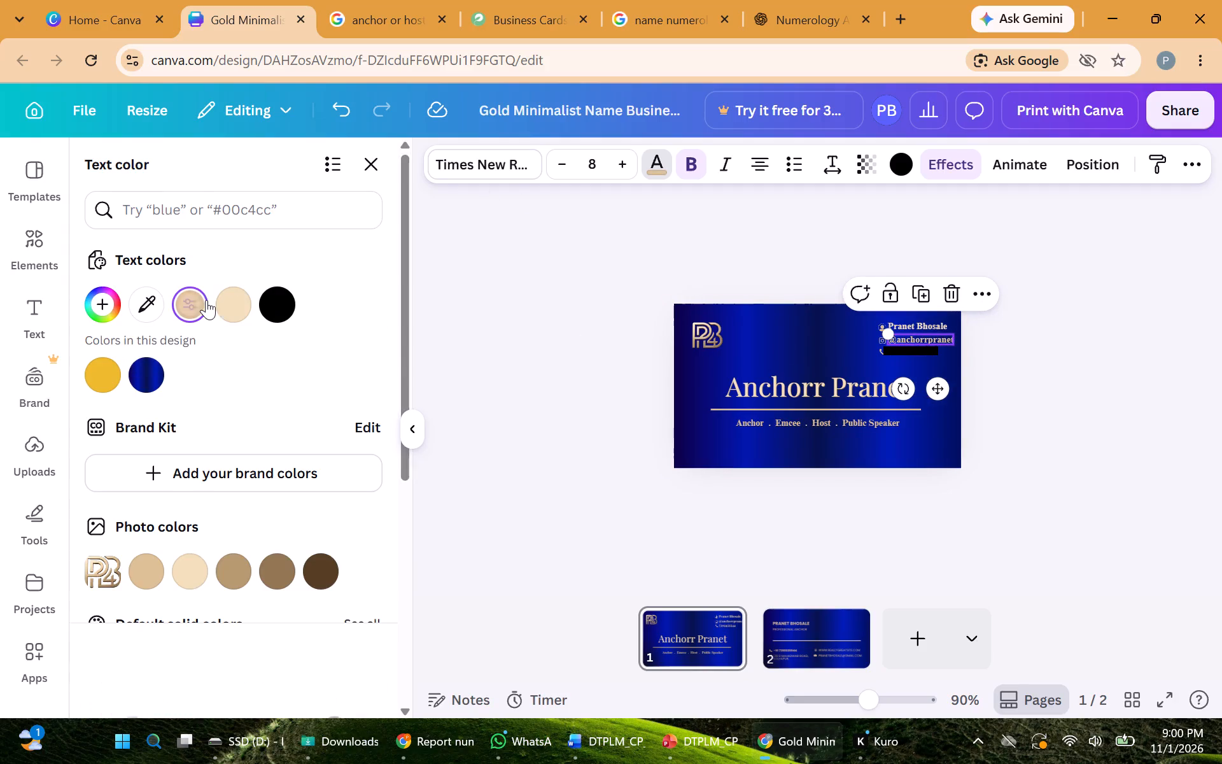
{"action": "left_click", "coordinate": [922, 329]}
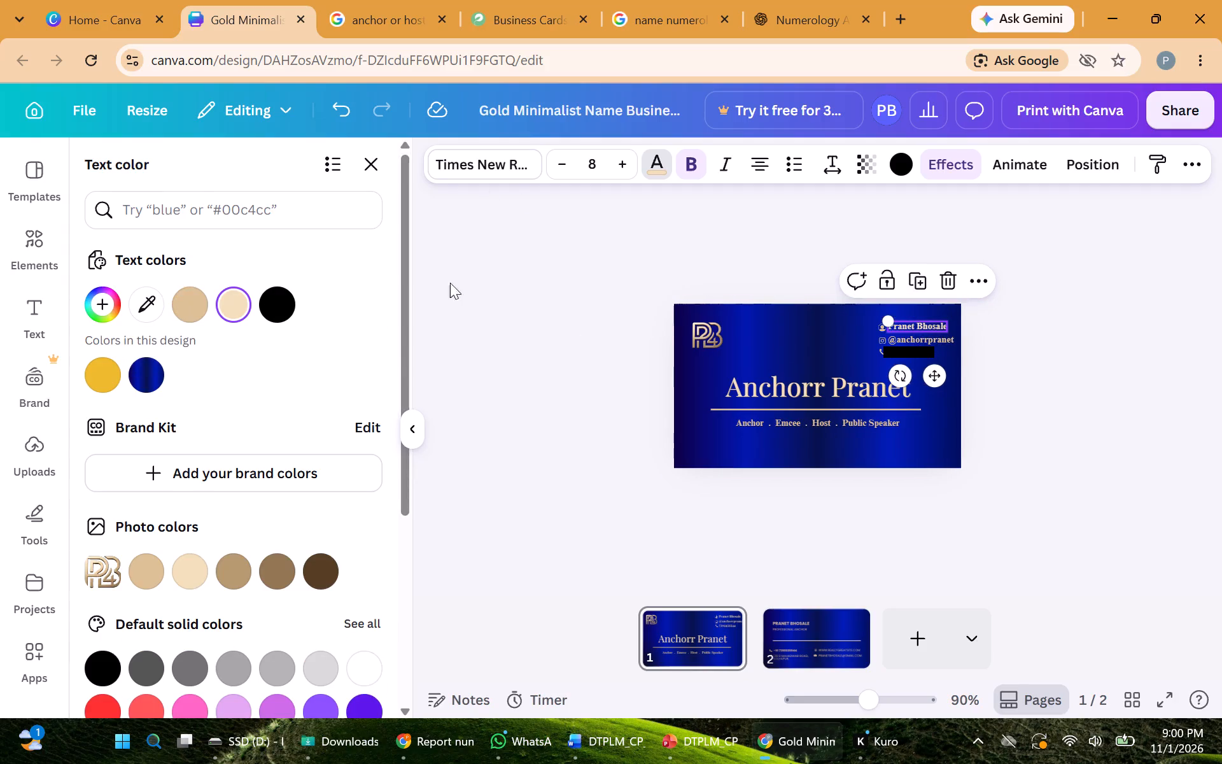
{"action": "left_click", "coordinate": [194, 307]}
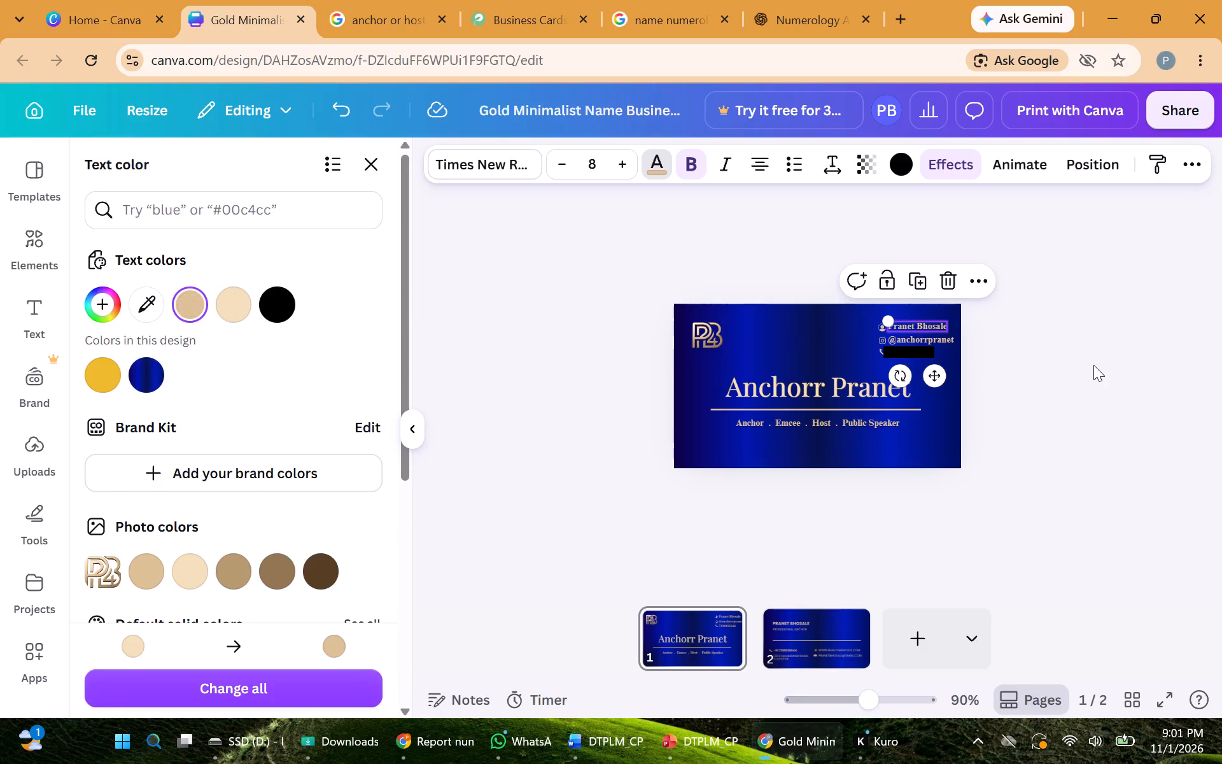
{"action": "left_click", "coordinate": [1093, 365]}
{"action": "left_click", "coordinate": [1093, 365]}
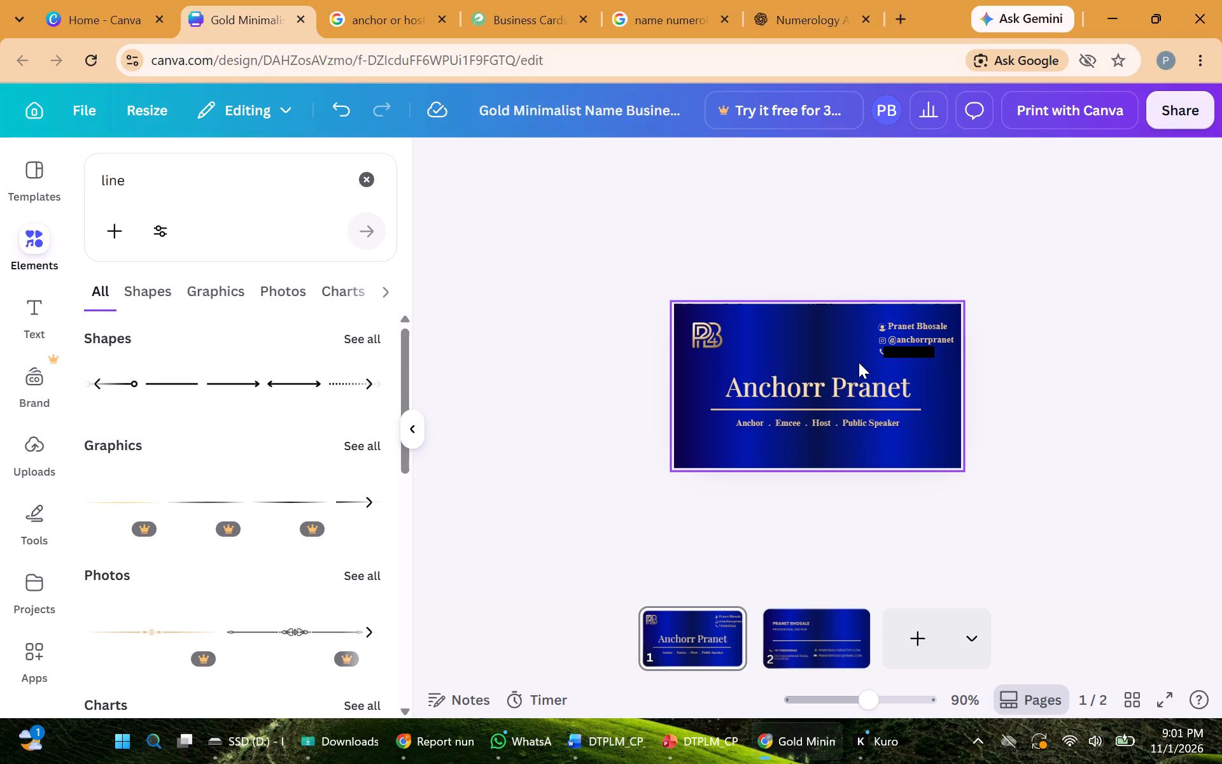
Delete the combined phone number and address text box on page 2 of the card.
{"action": "left_click", "coordinate": [845, 630]}
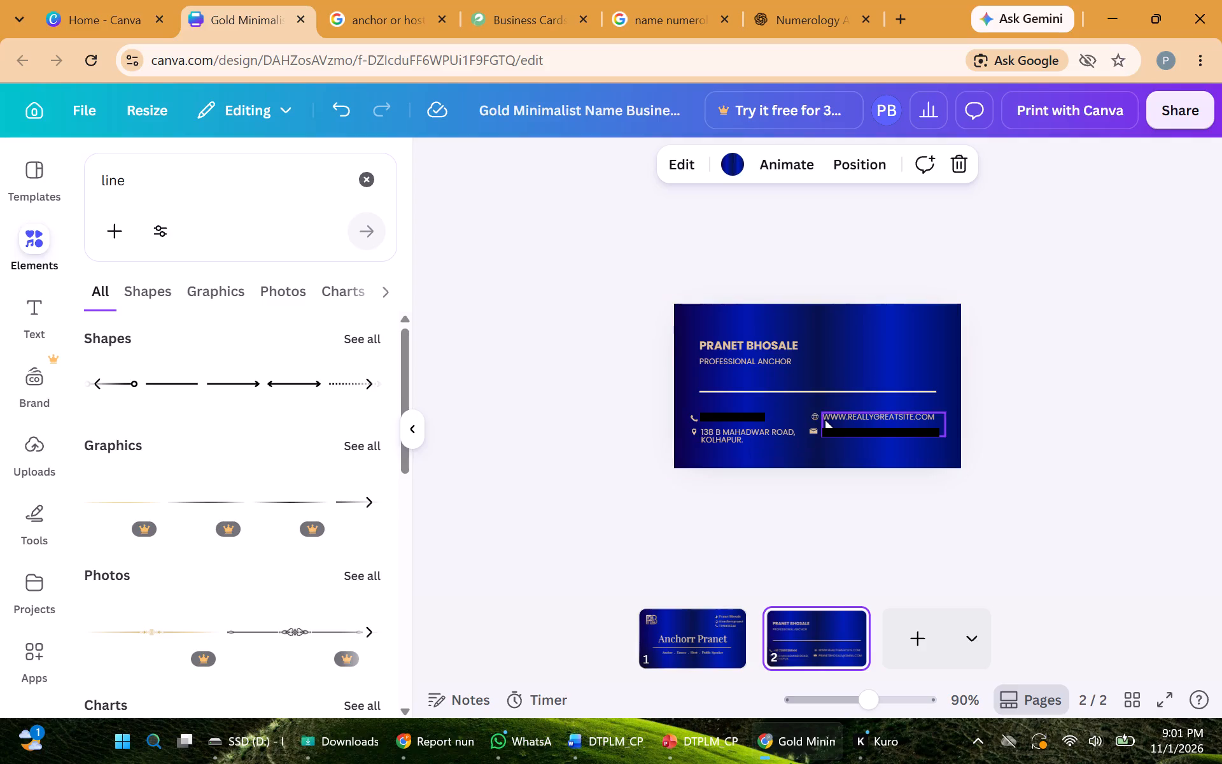
{"action": "left_click", "coordinate": [894, 702]}
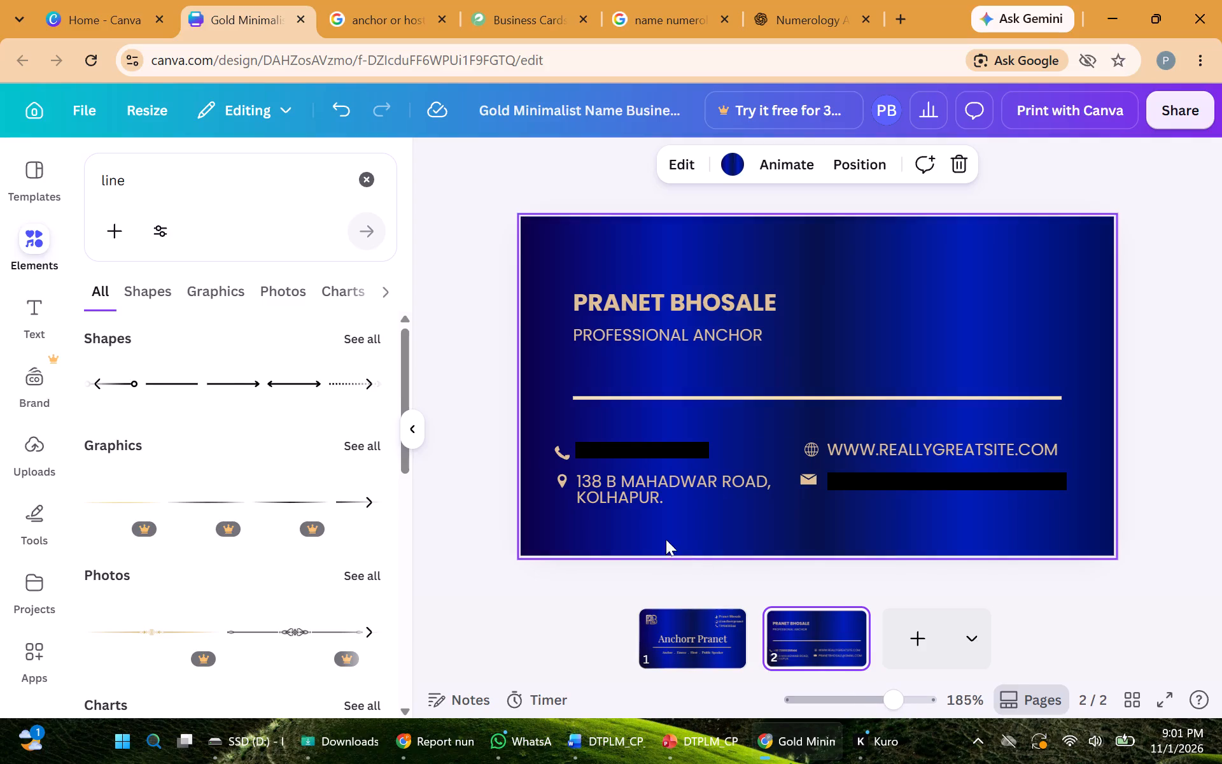
{"action": "left_click", "coordinate": [636, 457]}
{"action": "double_click", "coordinate": [636, 457]}
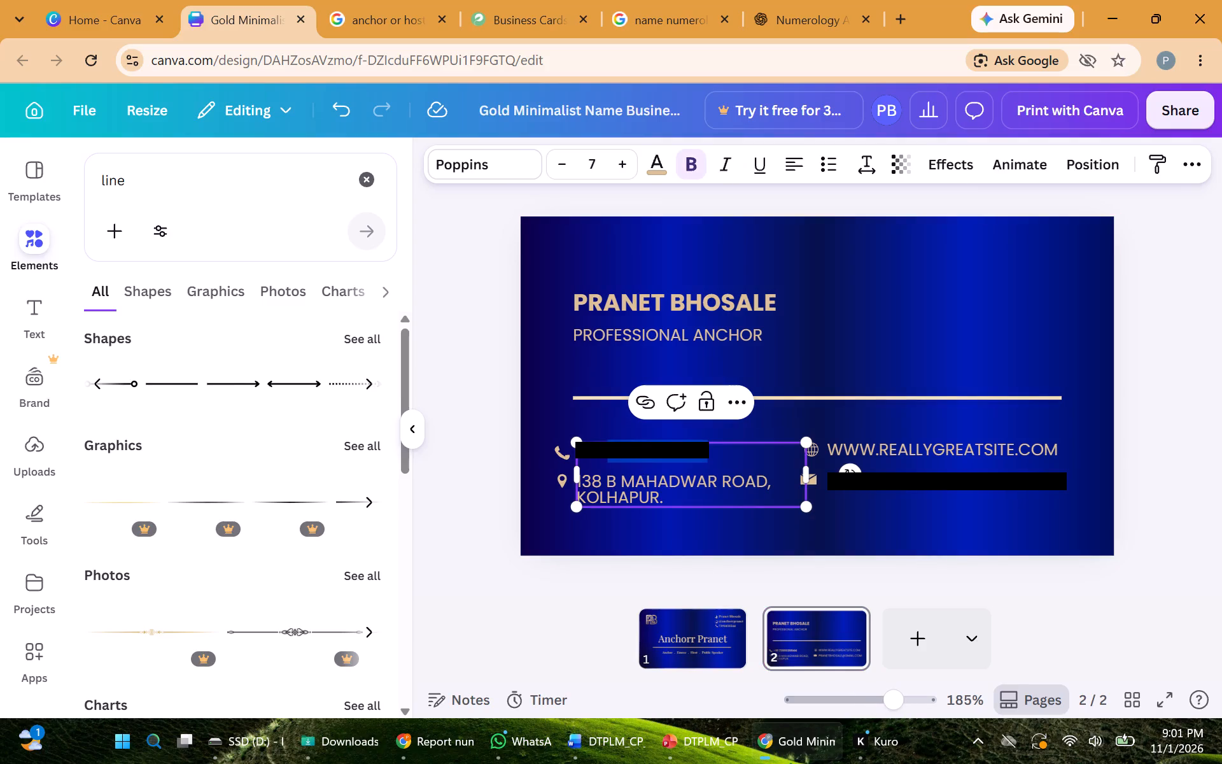
{"action": "left_click", "coordinate": [761, 481]}
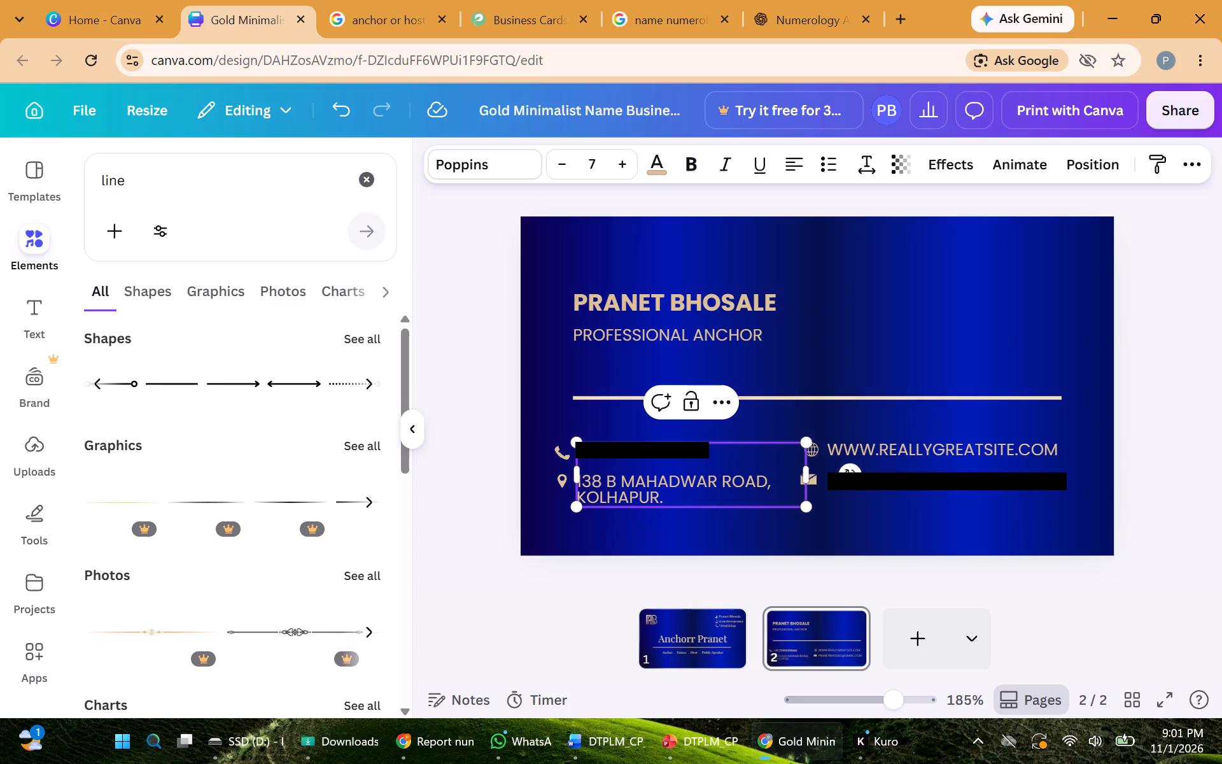
{"action": "left_click", "coordinate": [734, 434]}
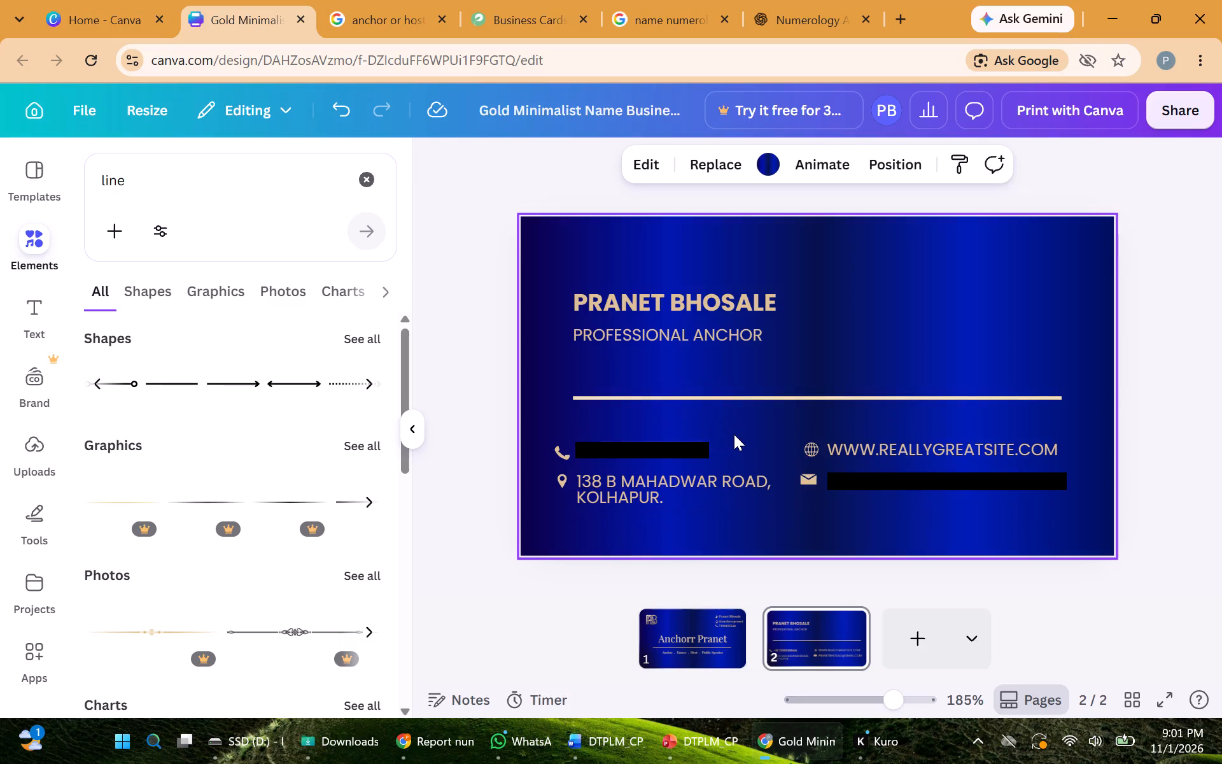
{"action": "left_click", "coordinate": [742, 471]}
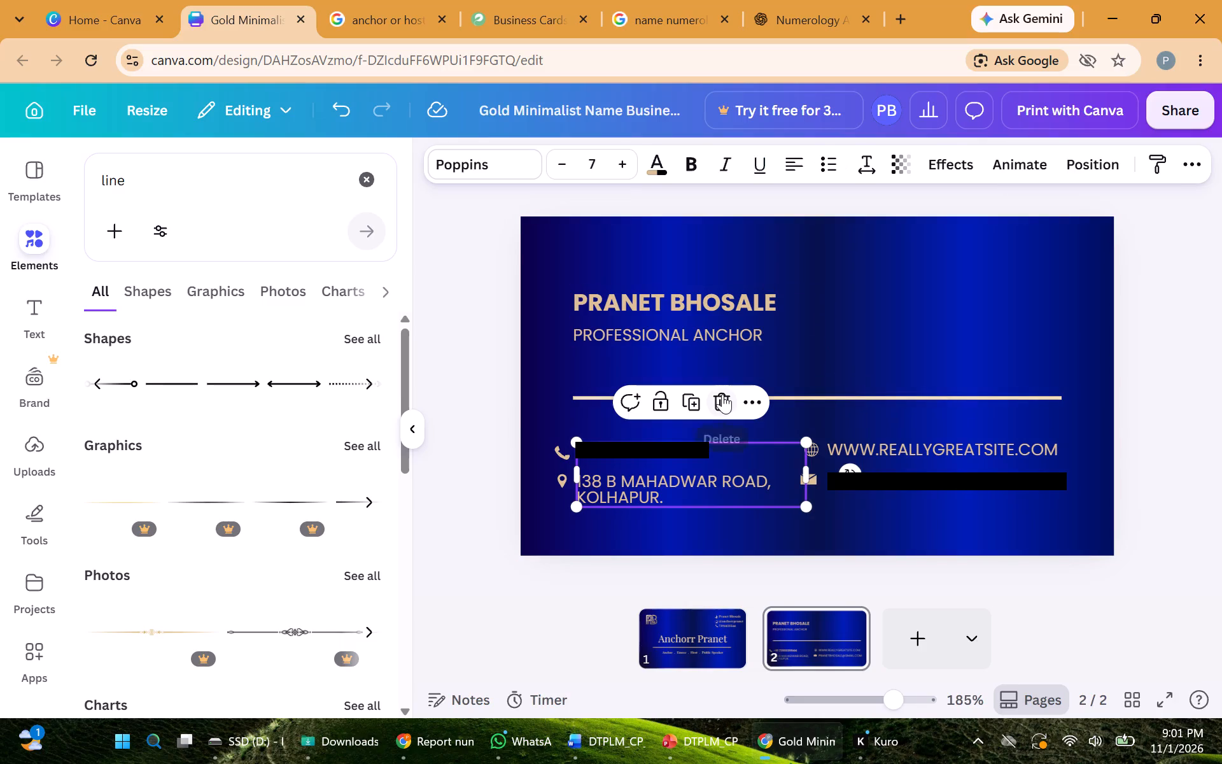
{"action": "left_click", "coordinate": [722, 394]}
Open the text options for page 2 of the card.
{"action": "left_click", "coordinate": [37, 315]}
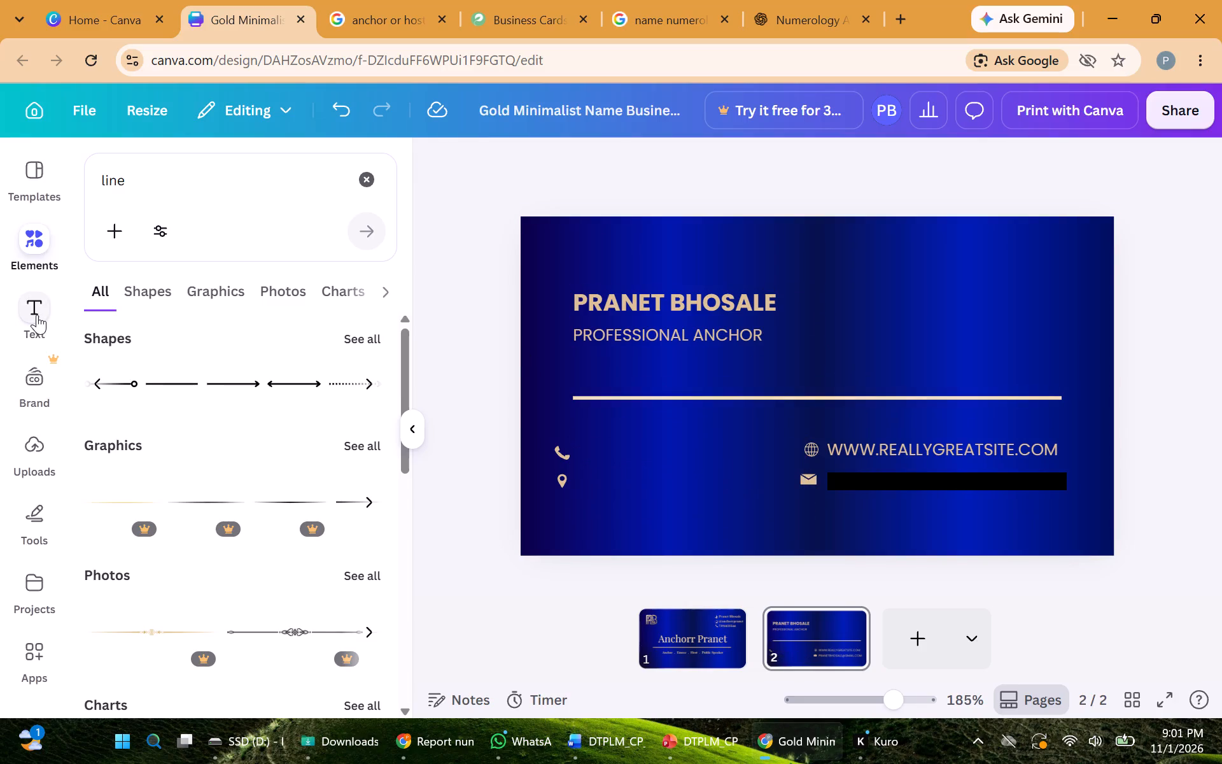
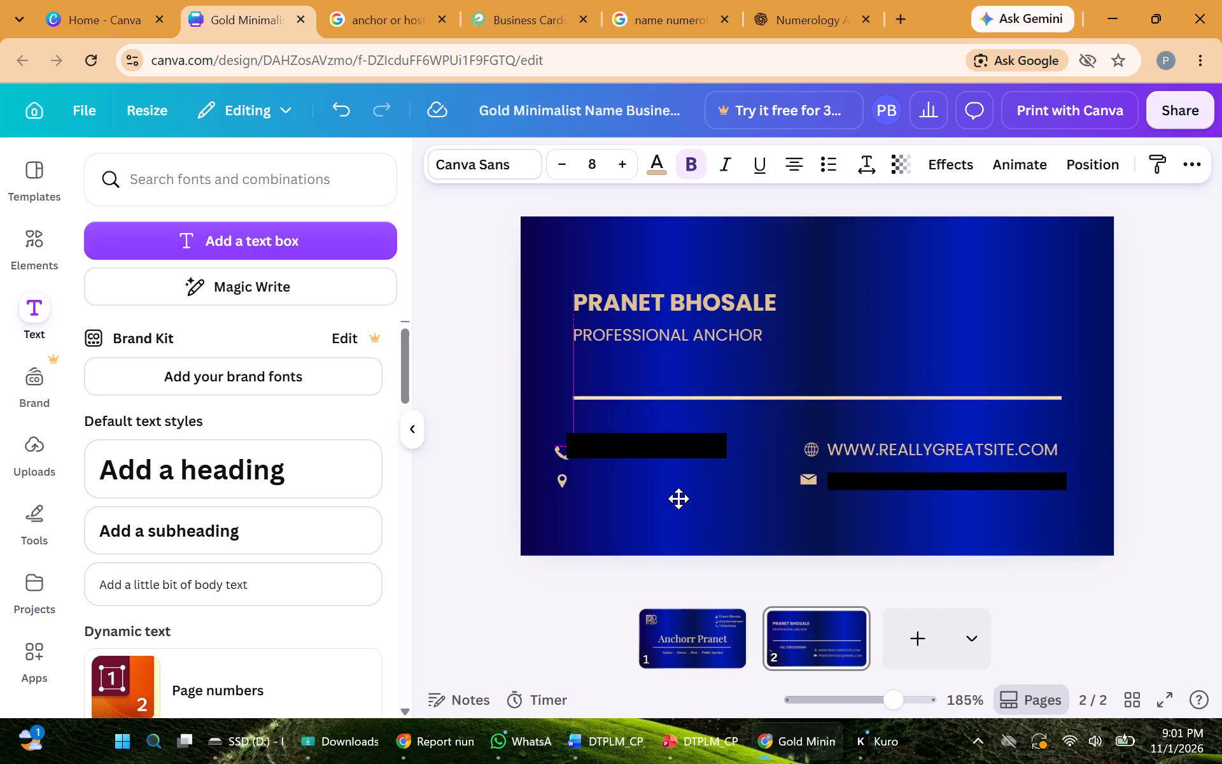
Align the phone number text beside the phone icon below the divider line on page 2.
{"action": "left_click_drag", "start_coordinate": [678, 499], "coordinate": [677, 500]}
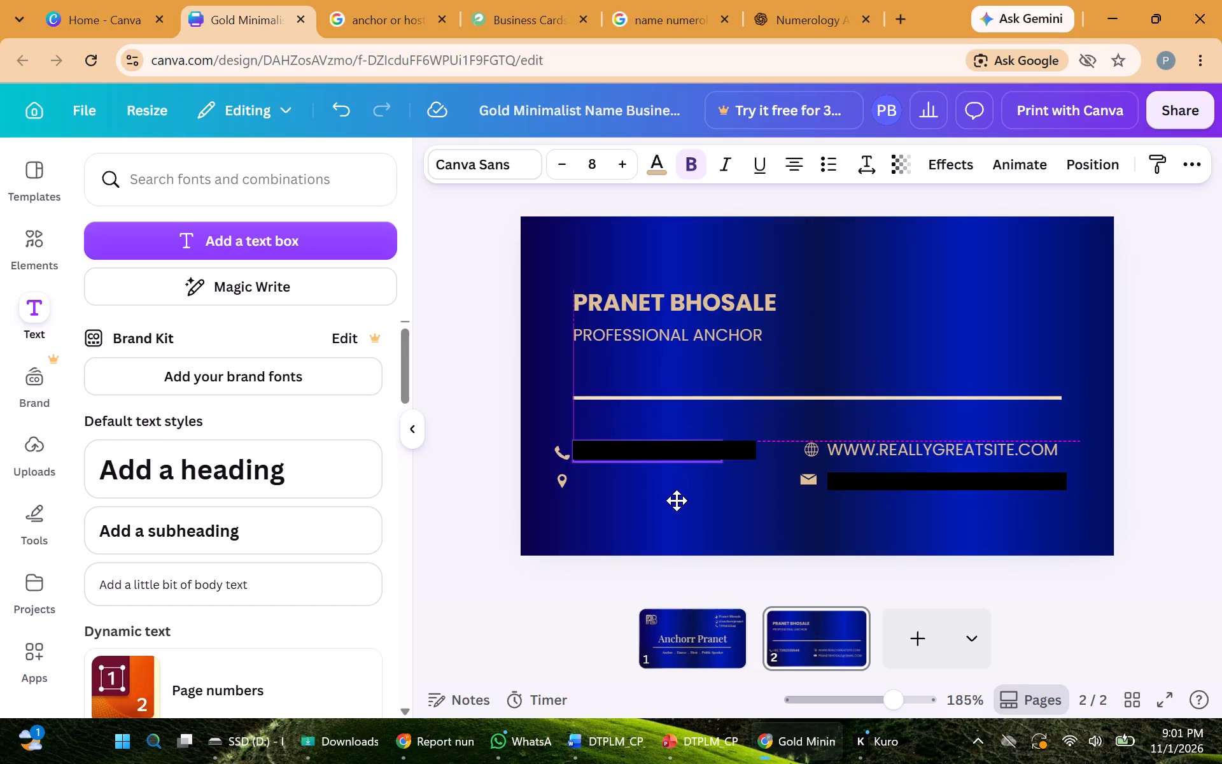
{"action": "left_click_drag", "start_coordinate": [677, 500], "coordinate": [678, 500]}
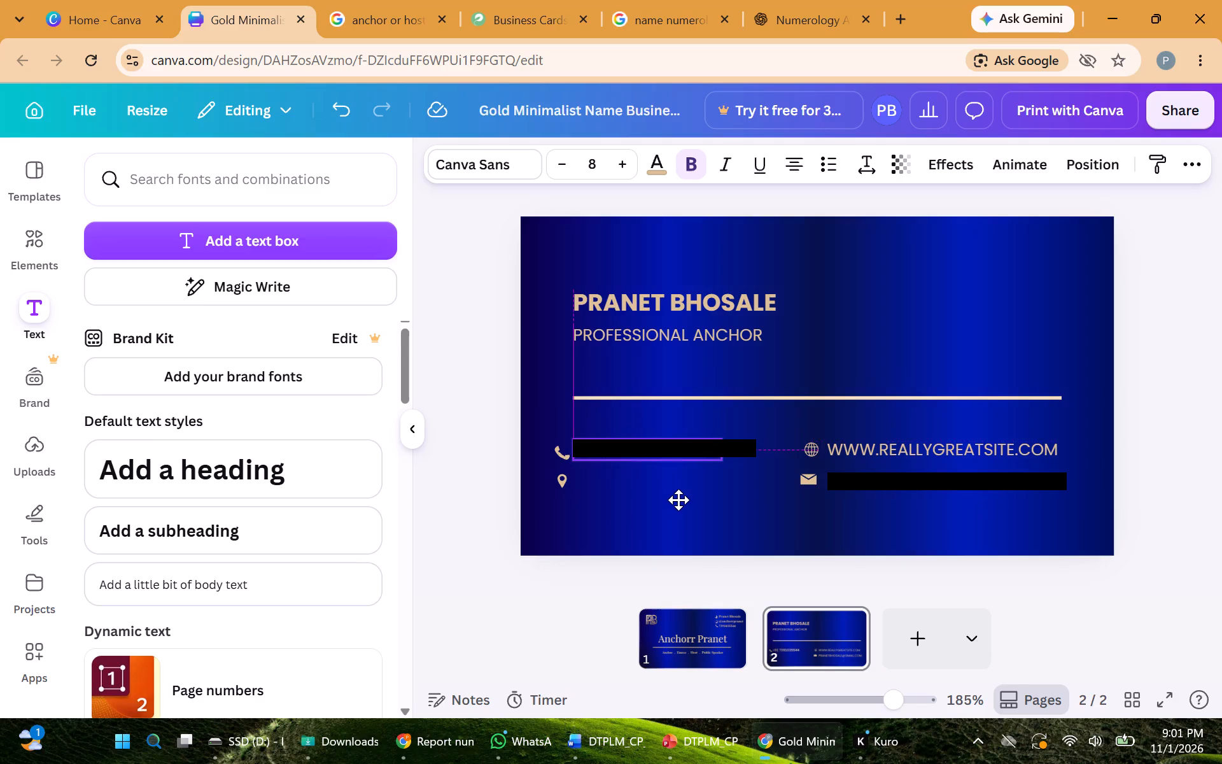
{"action": "left_click_drag", "start_coordinate": [678, 500], "coordinate": [680, 499]}
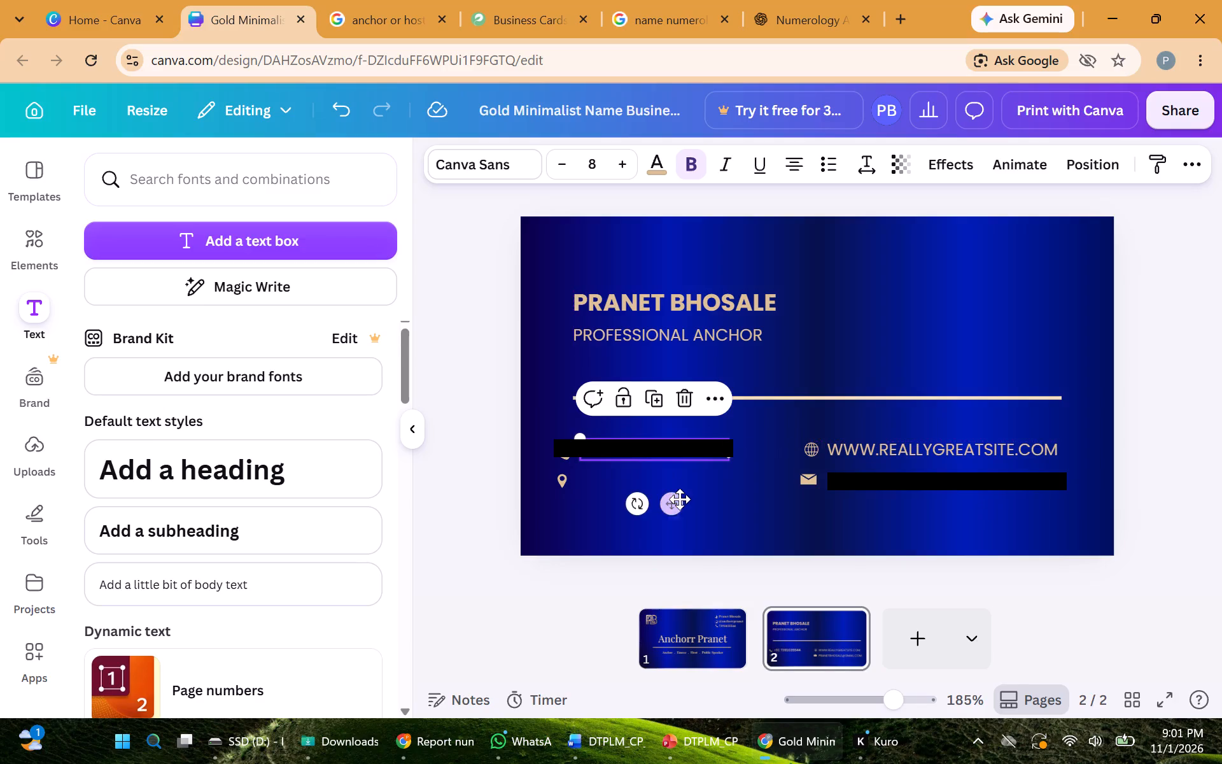
{"action": "left_click", "coordinate": [729, 495]}
{"action": "left_click", "coordinate": [682, 458]}
{"action": "left_click", "coordinate": [562, 455]}
{"action": "left_click", "coordinate": [585, 503]}
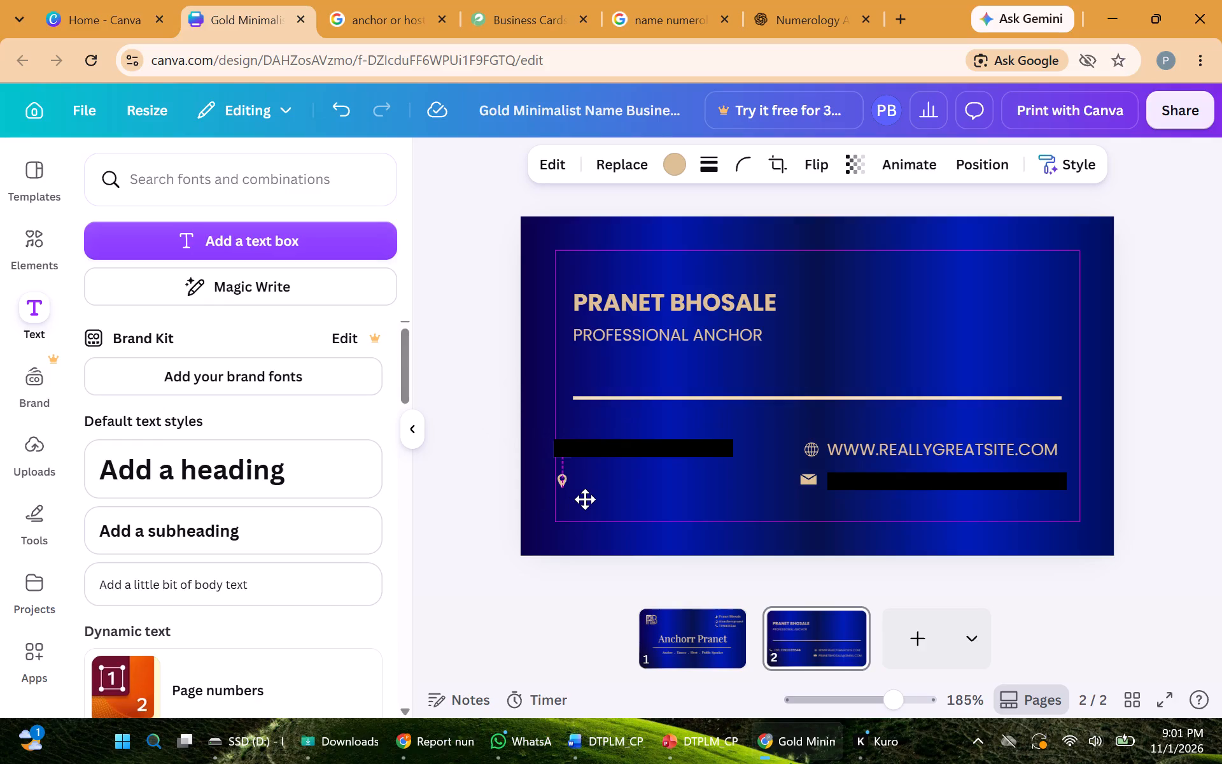
Move the phone icon and the phone number up, closer beneath the divider line.
{"action": "left_click", "coordinate": [677, 497]}
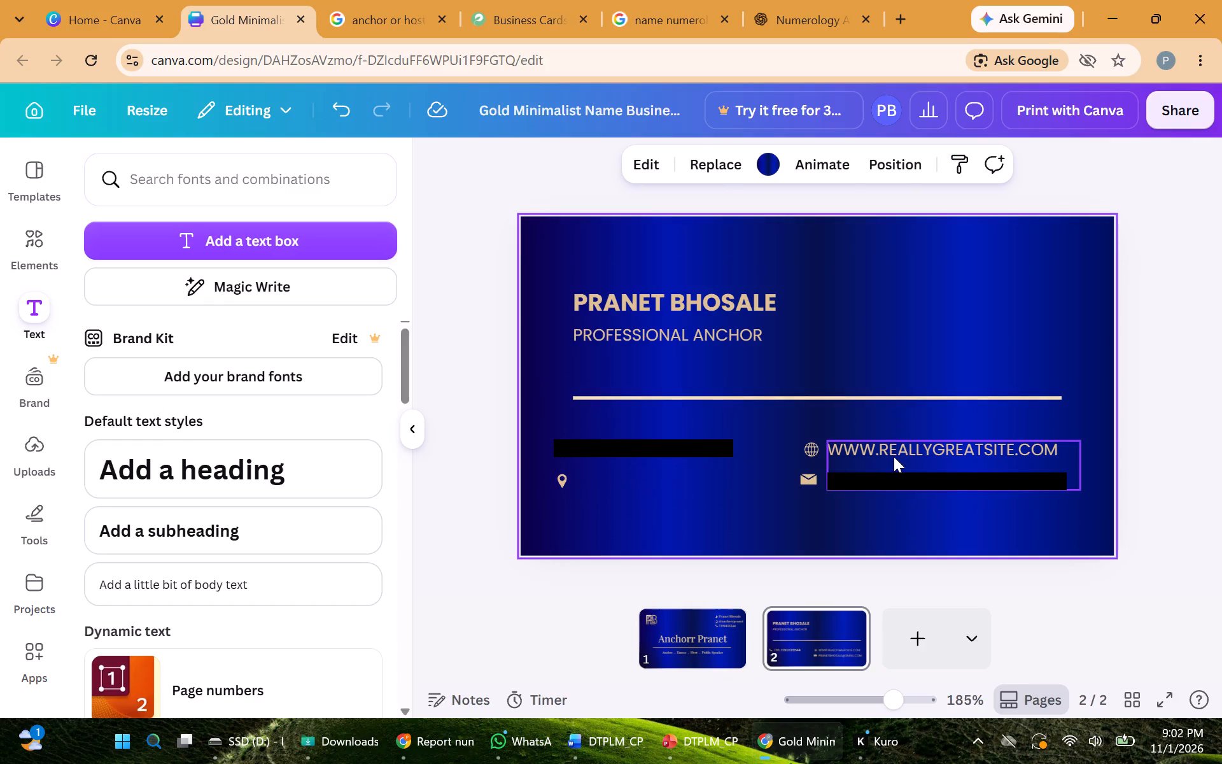
{"action": "left_click", "coordinate": [808, 449]}
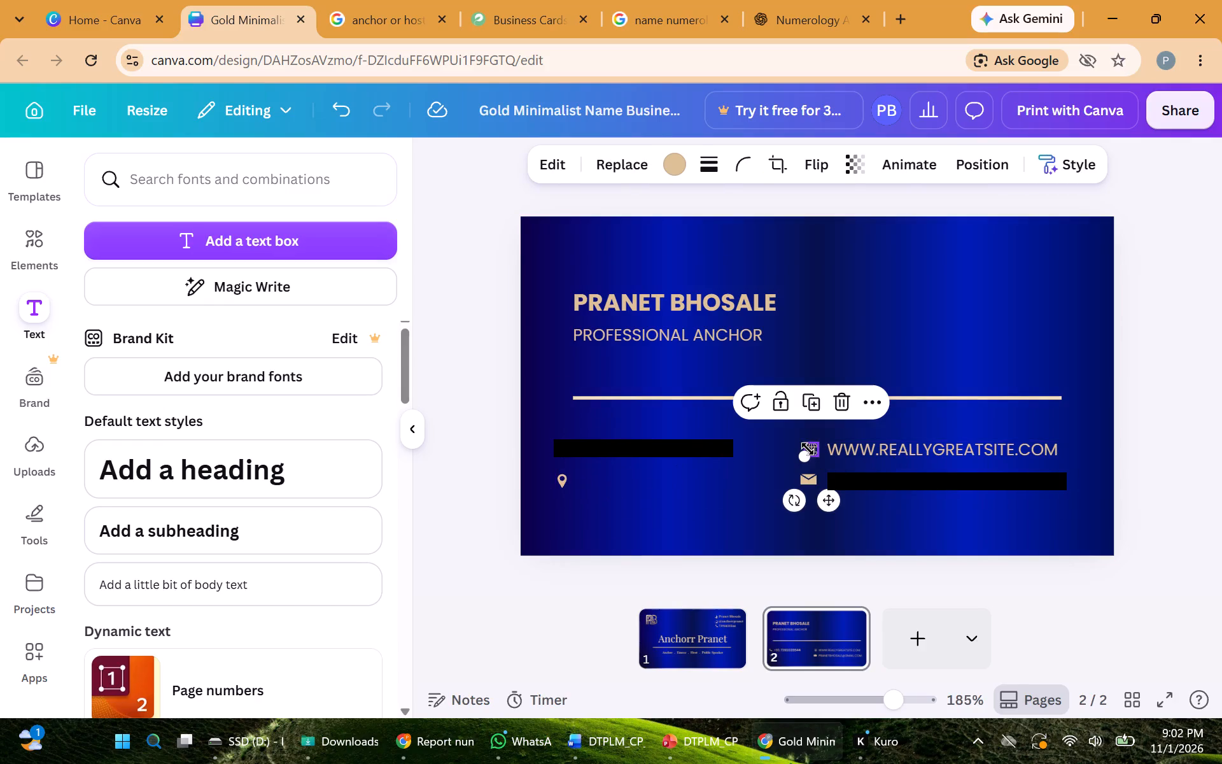
{"action": "left_click", "coordinate": [920, 454]}
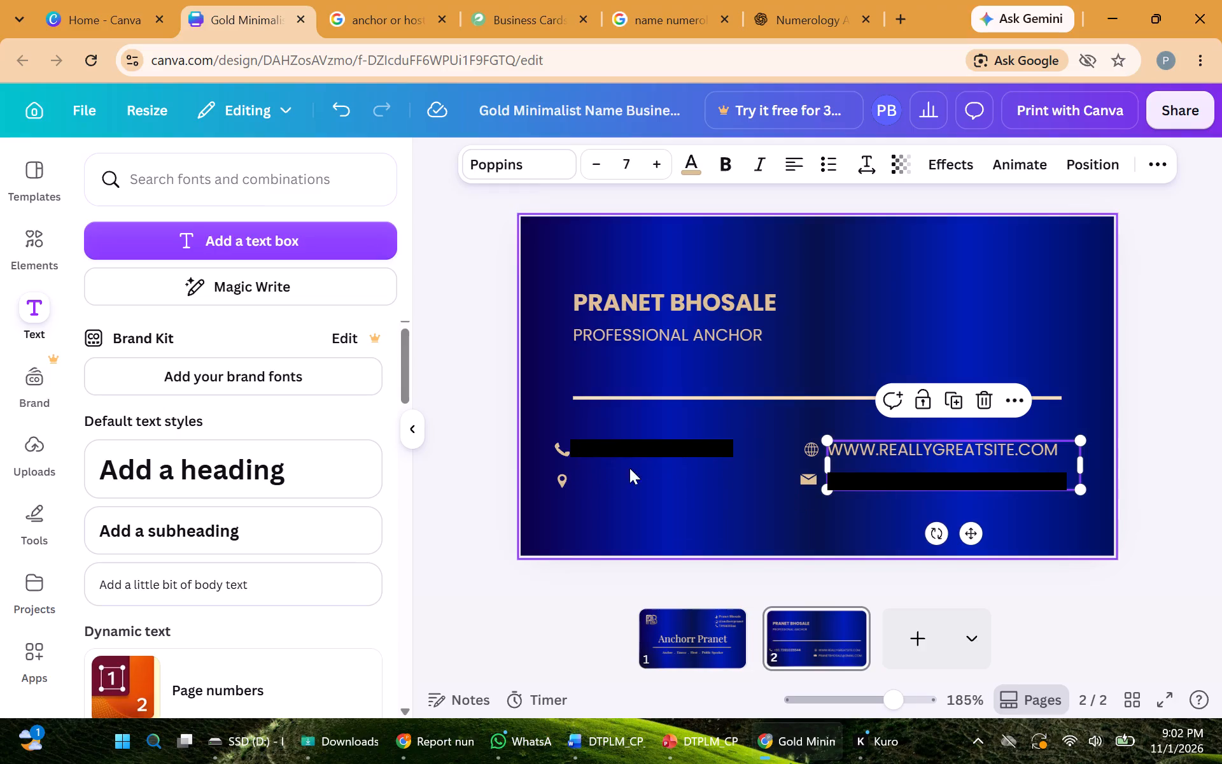
{"action": "left_click_drag", "start_coordinate": [563, 455], "coordinate": [562, 437]}
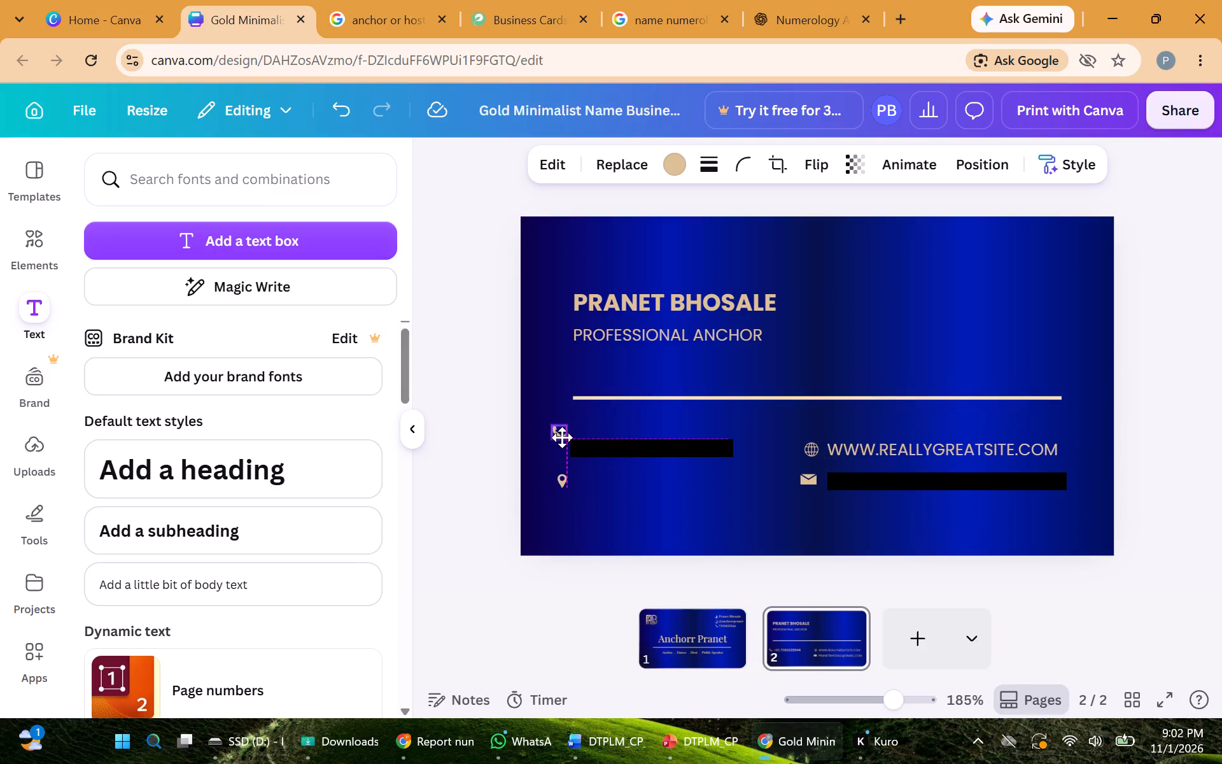
{"action": "left_click_drag", "start_coordinate": [562, 437], "coordinate": [563, 442]}
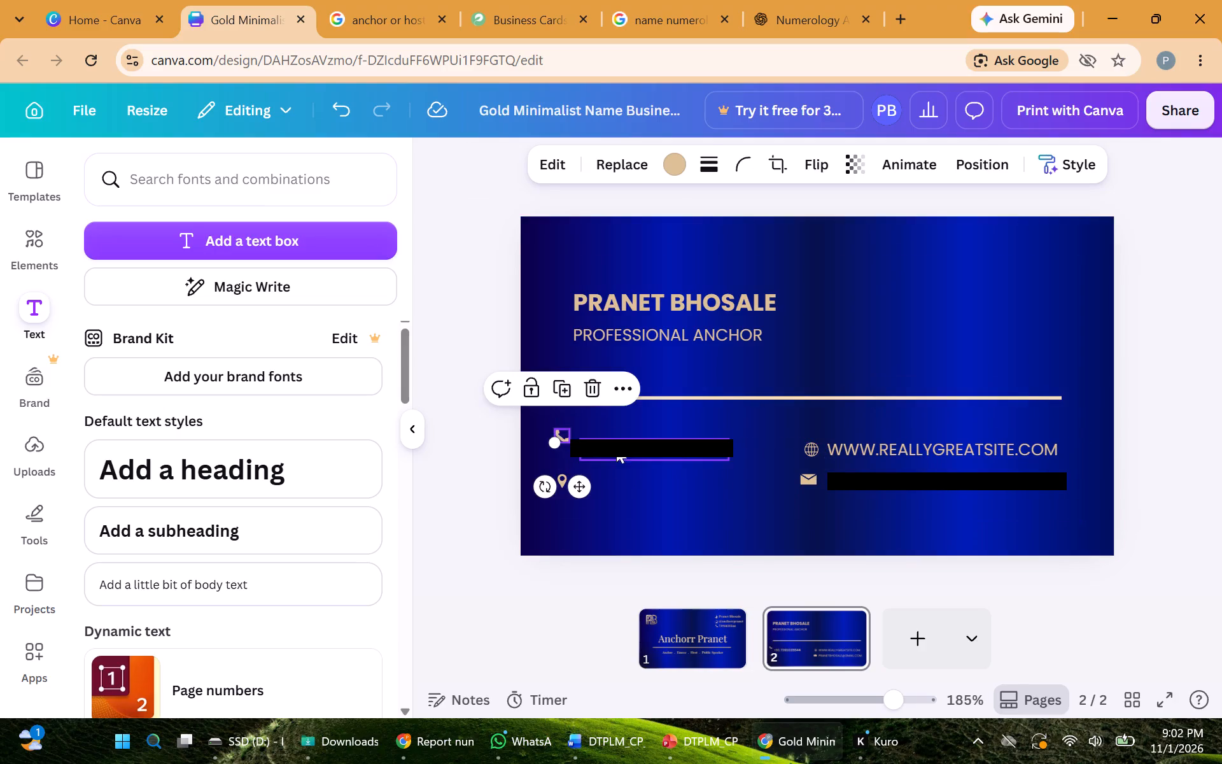
{"action": "left_click_drag", "start_coordinate": [628, 446], "coordinate": [628, 430]}
{"action": "left_click", "coordinate": [641, 455]}
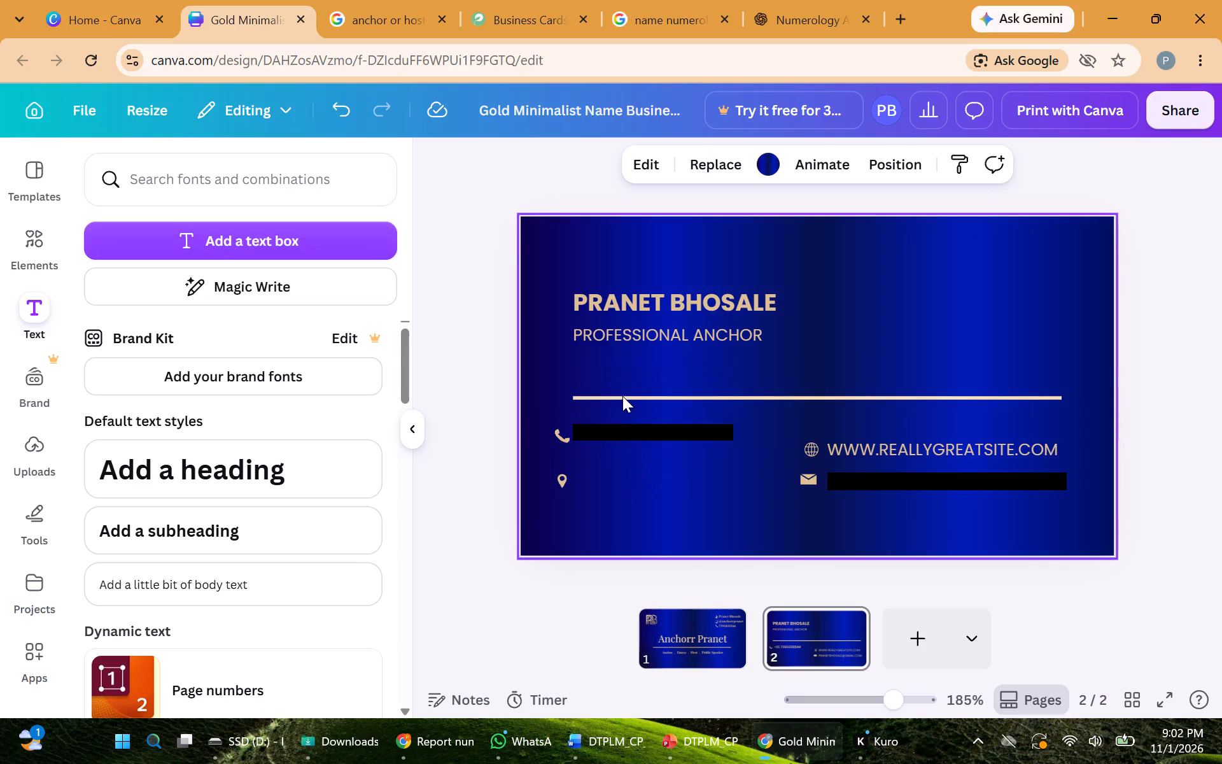
Extend the divider line's left end outward to the phone icon's edge and align the phone icon with it.
{"action": "left_click", "coordinate": [622, 395]}
{"action": "left_click_drag", "start_coordinate": [571, 395], "coordinate": [555, 397]}
{"action": "left_click", "coordinate": [624, 479]}
{"action": "left_click", "coordinate": [565, 437]}
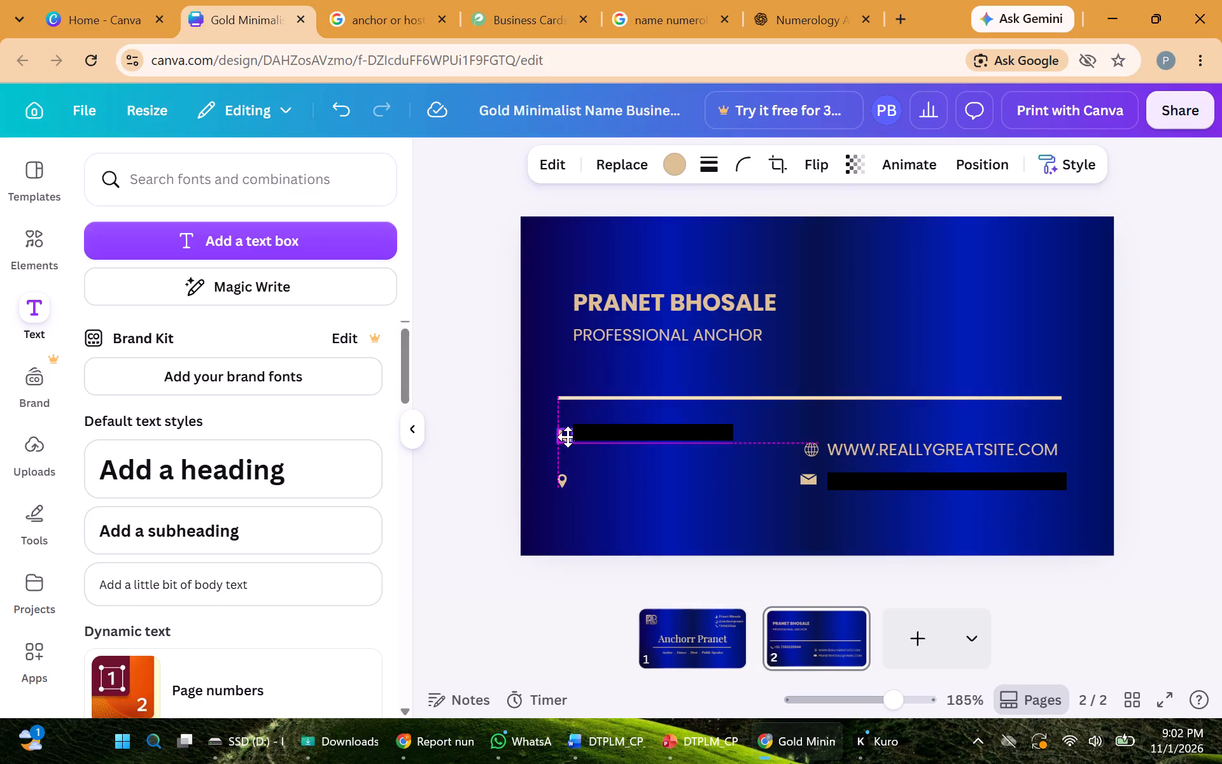
{"action": "left_click", "coordinate": [605, 463]}
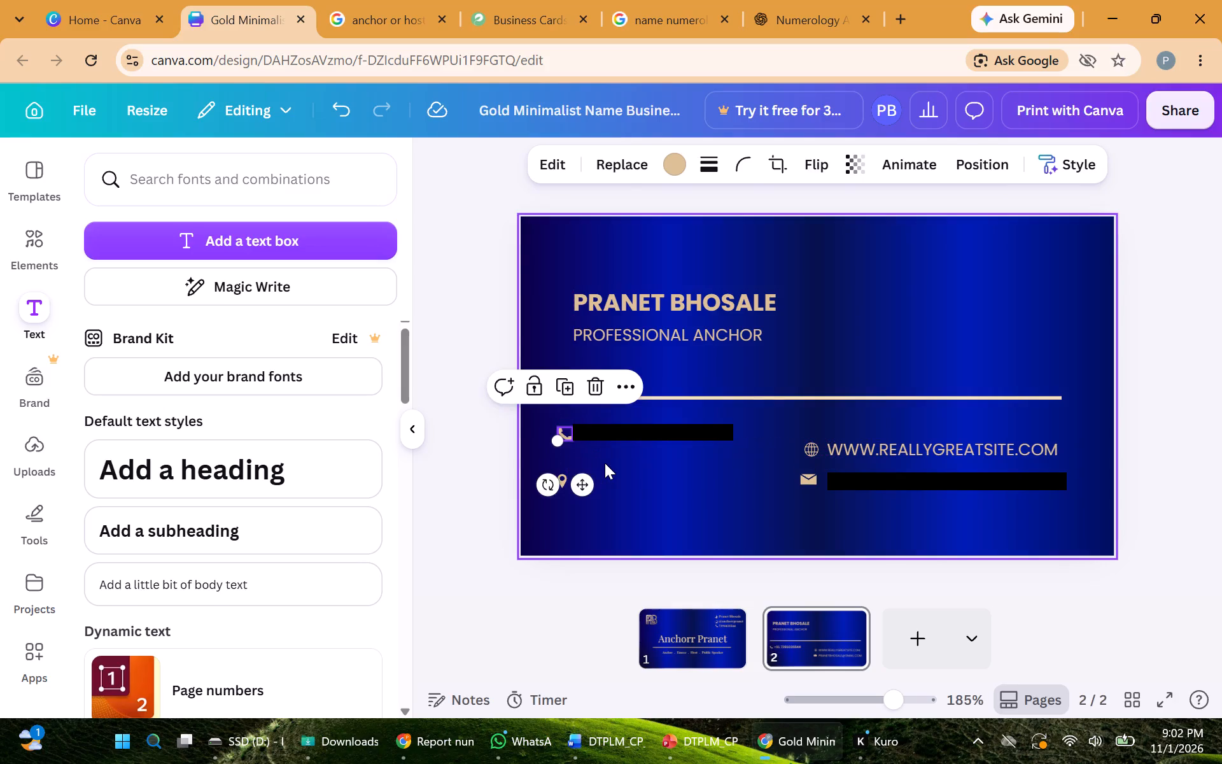
Duplicate the phone number text and place the copy directly below it, near the location pin icon.
{"action": "left_click", "coordinate": [643, 434]}
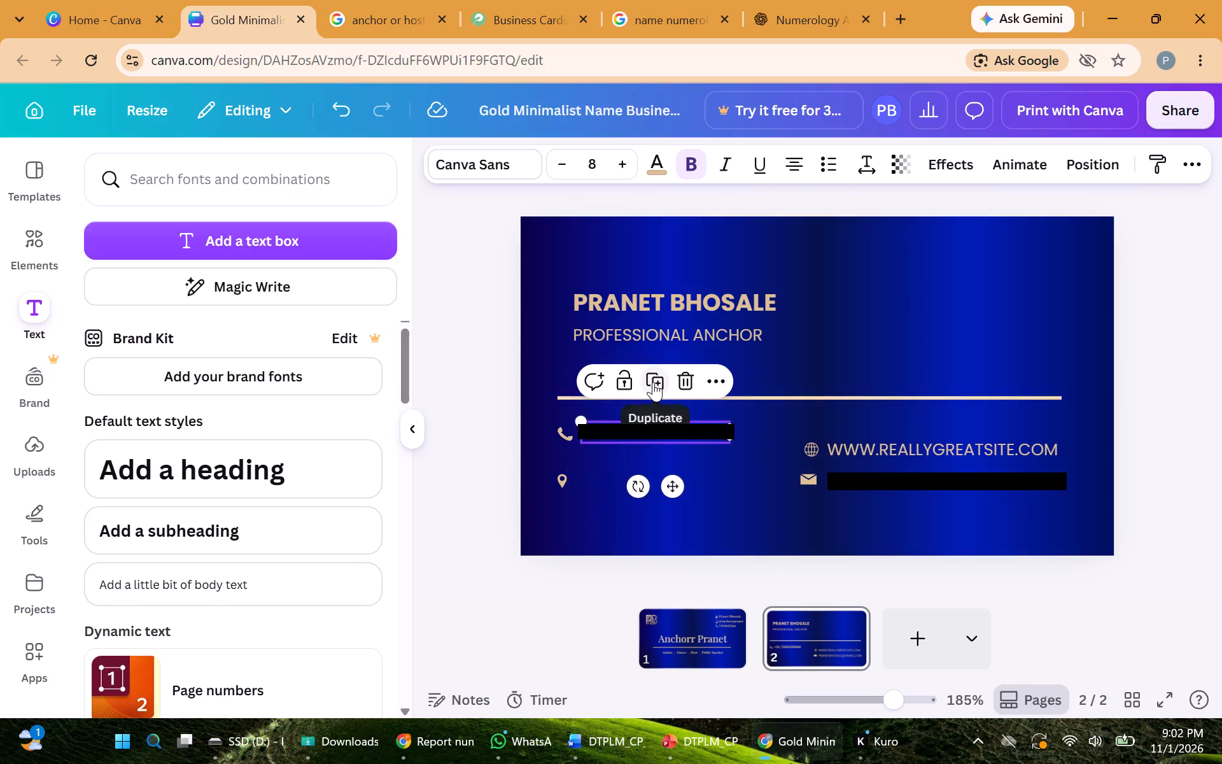
{"action": "left_click", "coordinate": [653, 382]}
{"action": "left_click_drag", "start_coordinate": [698, 518], "coordinate": [674, 528]}
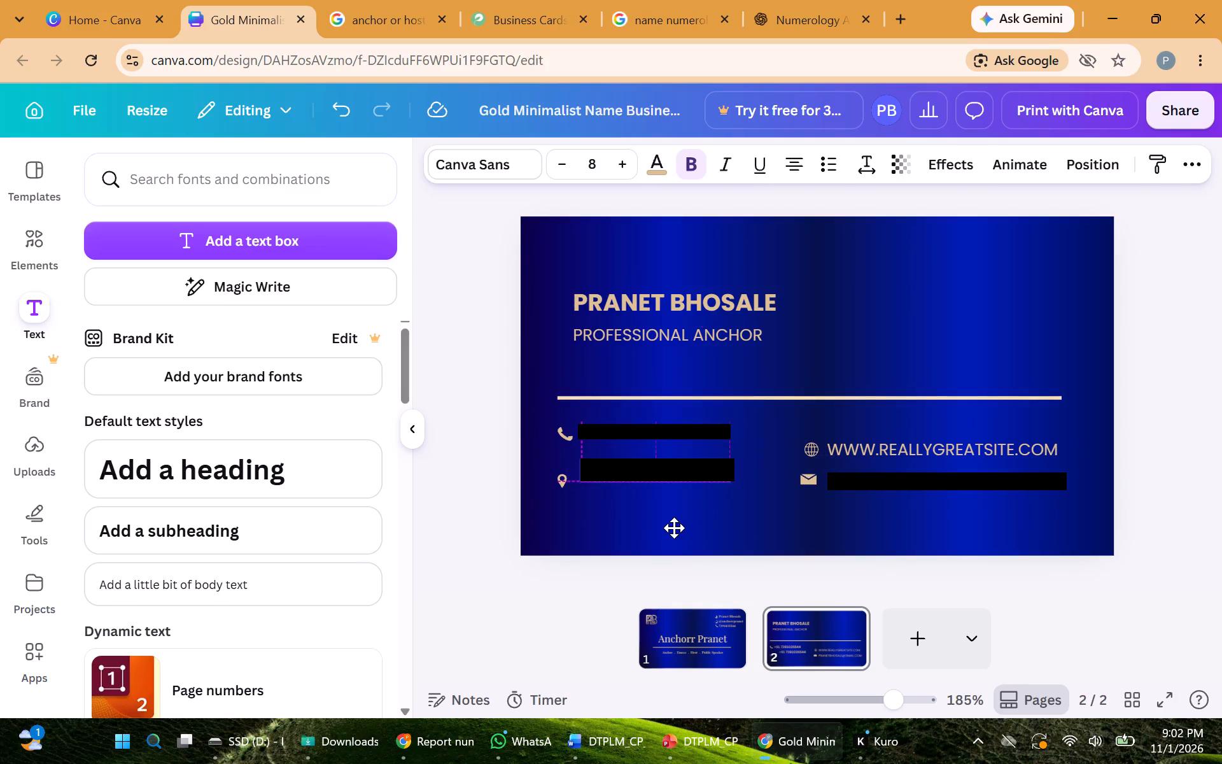
{"action": "left_click_drag", "start_coordinate": [674, 528], "coordinate": [674, 527]}
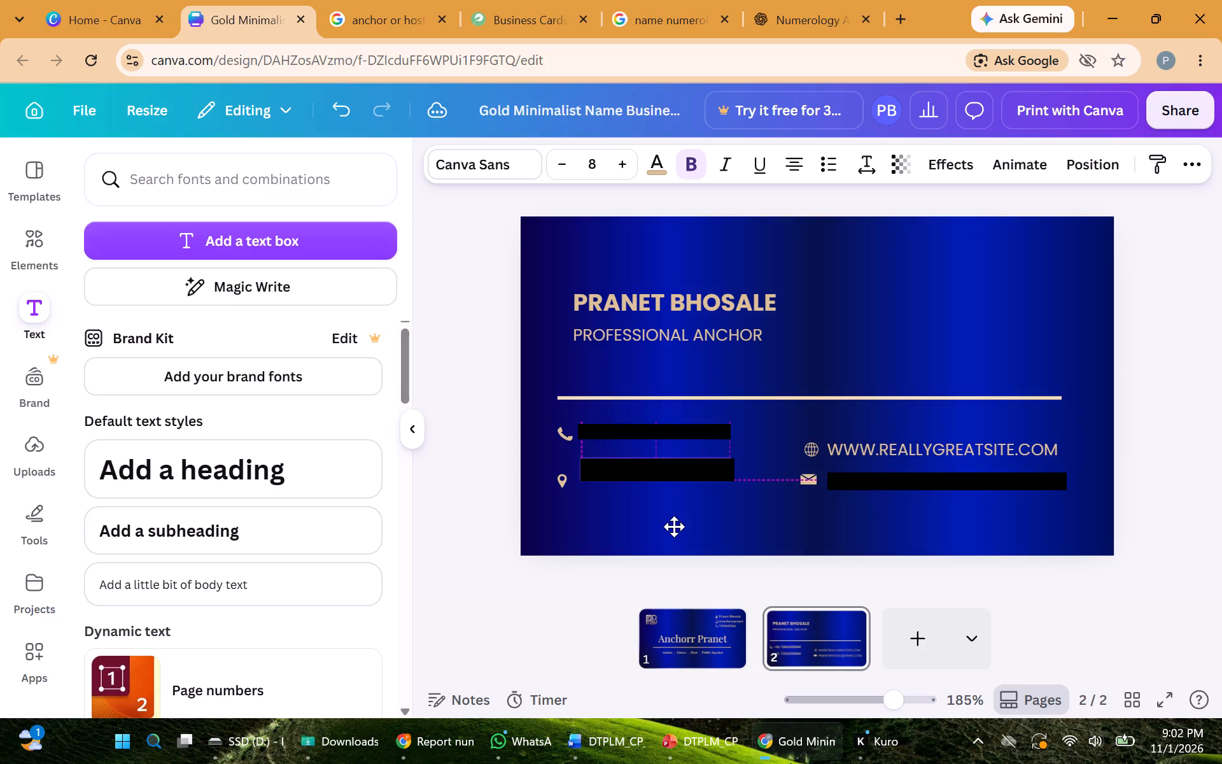
{"action": "left_click_drag", "start_coordinate": [674, 527], "coordinate": [673, 523]}
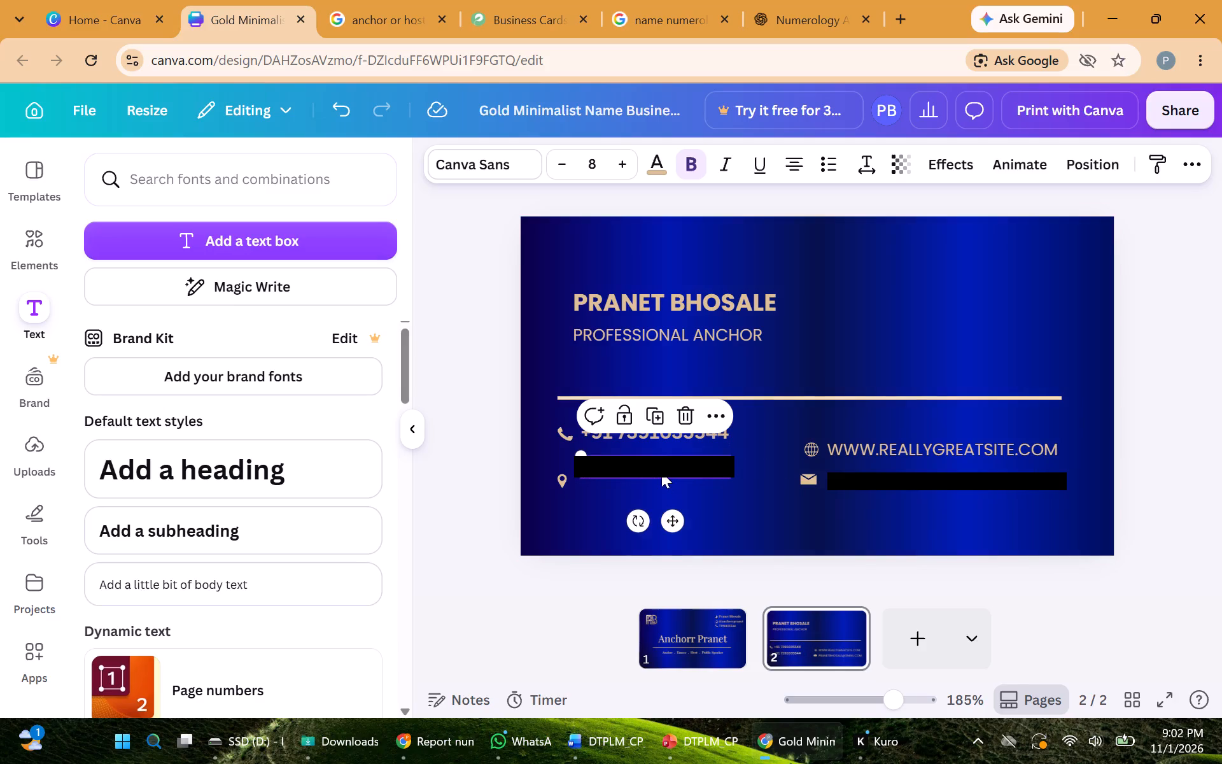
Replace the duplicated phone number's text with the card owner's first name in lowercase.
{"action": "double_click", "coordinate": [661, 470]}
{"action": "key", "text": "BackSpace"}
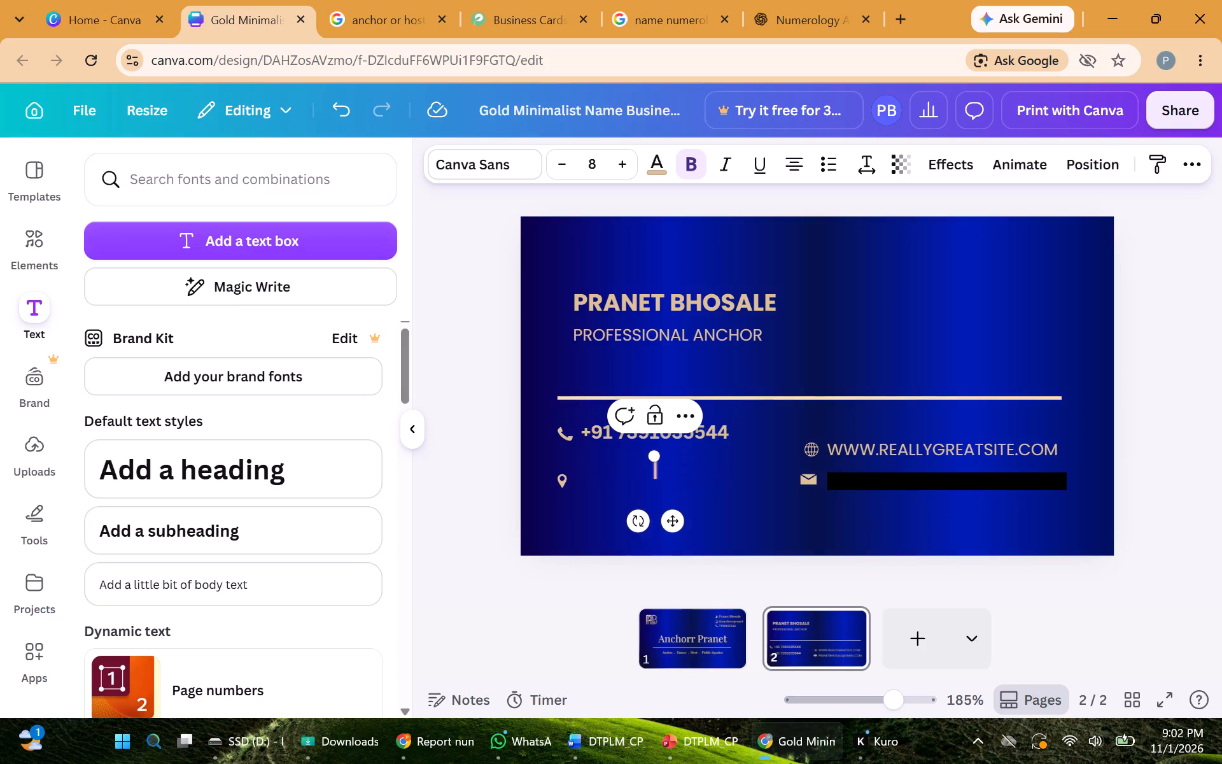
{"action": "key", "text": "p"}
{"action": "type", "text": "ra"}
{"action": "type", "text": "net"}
Open the card owner's LinkedIn profile in a new browser tab.
{"action": "left_click", "coordinate": [900, 18]}
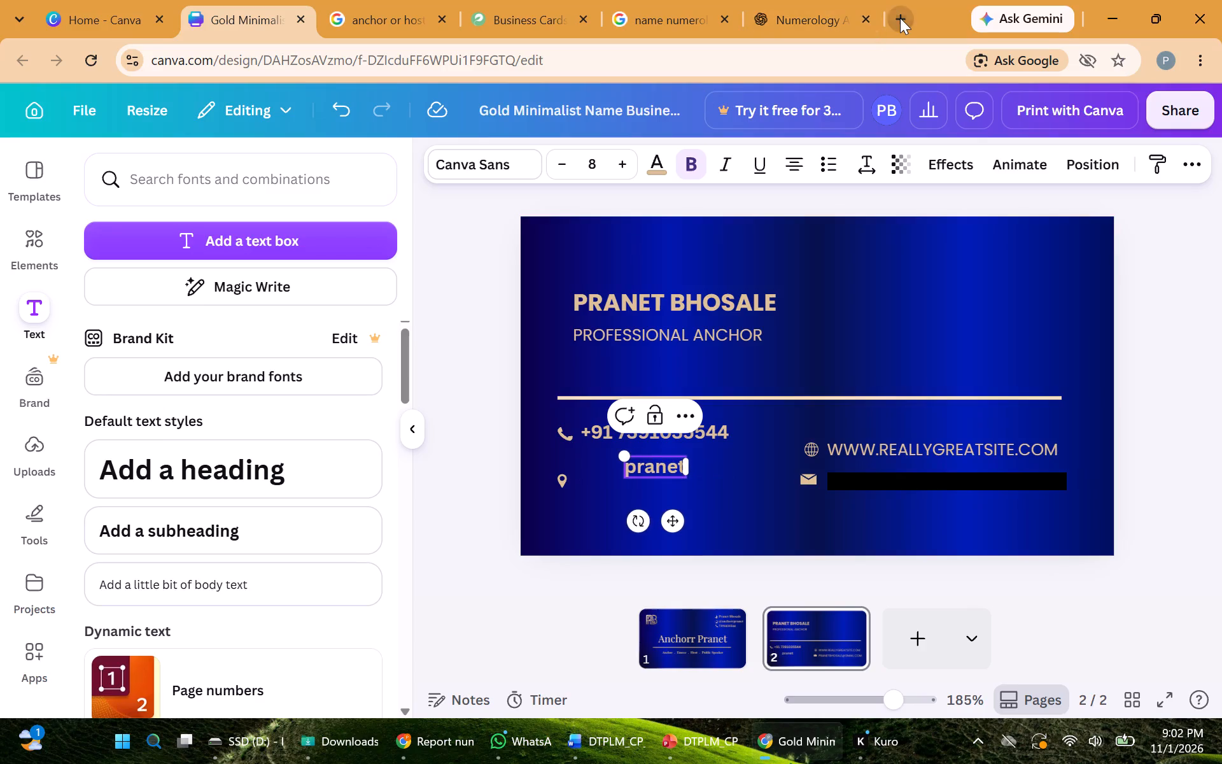
{"action": "left_click", "coordinate": [876, 67]}
{"action": "type", "text": "prnate"}
{"action": "key", "text": "space"}
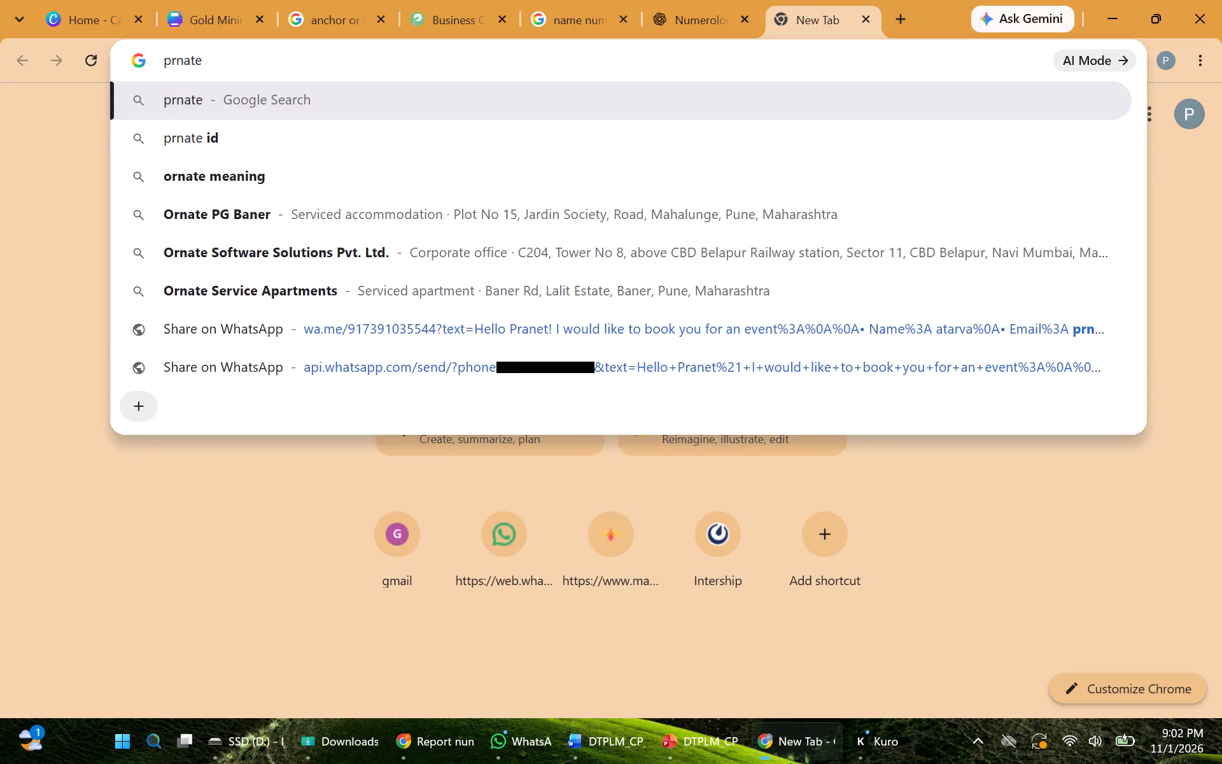
{"action": "type", "text": "bh"}
{"action": "key", "text": "BackSpace"}
{"action": "key", "text": "BackSpace"}
{"action": "key", "text": "BackSpace"}
{"action": "key", "text": "BackSpace"}
{"action": "key", "text": "BackSpace"}
{"action": "key", "text": "BackSpace"}
{"action": "key", "text": "BackSpace"}
{"action": "key", "text": "BackSpace"}
{"action": "key", "text": "BackSpace"}
{"action": "key", "text": "BackSpace"}
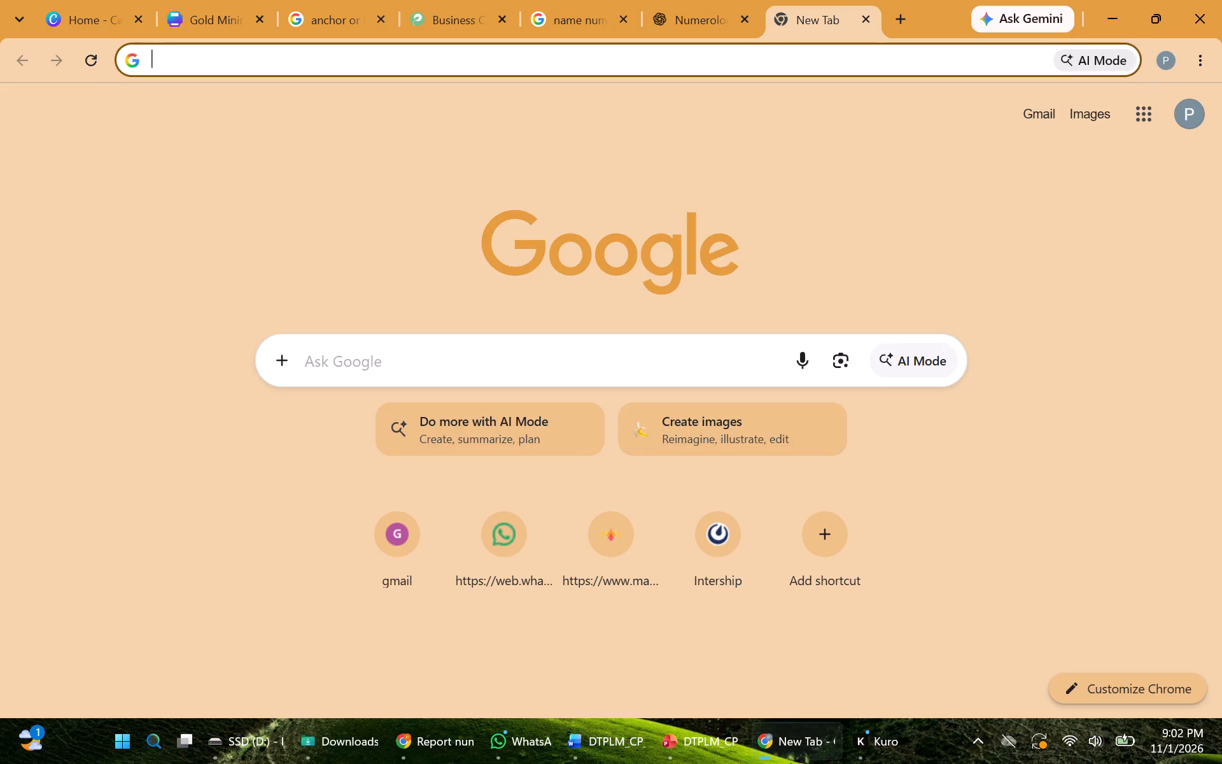
{"action": "type", "text": "lik"}
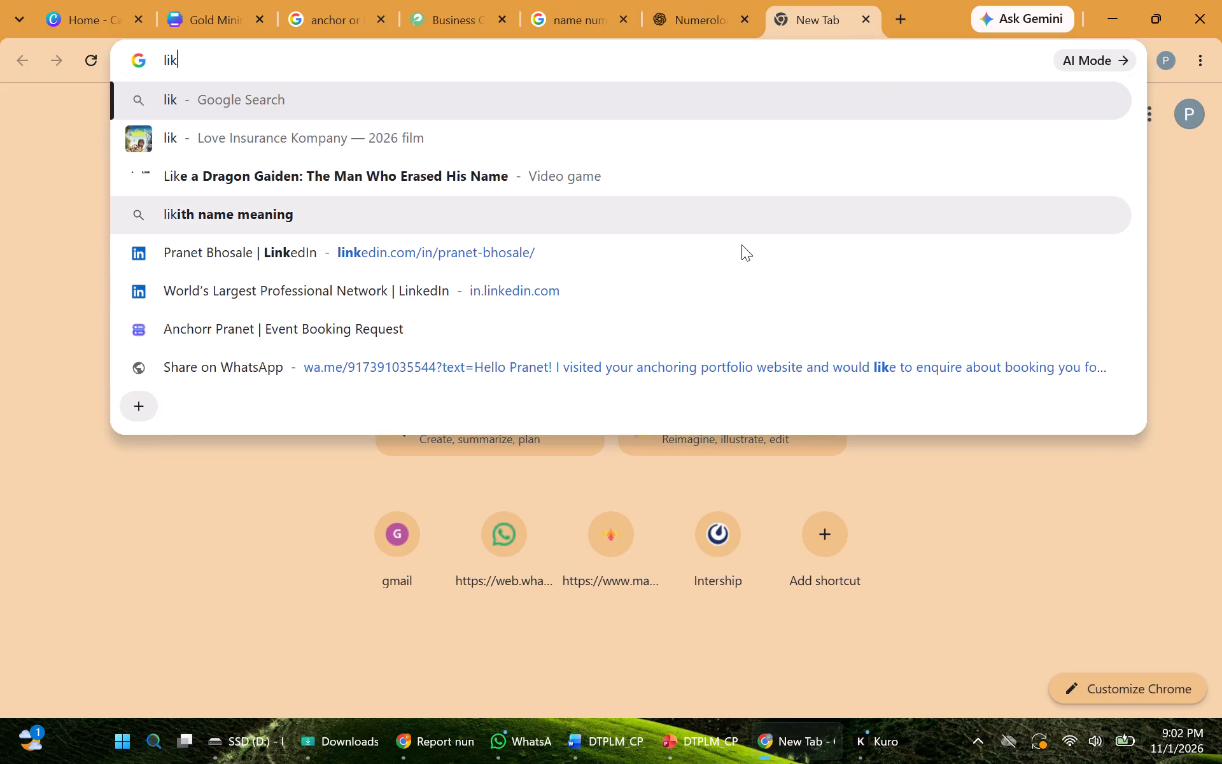
{"action": "left_click", "coordinate": [741, 244]}
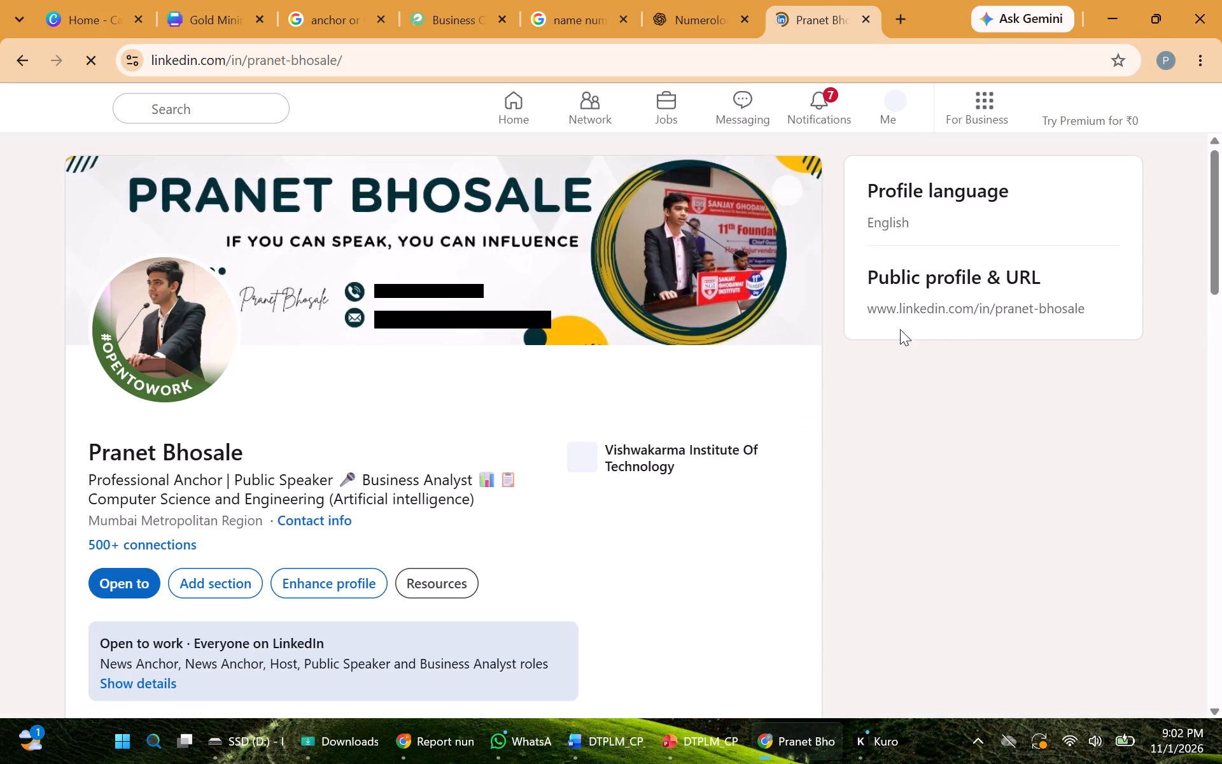
Copy the public LinkedIn profile URL and paste it over the duplicated text box's content on the Canva card.
{"action": "left_click_drag", "start_coordinate": [866, 306], "coordinate": [1088, 308]}
{"action": "key", "text": "ctrl+c"}
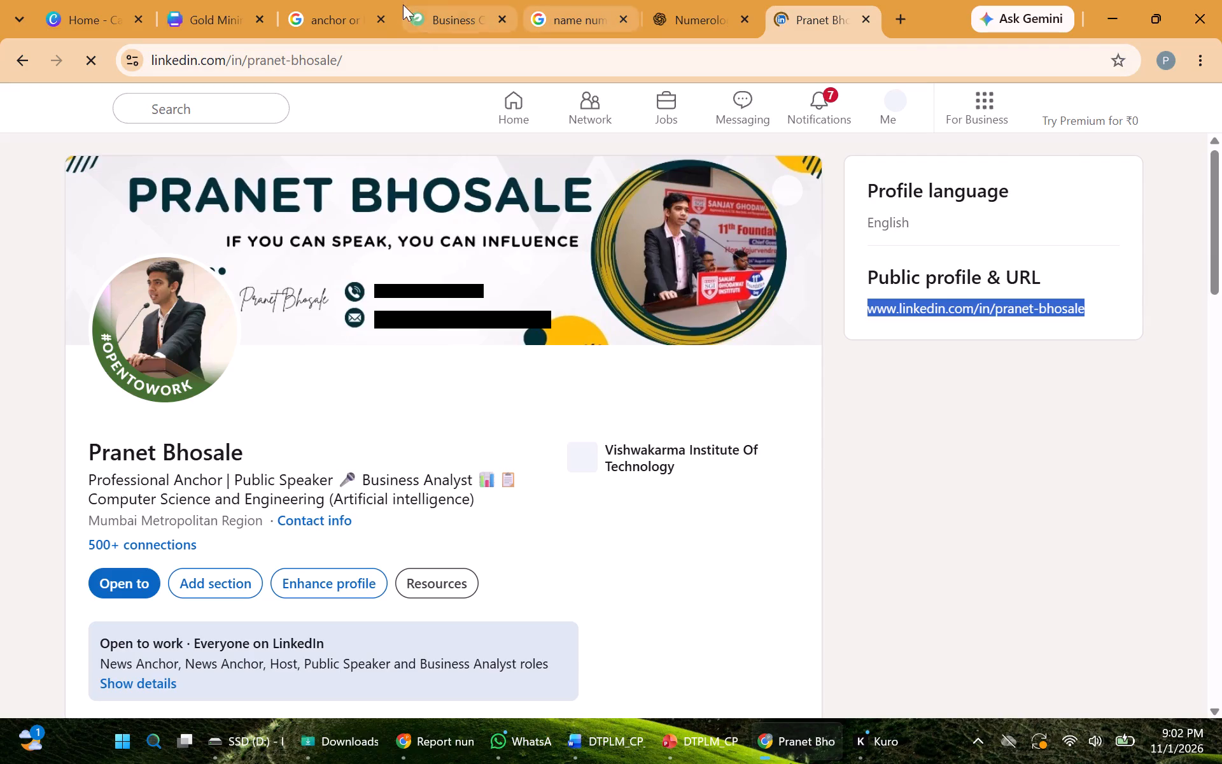
{"action": "left_click", "coordinate": [188, 10]}
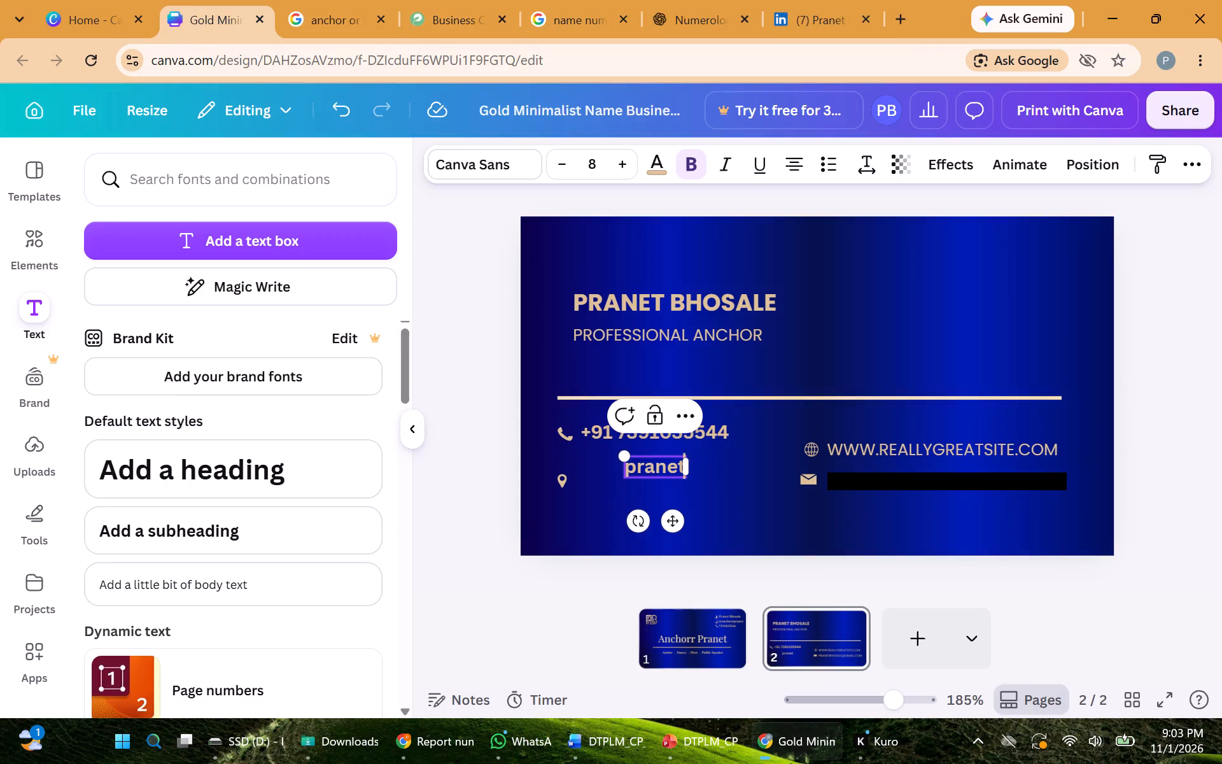
{"action": "left_click", "coordinate": [656, 469]}
{"action": "key", "text": "ctrl+a"}
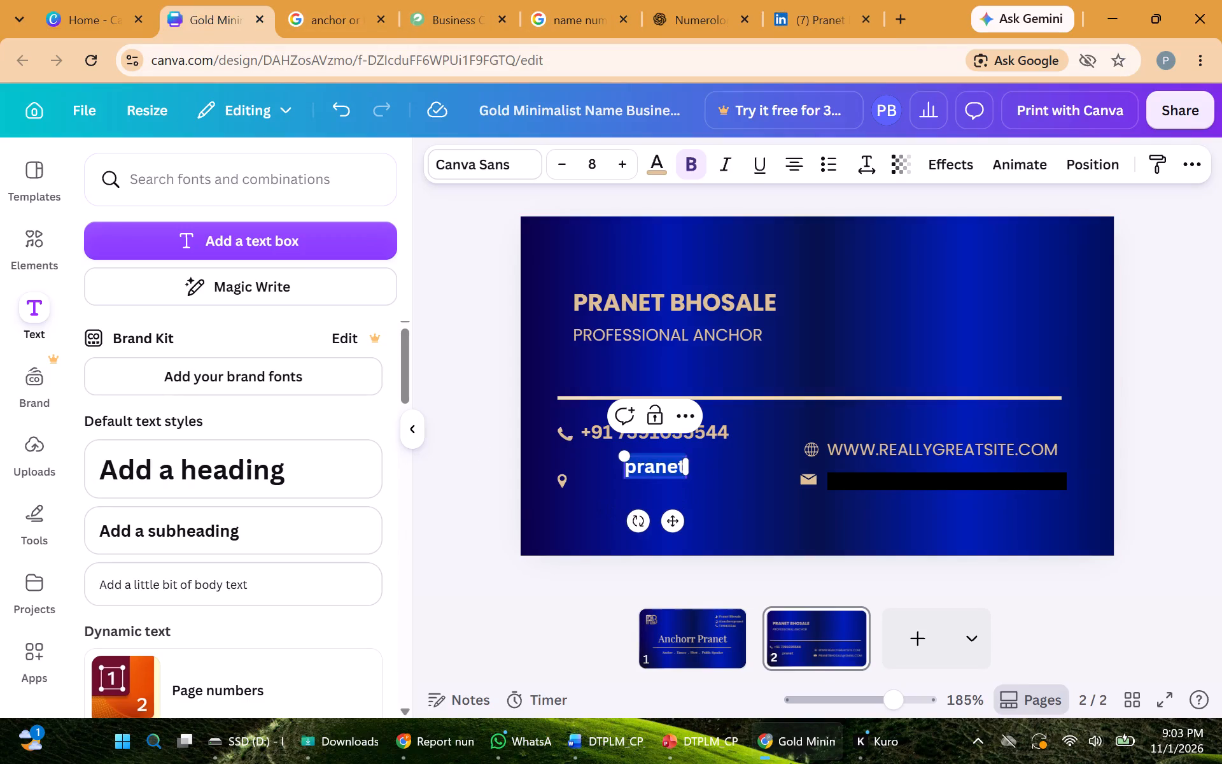
{"action": "key", "text": "ctrl+v"}
Move the LinkedIn URL text box below the email address line and narrow the box to fit its text.
{"action": "left_click_drag", "start_coordinate": [792, 483], "coordinate": [913, 471]}
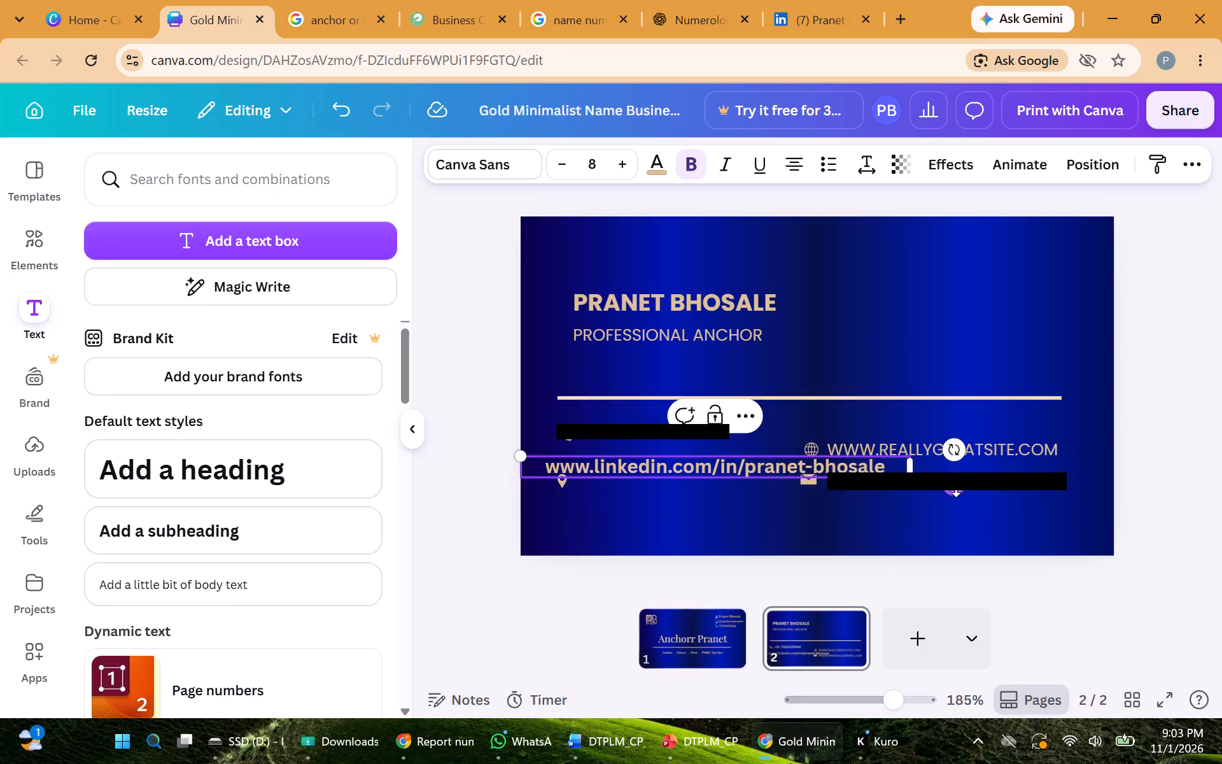
{"action": "left_click_drag", "start_coordinate": [955, 486], "coordinate": [1055, 530]}
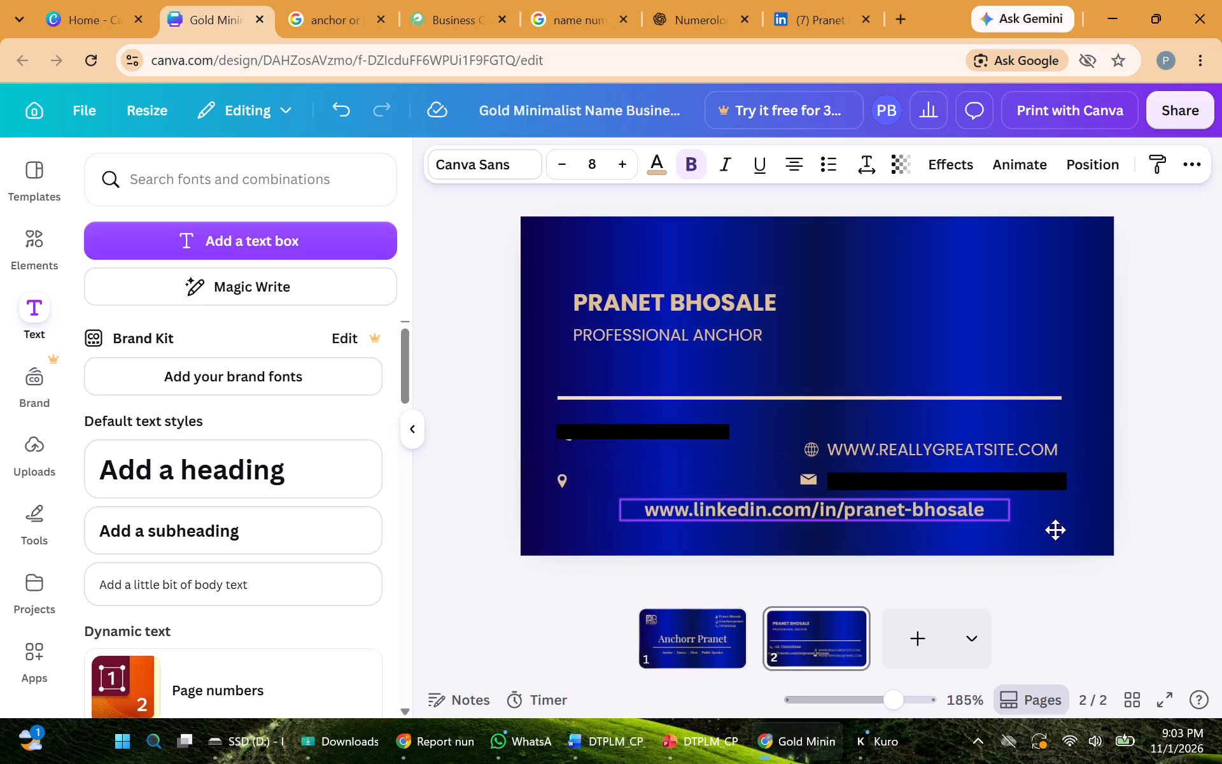
{"action": "left_click_drag", "start_coordinate": [1055, 530], "coordinate": [1007, 542]}
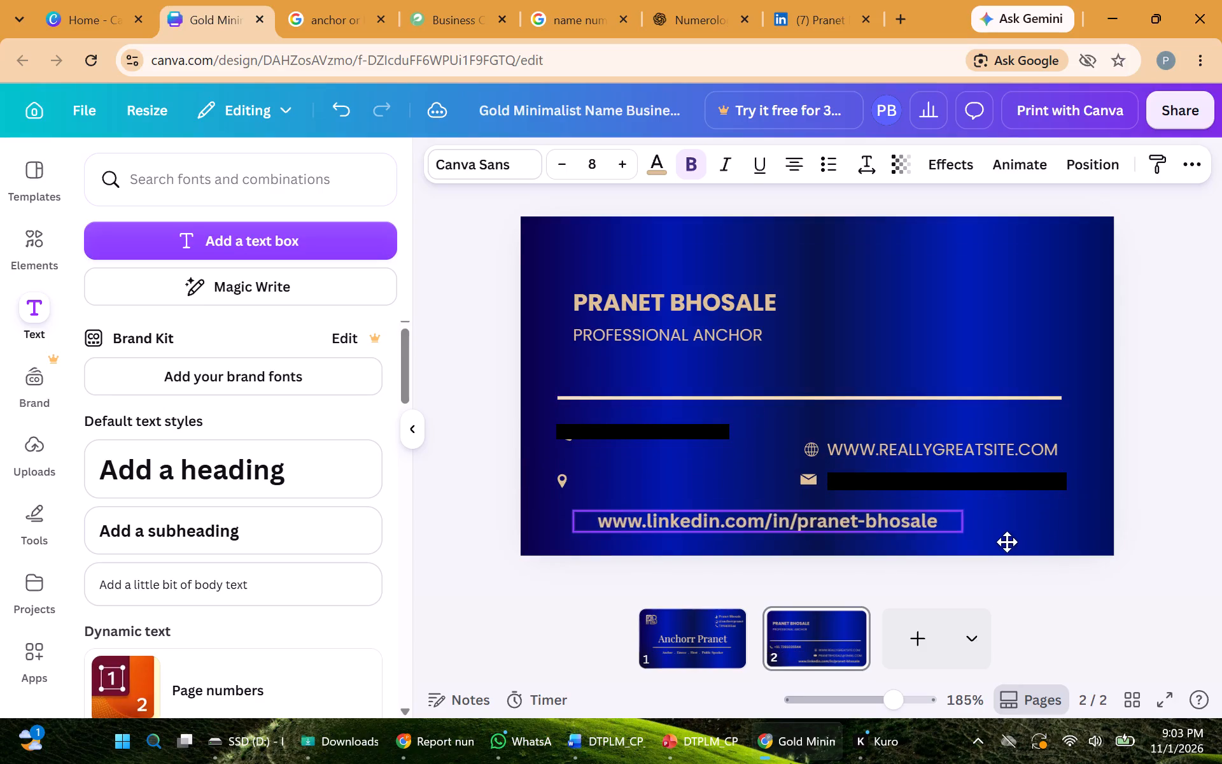
{"action": "left_click_drag", "start_coordinate": [1007, 542], "coordinate": [1128, 534]}
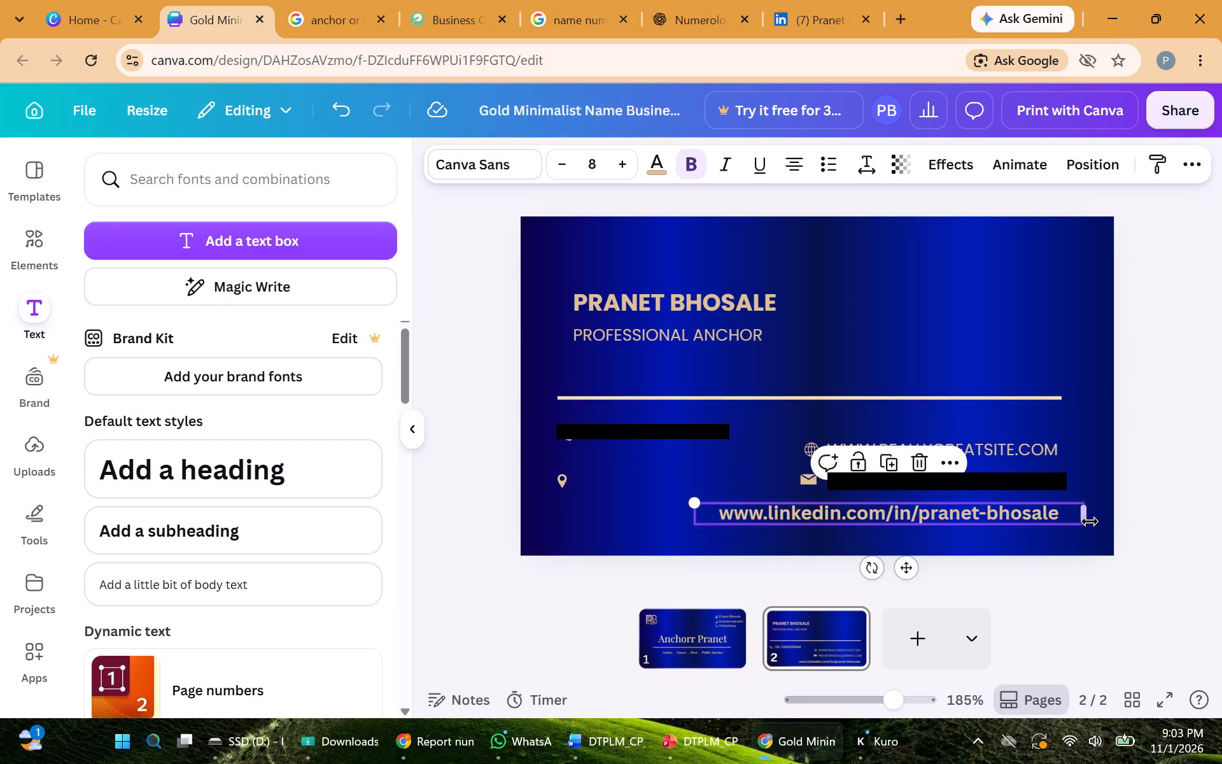
{"action": "left_click_drag", "start_coordinate": [1086, 518], "coordinate": [1046, 519]}
{"action": "left_click", "coordinate": [728, 469]}
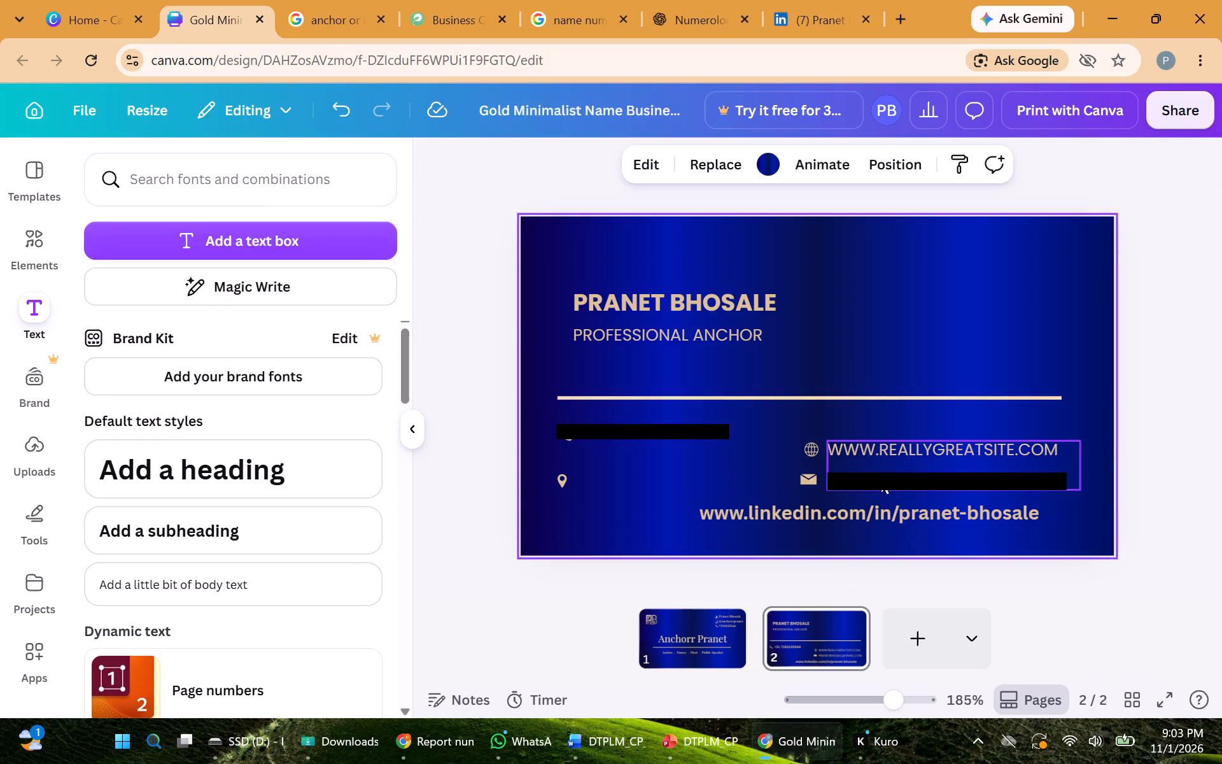
Shift the location pin icon down and move the envelope icon into the gap beneath the phone icon.
{"action": "left_click", "coordinate": [556, 477]}
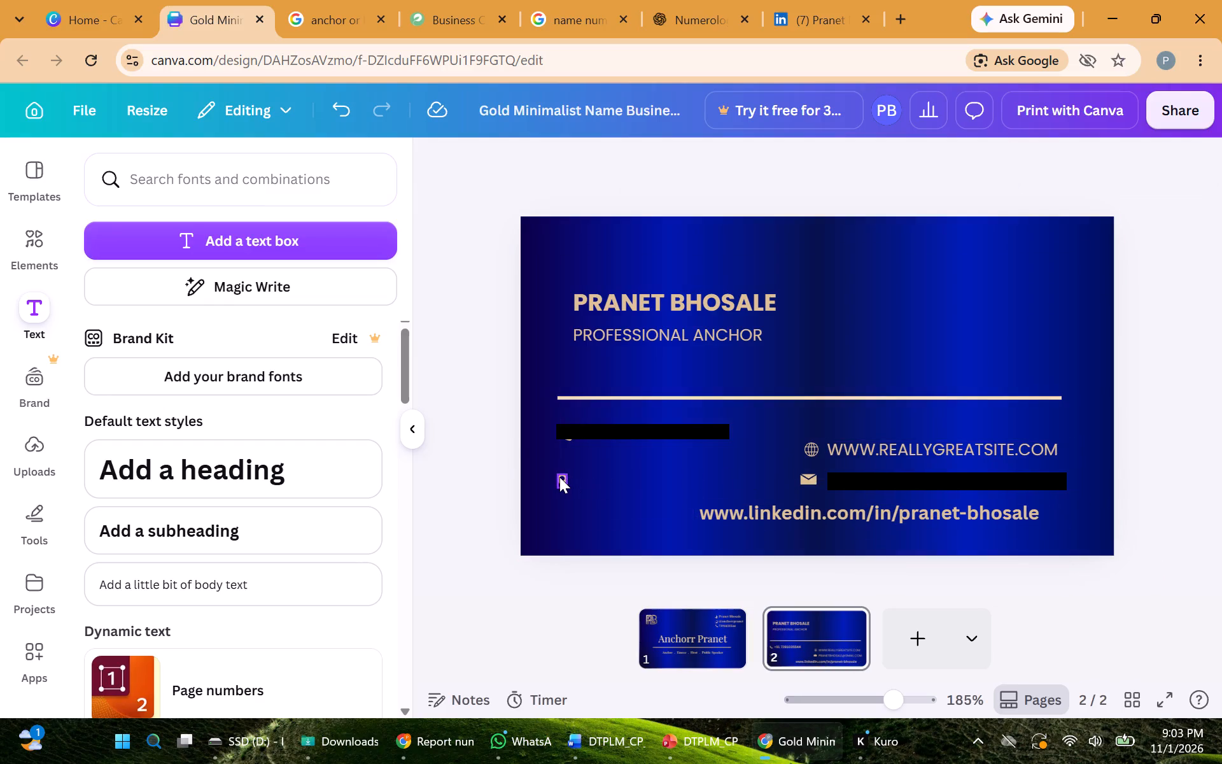
{"action": "left_click_drag", "start_coordinate": [559, 477], "coordinate": [559, 502]}
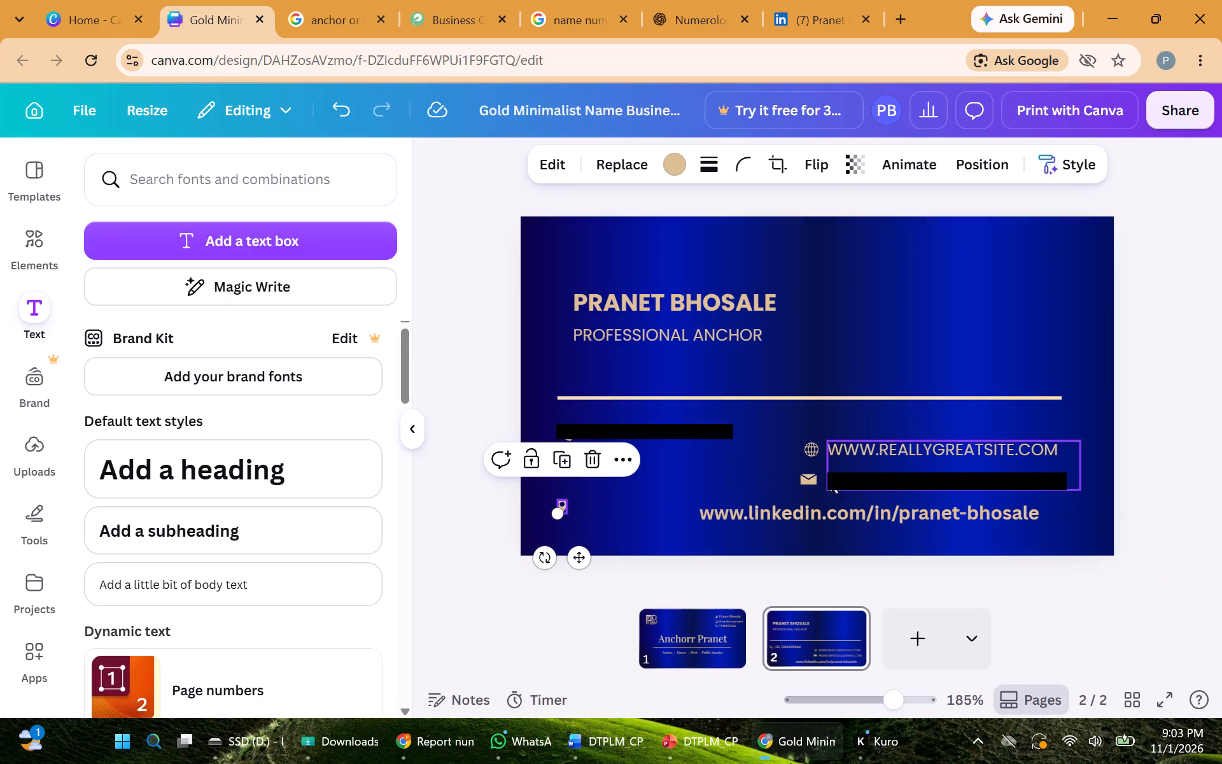
{"action": "left_click", "coordinate": [804, 479]}
{"action": "left_click_drag", "start_coordinate": [831, 528], "coordinate": [596, 496]}
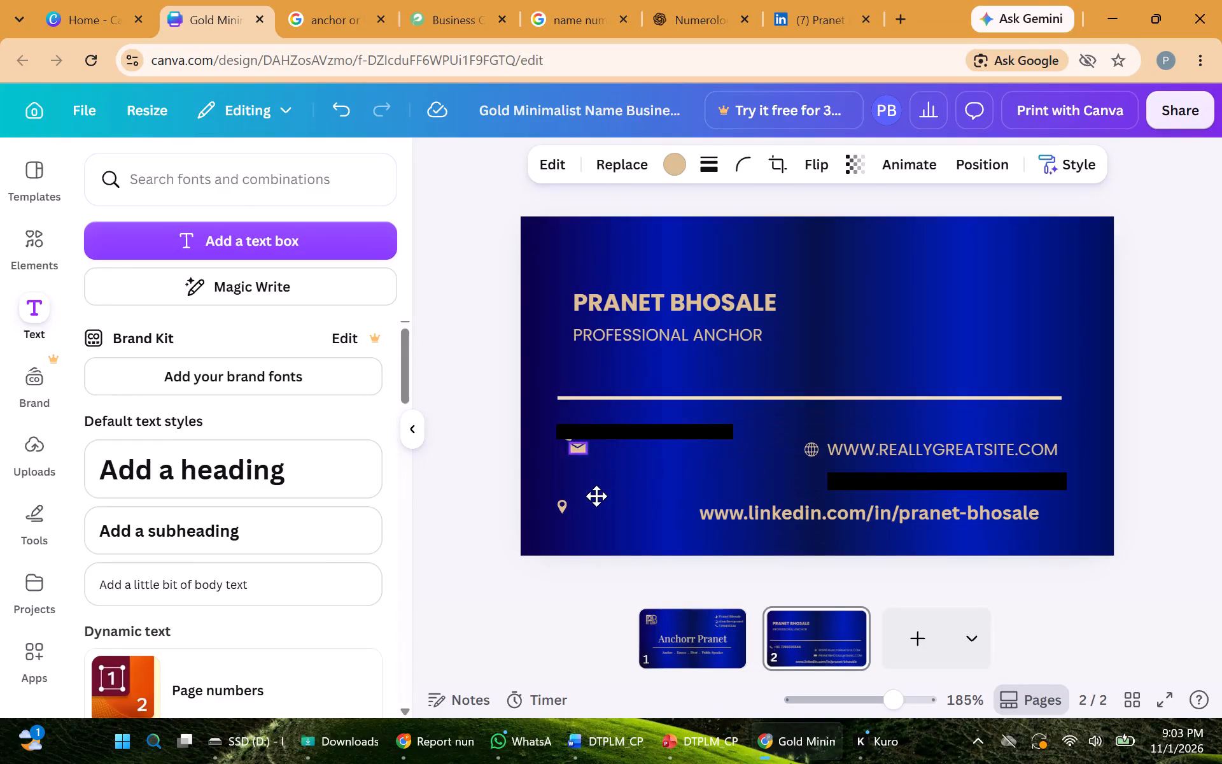
{"action": "left_click_drag", "start_coordinate": [596, 496], "coordinate": [586, 510]}
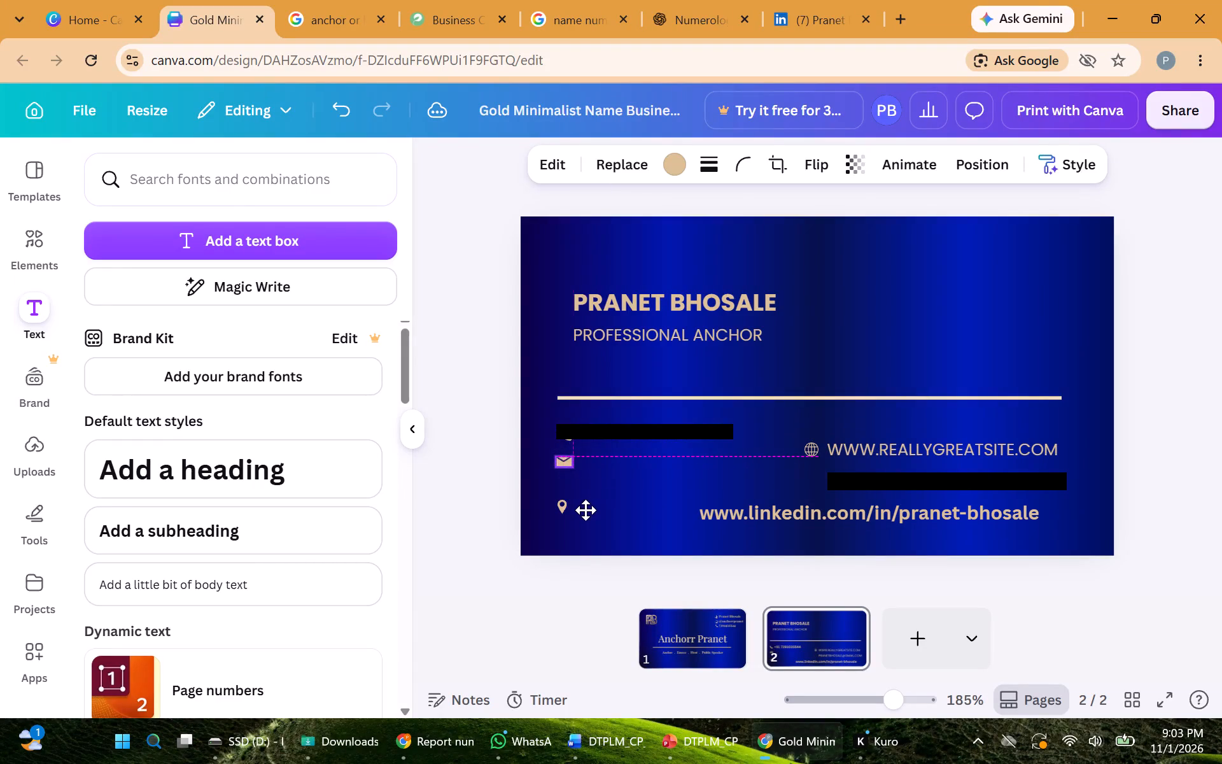
{"action": "left_click_drag", "start_coordinate": [586, 510], "coordinate": [587, 510]}
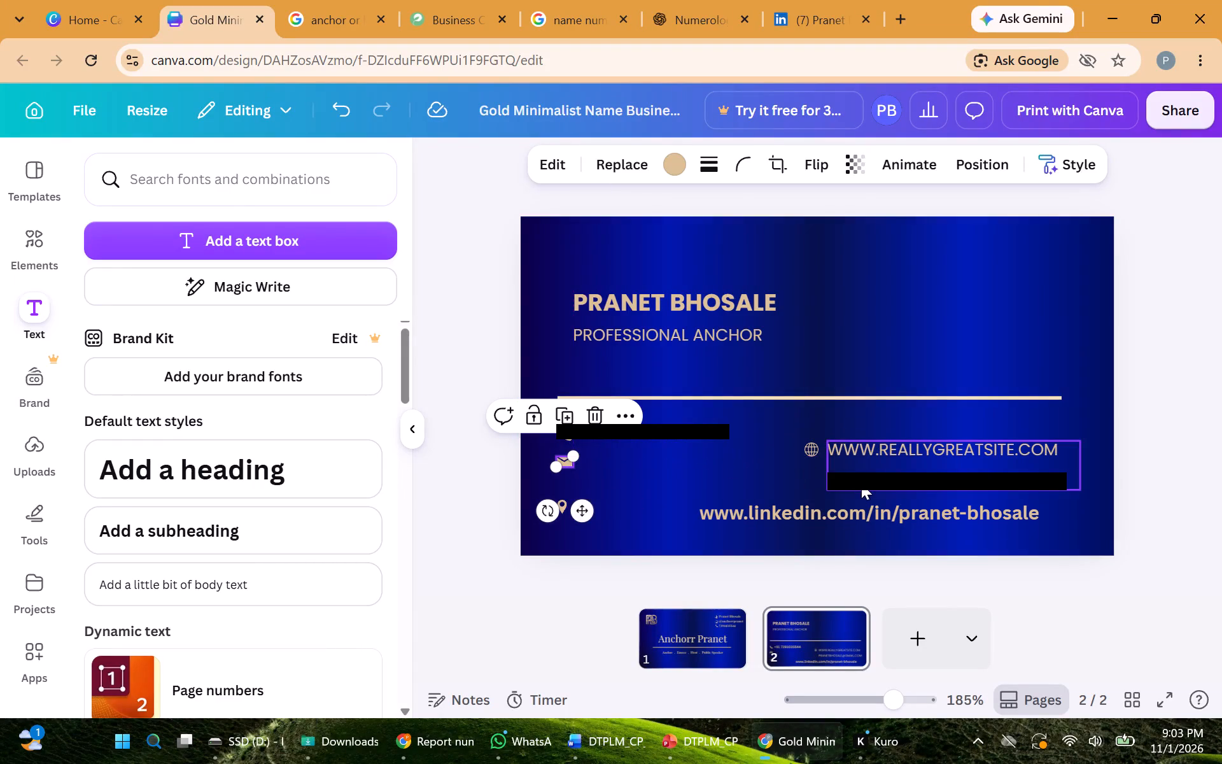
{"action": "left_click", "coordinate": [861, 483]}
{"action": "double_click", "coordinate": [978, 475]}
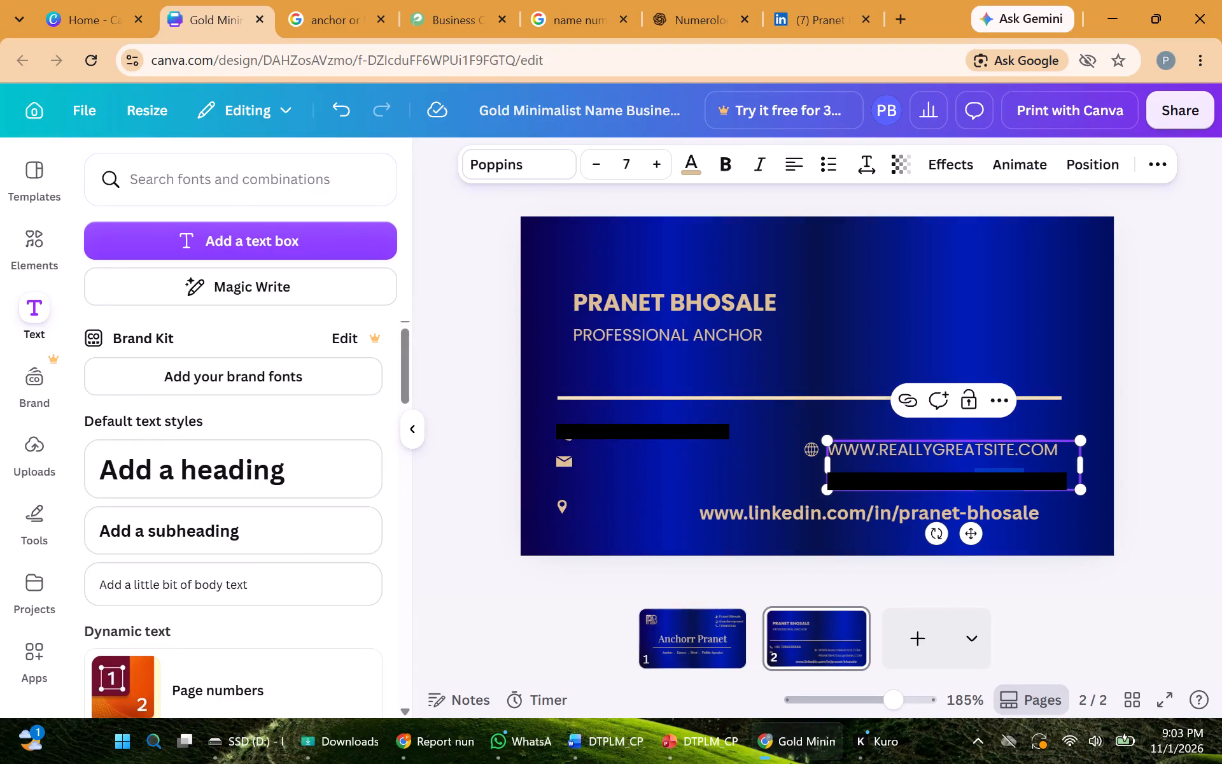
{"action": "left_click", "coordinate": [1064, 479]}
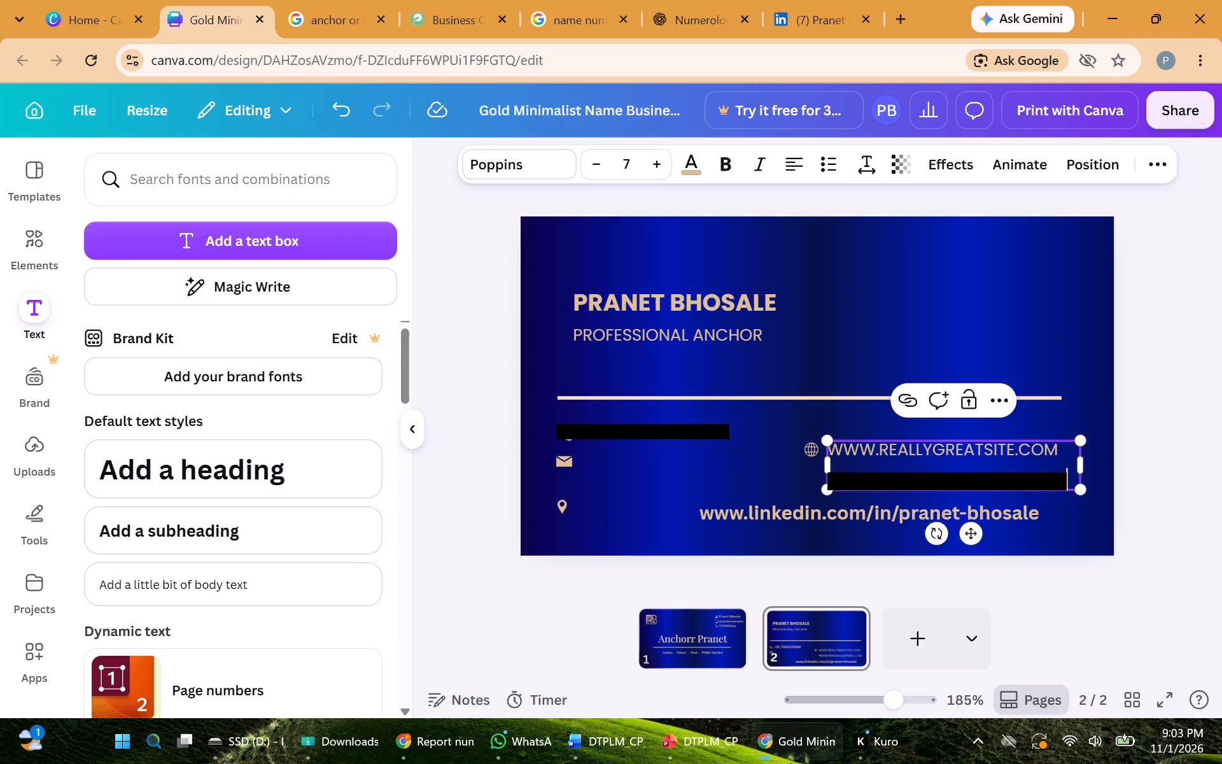
Duplicate the LinkedIn URL text box and move the copy onto the envelope icon's row below the phone number.
{"action": "left_click", "coordinate": [817, 520]}
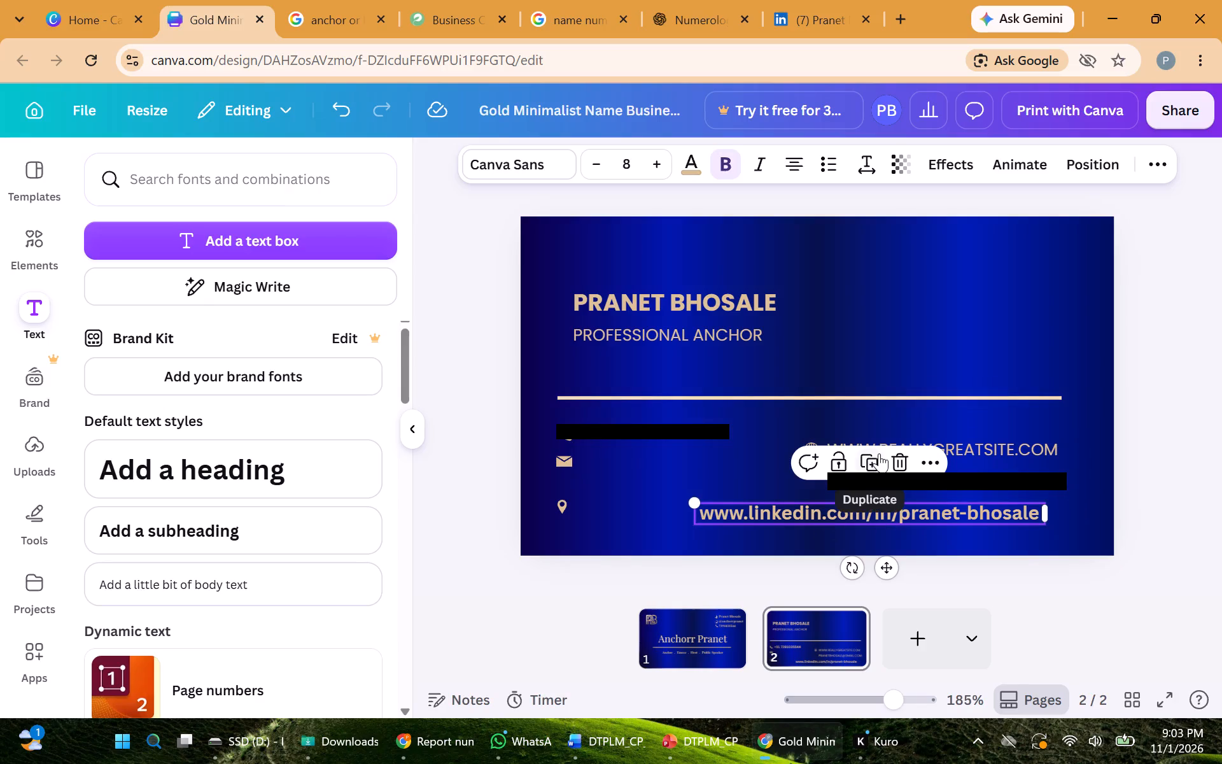
{"action": "left_click", "coordinate": [879, 453]}
{"action": "left_click_drag", "start_coordinate": [921, 588], "coordinate": [756, 511]}
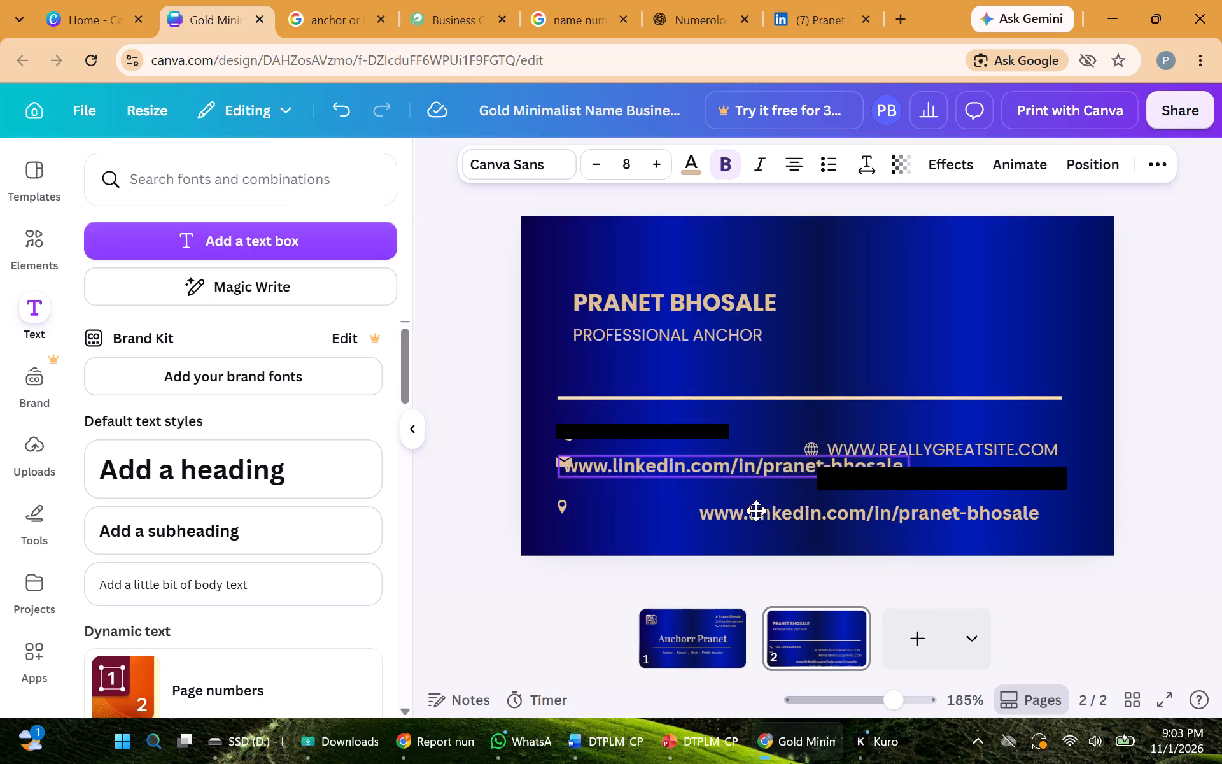
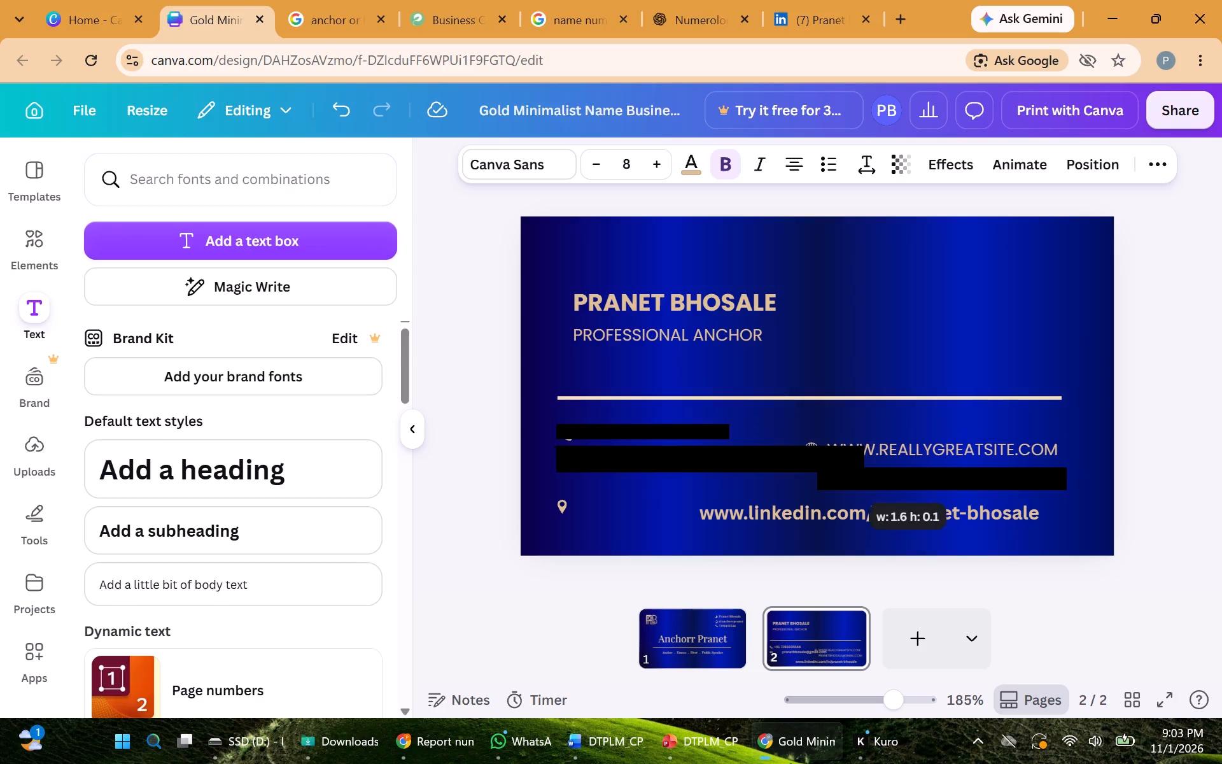
Place the email address text box beside the envelope icon, aligned with the start of the phone number above.
{"action": "left_click_drag", "start_coordinate": [829, 467], "coordinate": [825, 465]}
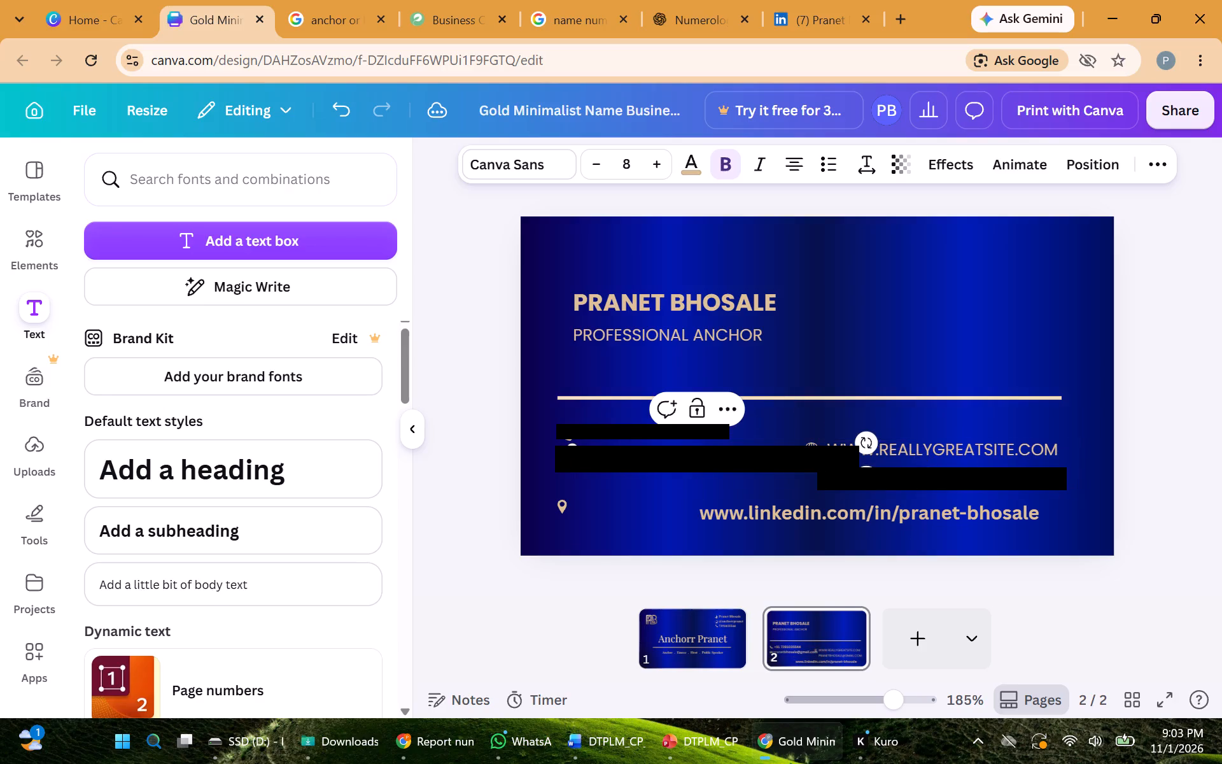
{"action": "left_click_drag", "start_coordinate": [865, 473], "coordinate": [873, 472]}
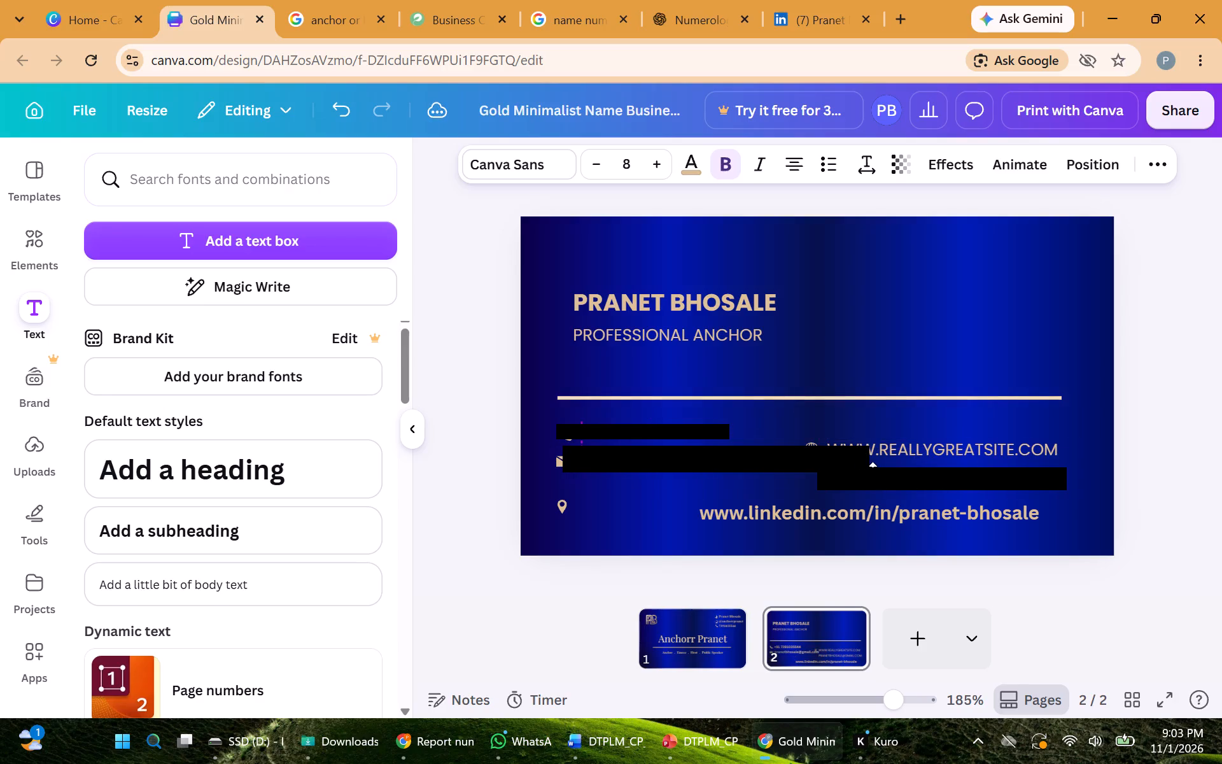
{"action": "left_click_drag", "start_coordinate": [873, 472], "coordinate": [871, 472]}
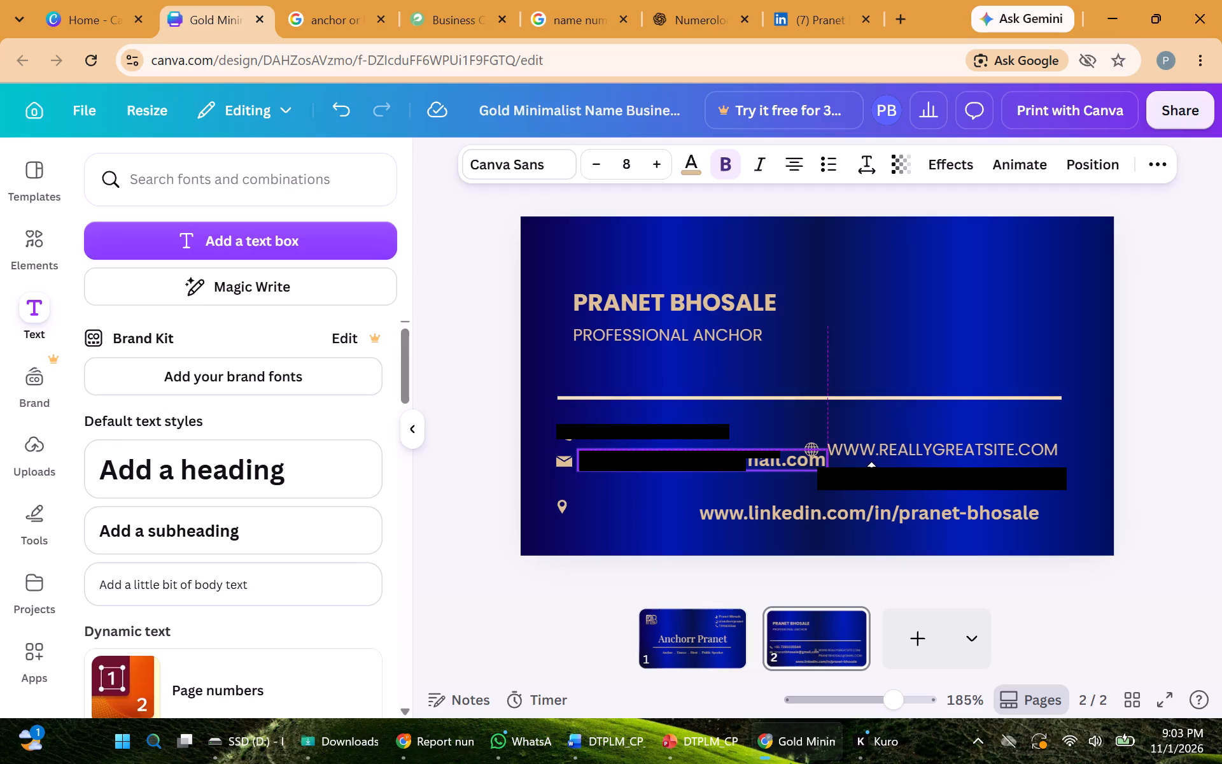
{"action": "left_click_drag", "start_coordinate": [871, 472], "coordinate": [874, 472]}
{"action": "left_click", "coordinate": [739, 497]}
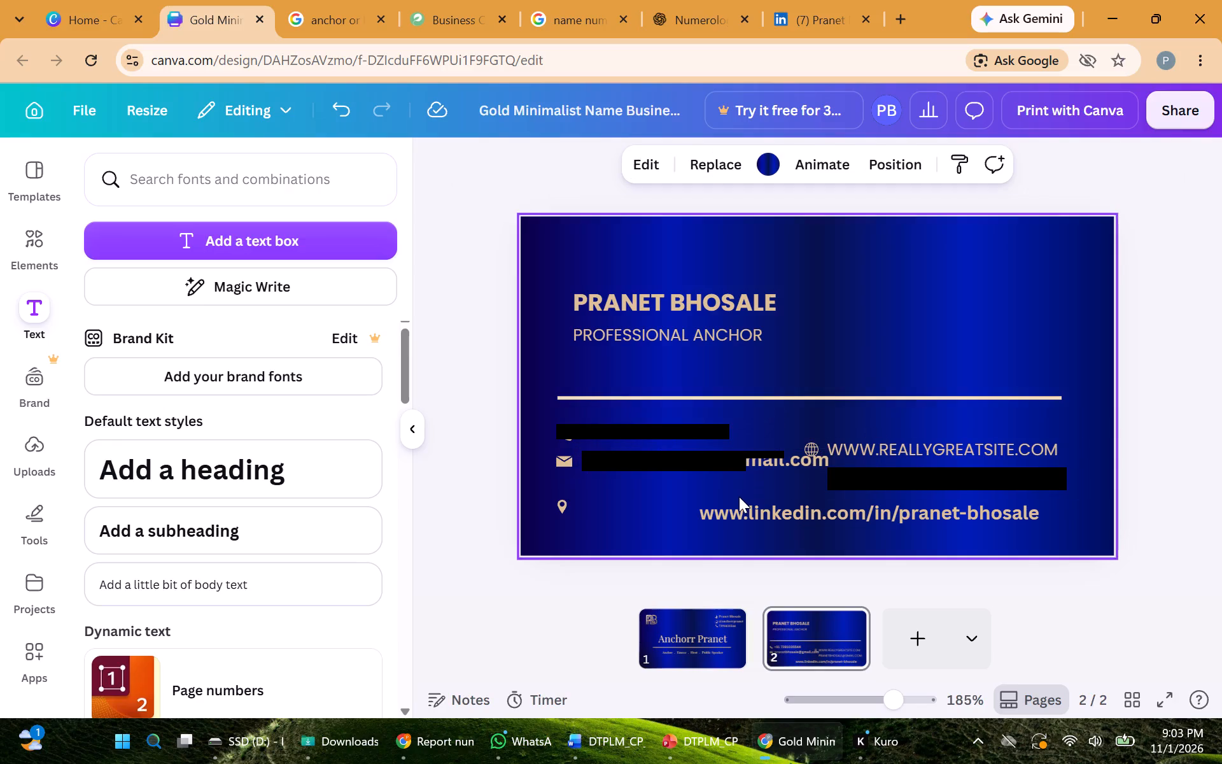
{"action": "left_click", "coordinate": [871, 441]}
{"action": "left_click_drag", "start_coordinate": [871, 441], "coordinate": [911, 431]}
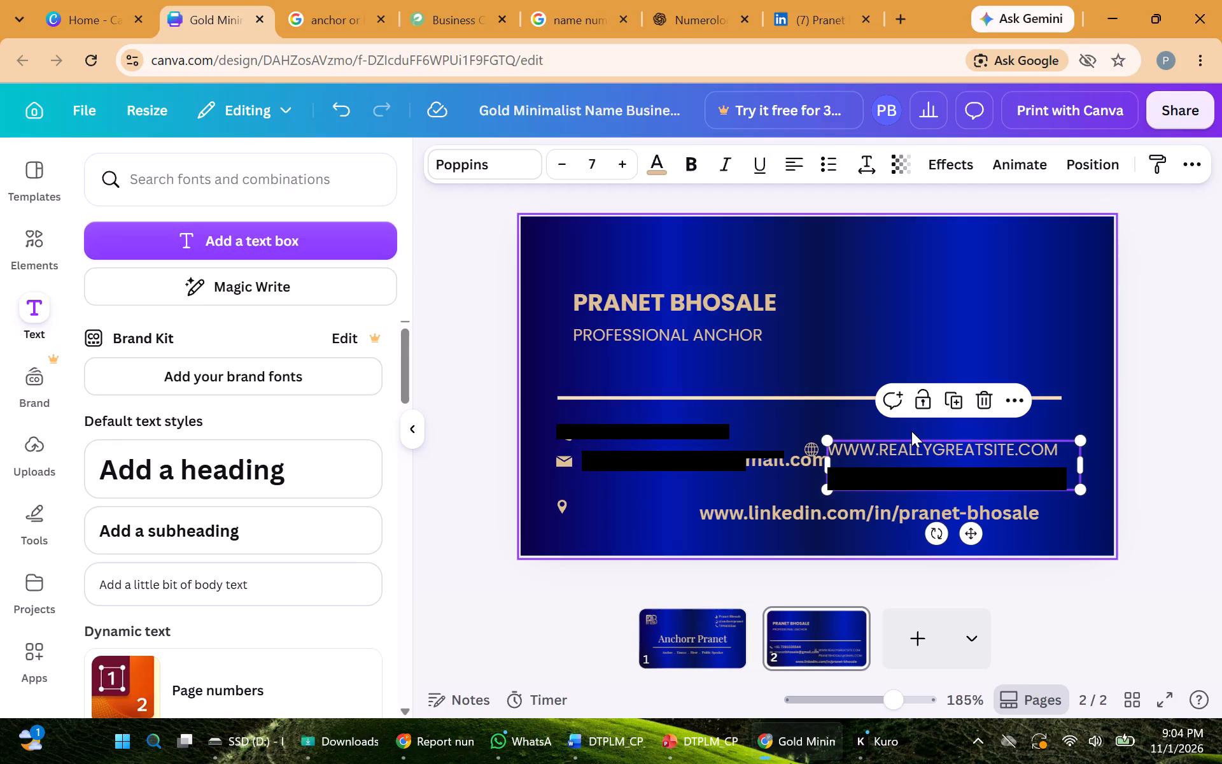
{"action": "left_click", "coordinate": [983, 399]}
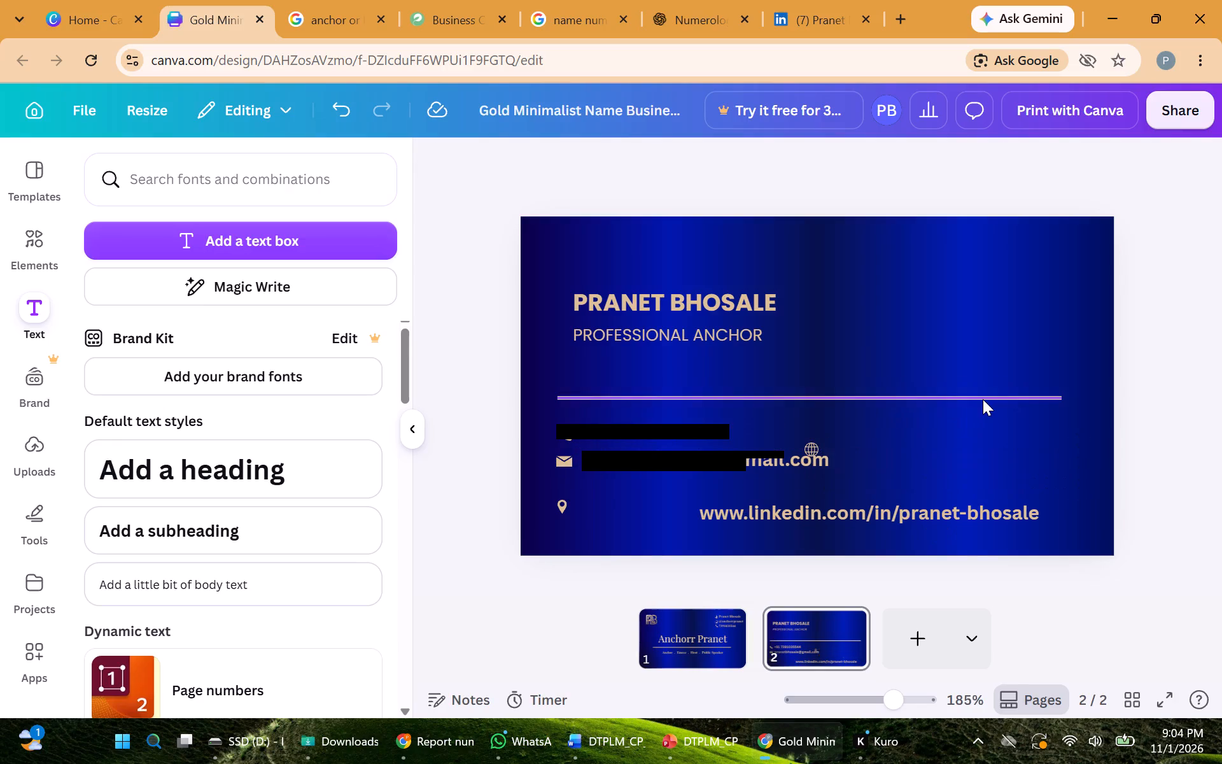
Move the globe icon clear of the email address, into the empty area beyond it on the phone number's row.
{"action": "left_click", "coordinate": [813, 449]}
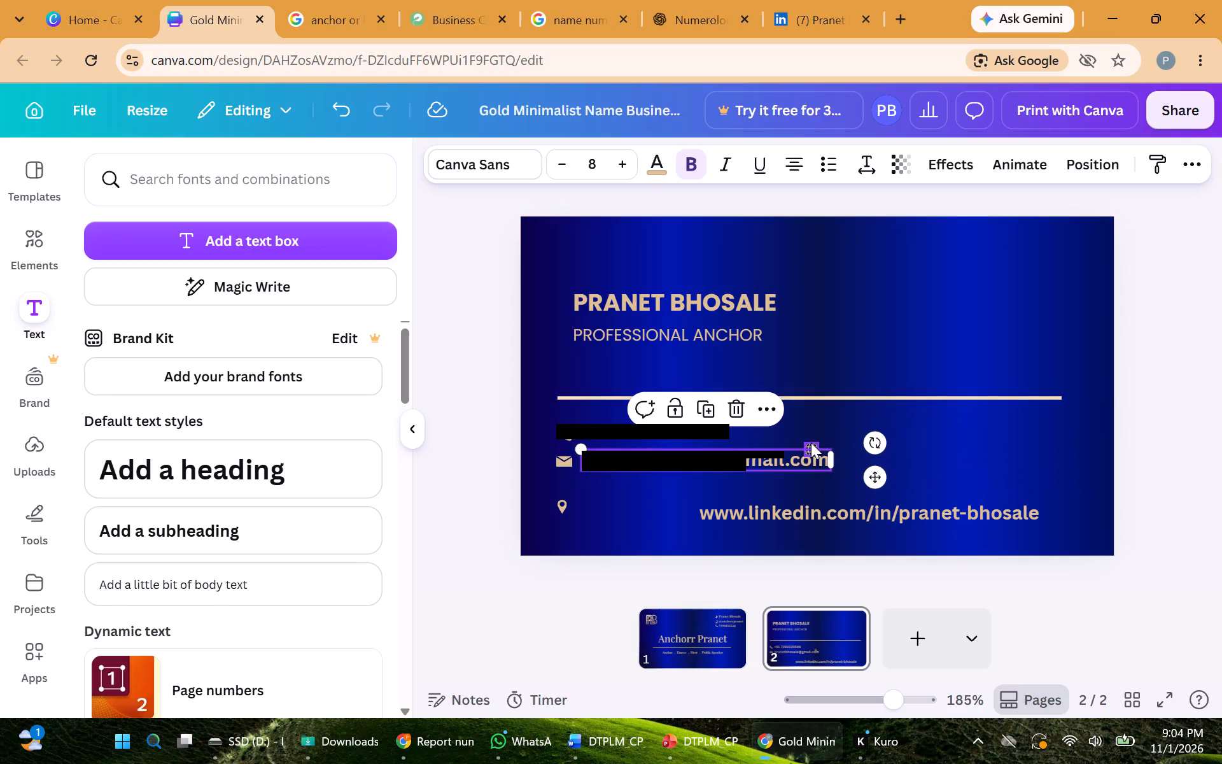
{"action": "left_click", "coordinate": [811, 442]}
{"action": "left_click_drag", "start_coordinate": [828, 498], "coordinate": [922, 488]}
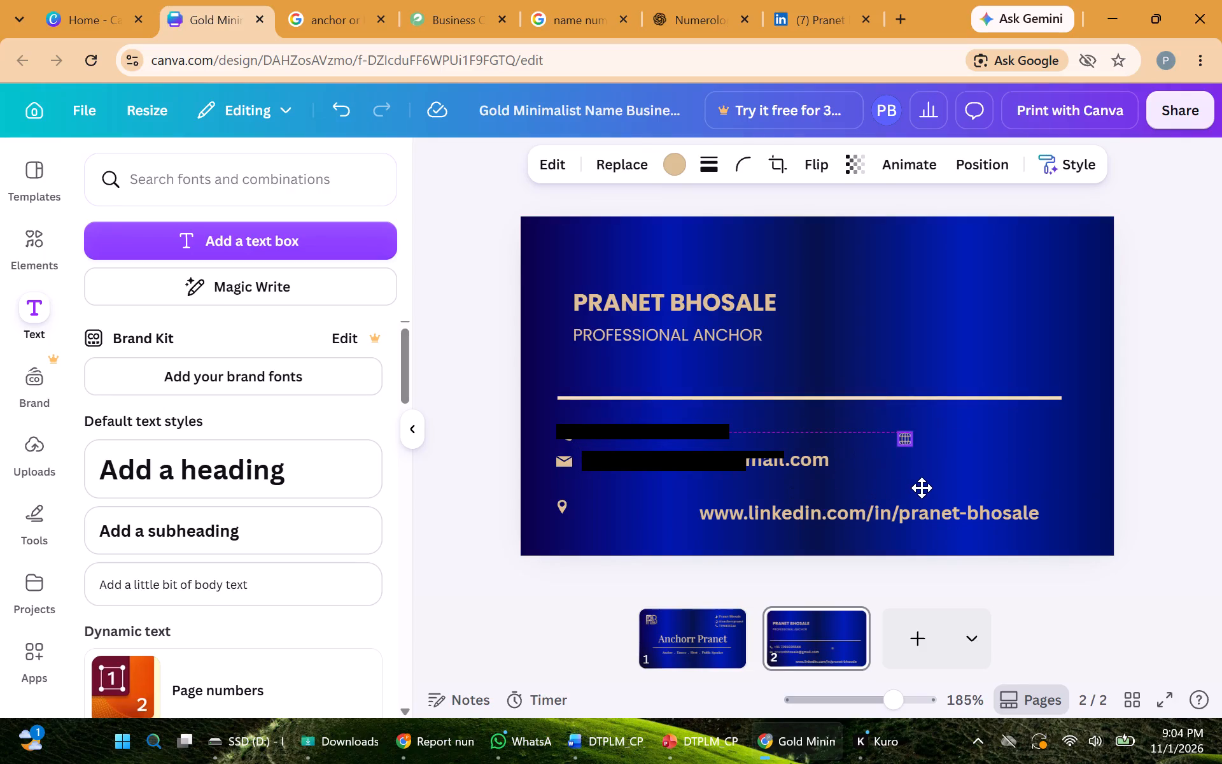
{"action": "left_click", "coordinate": [565, 461]}
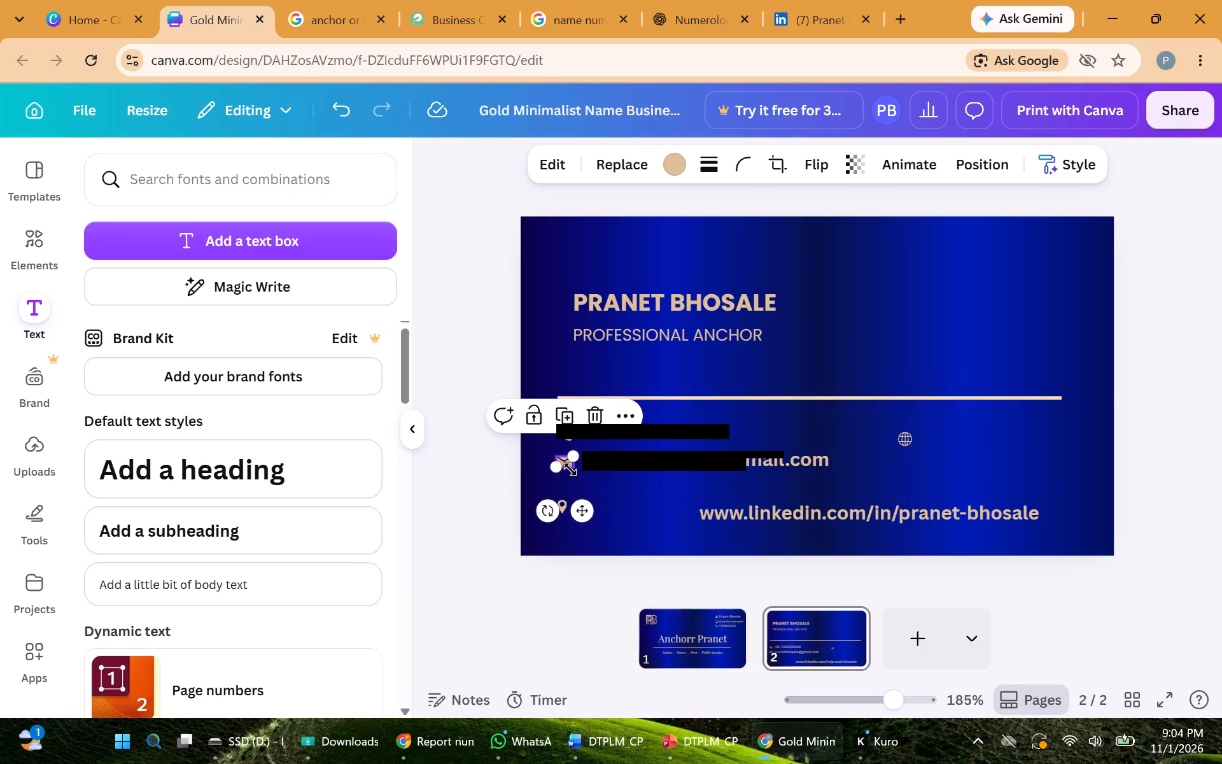
{"action": "left_click", "coordinate": [628, 481]}
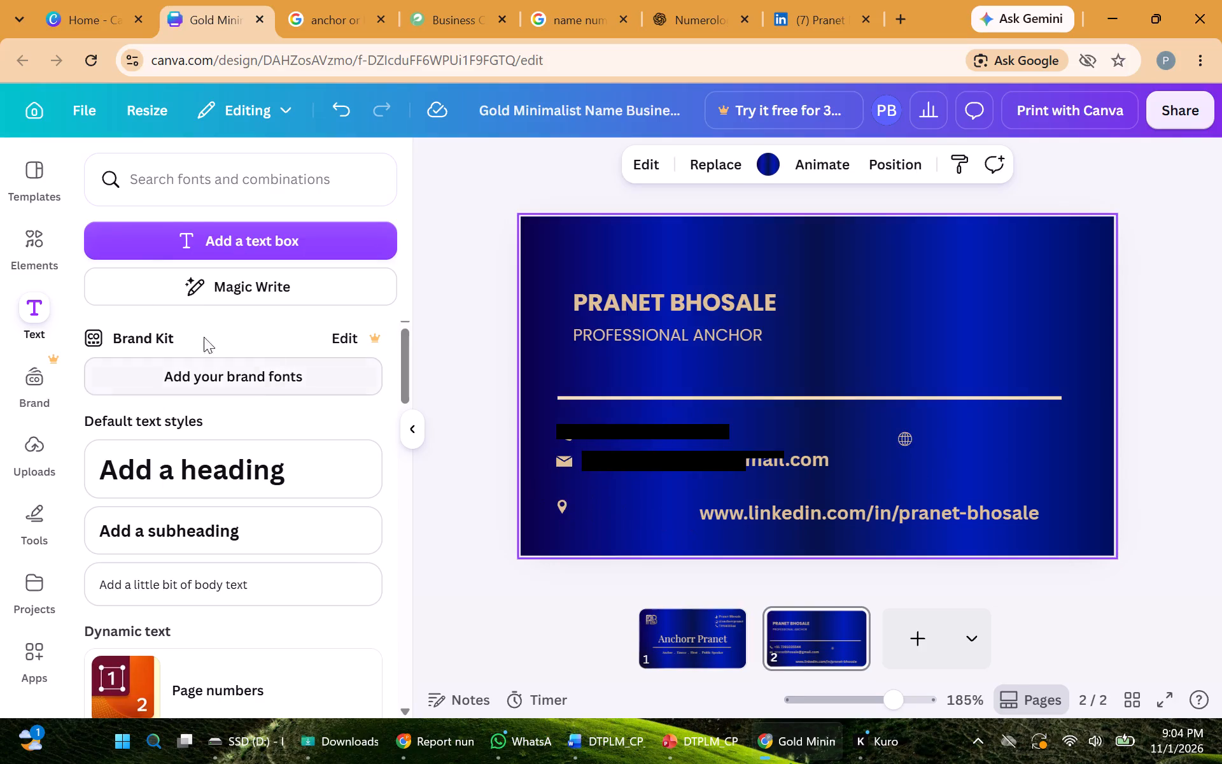
Search the design elements for linkedin and add the black LinkedIn logo graphic to the card.
{"action": "left_click", "coordinate": [37, 243]}
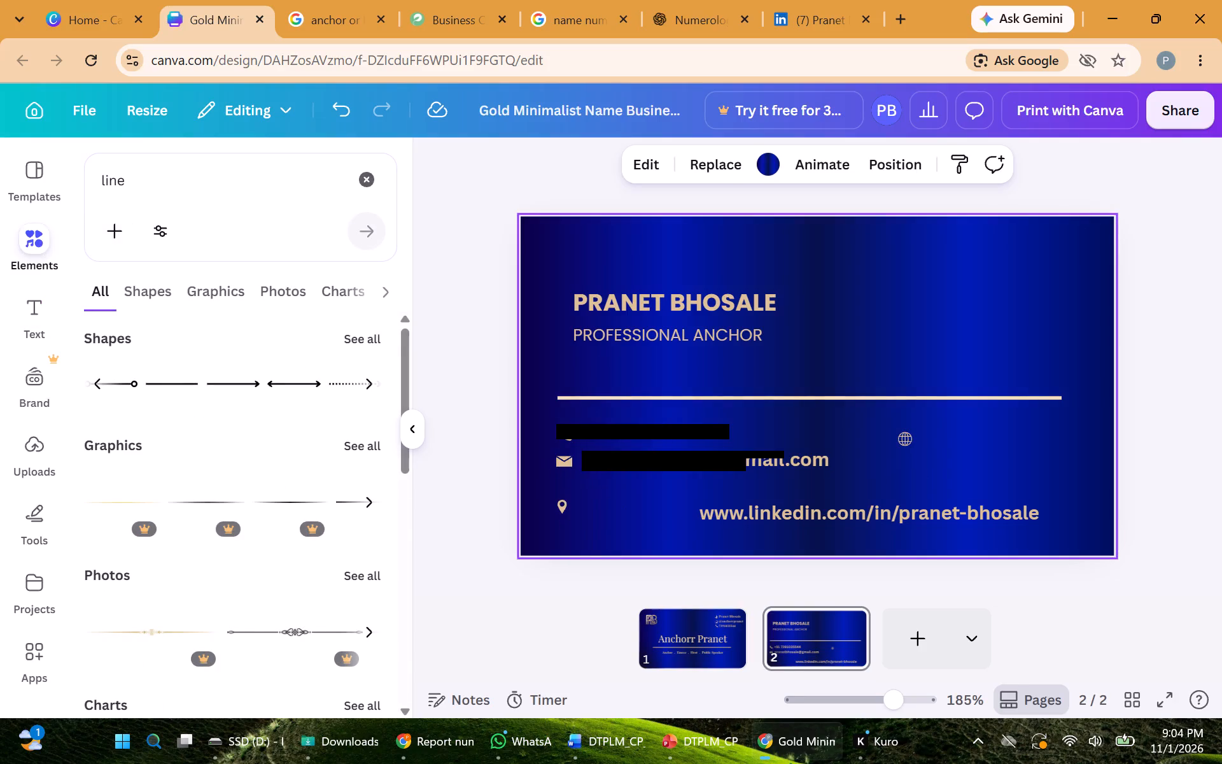
{"action": "left_click", "coordinate": [157, 183]}
{"action": "type", "text": "din"}
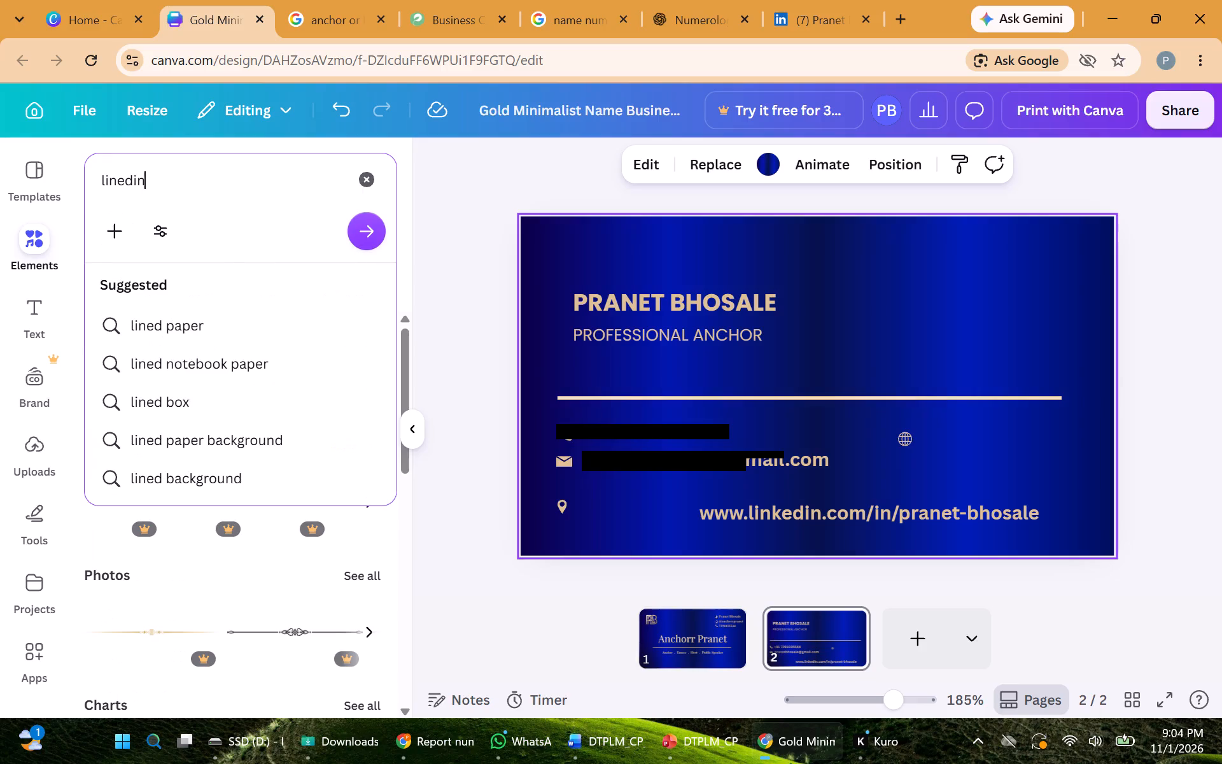
{"action": "left_click", "coordinate": [179, 320]}
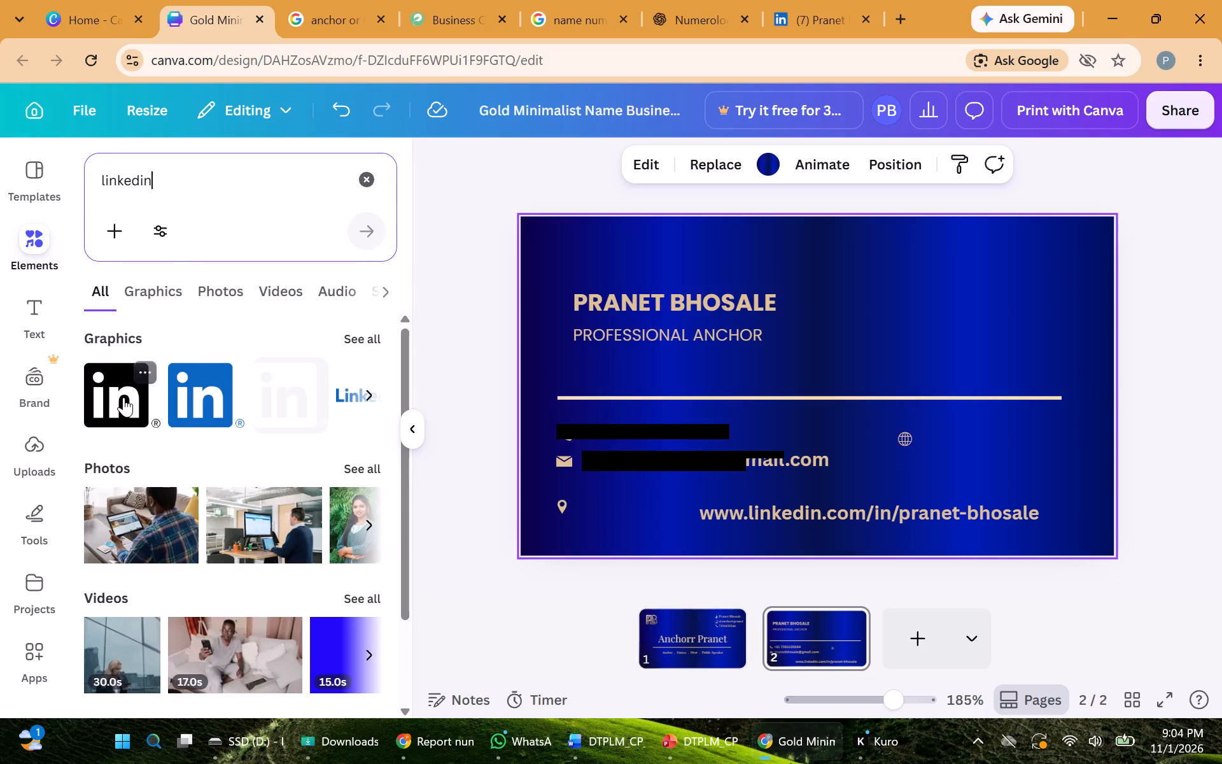
{"action": "left_click", "coordinate": [134, 402]}
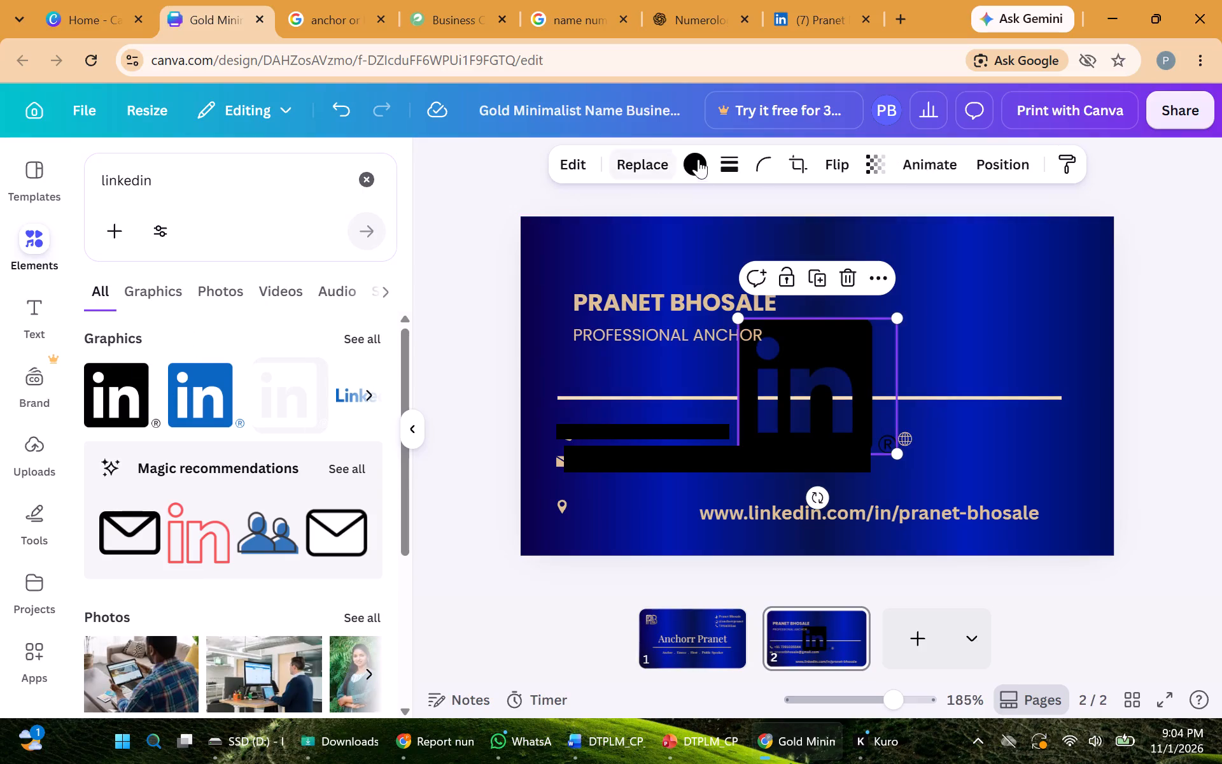
Recolour the LinkedIn logo with the tan gold already used for the card's graphics.
{"action": "left_click", "coordinate": [666, 162]}
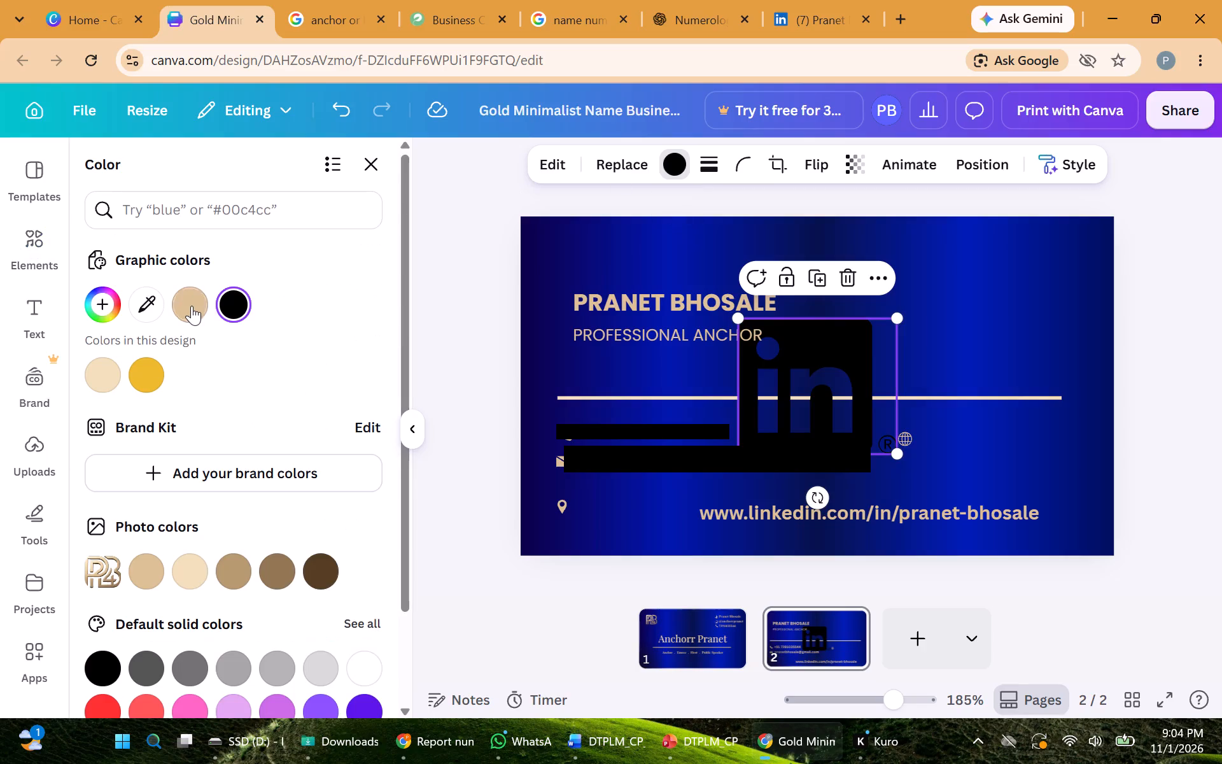
{"action": "left_click", "coordinate": [192, 306]}
Shrink the LinkedIn logo to a small icon and move it below the email address line.
{"action": "left_click", "coordinate": [895, 445]}
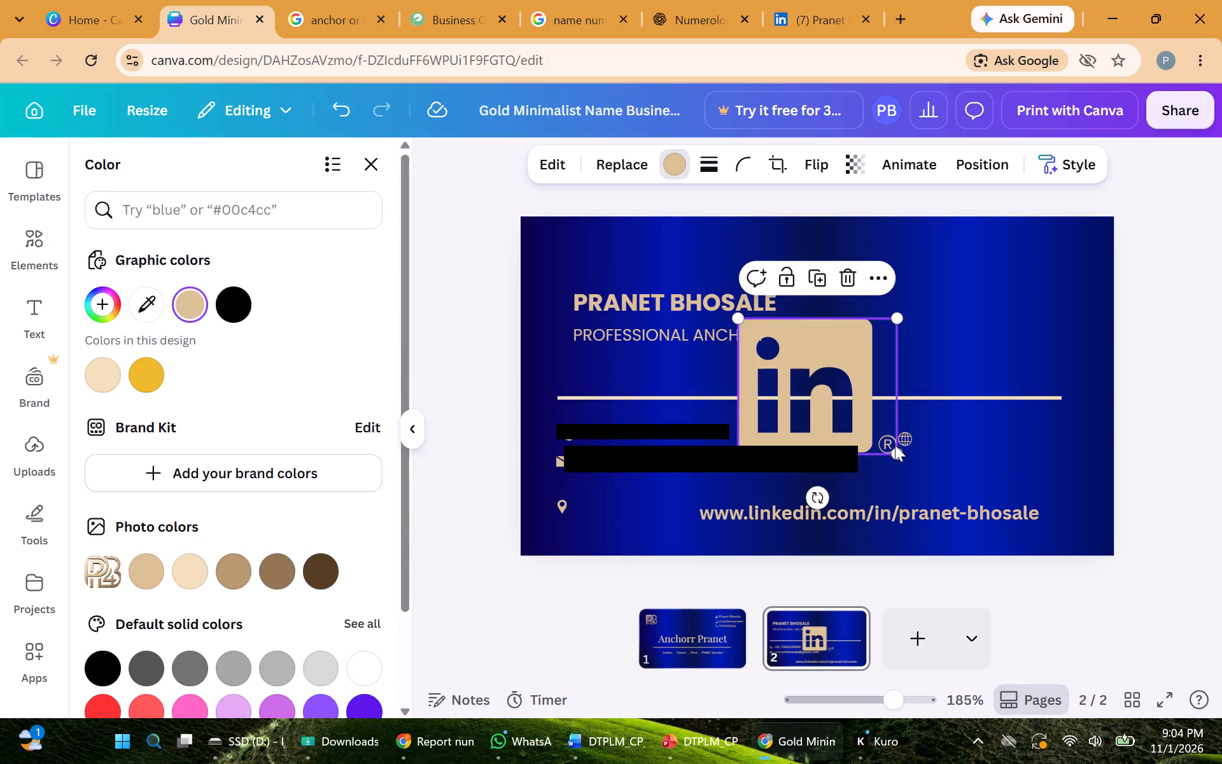
{"action": "left_click", "coordinate": [899, 454]}
{"action": "left_click", "coordinate": [820, 420]}
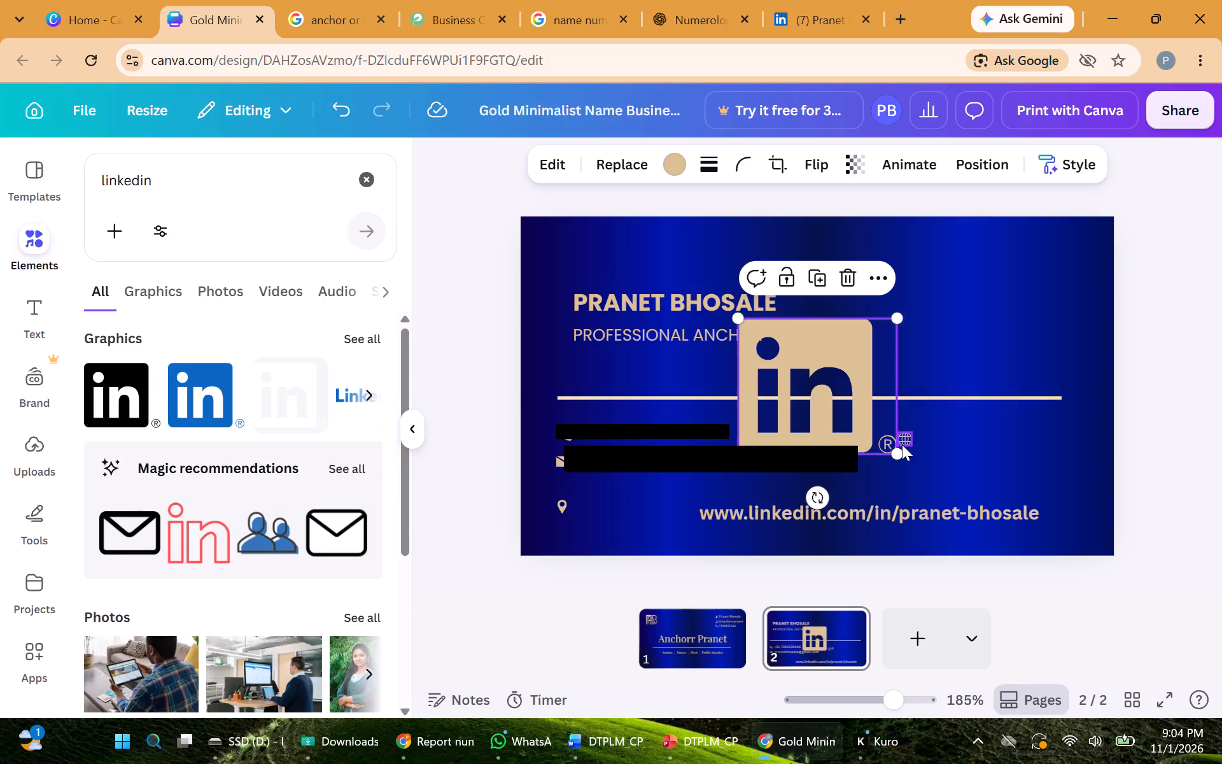
{"action": "left_click_drag", "start_coordinate": [901, 455], "coordinate": [774, 382]}
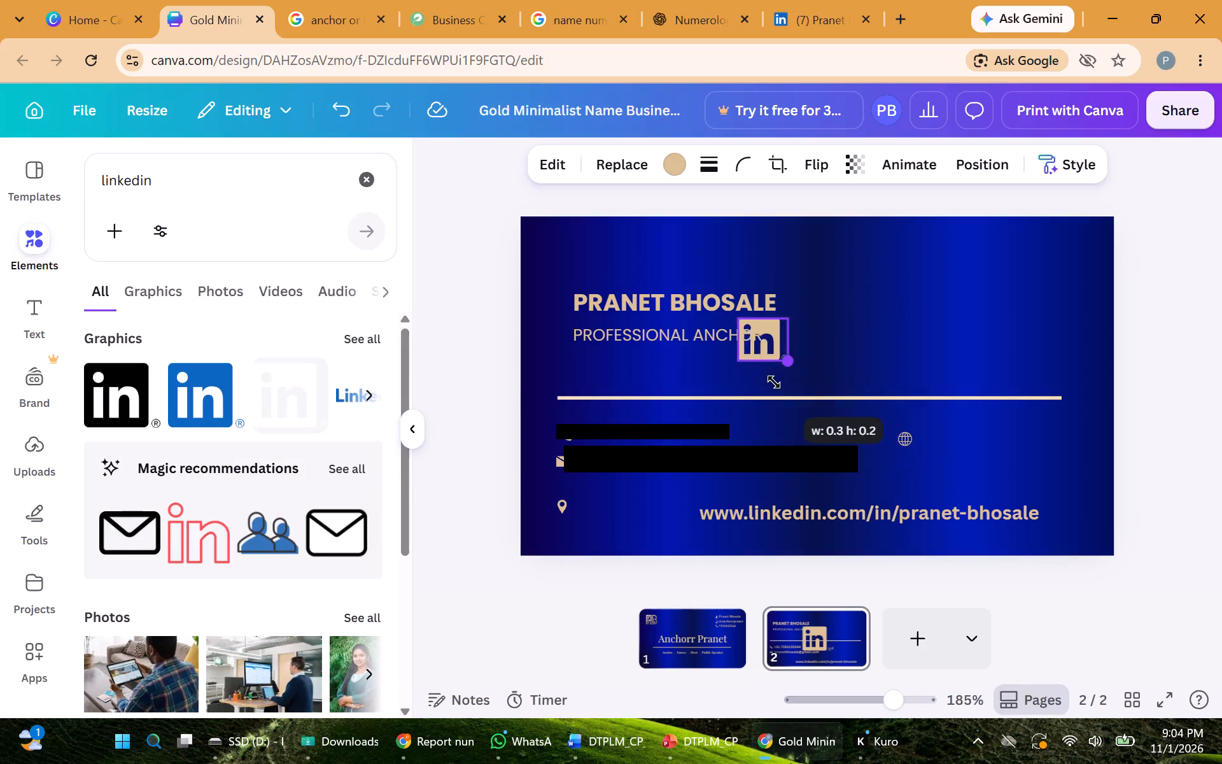
{"action": "left_click_drag", "start_coordinate": [774, 382], "coordinate": [754, 364]}
{"action": "left_click_drag", "start_coordinate": [774, 383], "coordinate": [641, 534]}
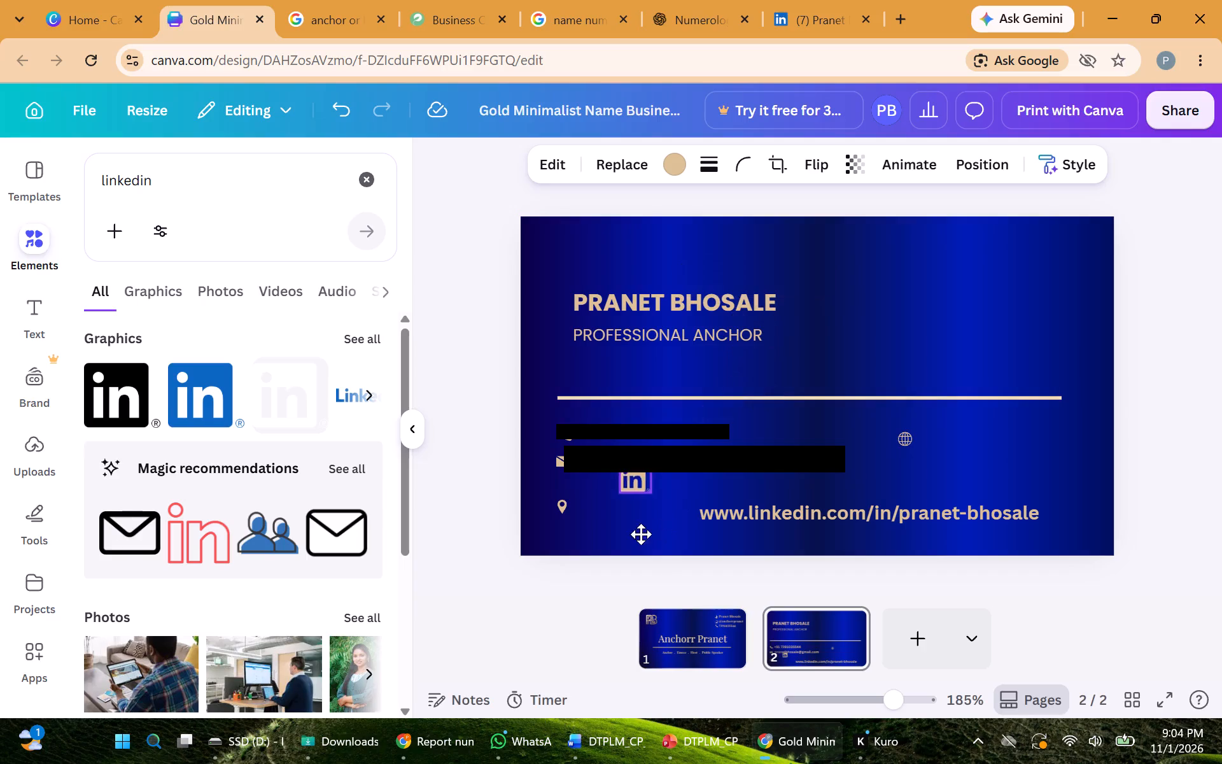
{"action": "left_click_drag", "start_coordinate": [641, 534], "coordinate": [623, 540]}
Move the location pin icon down near the card's bottom edge to free the row beneath the envelope icon.
{"action": "left_click", "coordinate": [566, 510]}
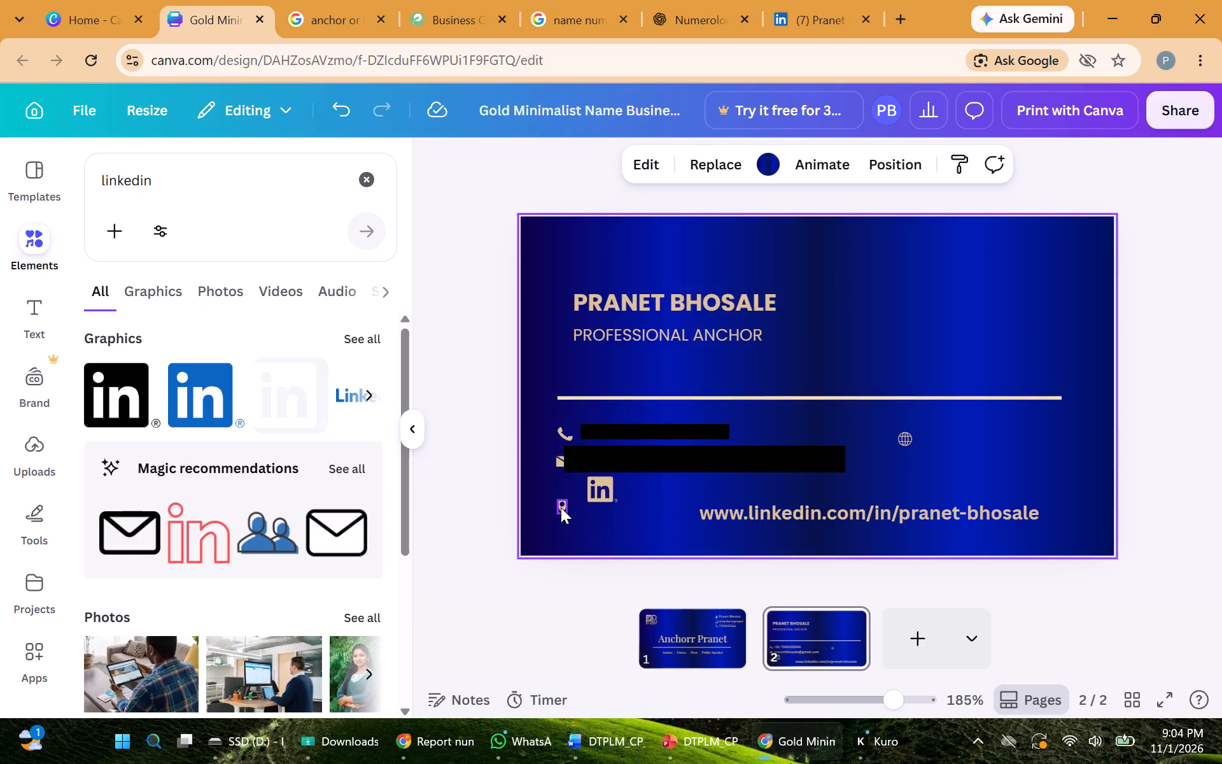
{"action": "left_click_drag", "start_coordinate": [561, 507], "coordinate": [561, 541]}
{"action": "left_click", "coordinate": [681, 477]}
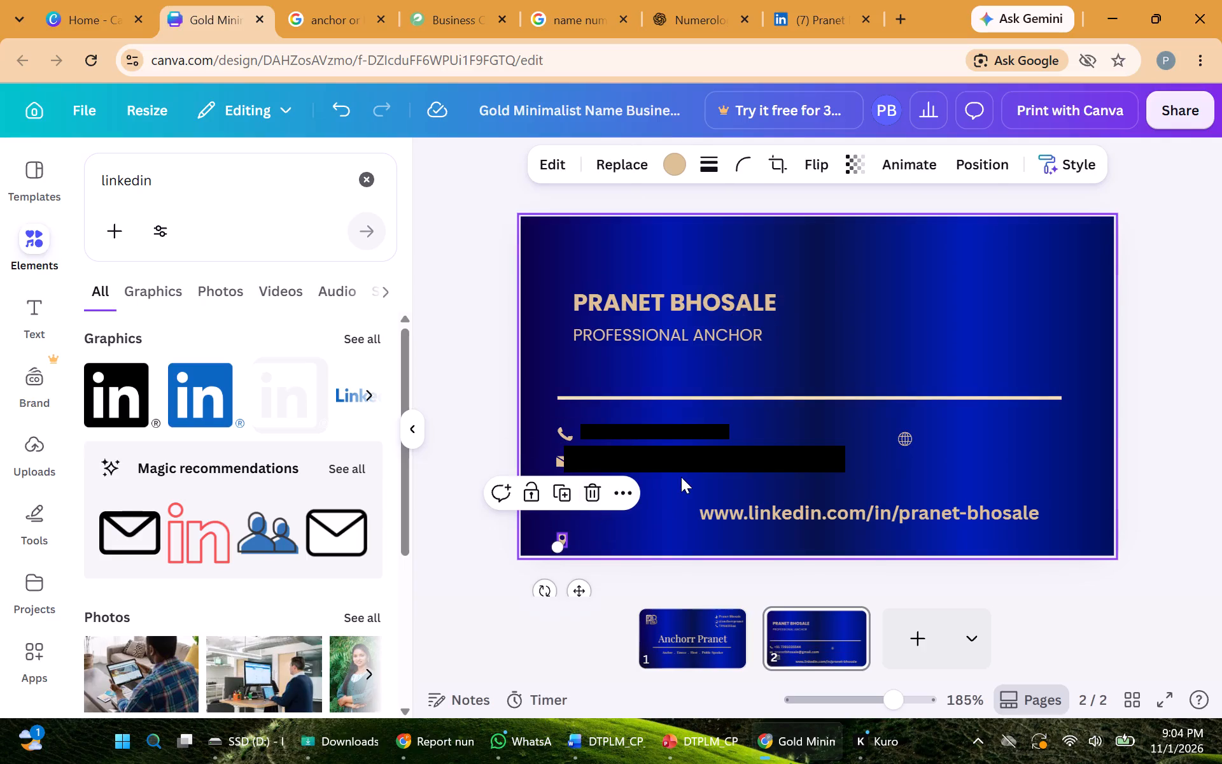
Position the LinkedIn logo directly beneath the envelope icon and reduce it to about the other contact icons' size.
{"action": "left_click", "coordinate": [601, 497]}
{"action": "left_click_drag", "start_coordinate": [614, 502], "coordinate": [608, 502]}
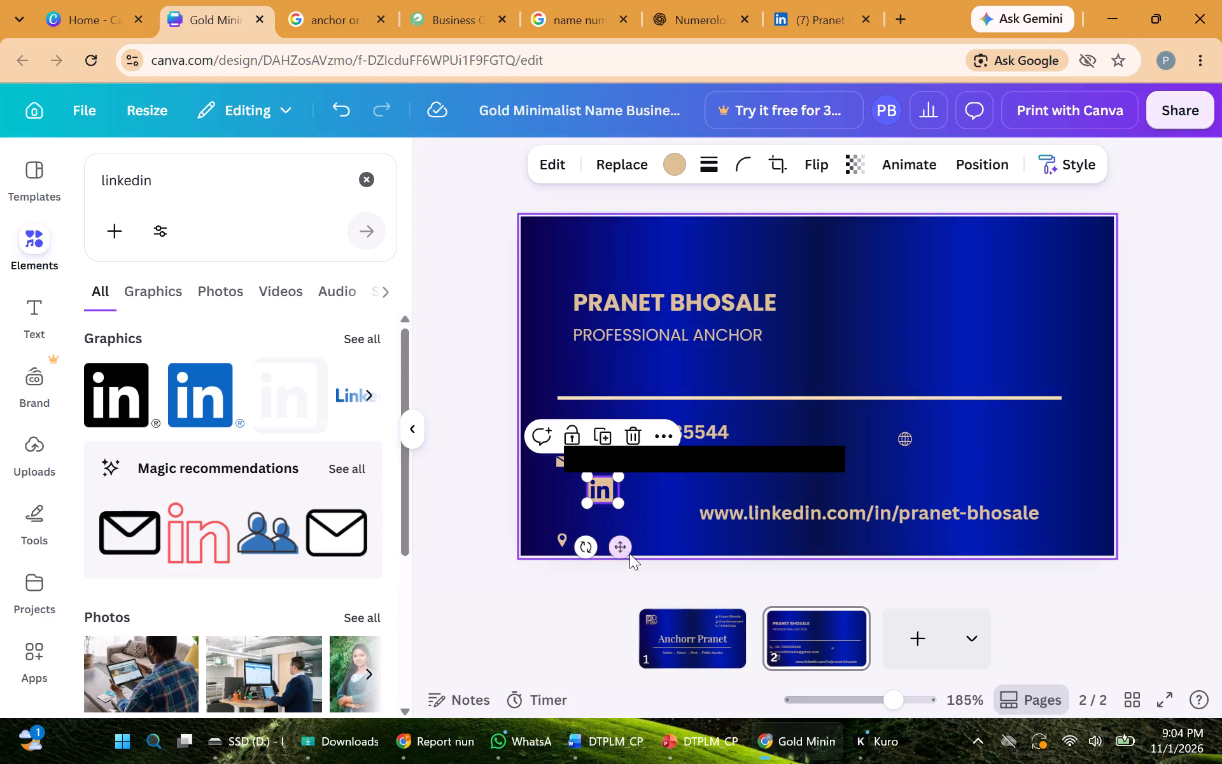
{"action": "left_click", "coordinate": [629, 553]}
{"action": "left_click_drag", "start_coordinate": [598, 499], "coordinate": [608, 542]}
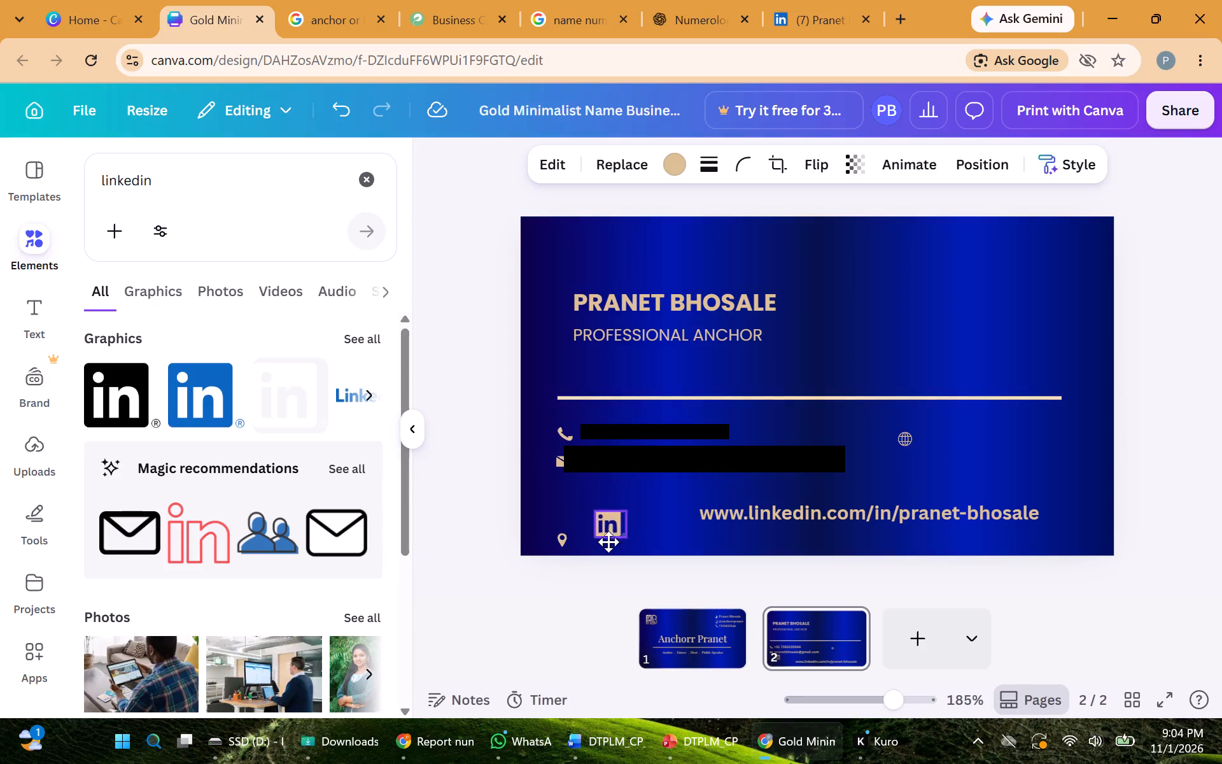
{"action": "left_click_drag", "start_coordinate": [608, 542], "coordinate": [580, 509]}
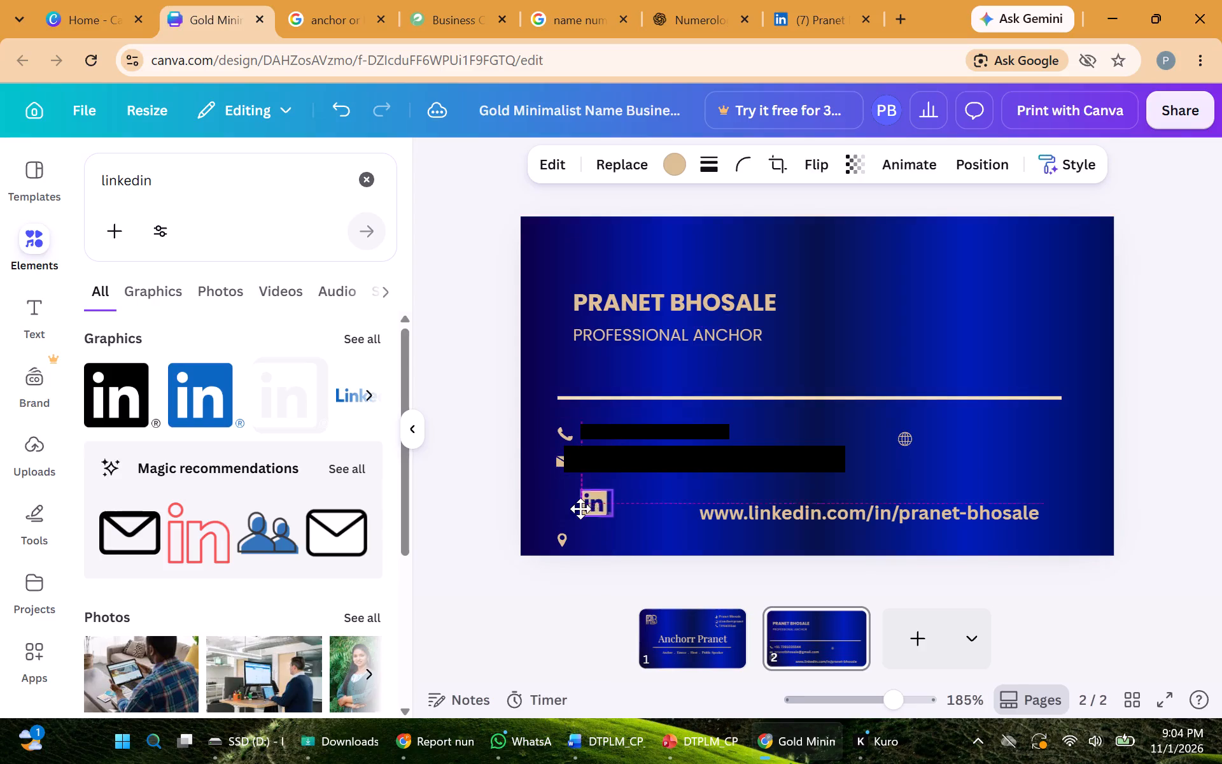
{"action": "left_click_drag", "start_coordinate": [580, 509], "coordinate": [565, 499]}
{"action": "left_click", "coordinate": [565, 499]}
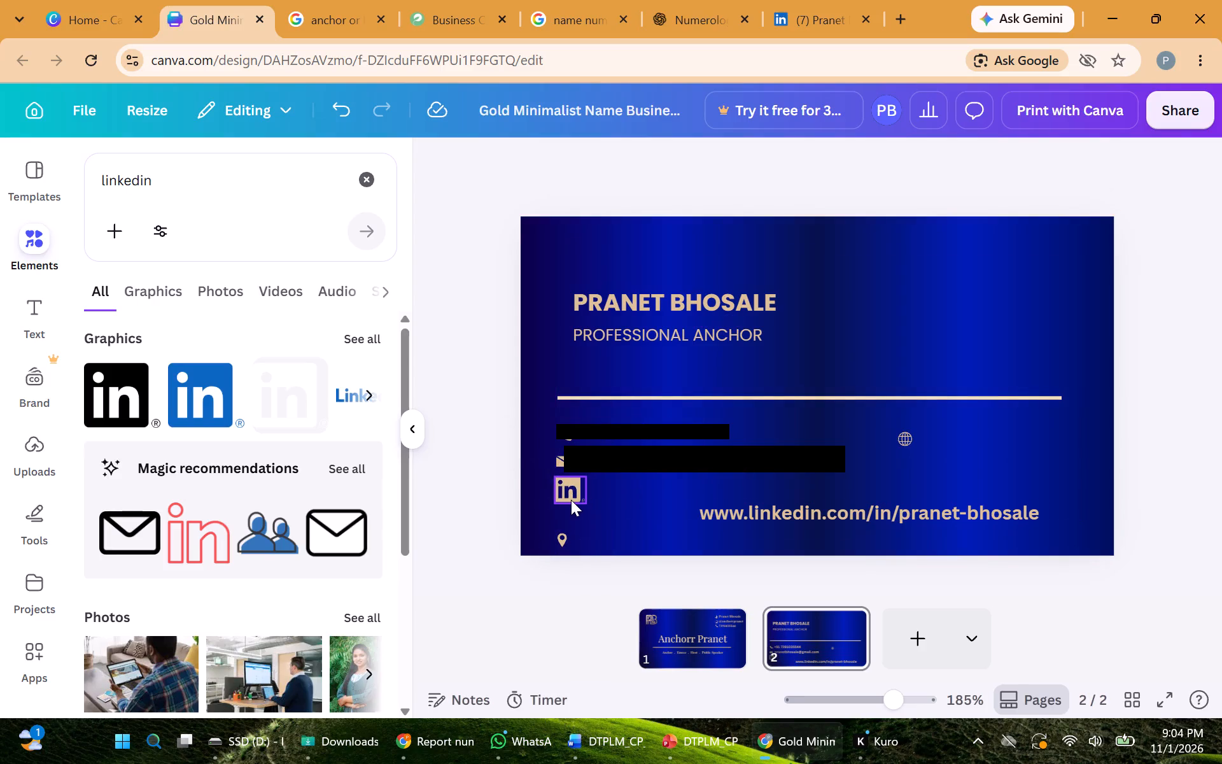
{"action": "left_click", "coordinate": [573, 497]}
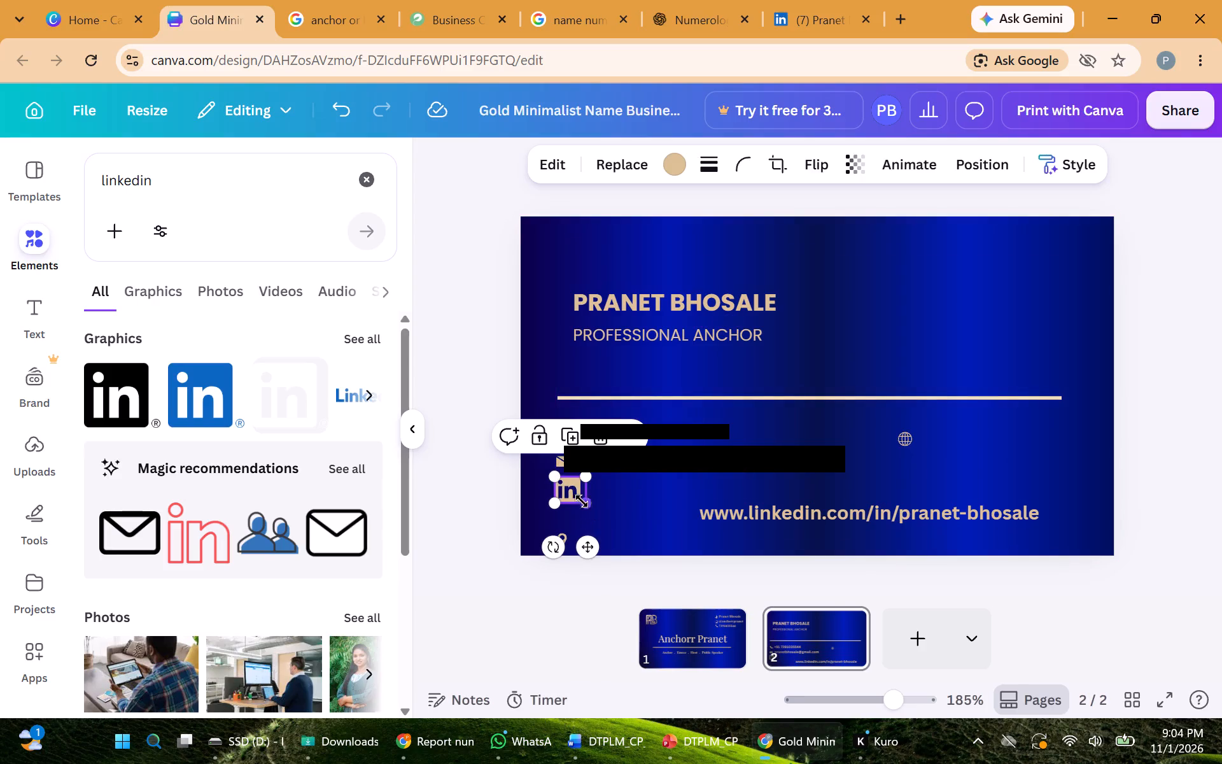
{"action": "left_click_drag", "start_coordinate": [582, 501], "coordinate": [570, 494]}
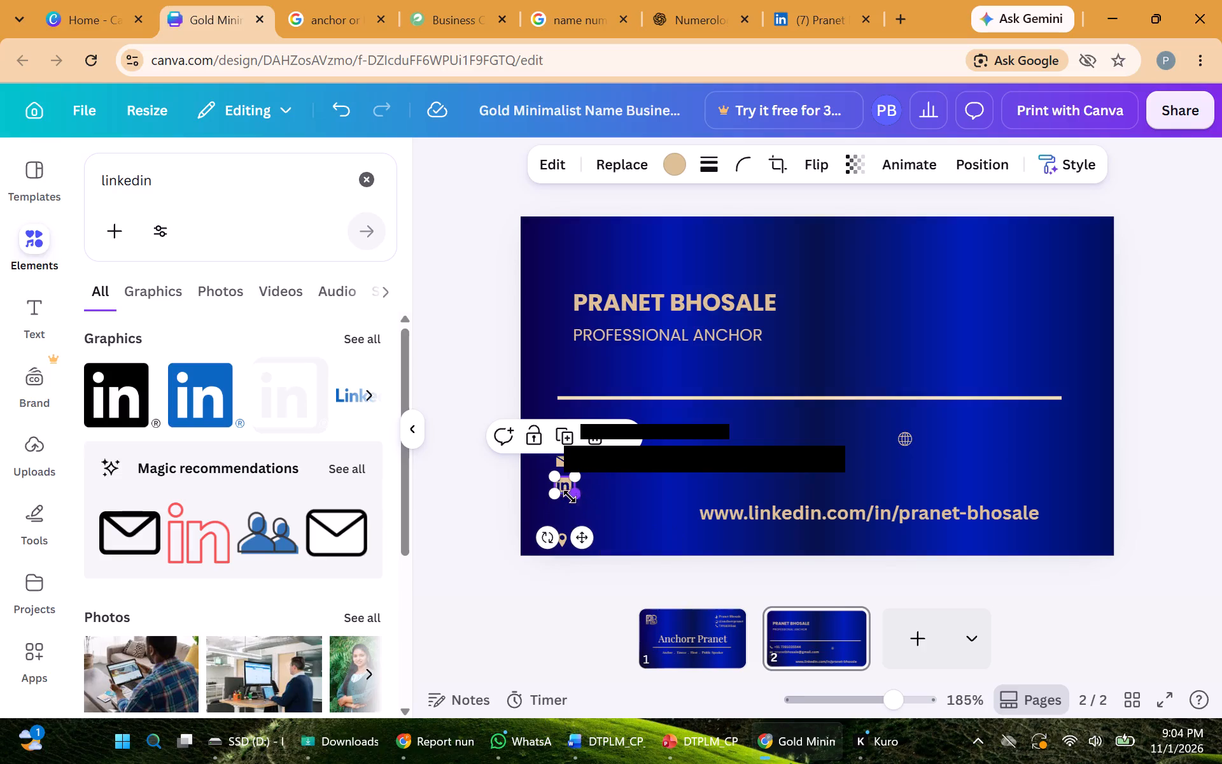
{"action": "left_click", "coordinate": [580, 530]}
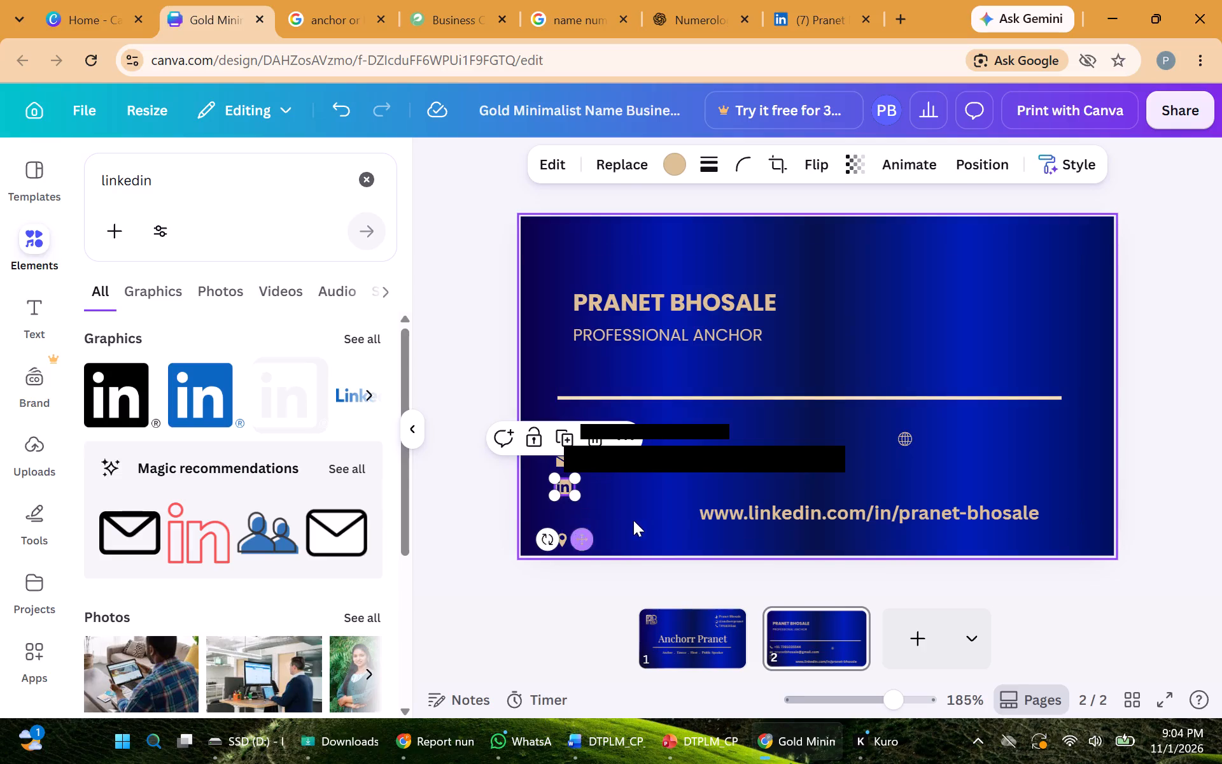
Move the LinkedIn URL text box beside the LinkedIn icon, aligned with the email address and evenly spaced below it.
{"action": "left_click", "coordinate": [653, 518]}
{"action": "left_click_drag", "start_coordinate": [762, 517], "coordinate": [650, 497]}
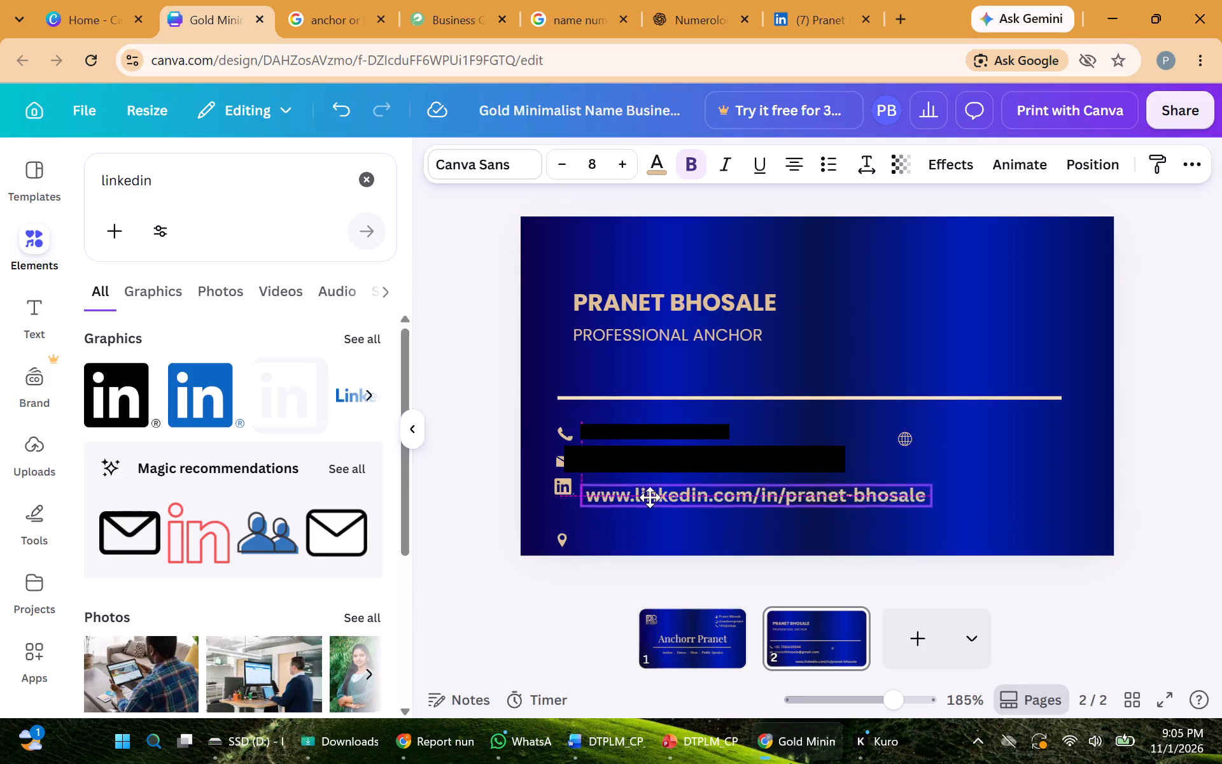
{"action": "left_click_drag", "start_coordinate": [650, 497], "coordinate": [650, 492]}
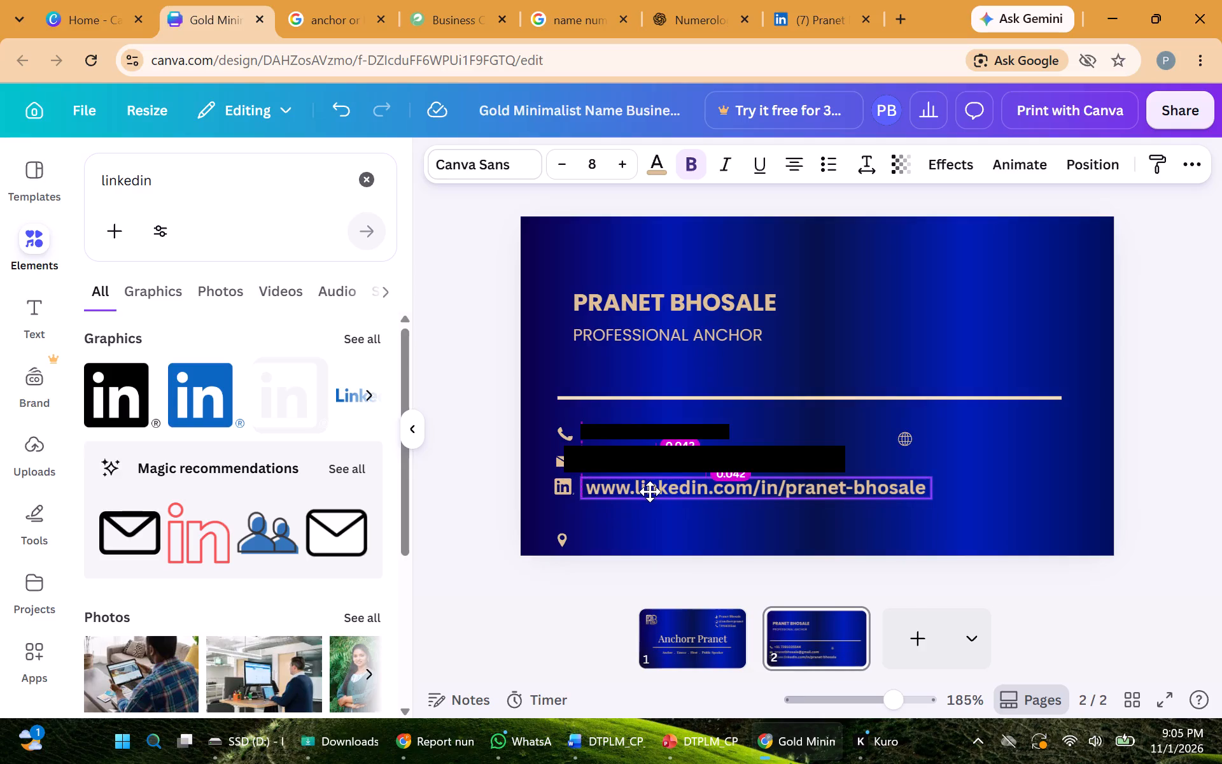
{"action": "left_click_drag", "start_coordinate": [650, 492], "coordinate": [649, 491]}
{"action": "left_click", "coordinate": [559, 482]}
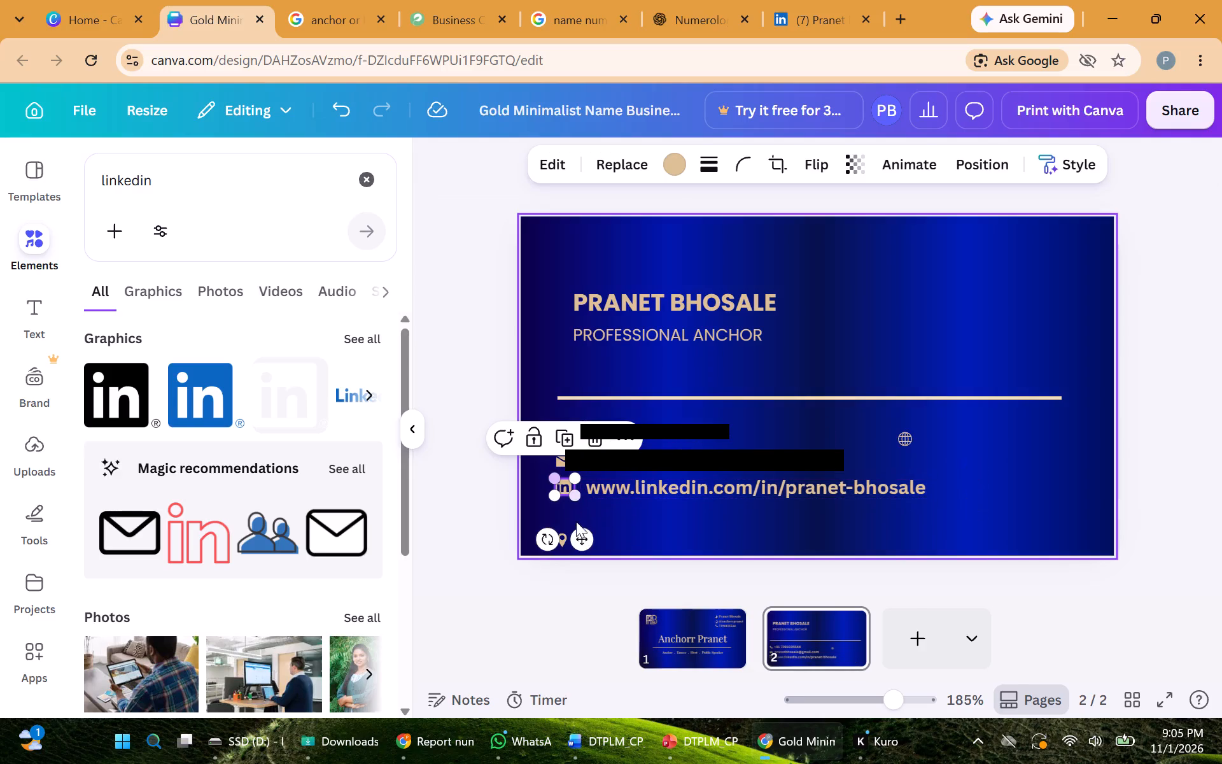
{"action": "left_click", "coordinate": [581, 532]}
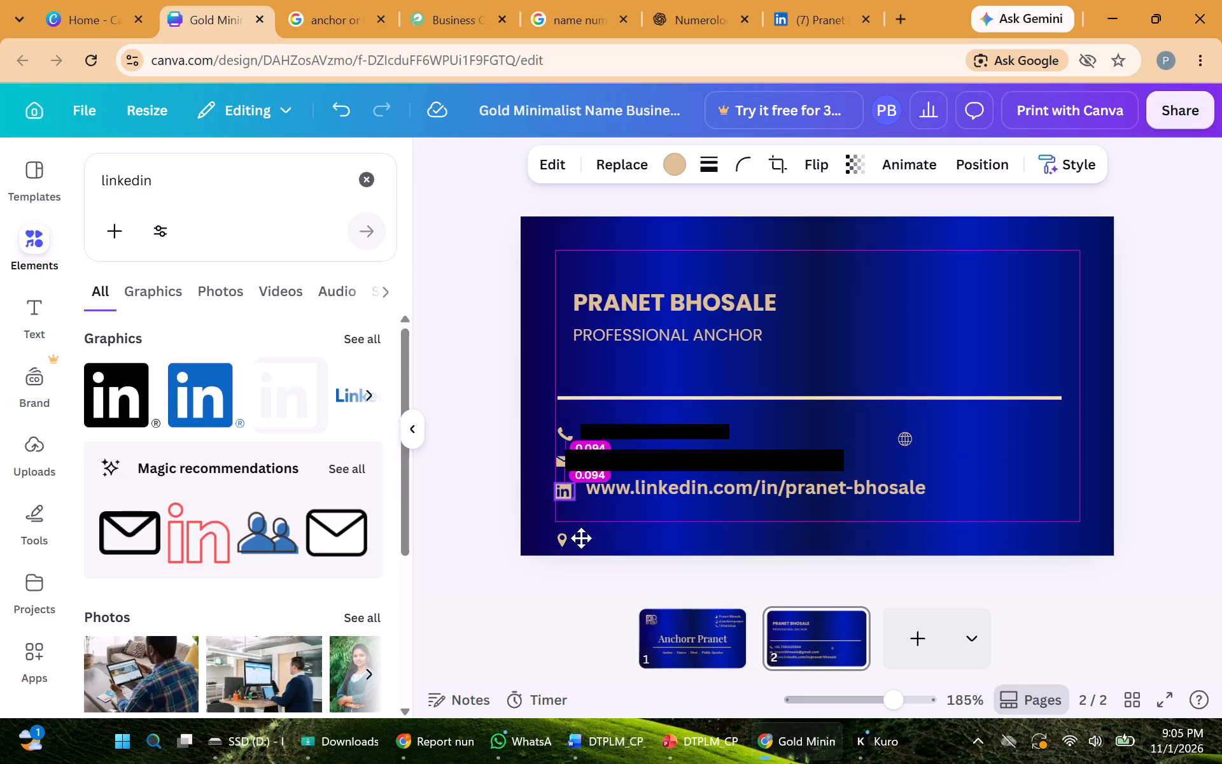
{"action": "left_click", "coordinate": [1043, 521]}
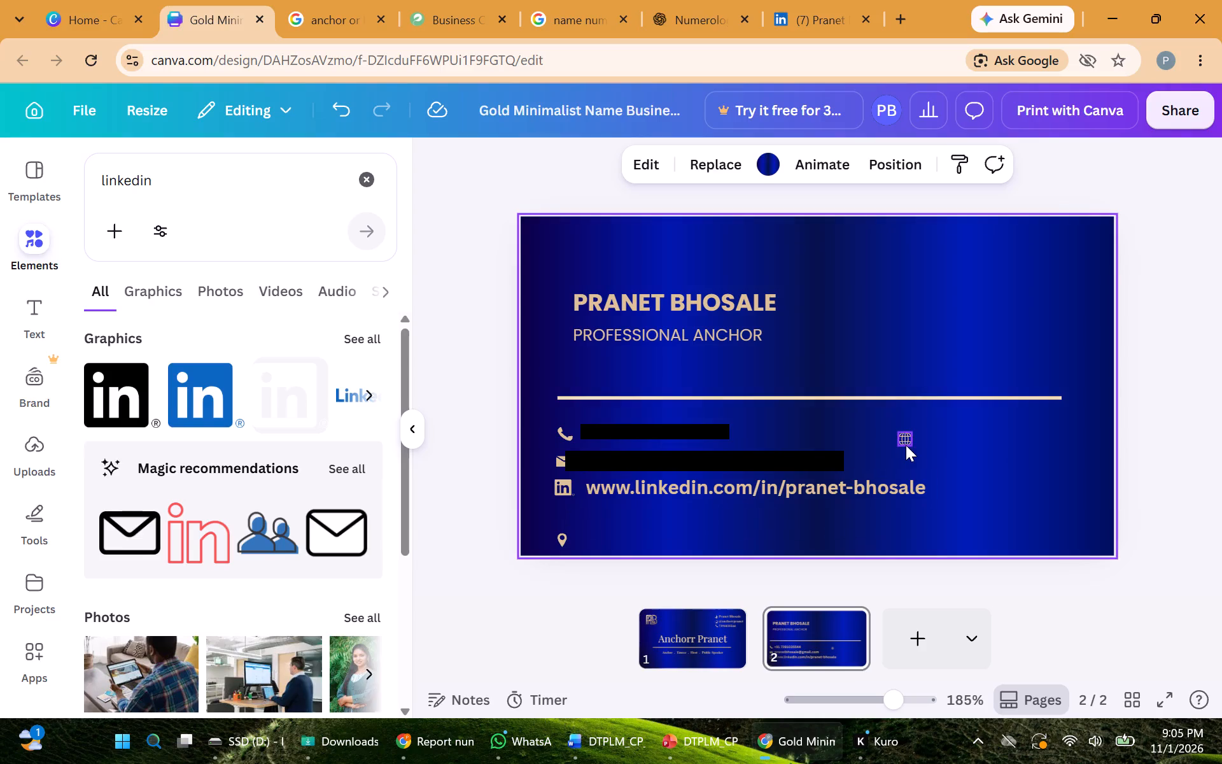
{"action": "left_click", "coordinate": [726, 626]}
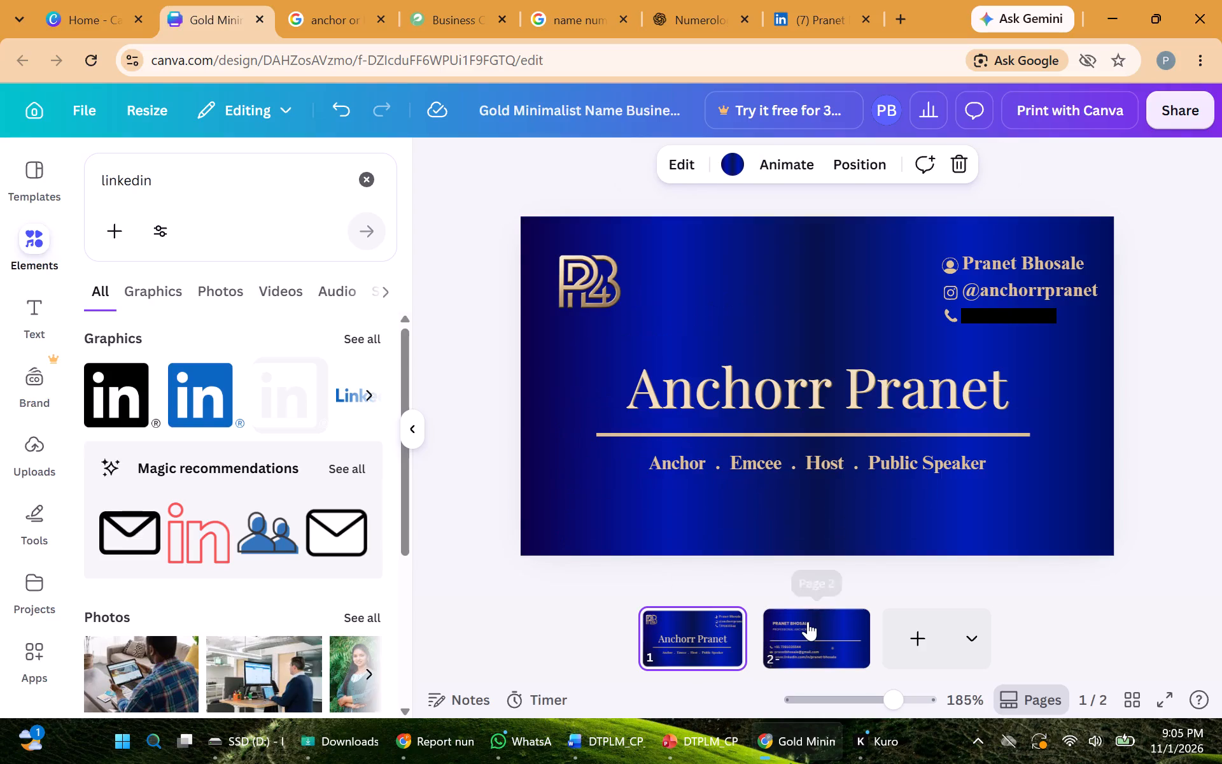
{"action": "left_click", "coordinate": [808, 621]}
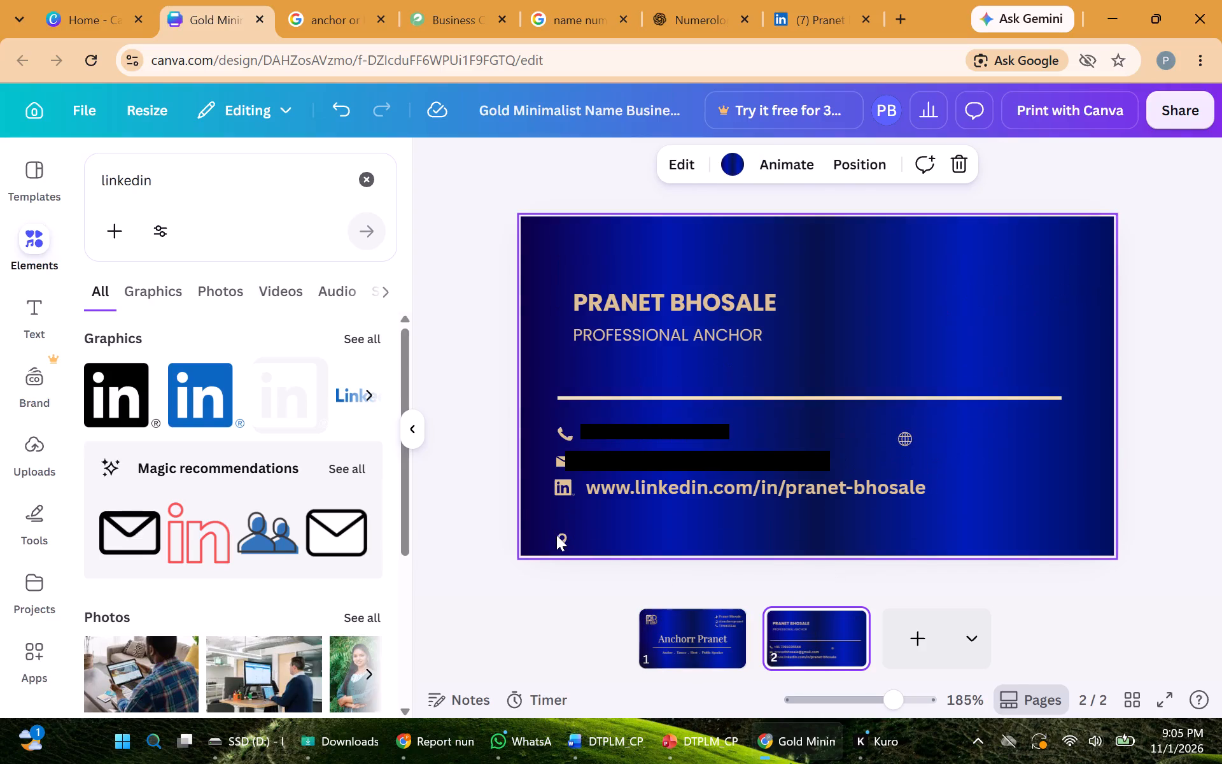
Move the location pin icon up directly beneath the LinkedIn icon, evenly spaced with the other contact icons.
{"action": "left_click", "coordinate": [558, 536]}
{"action": "left_click_drag", "start_coordinate": [586, 584], "coordinate": [583, 563]}
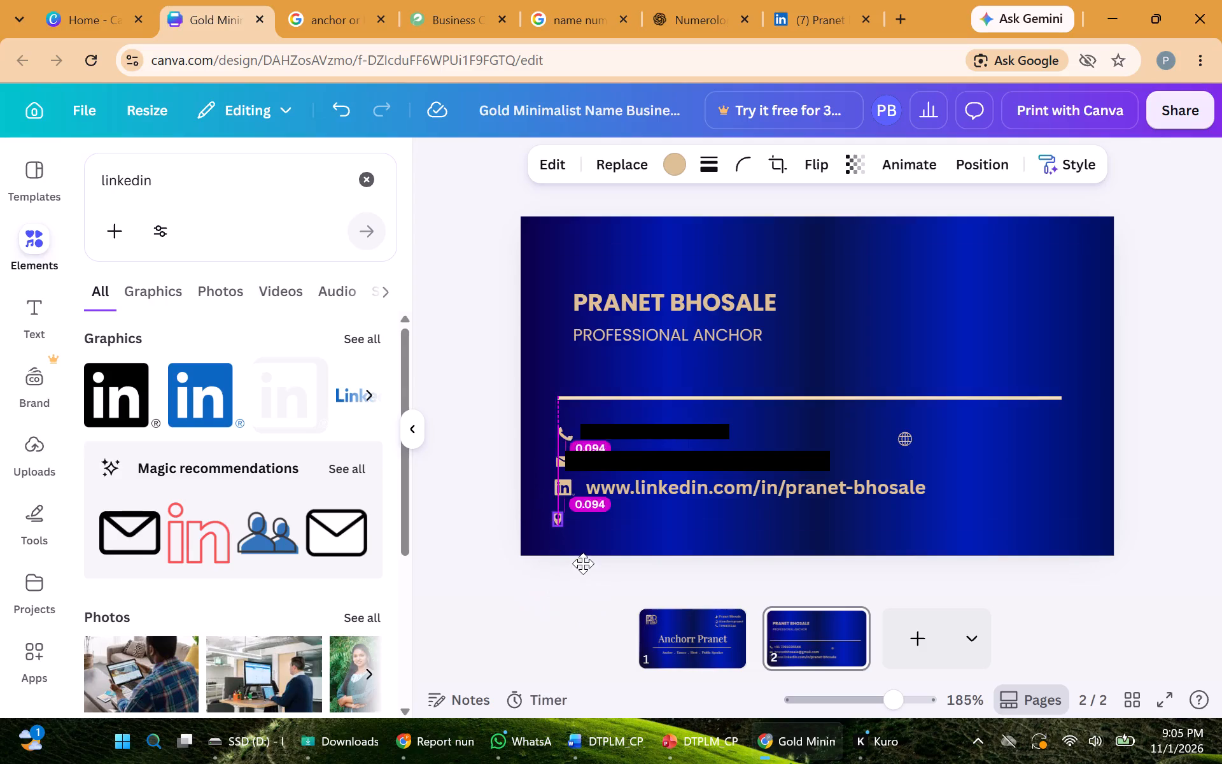
{"action": "left_click_drag", "start_coordinate": [583, 563], "coordinate": [586, 559]}
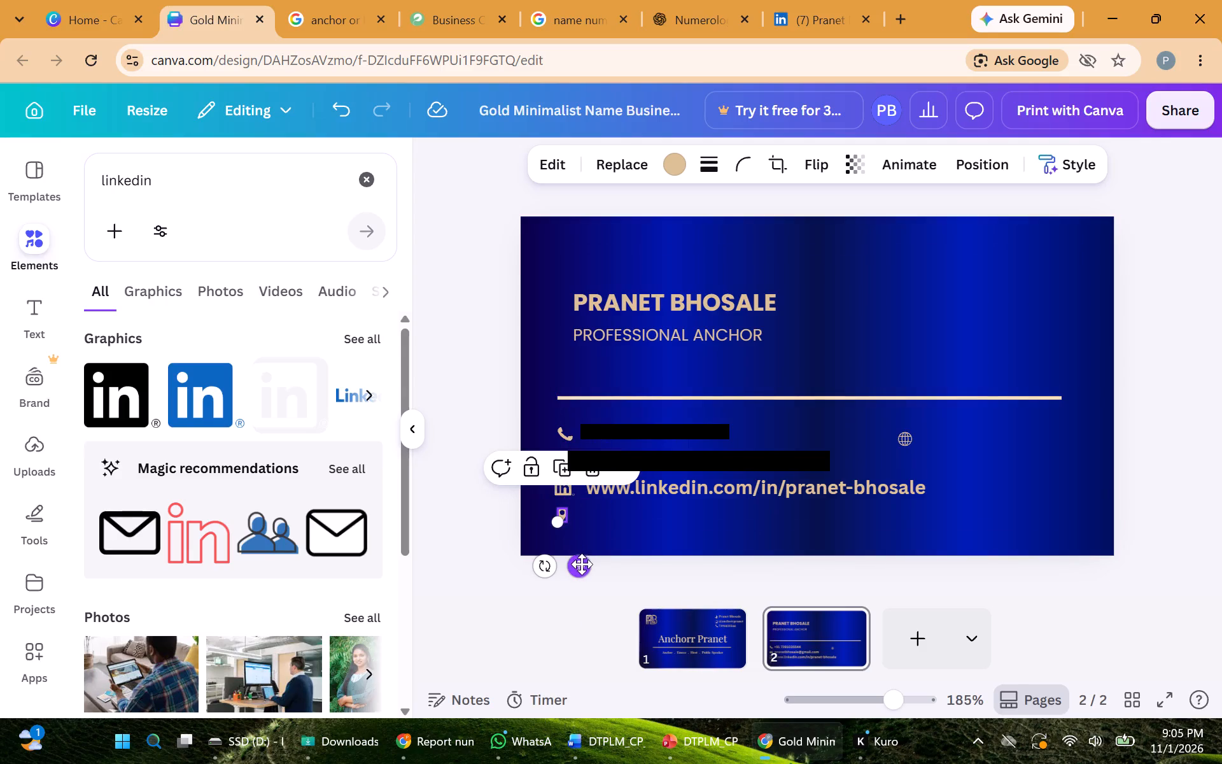
{"action": "left_click", "coordinate": [582, 565]}
Duplicate the LinkedIn URL text box and select the copy's text for replacement.
{"action": "left_click", "coordinate": [686, 493]}
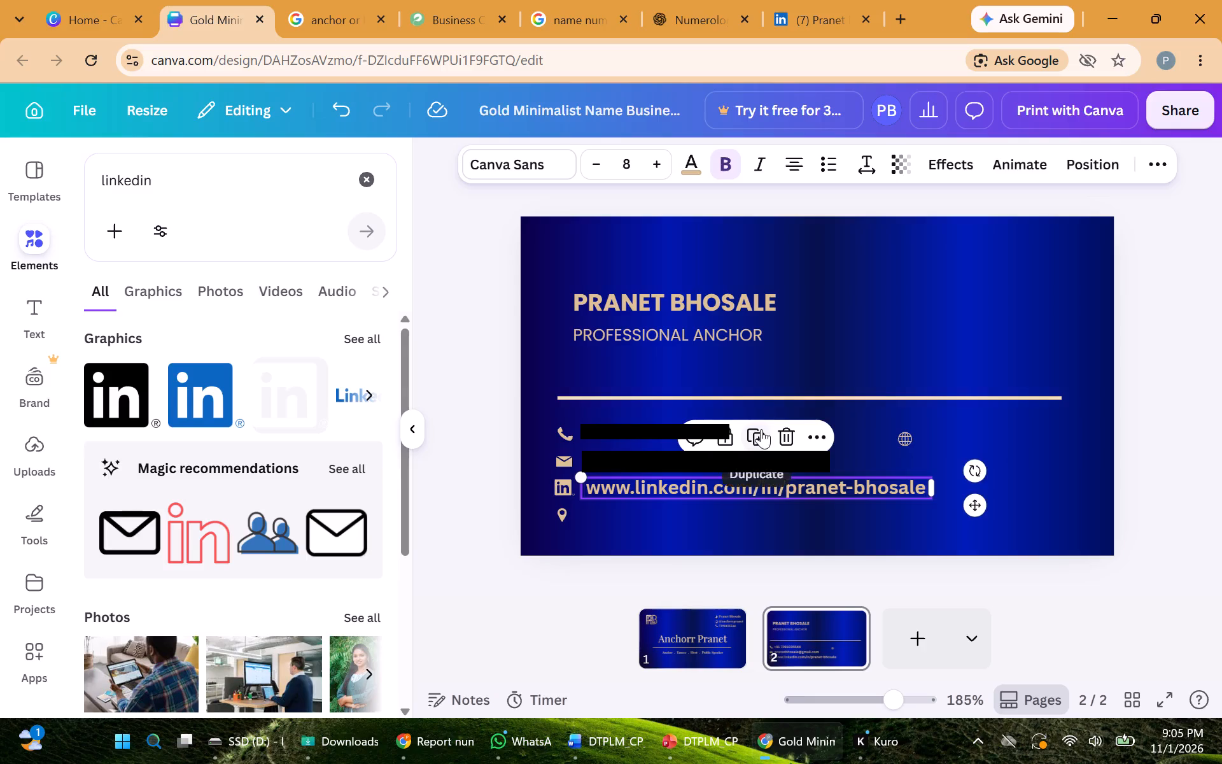
{"action": "left_click", "coordinate": [761, 429]}
{"action": "double_click", "coordinate": [719, 516]}
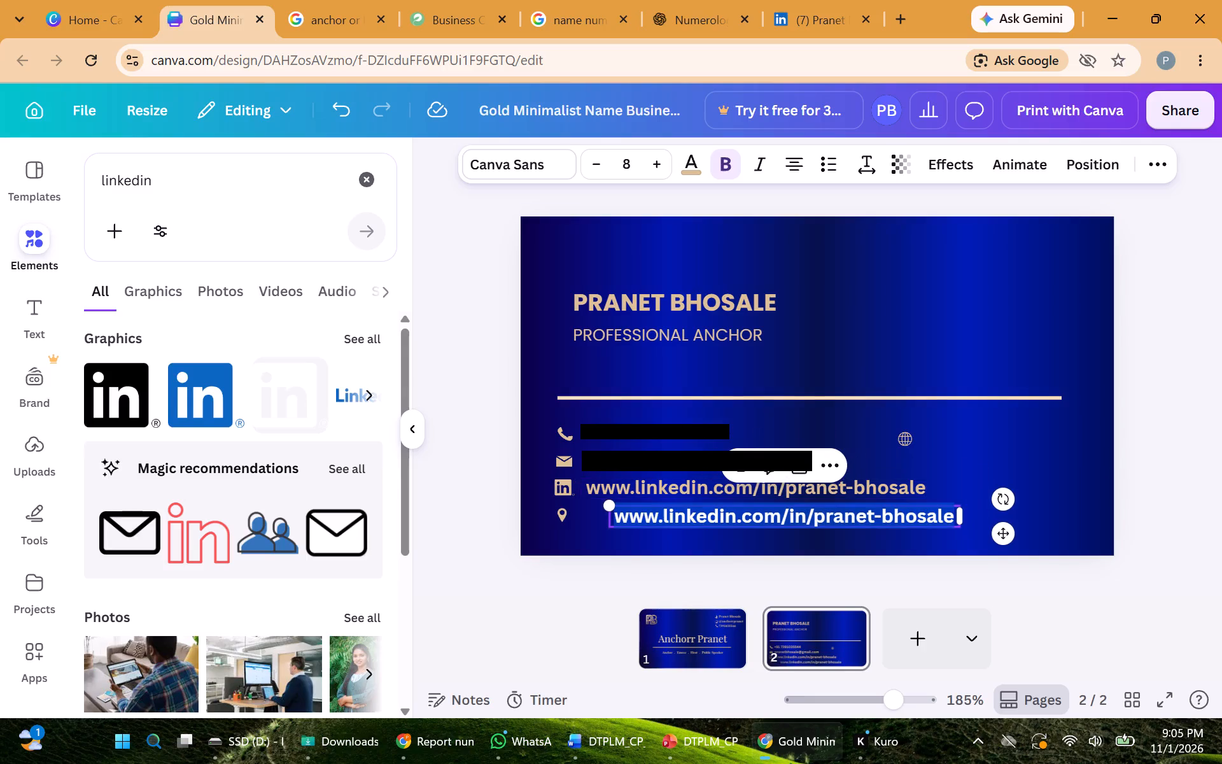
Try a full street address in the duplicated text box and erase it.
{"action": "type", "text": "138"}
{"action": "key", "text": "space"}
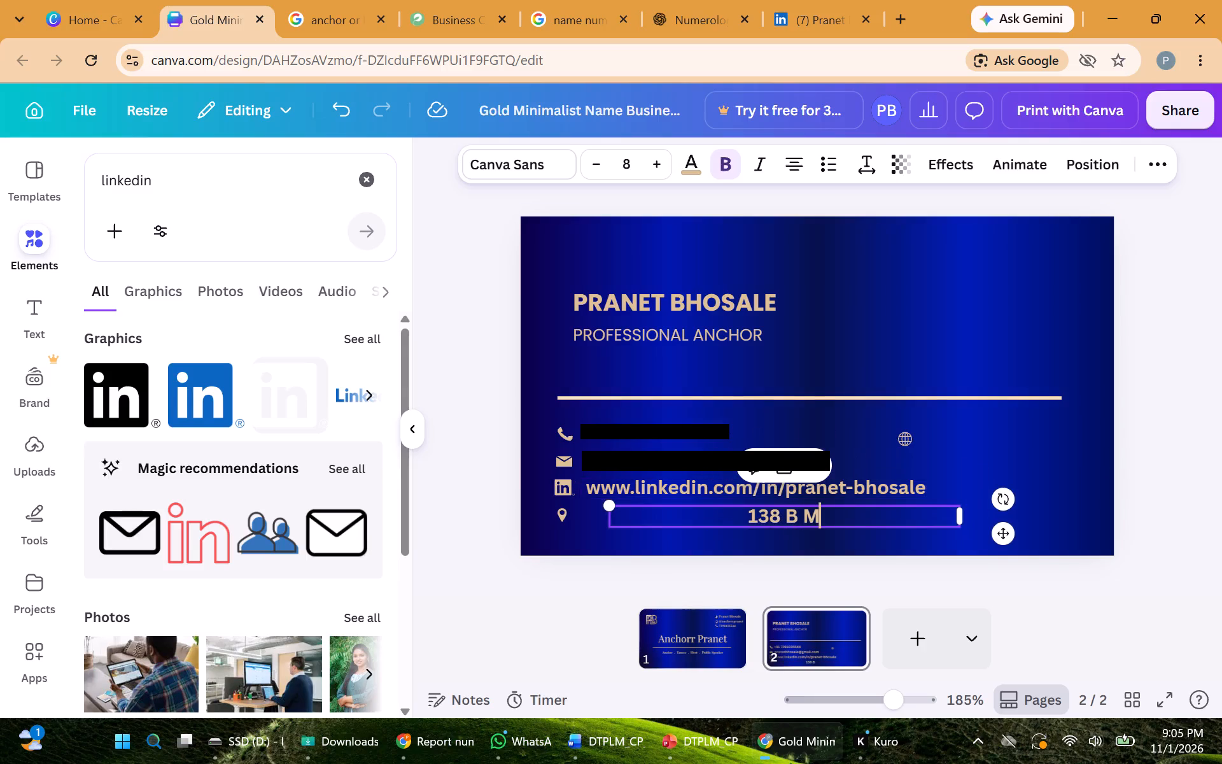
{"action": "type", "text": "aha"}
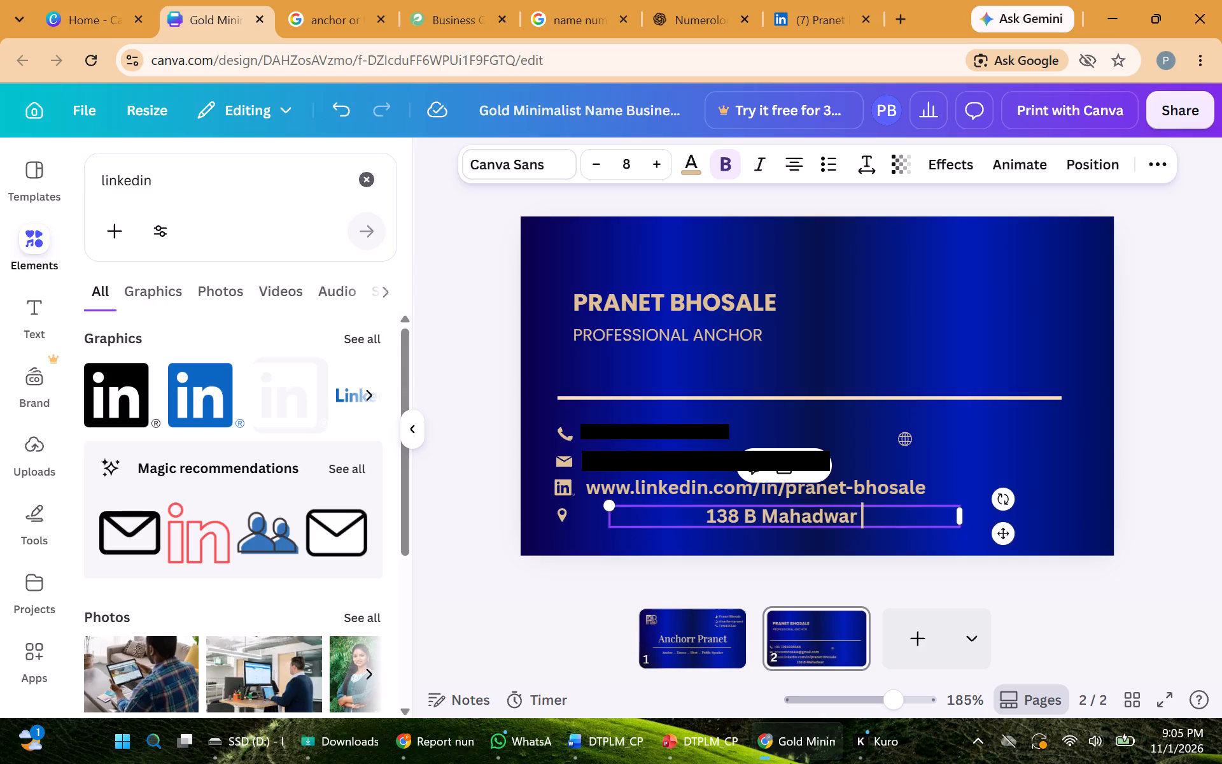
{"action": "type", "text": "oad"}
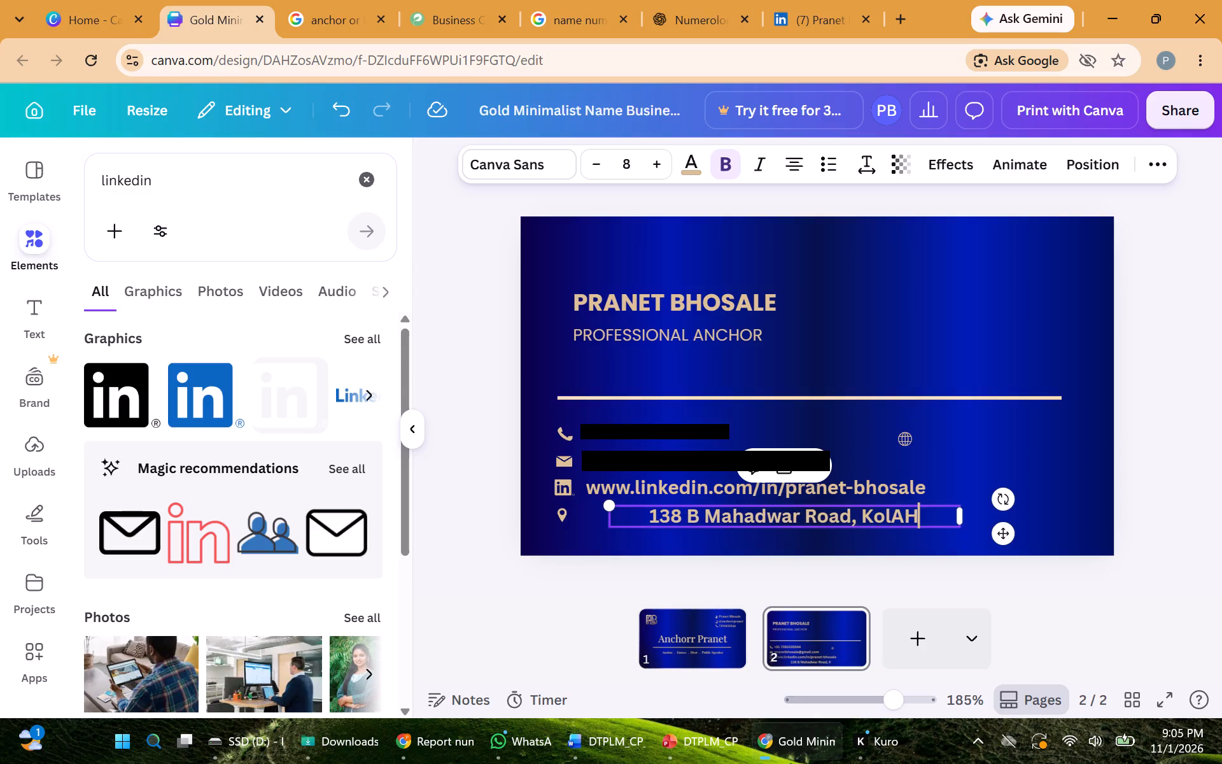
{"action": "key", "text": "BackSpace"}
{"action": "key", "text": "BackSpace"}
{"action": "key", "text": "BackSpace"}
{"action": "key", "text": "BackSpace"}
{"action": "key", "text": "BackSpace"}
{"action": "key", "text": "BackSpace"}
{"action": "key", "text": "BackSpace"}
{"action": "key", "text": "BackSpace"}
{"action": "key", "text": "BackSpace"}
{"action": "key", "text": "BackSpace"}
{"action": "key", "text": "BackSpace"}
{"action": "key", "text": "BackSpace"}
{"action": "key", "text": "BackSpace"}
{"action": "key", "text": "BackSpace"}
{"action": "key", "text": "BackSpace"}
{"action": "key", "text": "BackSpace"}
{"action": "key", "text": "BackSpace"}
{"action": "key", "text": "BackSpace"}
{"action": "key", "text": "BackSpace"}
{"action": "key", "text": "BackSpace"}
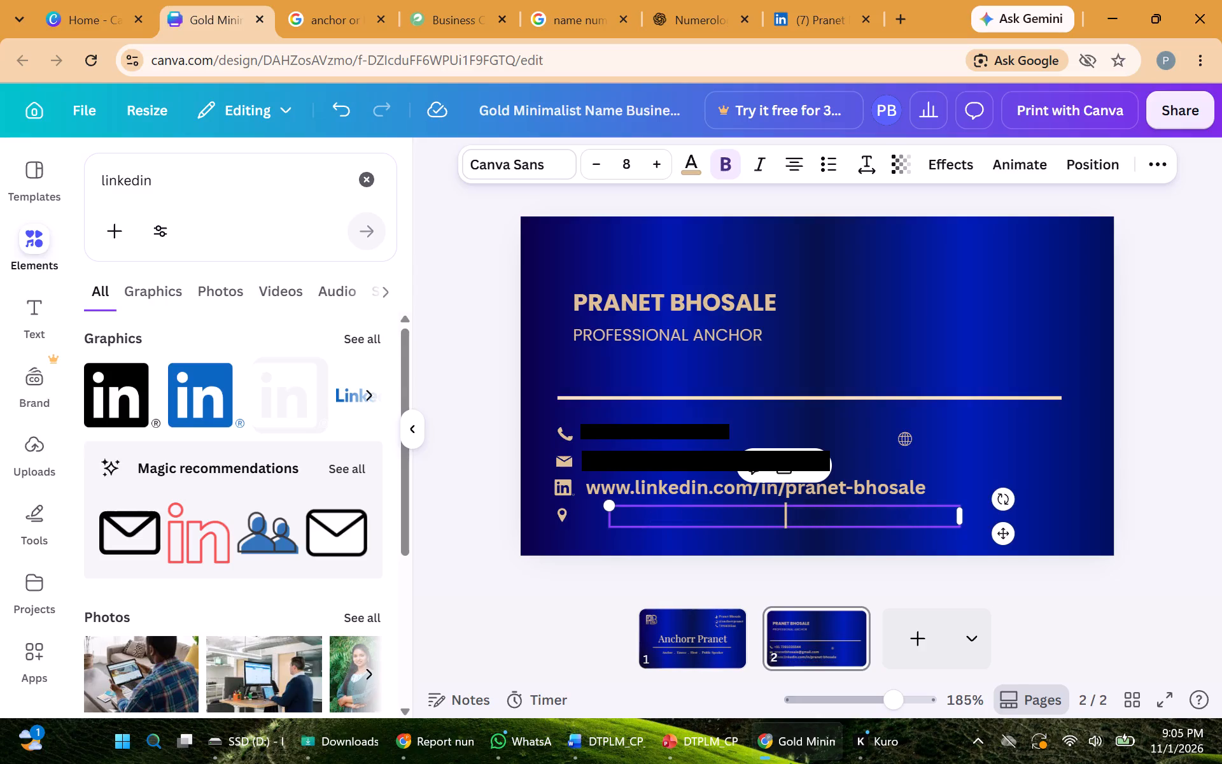
Enter "Kolhapur, Maharashtra" as the location text in the duplicated text box.
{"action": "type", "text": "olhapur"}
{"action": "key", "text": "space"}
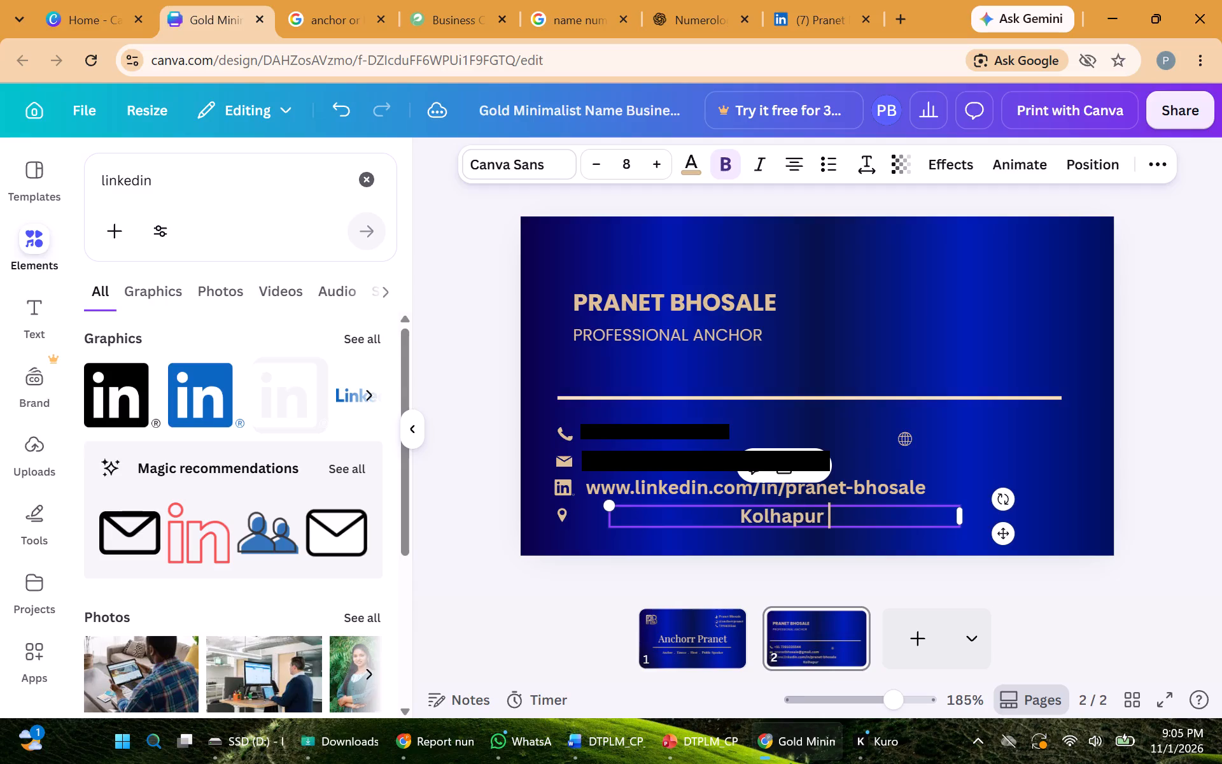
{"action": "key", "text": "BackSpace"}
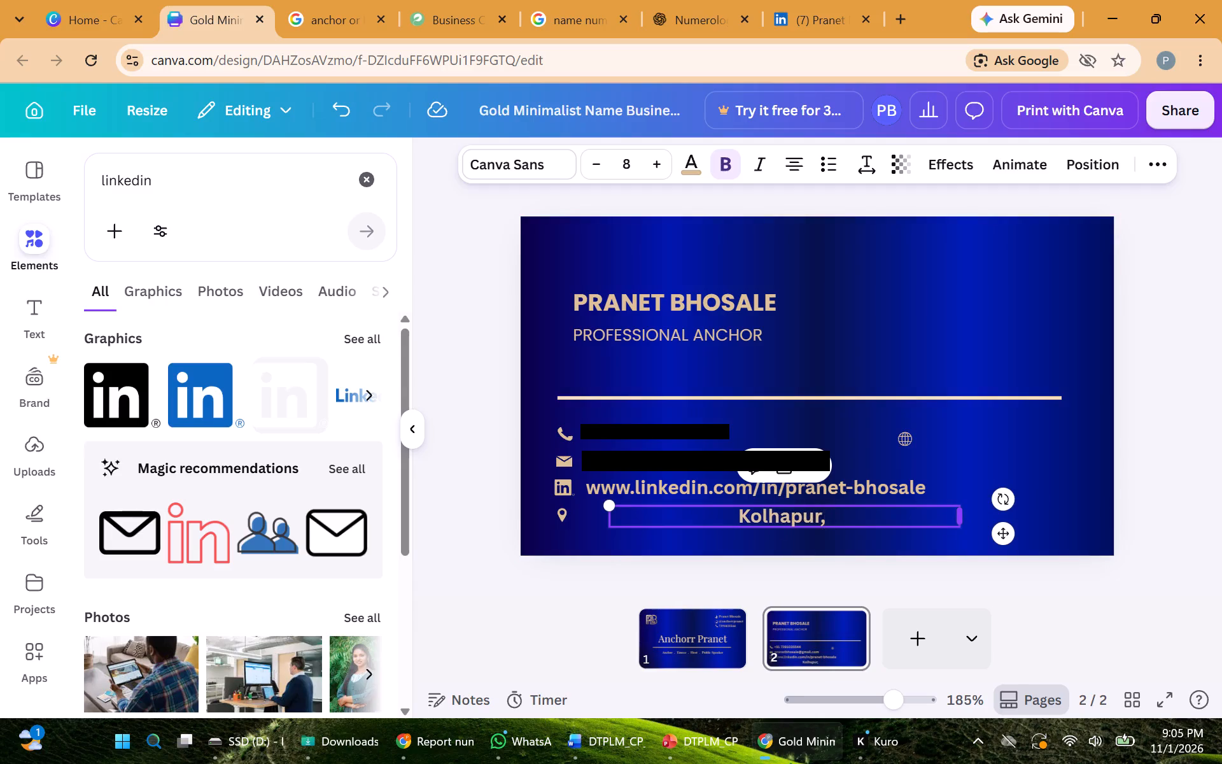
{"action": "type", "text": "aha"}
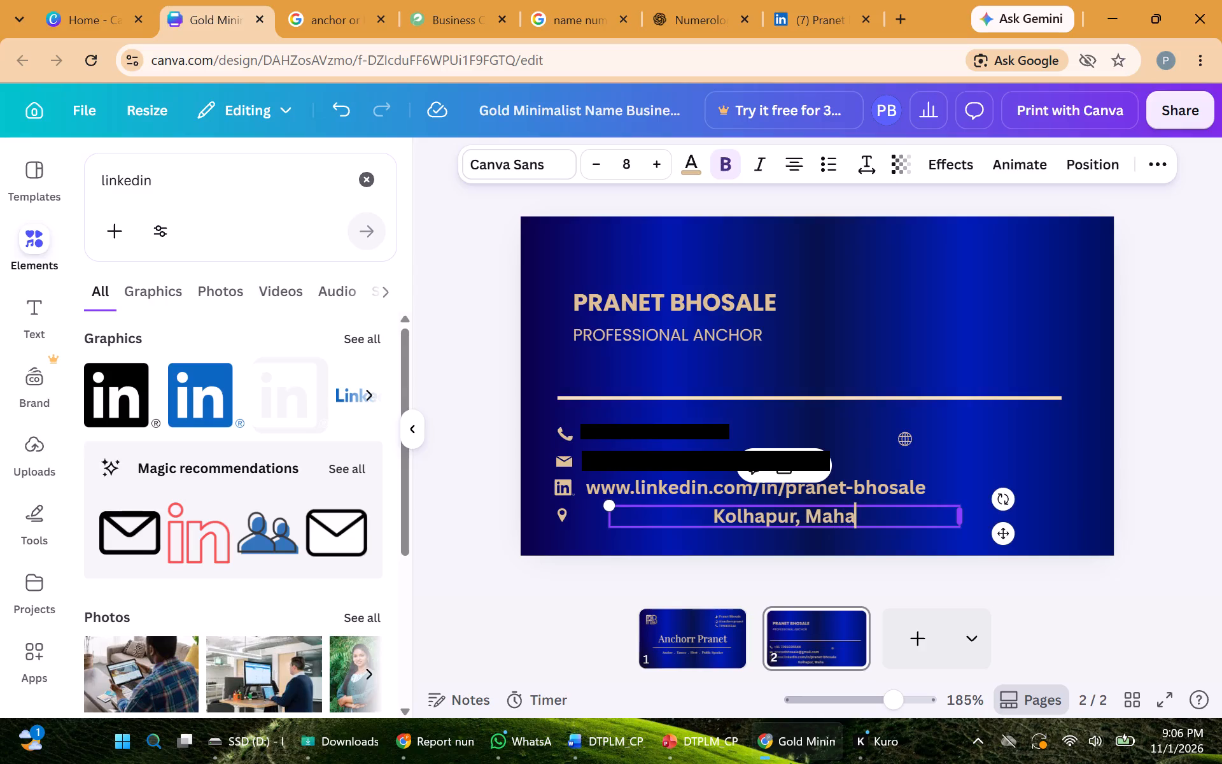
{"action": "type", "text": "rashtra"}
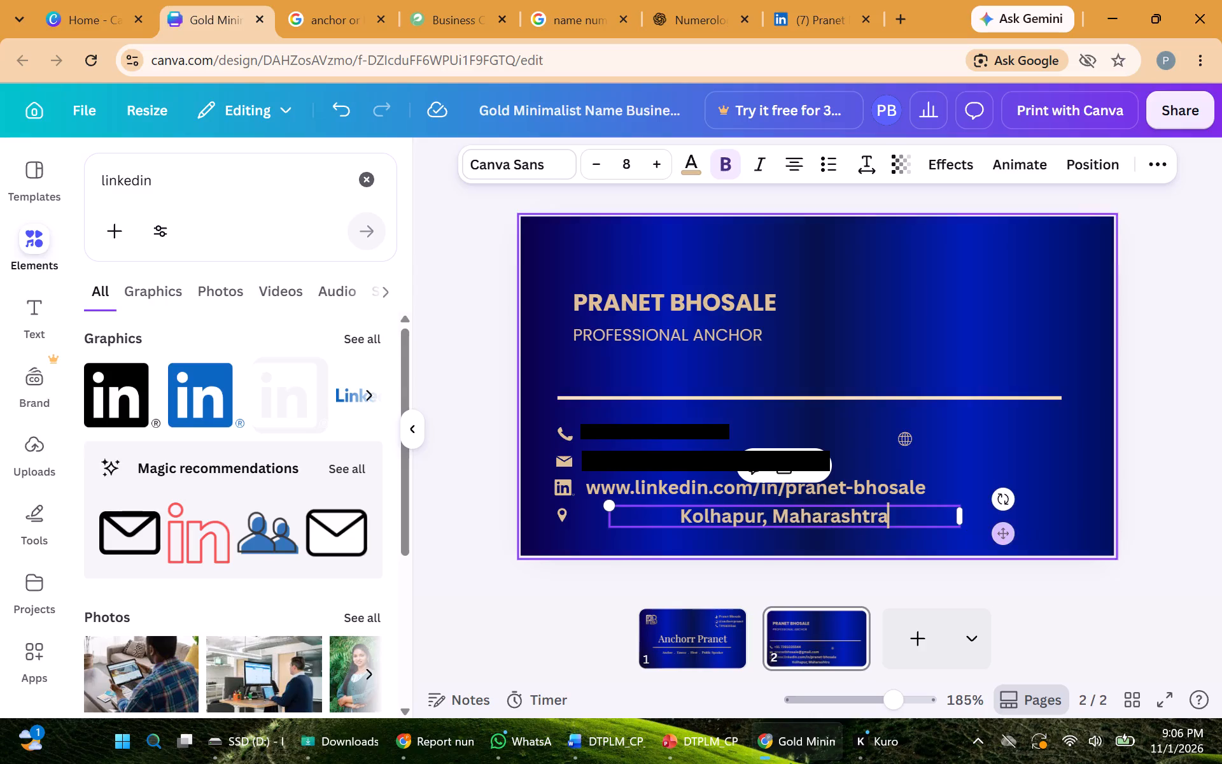
{"action": "left_click", "coordinate": [1037, 490]}
Narrow the location text box to fit its text and place it beside the pin icon, aligned with the LinkedIn URL.
{"action": "left_click", "coordinate": [901, 519]}
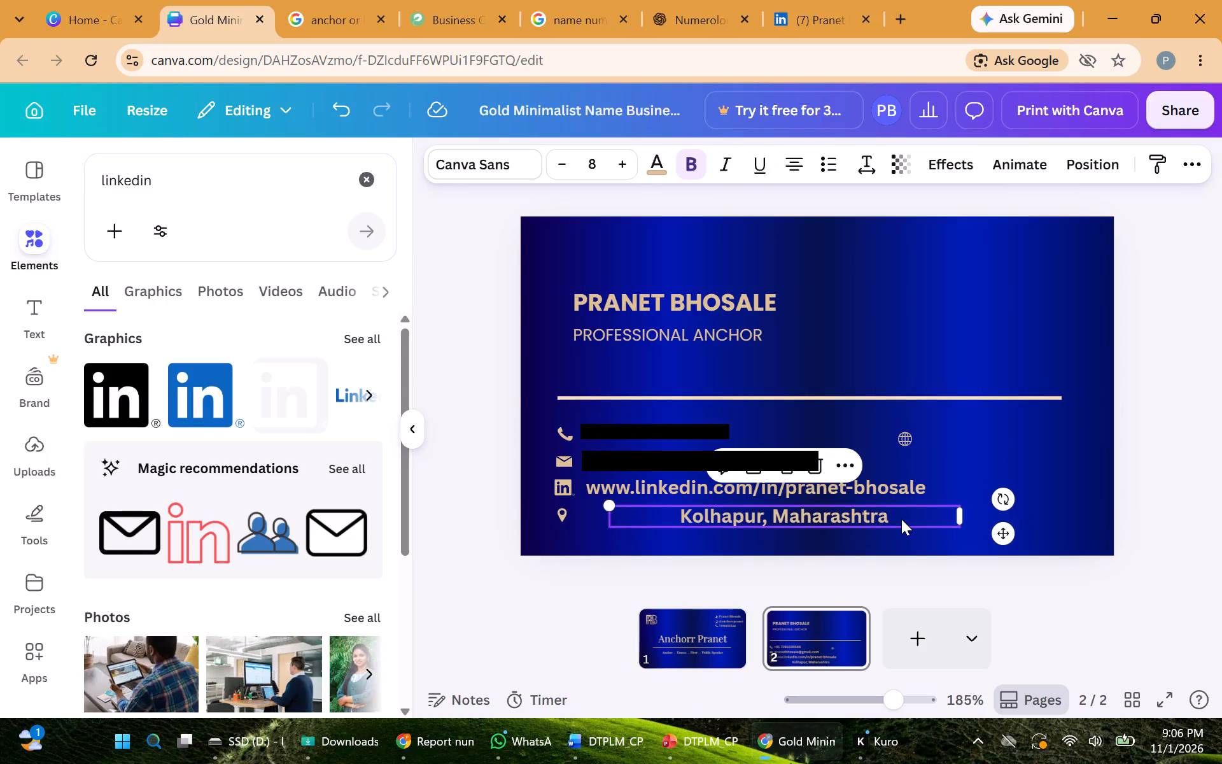
{"action": "left_click_drag", "start_coordinate": [962, 515], "coordinate": [903, 511]}
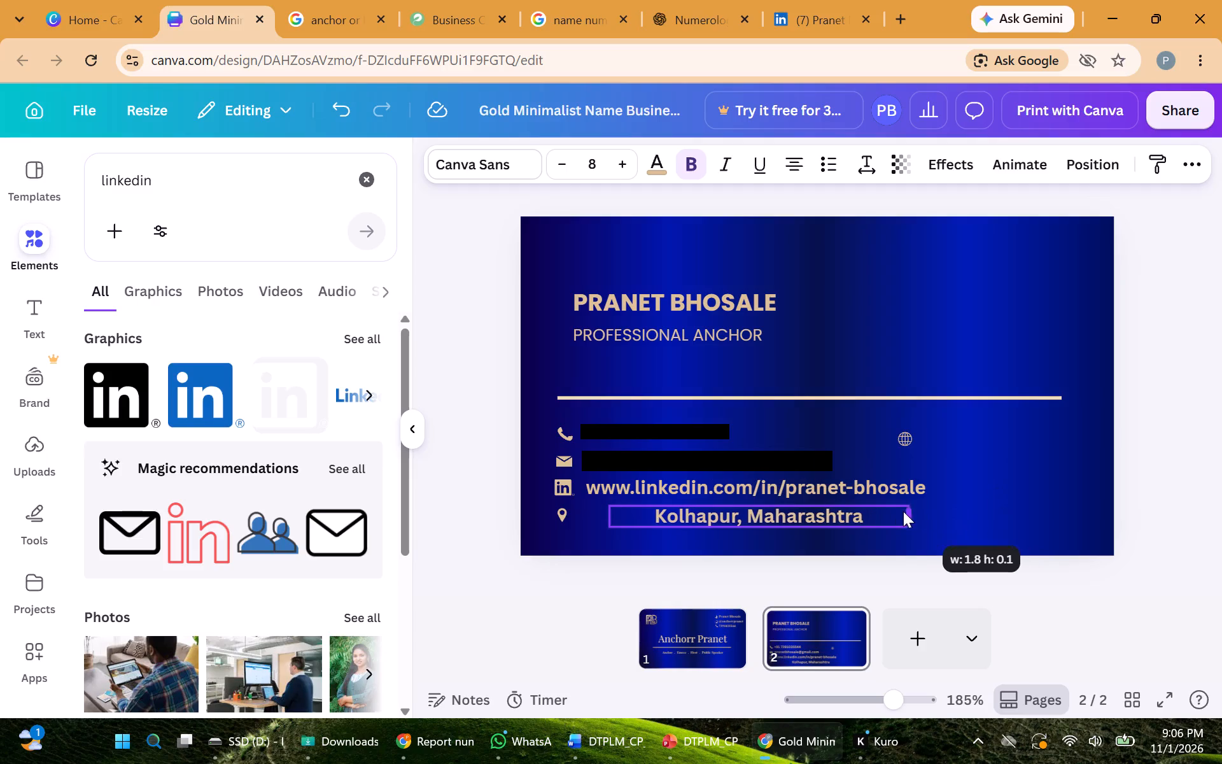
{"action": "left_click_drag", "start_coordinate": [903, 511], "coordinate": [829, 513]}
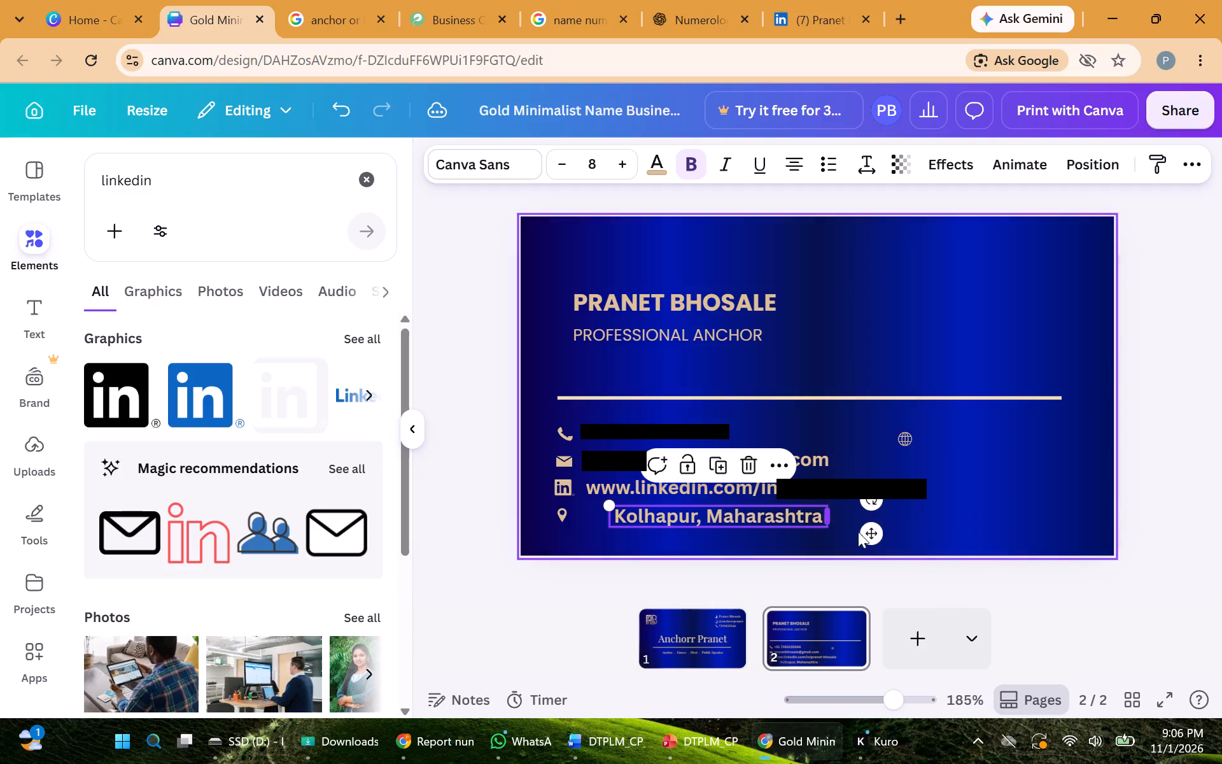
{"action": "left_click_drag", "start_coordinate": [871, 541], "coordinate": [842, 538]}
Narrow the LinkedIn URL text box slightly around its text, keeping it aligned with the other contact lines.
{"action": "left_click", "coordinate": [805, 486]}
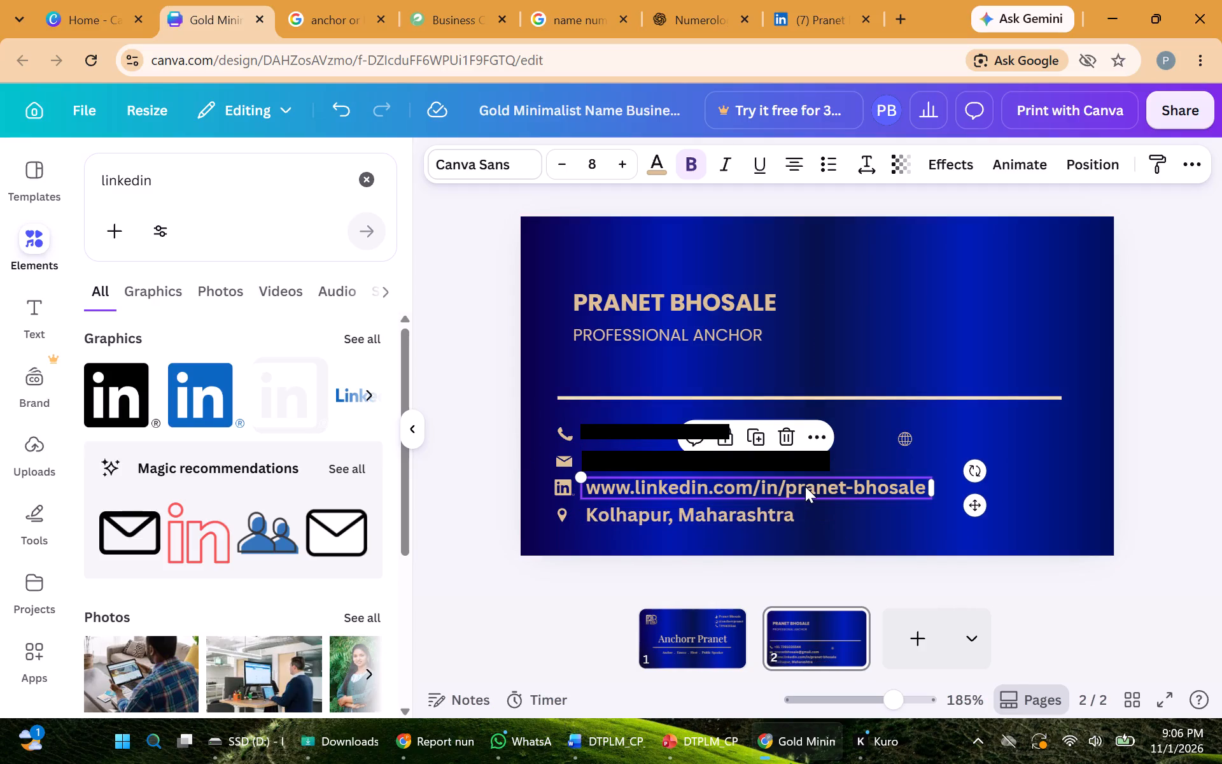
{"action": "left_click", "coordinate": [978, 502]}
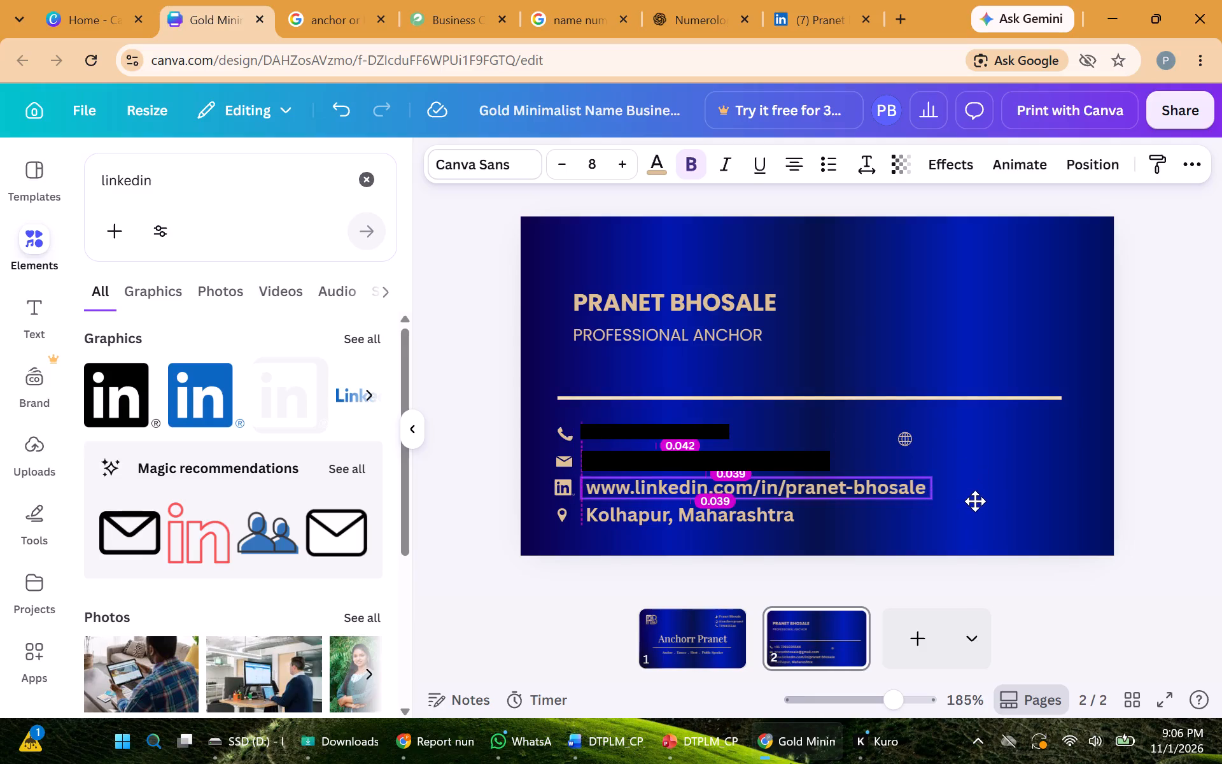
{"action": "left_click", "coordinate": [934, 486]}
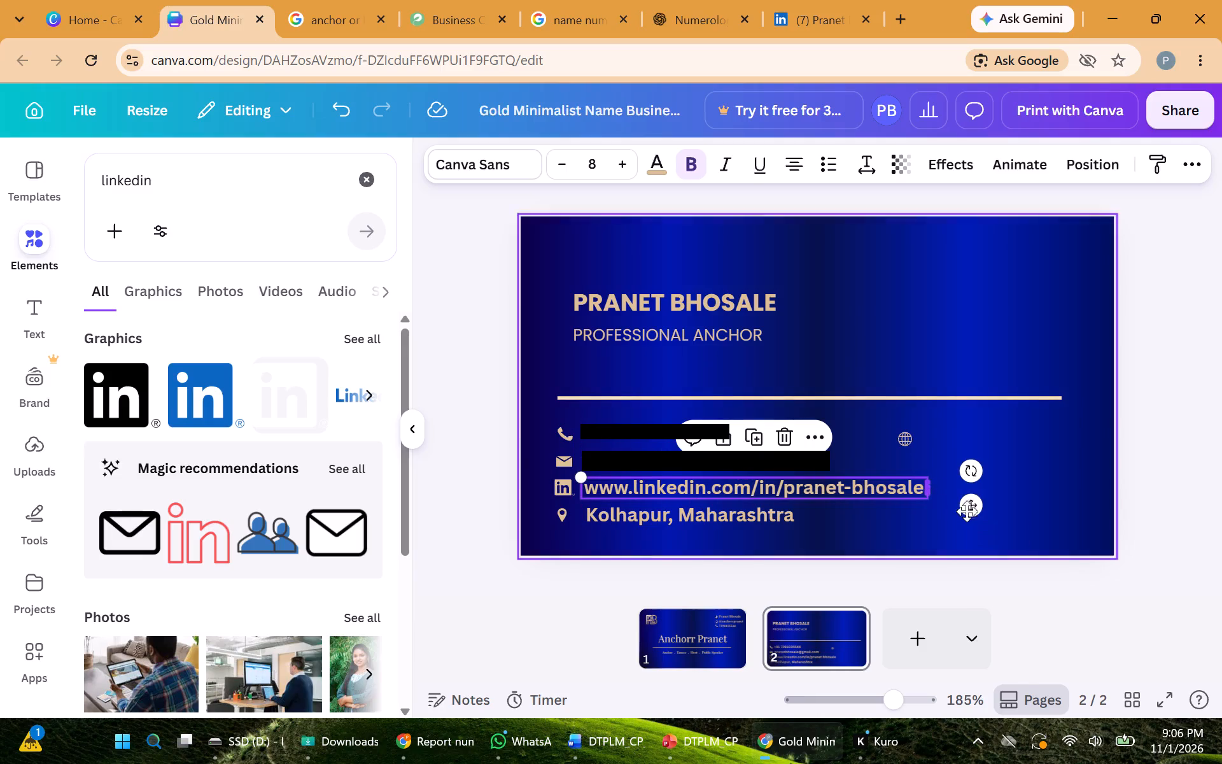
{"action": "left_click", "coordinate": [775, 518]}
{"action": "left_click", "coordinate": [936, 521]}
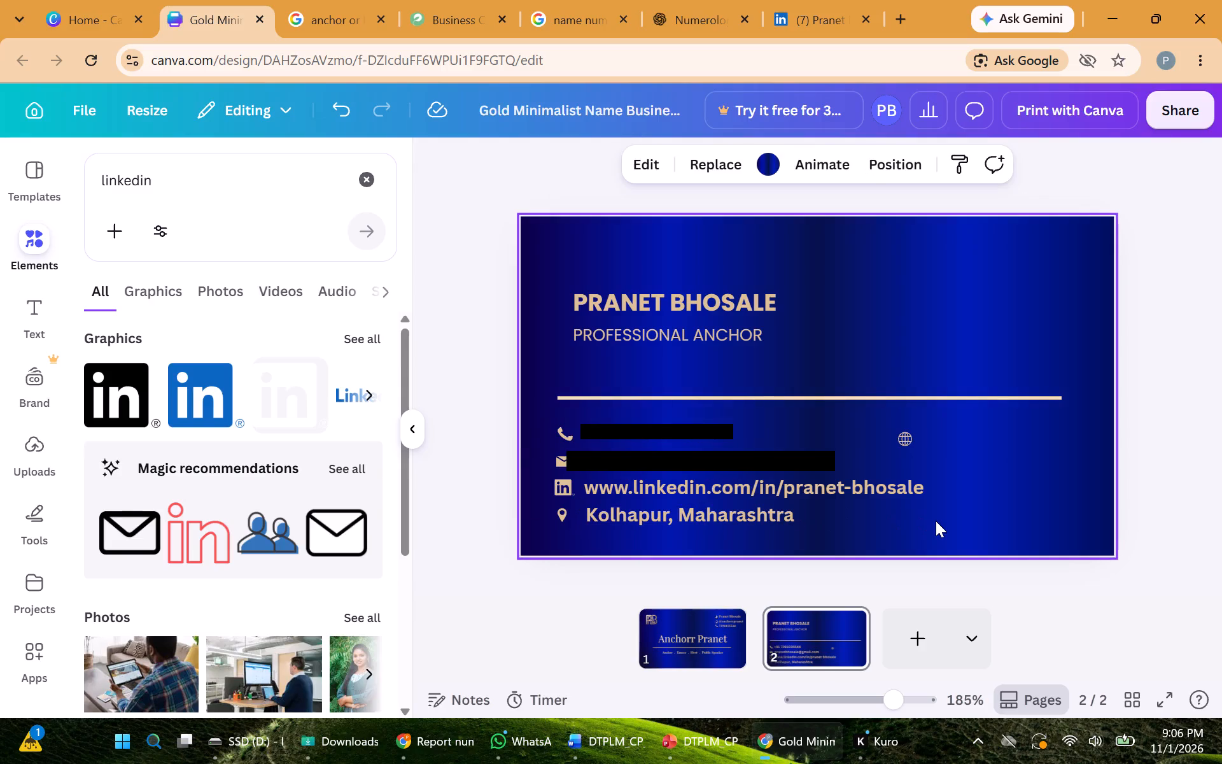
Change the font of the phone number, email, LinkedIn URL and location lines to Times New Roman.
{"action": "left_click", "coordinate": [709, 435]}
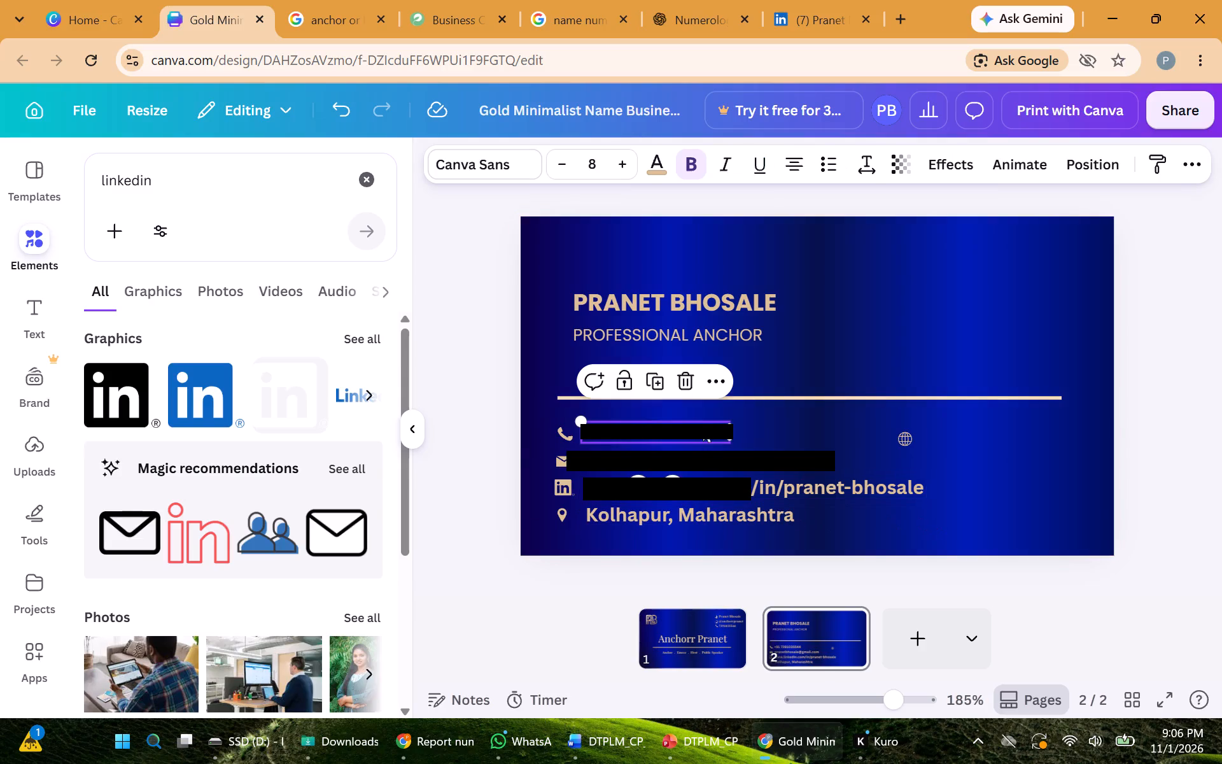
{"action": "left_click", "coordinate": [487, 168]}
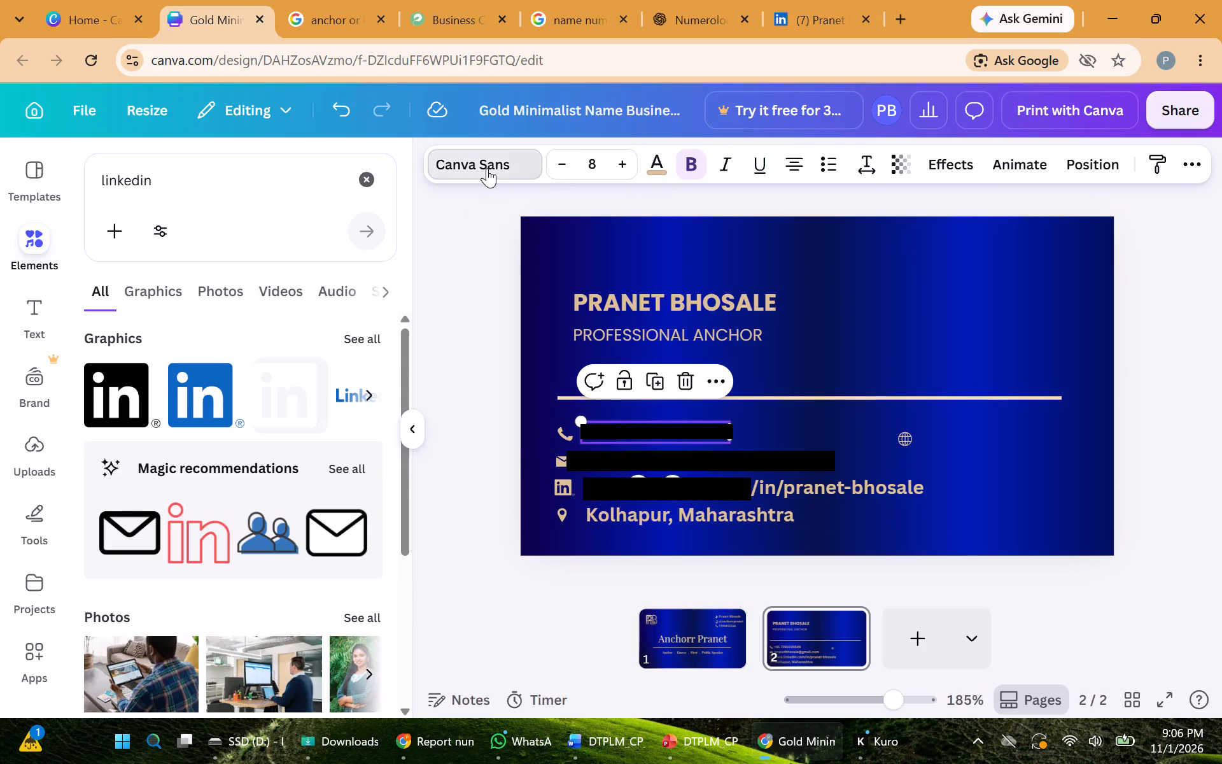
{"action": "left_click", "coordinate": [206, 519]}
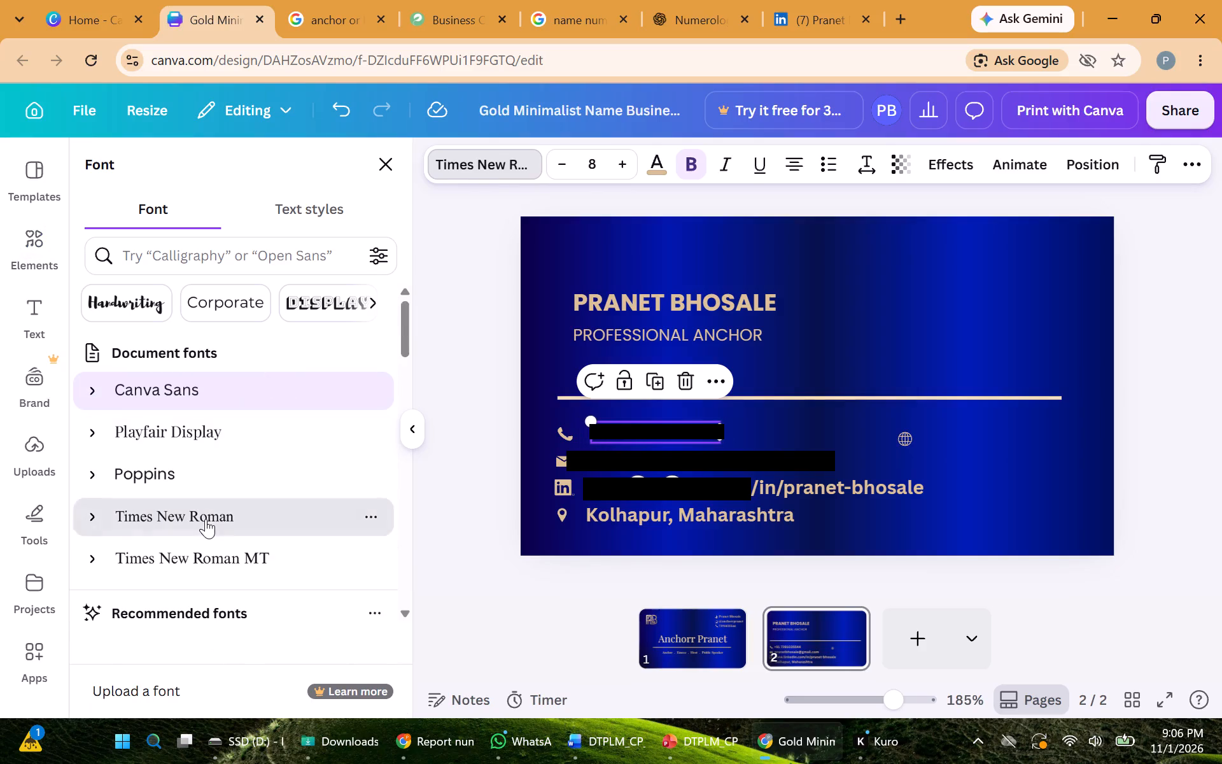
{"action": "left_click", "coordinate": [641, 457]}
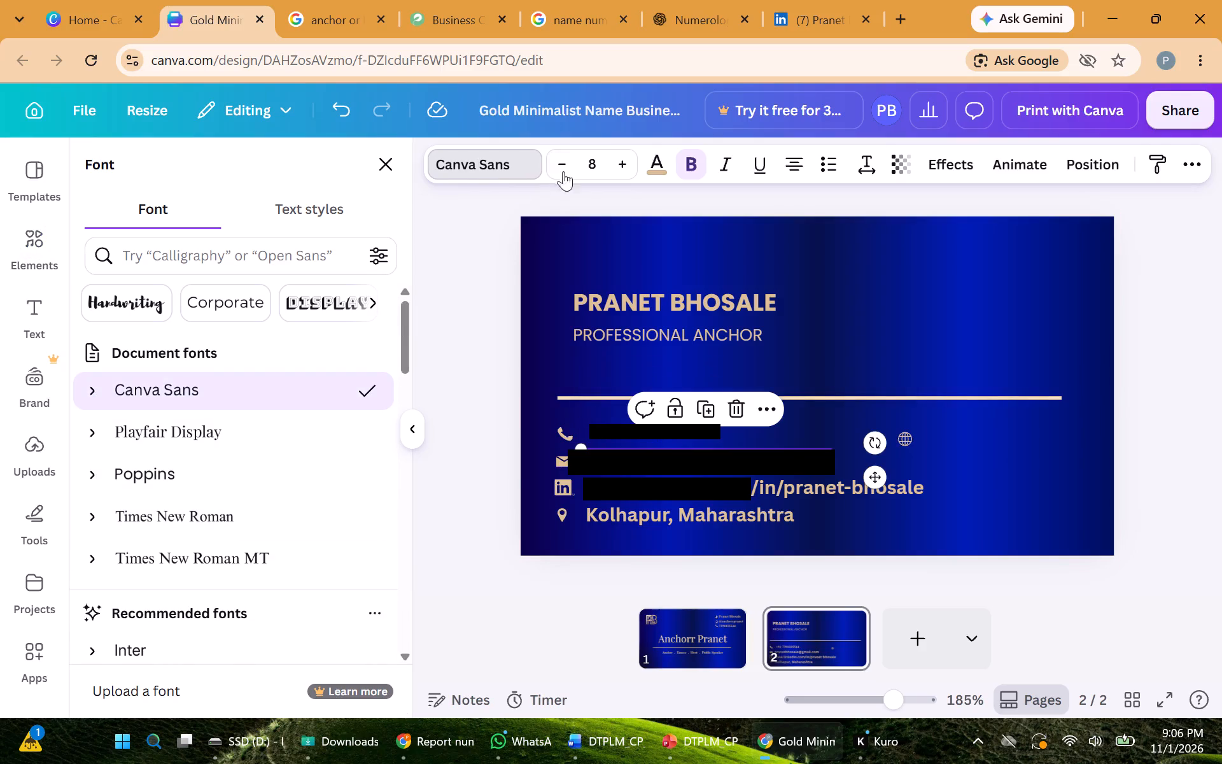
{"action": "left_click", "coordinate": [167, 507]}
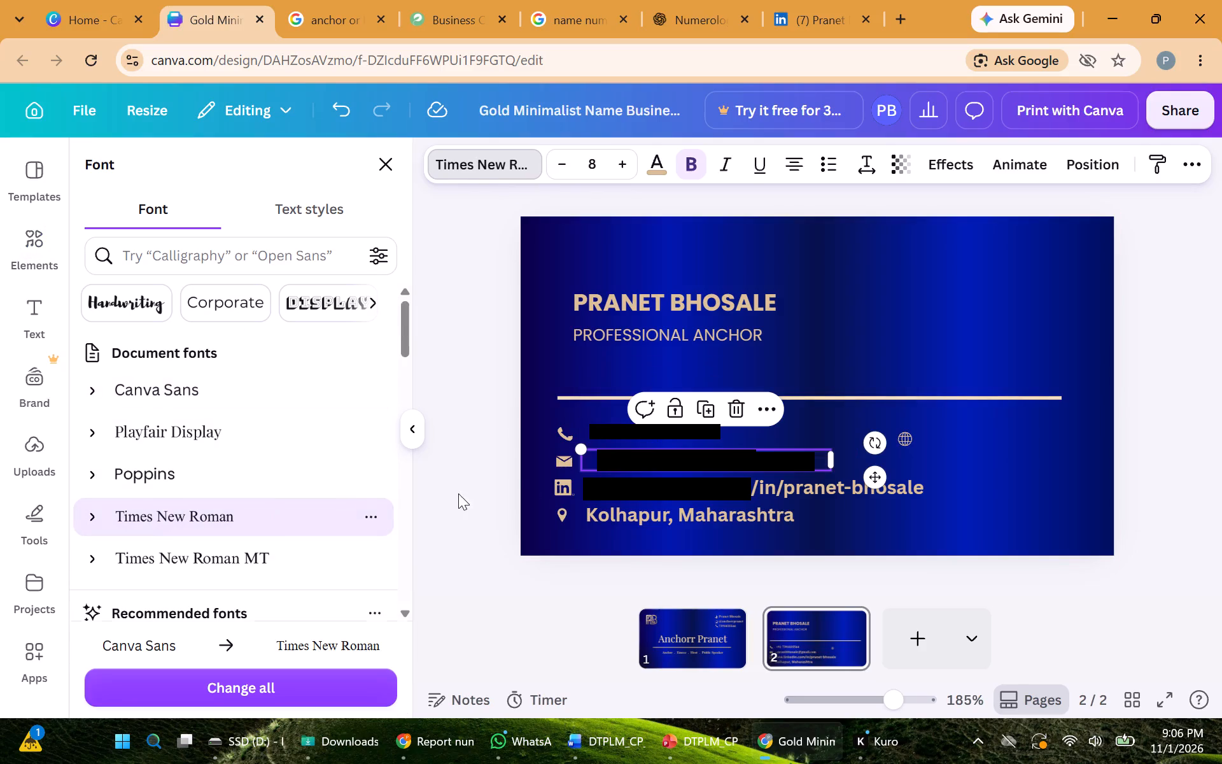
{"action": "left_click", "coordinate": [637, 475]}
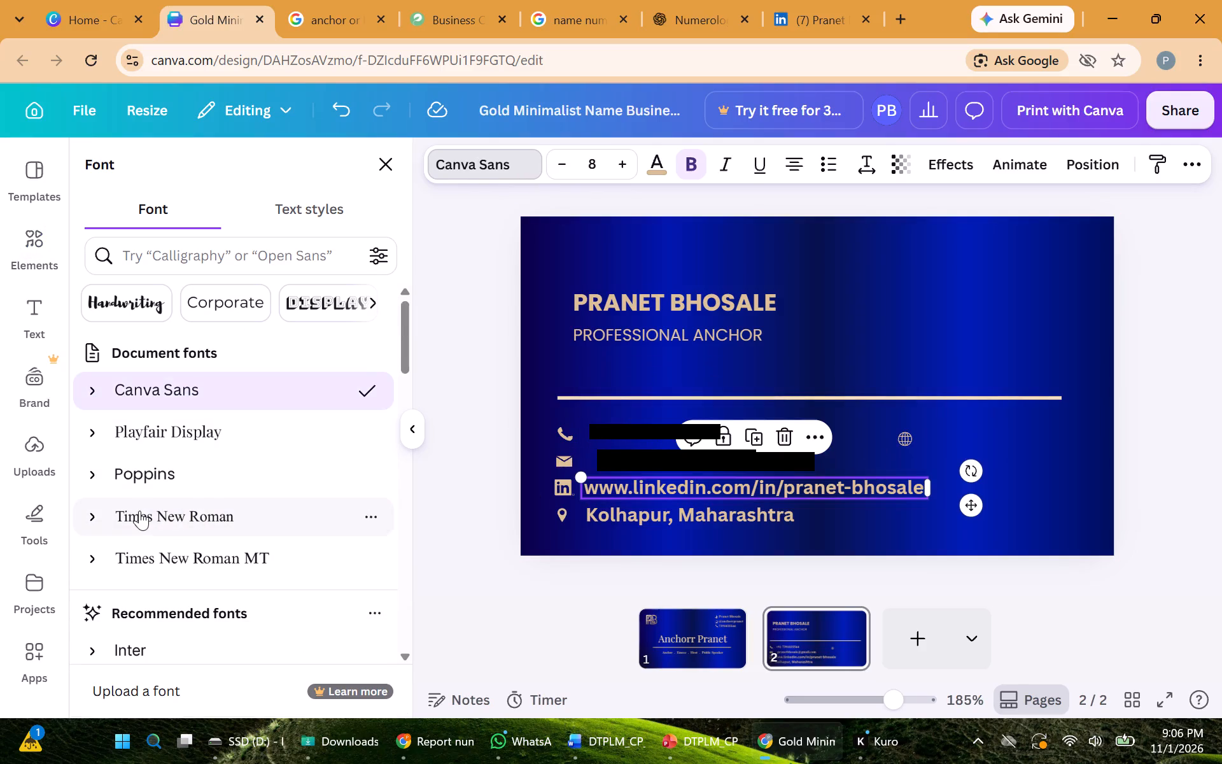
{"action": "left_click", "coordinate": [139, 511]}
{"action": "left_click", "coordinate": [607, 504]}
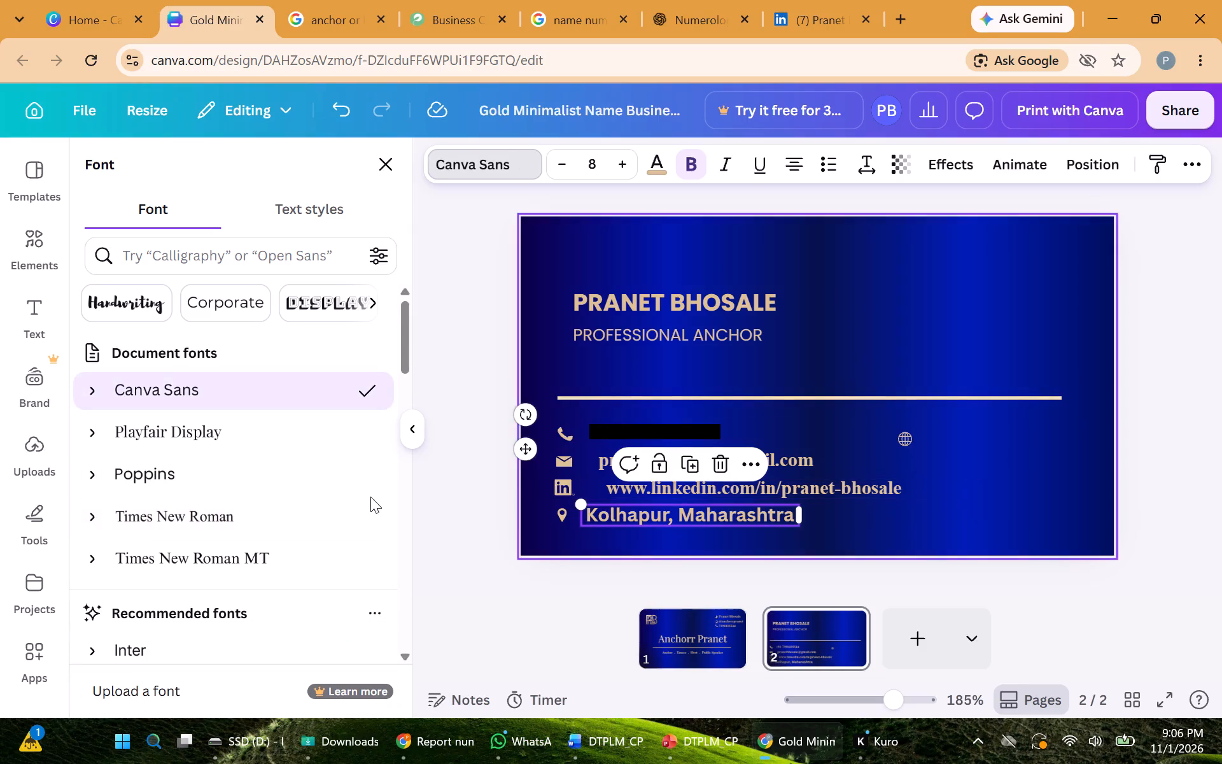
{"action": "left_click", "coordinate": [161, 511]}
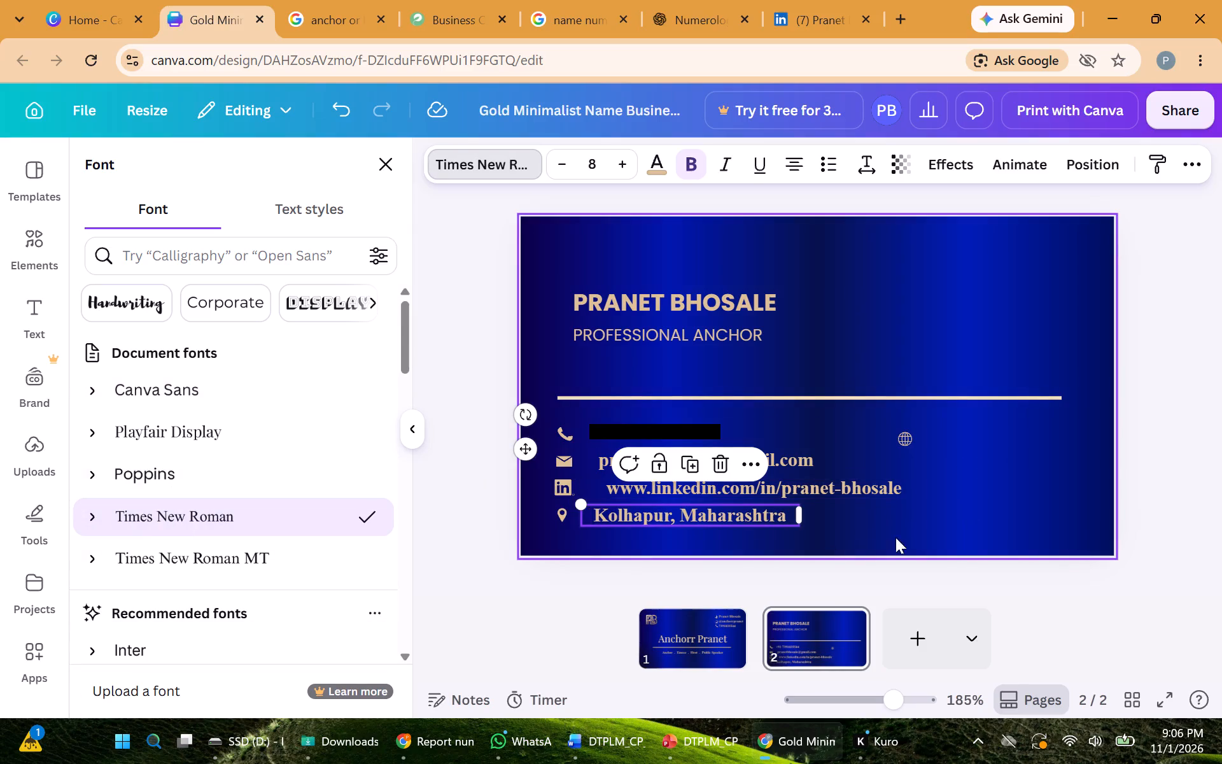
{"action": "left_click", "coordinate": [939, 516]}
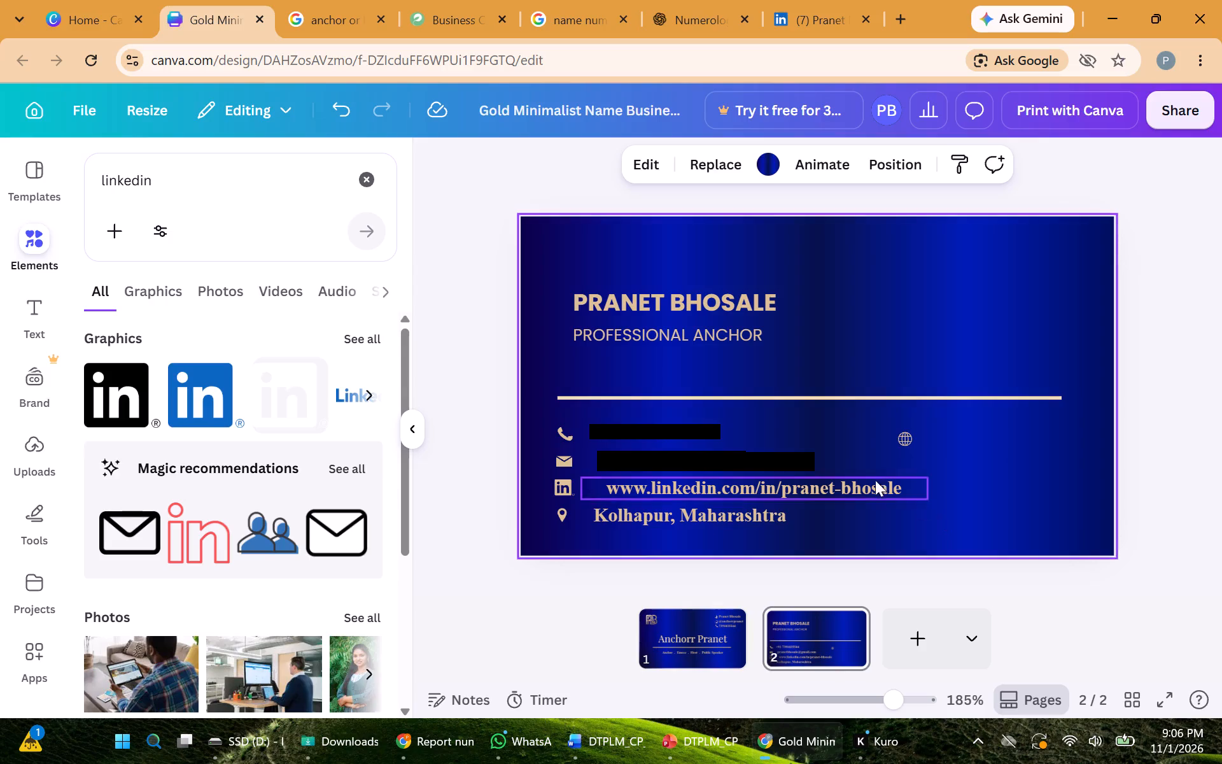
Narrow the LinkedIn URL, location and email text boxes around their text and shift the phone number, tightening all lines beside their icons.
{"action": "left_click", "coordinate": [854, 492]}
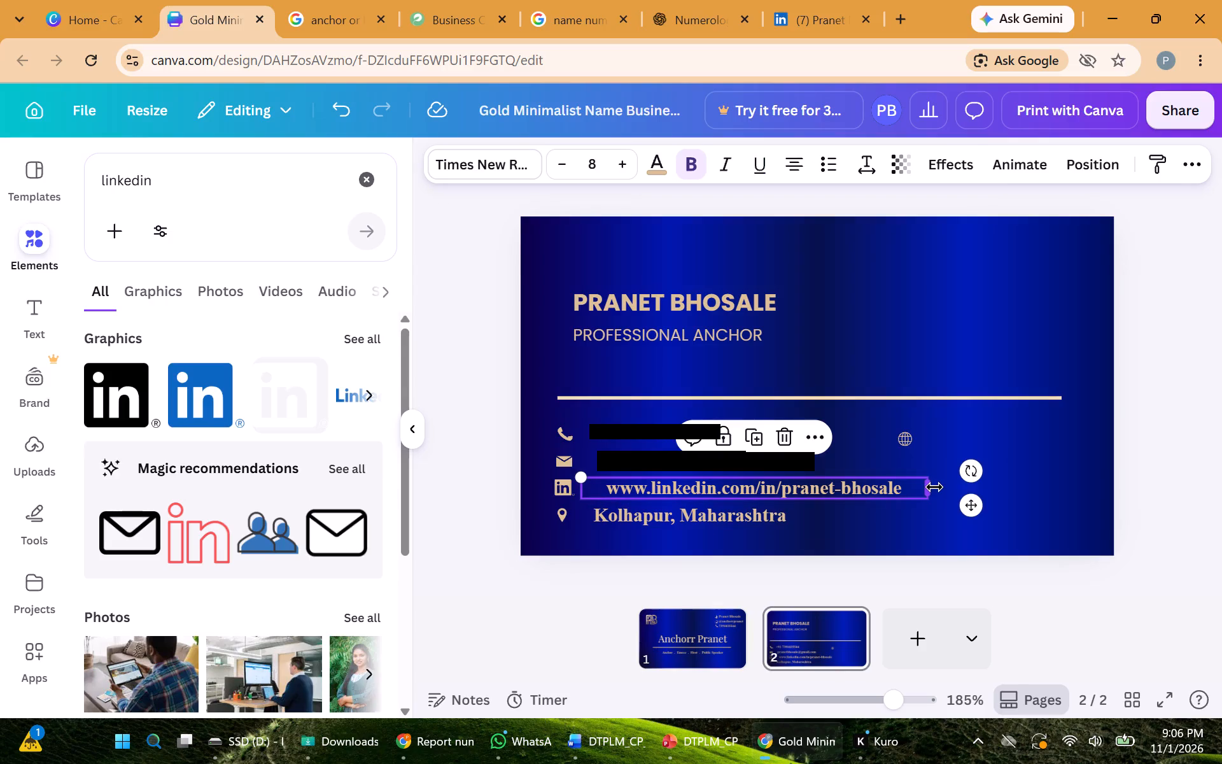
{"action": "left_click_drag", "start_coordinate": [934, 487], "coordinate": [888, 482]}
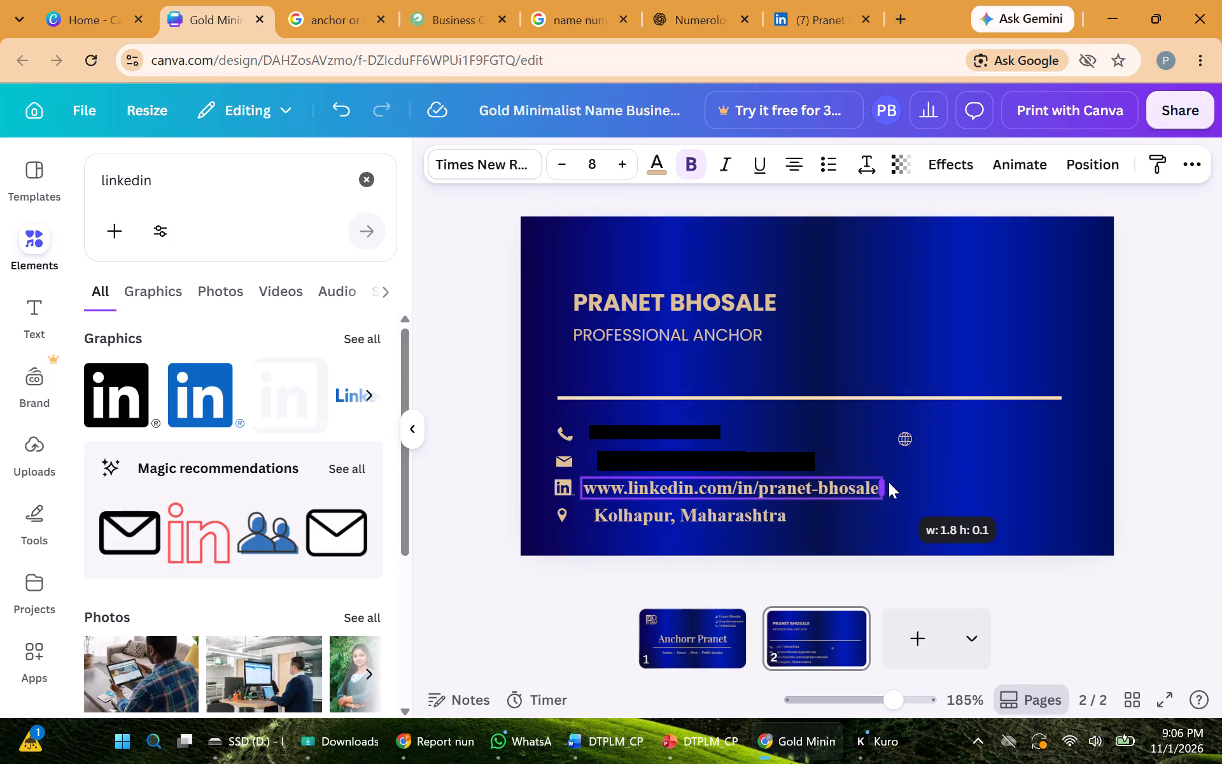
{"action": "left_click_drag", "start_coordinate": [888, 482], "coordinate": [888, 482]}
{"action": "left_click", "coordinate": [757, 527]}
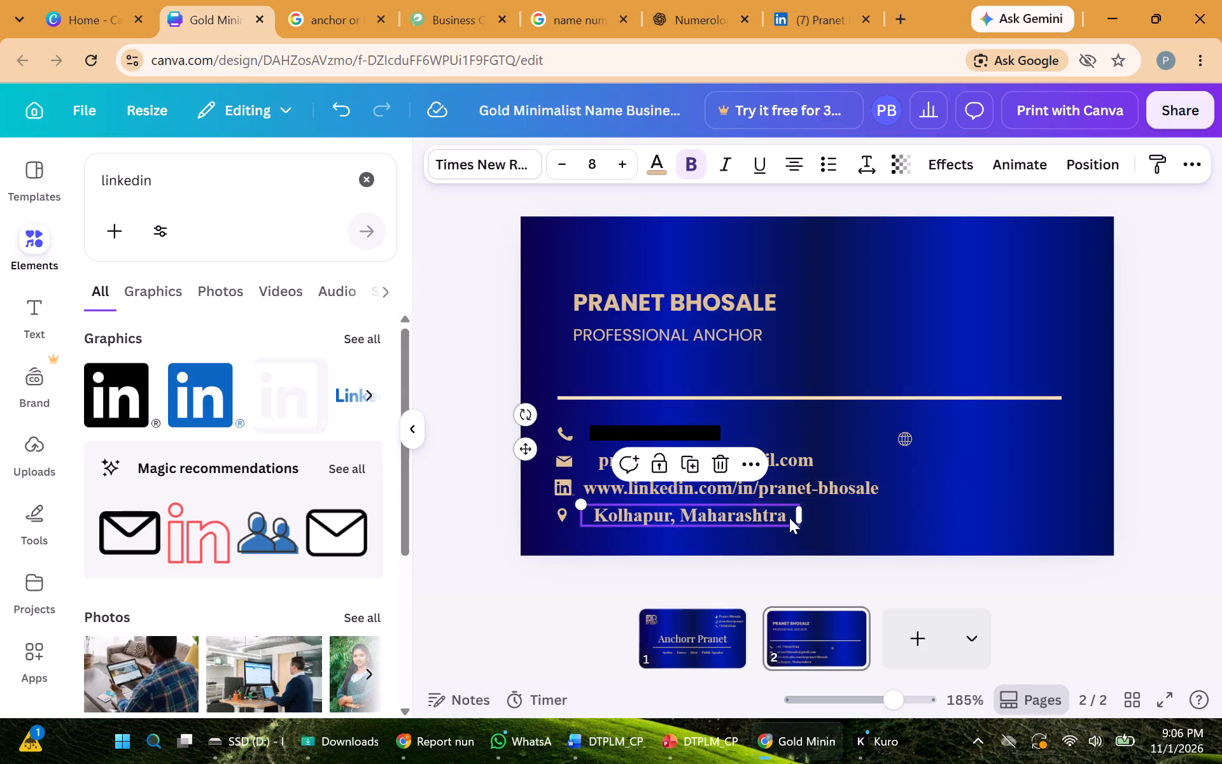
{"action": "left_click_drag", "start_coordinate": [803, 514], "coordinate": [790, 514]}
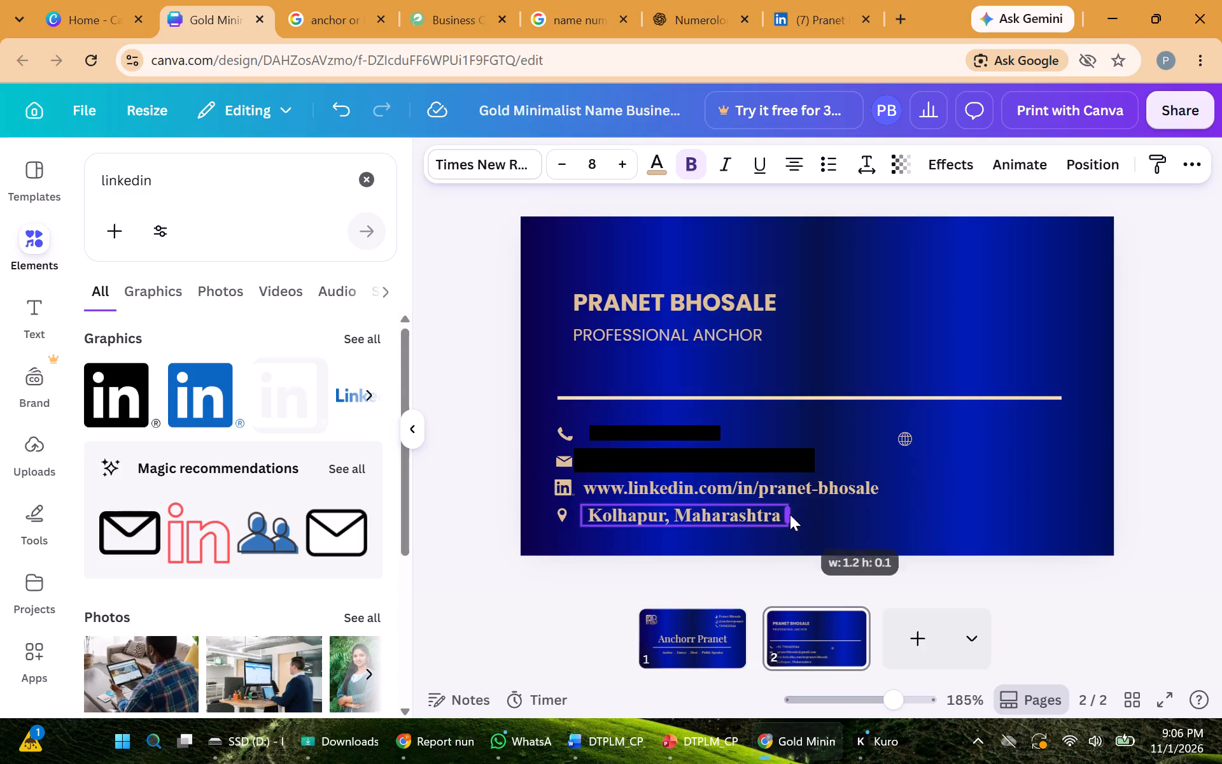
{"action": "left_click_drag", "start_coordinate": [790, 514], "coordinate": [785, 514]}
{"action": "left_click", "coordinate": [792, 458]}
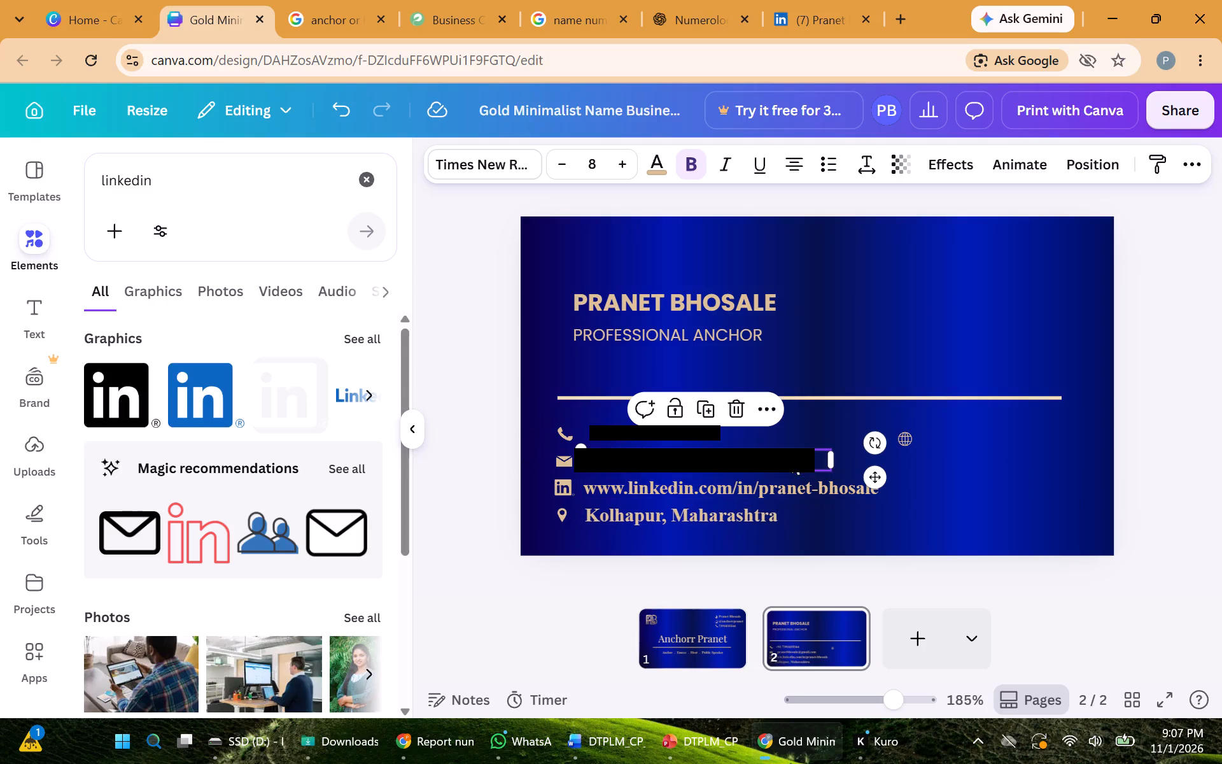
{"action": "left_click_drag", "start_coordinate": [836, 452], "coordinate": [803, 453]}
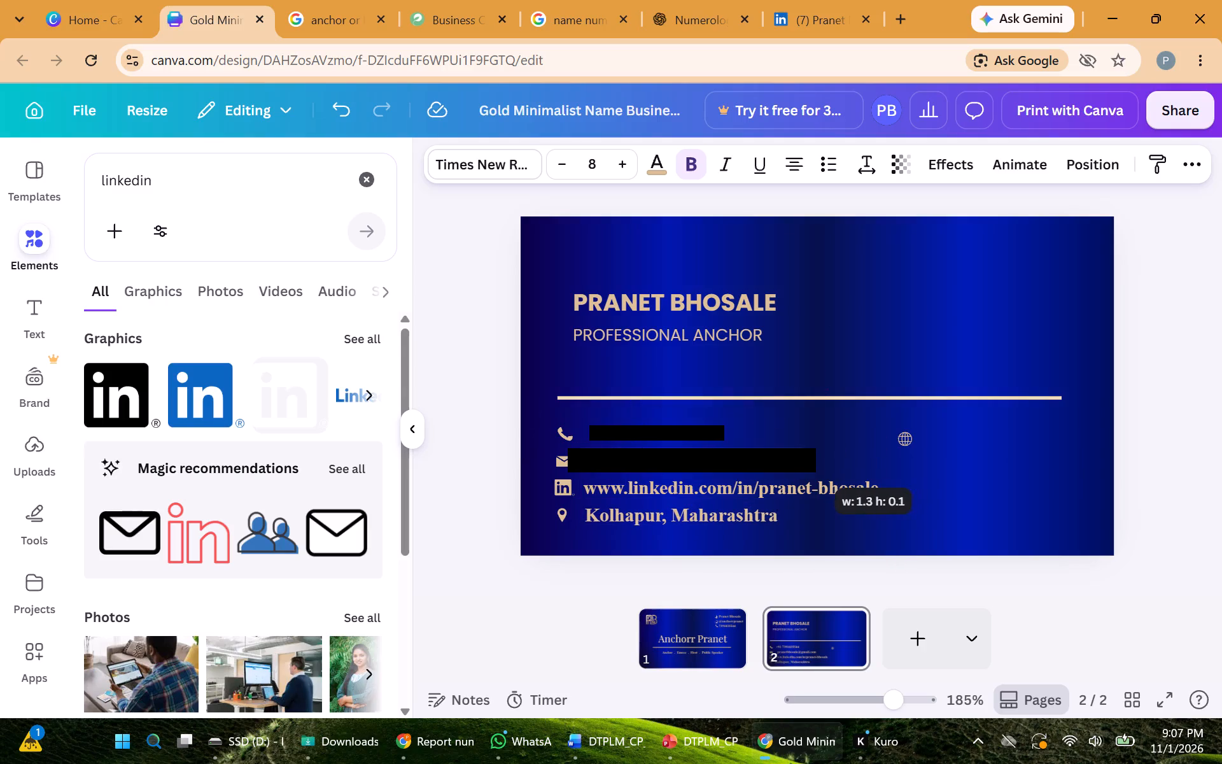
{"action": "left_click_drag", "start_coordinate": [803, 453], "coordinate": [806, 453]}
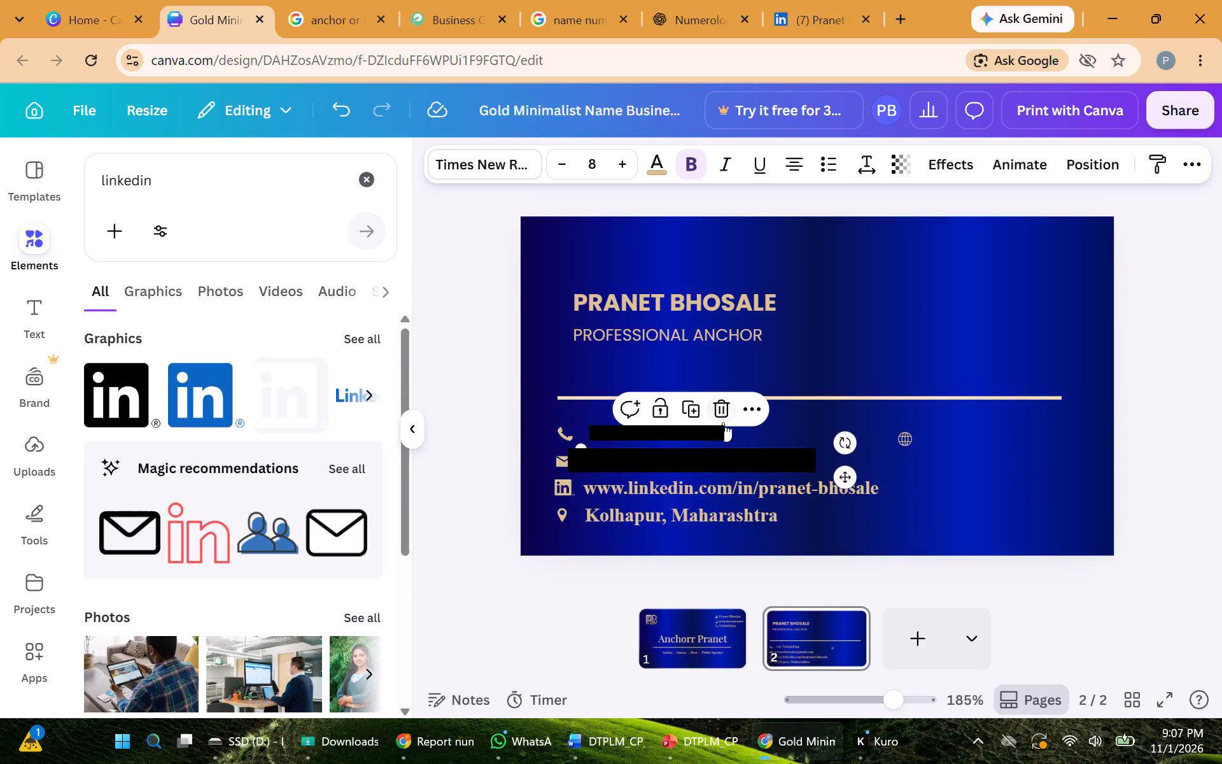
{"action": "left_click", "coordinate": [717, 429]}
{"action": "left_click_drag", "start_coordinate": [673, 479], "coordinate": [667, 480]}
{"action": "left_click", "coordinate": [985, 494]}
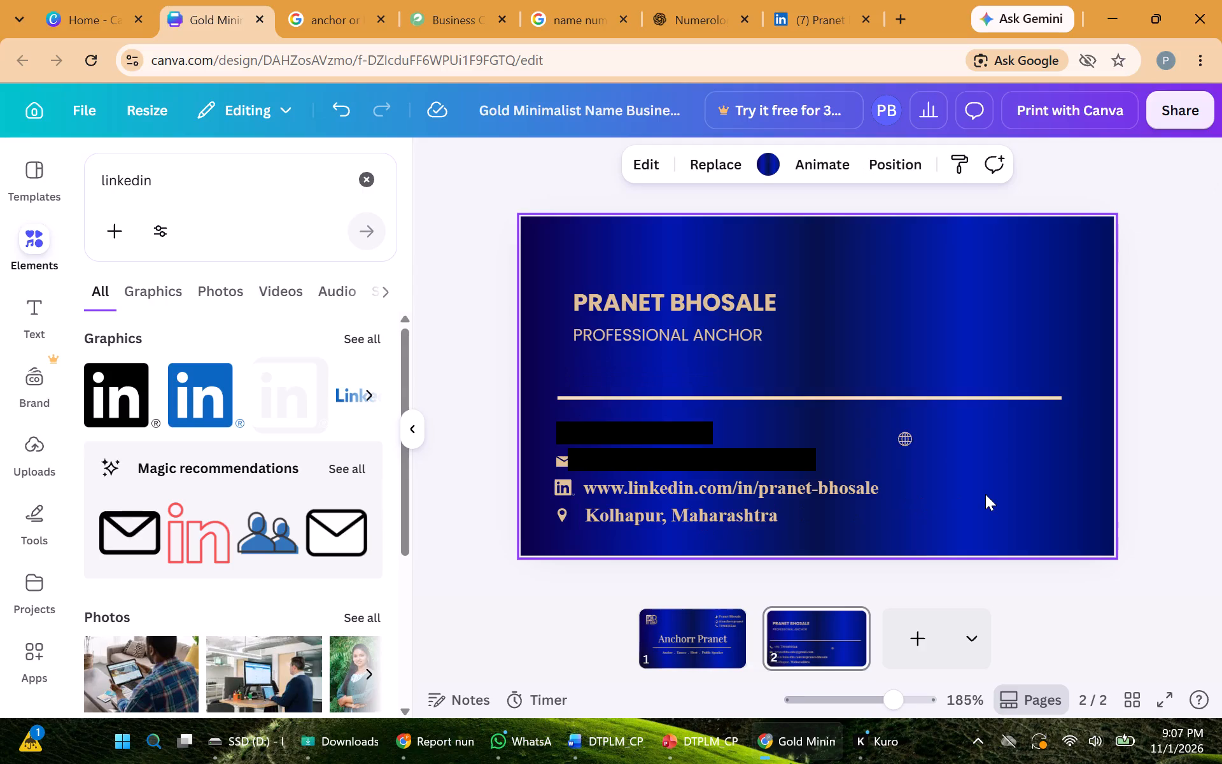
Delete the stray globe icon beside the contact details.
{"action": "left_click", "coordinate": [906, 439]}
{"action": "left_click", "coordinate": [934, 392]}
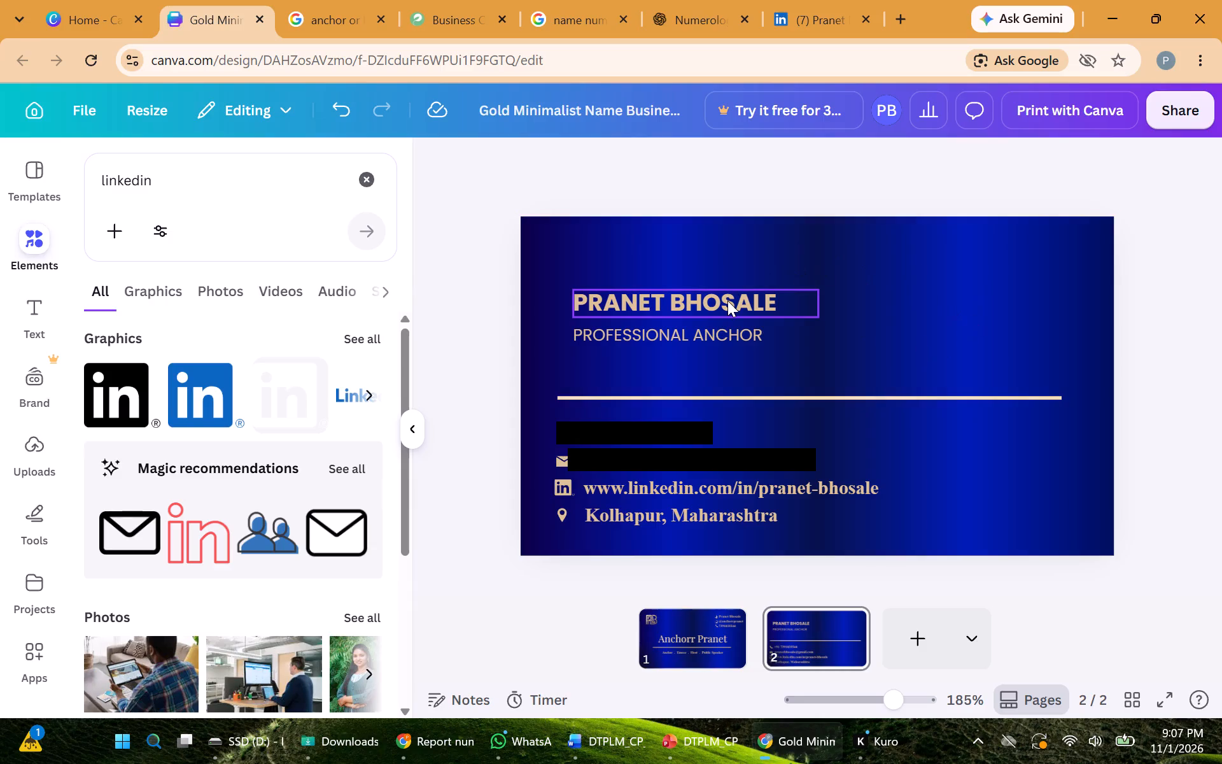
Move the name heading slightly up and left, and set it to size 11 in Times New Roman MT.
{"action": "left_click_drag", "start_coordinate": [727, 301], "coordinate": [725, 294]}
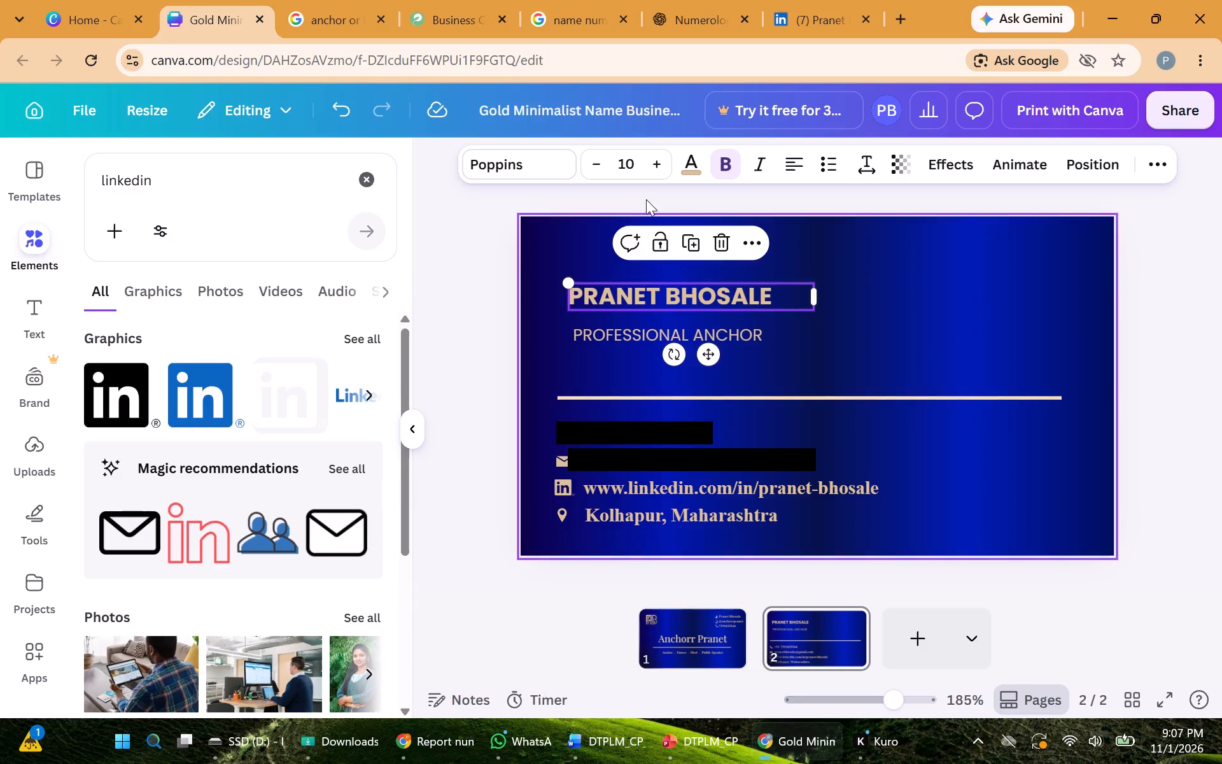
{"action": "left_click", "coordinate": [664, 159]}
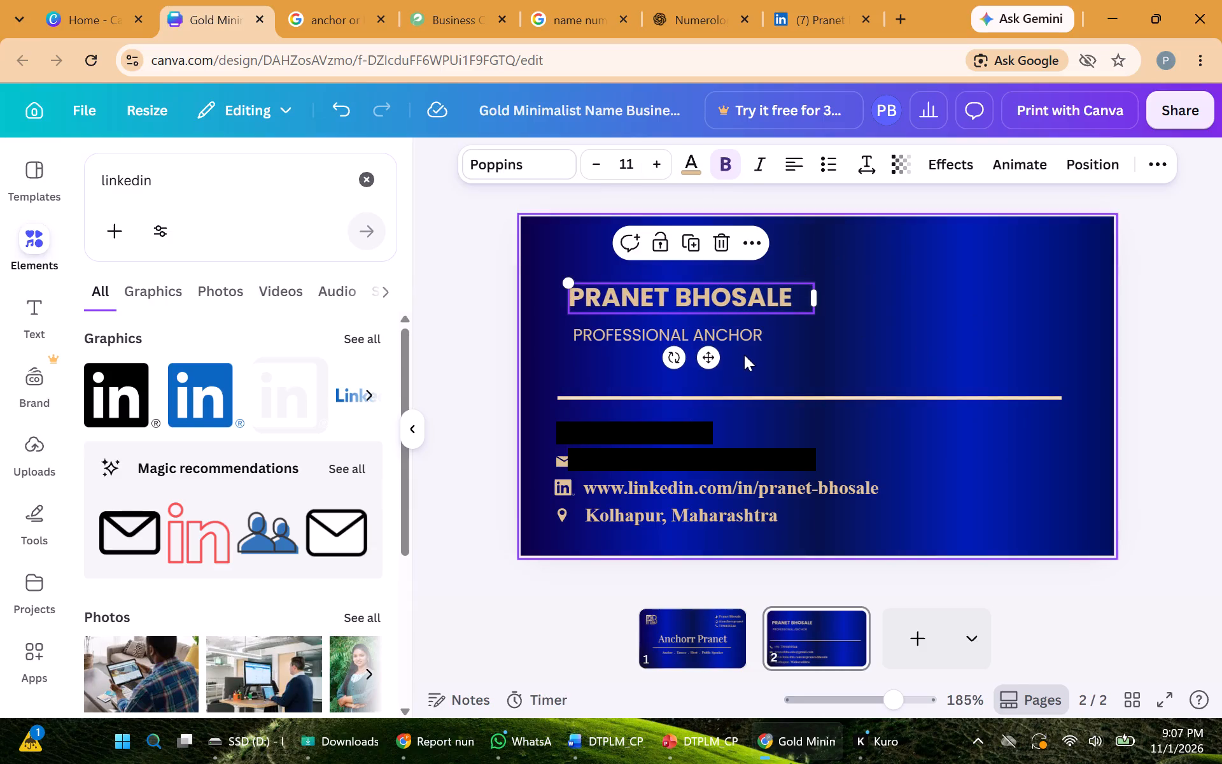
{"action": "left_click", "coordinate": [536, 159]}
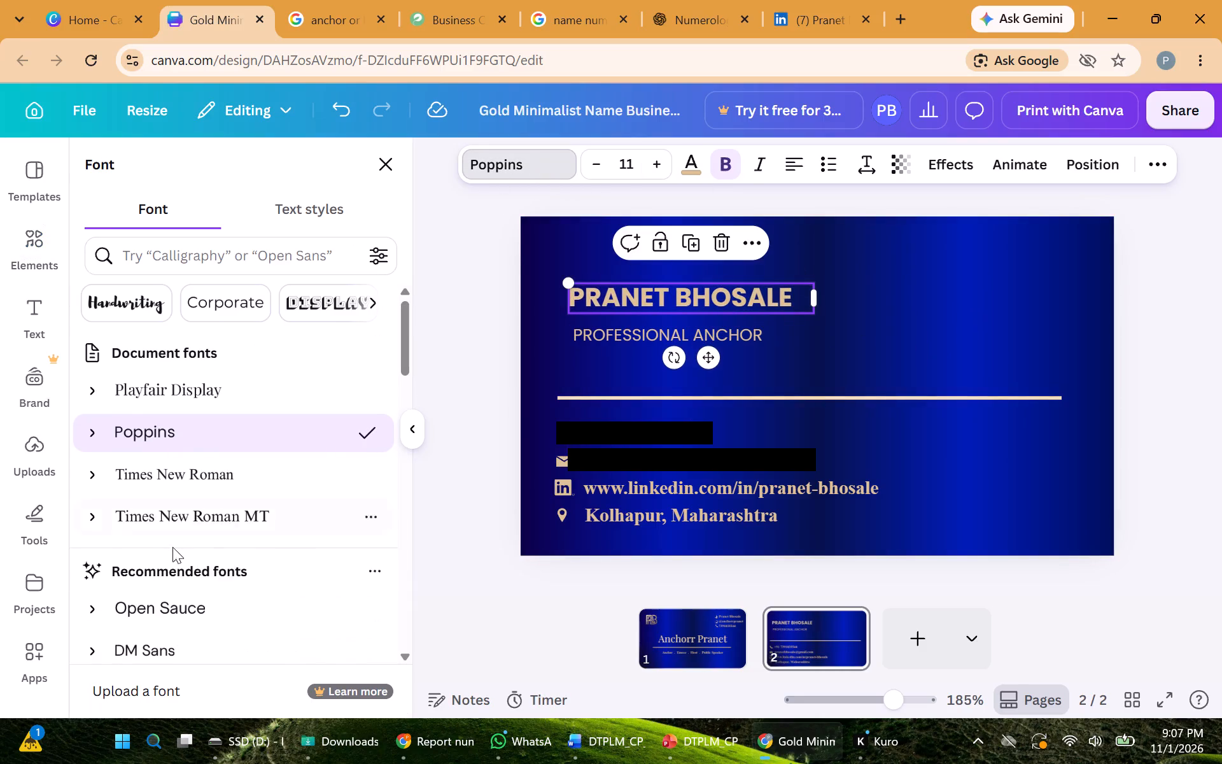
{"action": "left_click", "coordinate": [218, 523]}
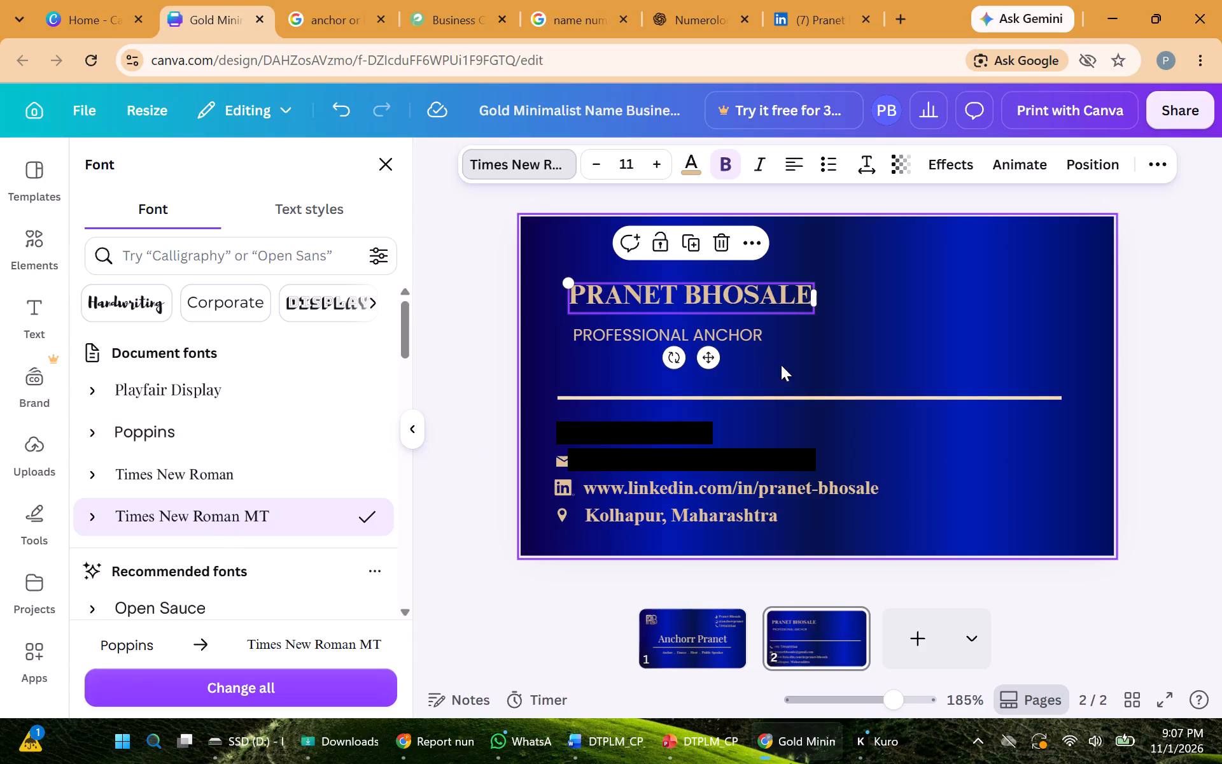
{"action": "left_click", "coordinate": [848, 346]}
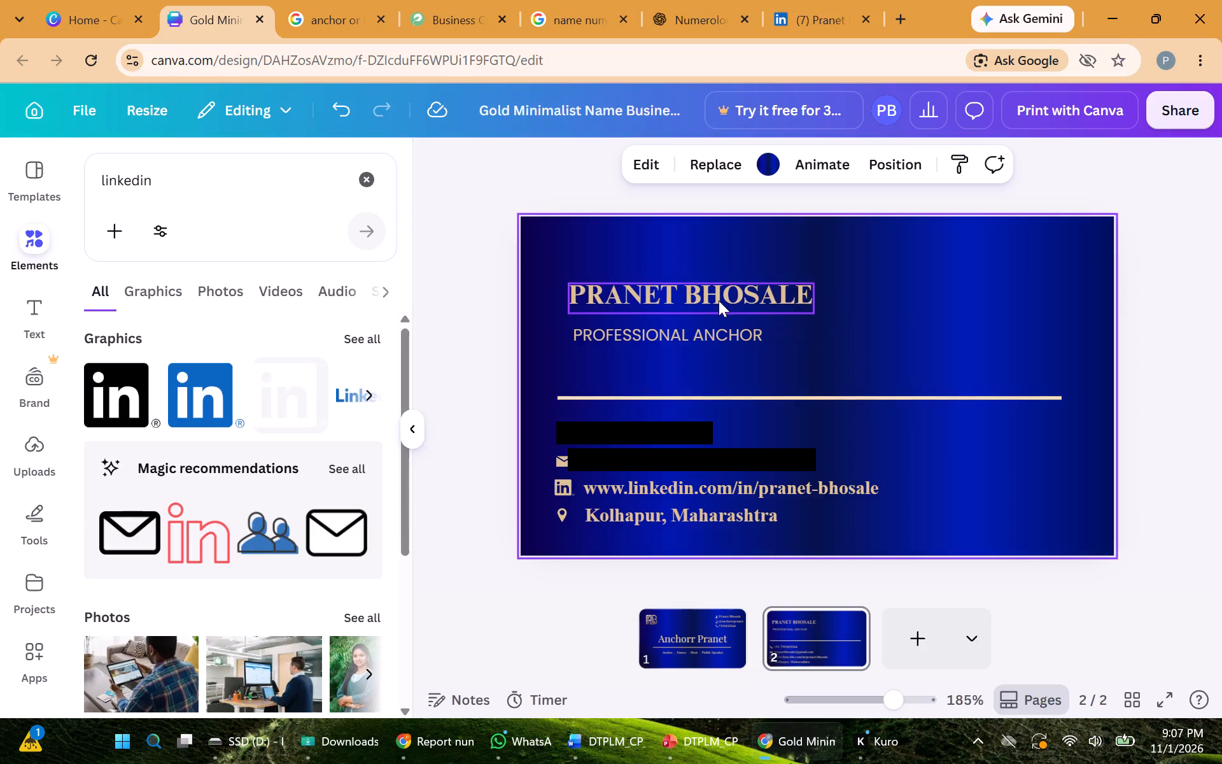
Increase the name heading's font size to 12 and widen its text box so the name fits on one line.
{"action": "left_click", "coordinate": [719, 301]}
{"action": "left_click", "coordinate": [621, 153]}
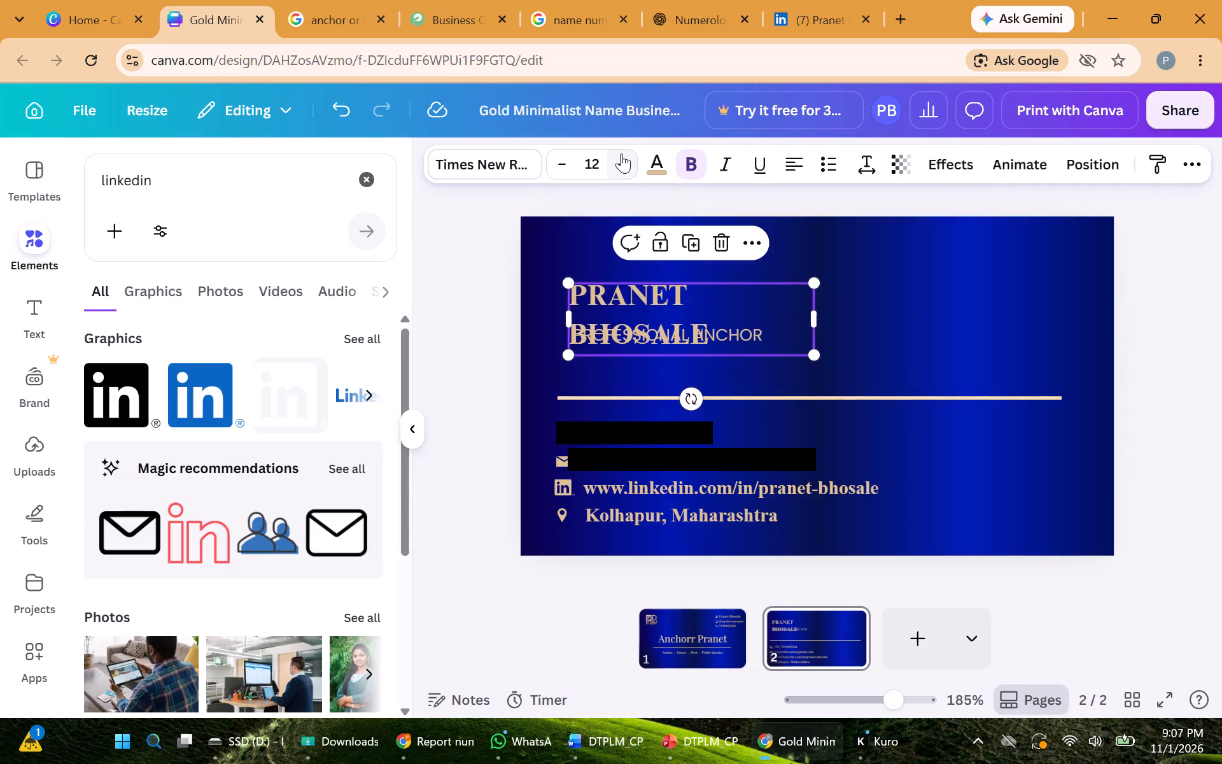
{"action": "left_click", "coordinate": [813, 318]}
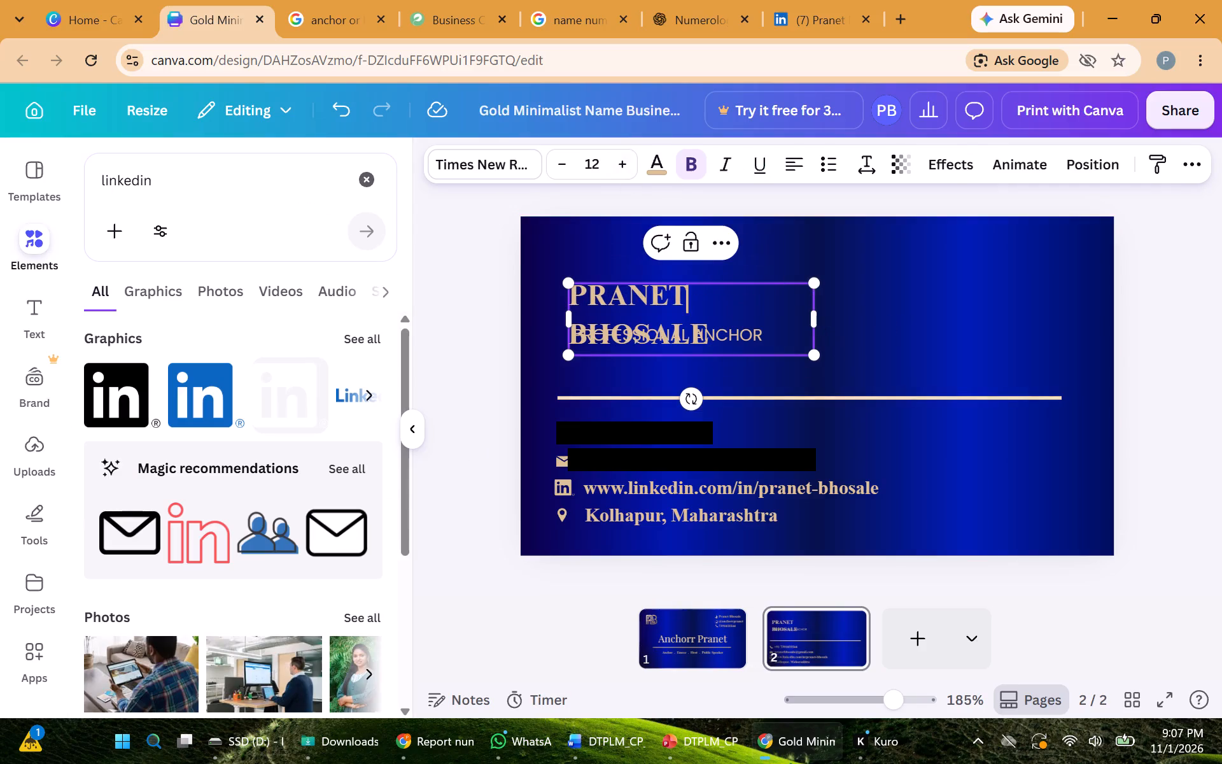
{"action": "left_click_drag", "start_coordinate": [818, 317], "coordinate": [884, 302]}
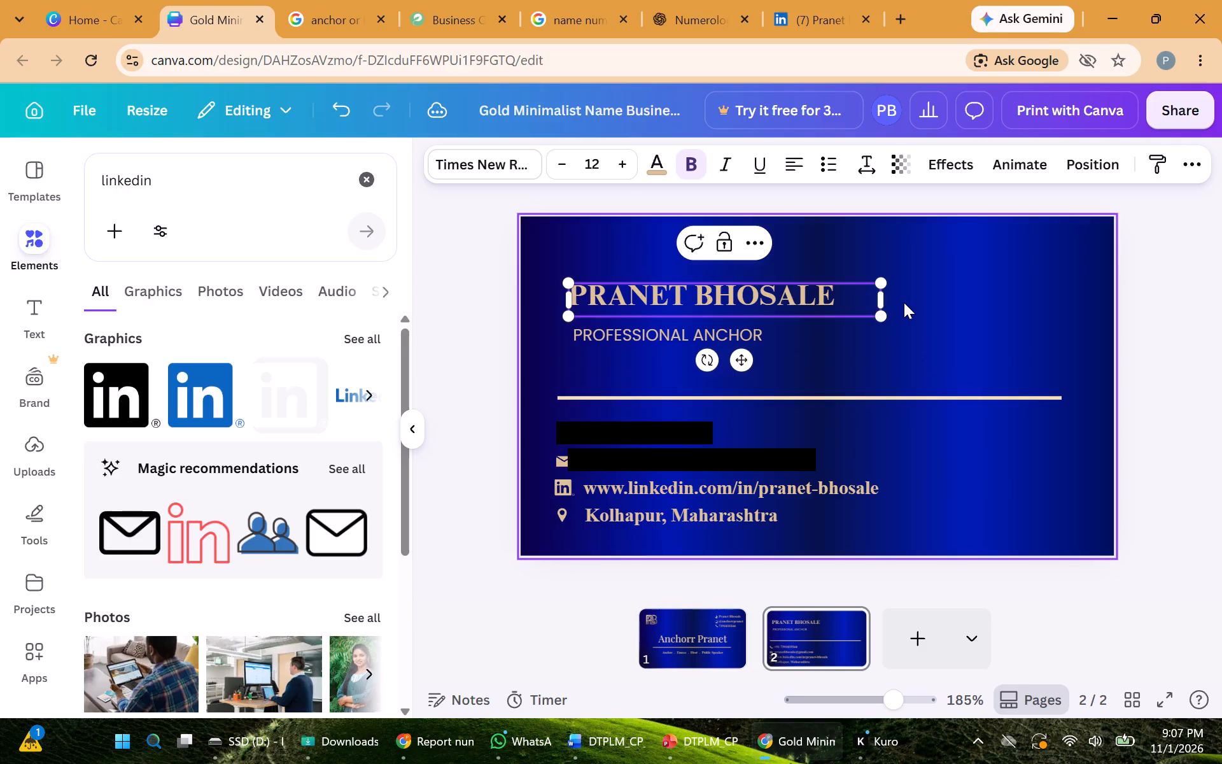
{"action": "left_click", "coordinate": [904, 302]}
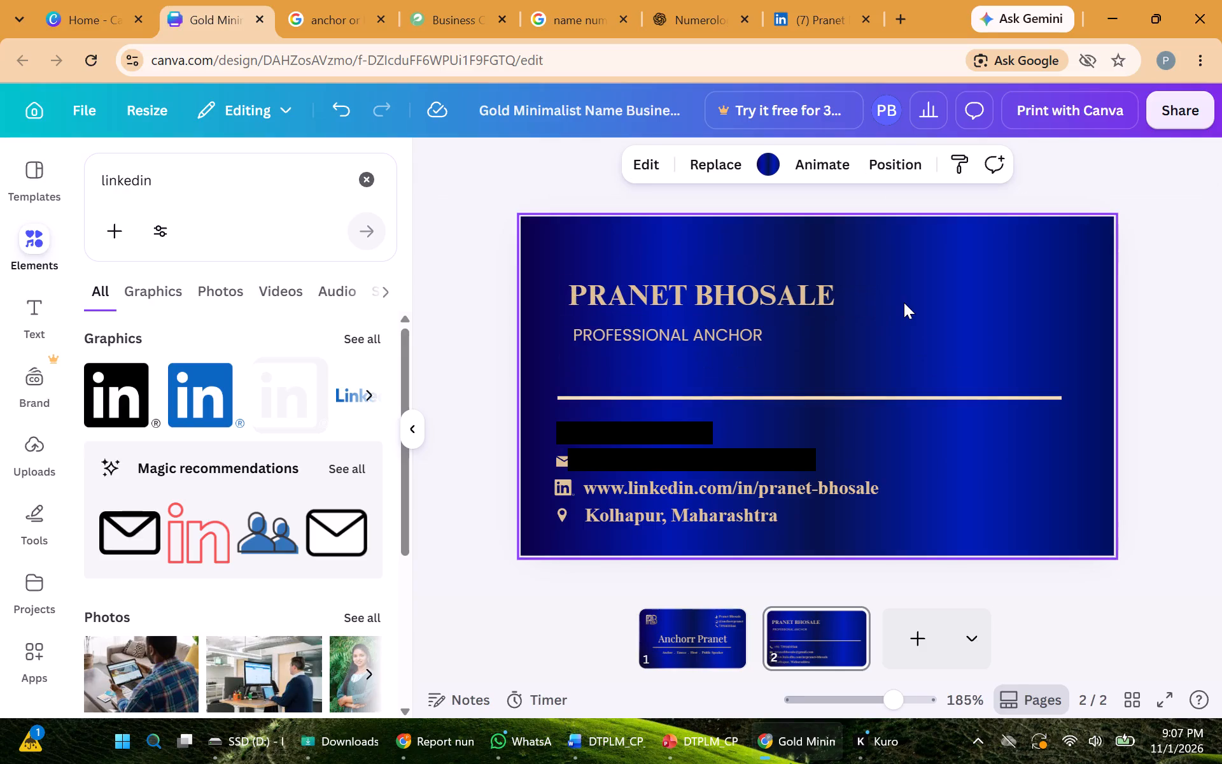
Search the elements for "mic" and add the black graphic of a raised fist holding a microphone to page 2.
{"action": "left_click_drag", "start_coordinate": [173, 190], "coordinate": [84, 189]}
{"action": "key", "text": "BackSpace"}
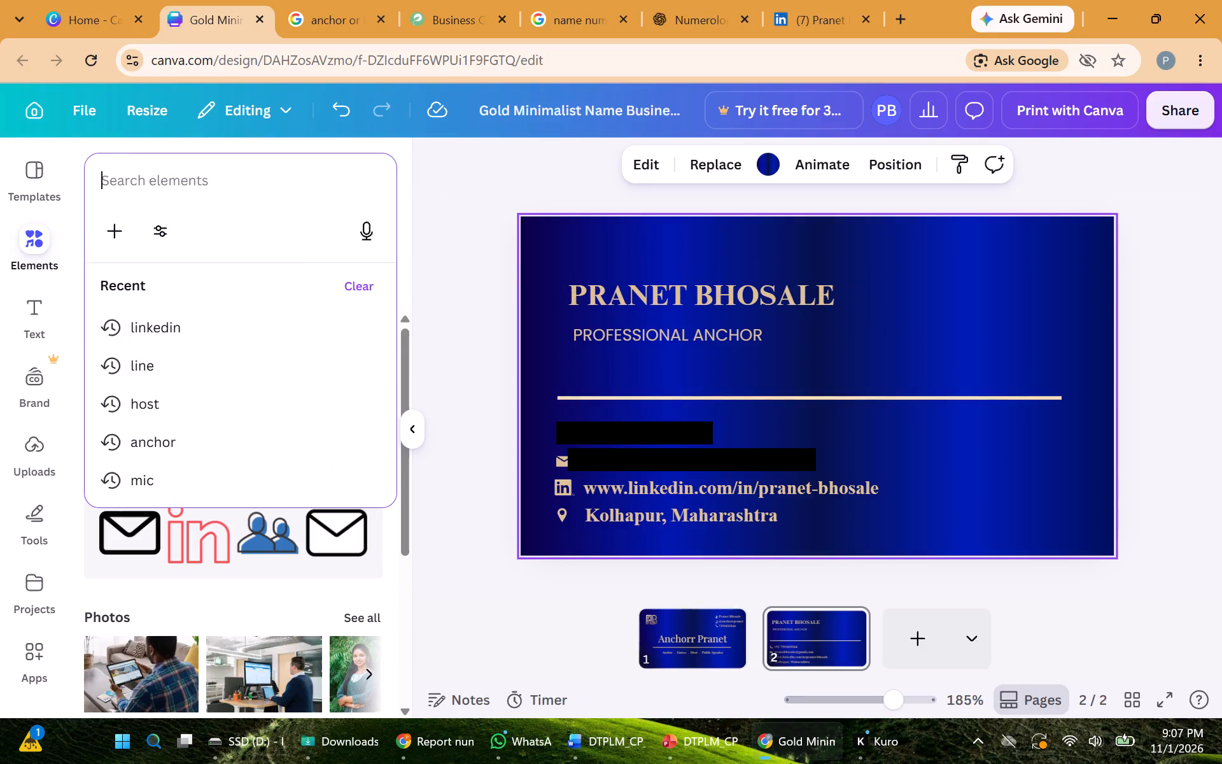
{"action": "type", "text": "mic"}
{"action": "key", "text": "Return"}
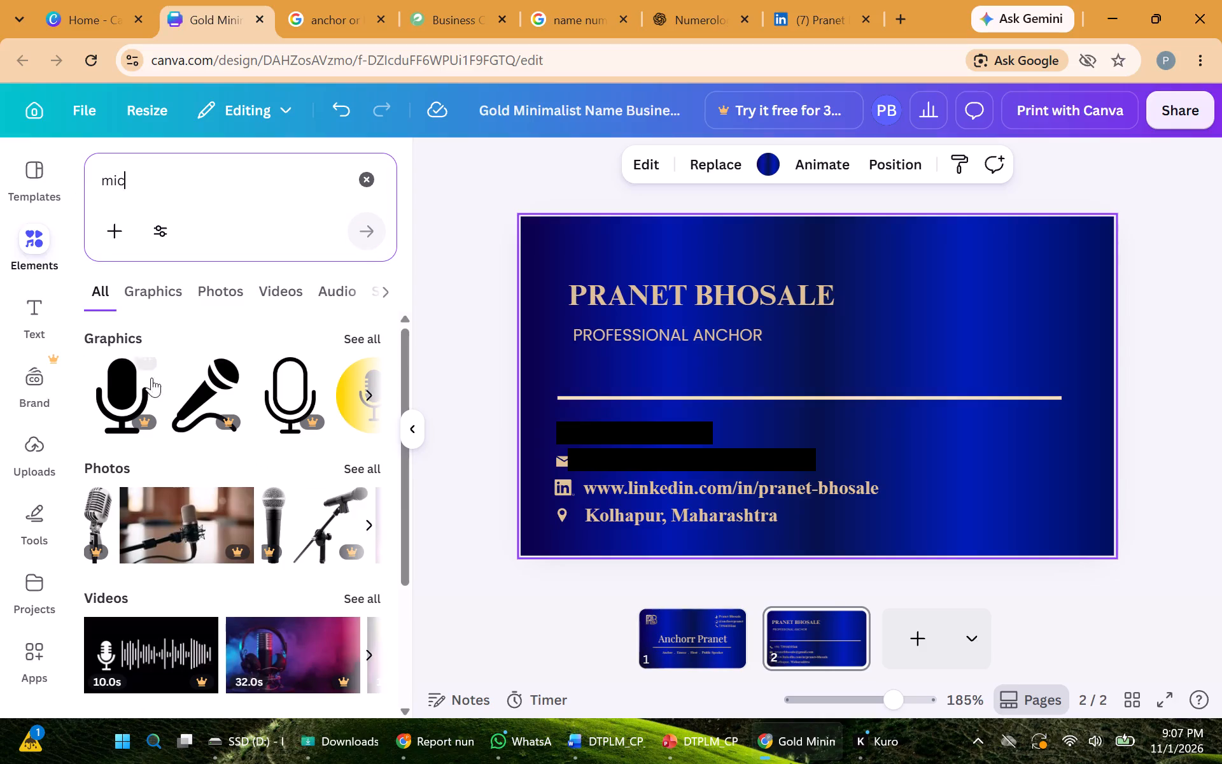
{"action": "left_click", "coordinate": [369, 389]}
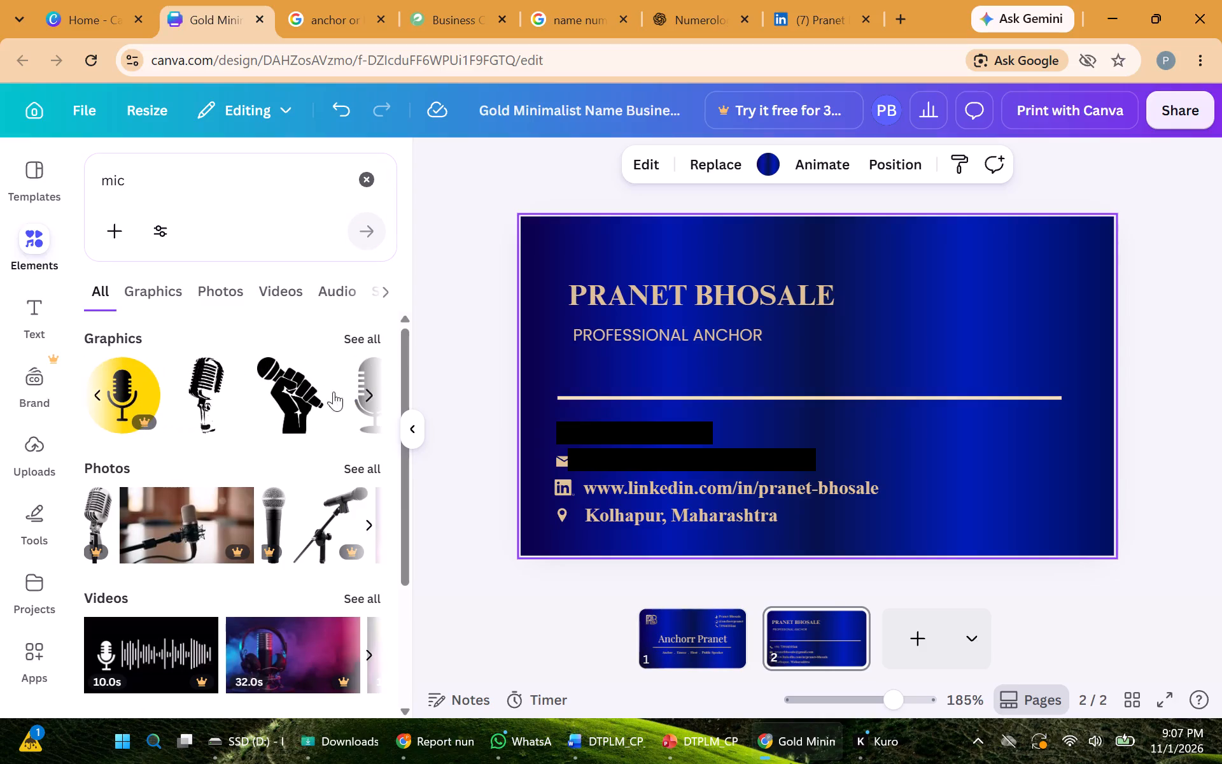
{"action": "left_click", "coordinate": [295, 391]}
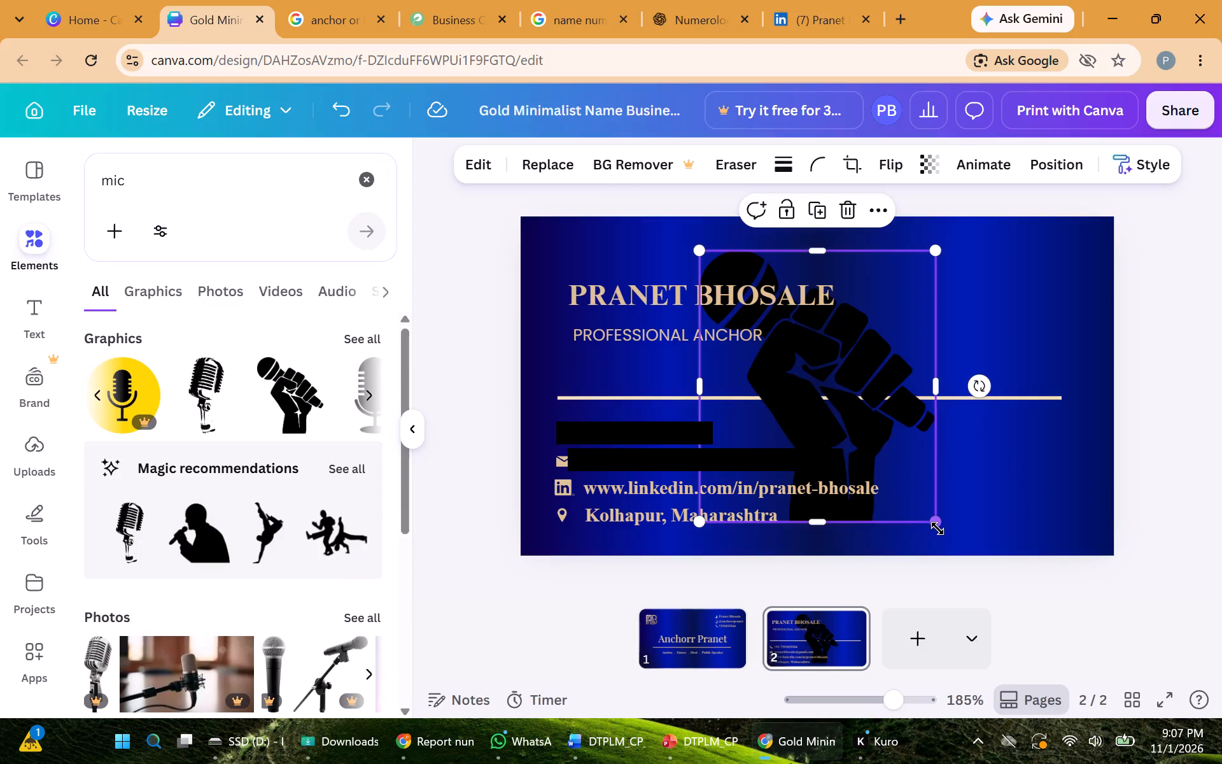
Shrink the fist-and-microphone graphic to about 0.6 by 0.7 and place it at the card's bottom edge, right of the contact details.
{"action": "left_click_drag", "start_coordinate": [938, 528], "coordinate": [792, 381]}
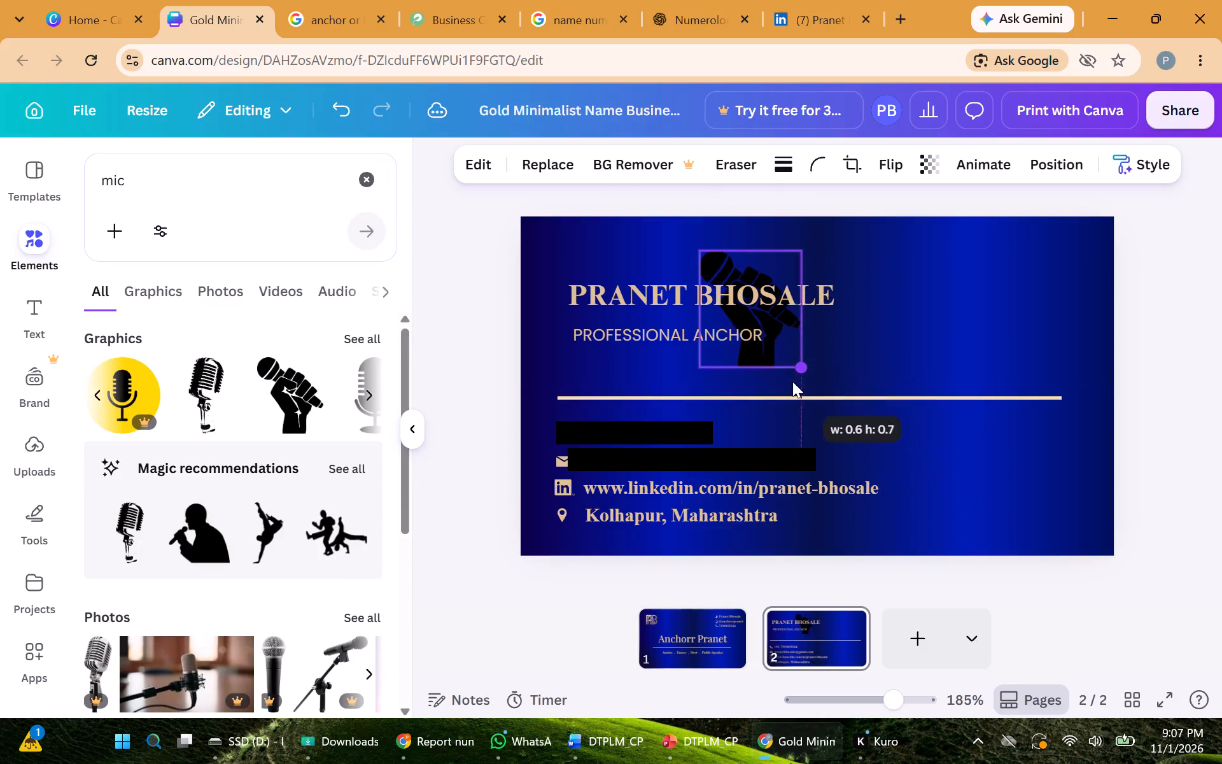
{"action": "left_click_drag", "start_coordinate": [781, 350], "coordinate": [998, 517]}
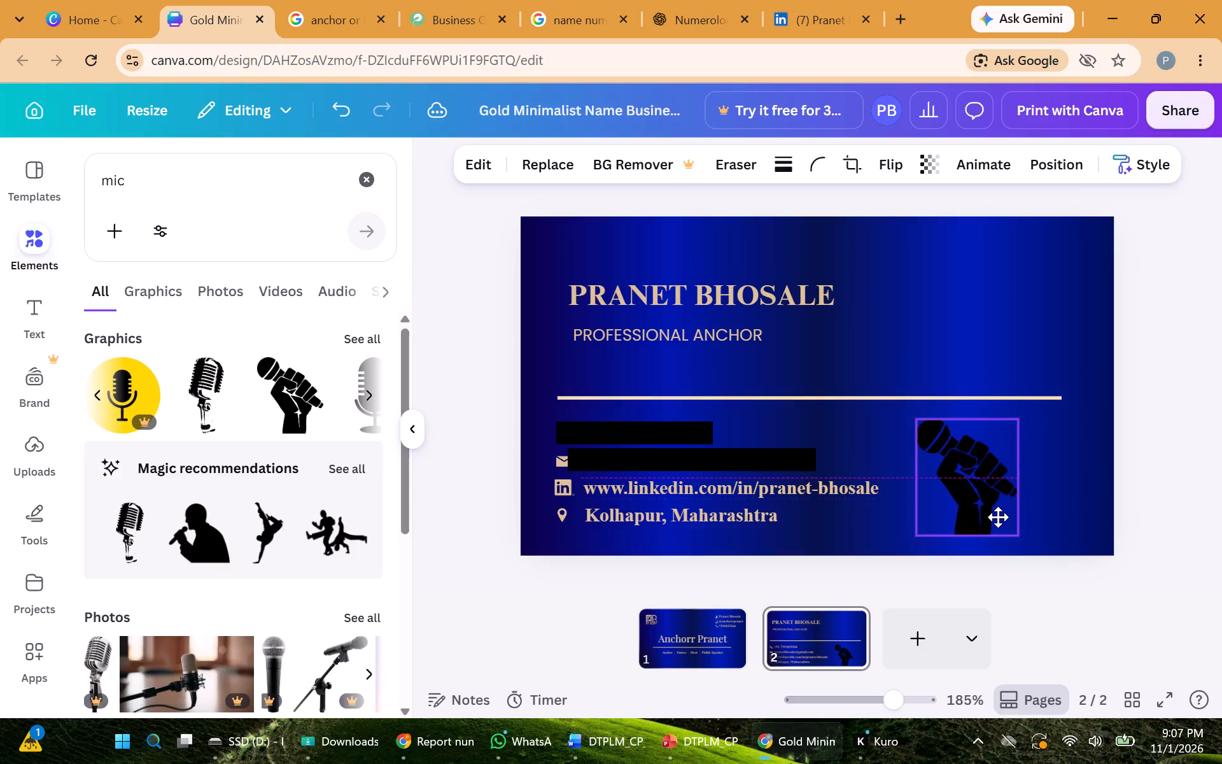
{"action": "left_click_drag", "start_coordinate": [998, 517], "coordinate": [1002, 536]}
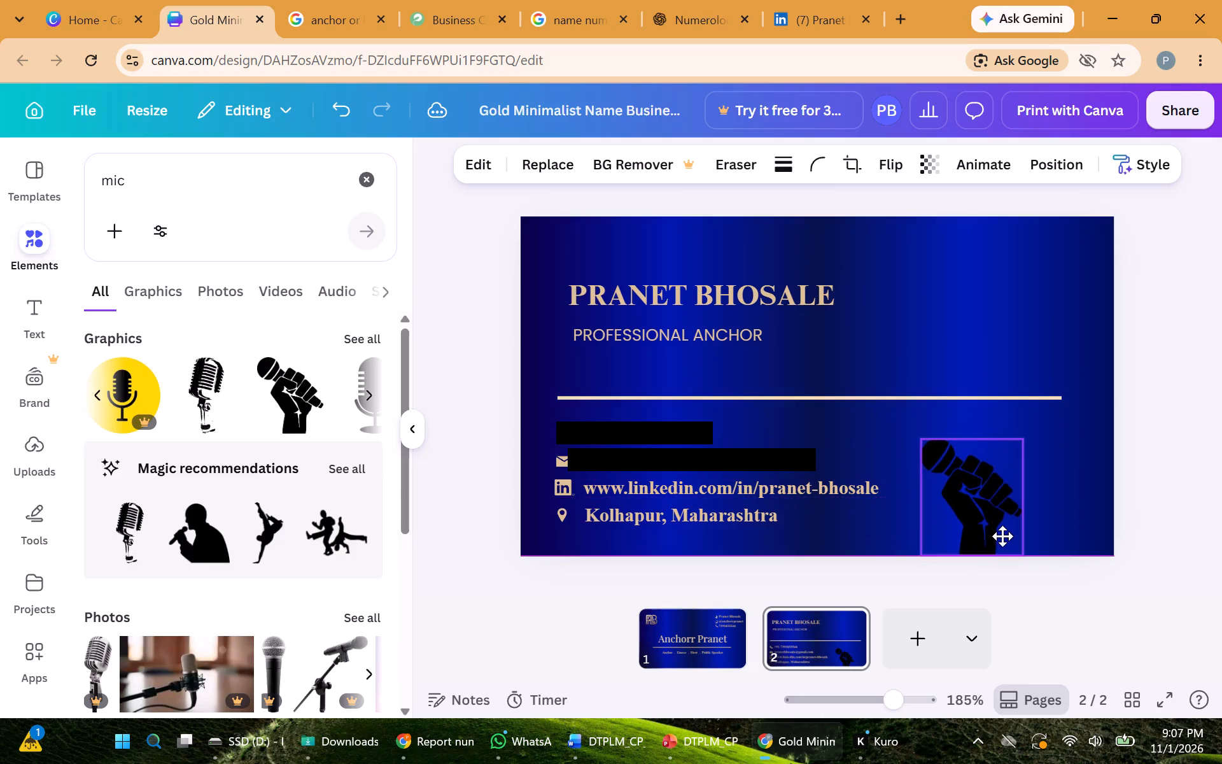
{"action": "left_click_drag", "start_coordinate": [1002, 536], "coordinate": [1002, 536]}
Set the fist-and-microphone graphic's transparency to 55.
{"action": "left_click", "coordinate": [916, 163]}
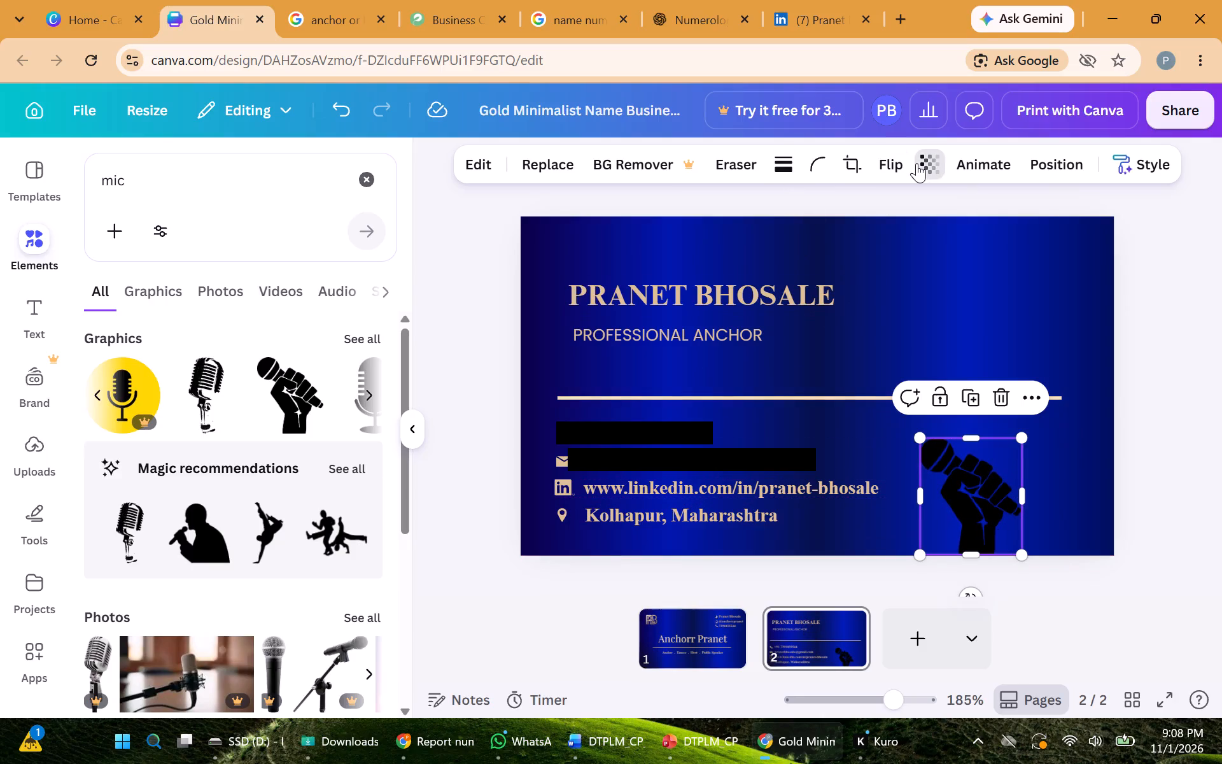
{"action": "left_click_drag", "start_coordinate": [967, 244], "coordinate": [923, 253]}
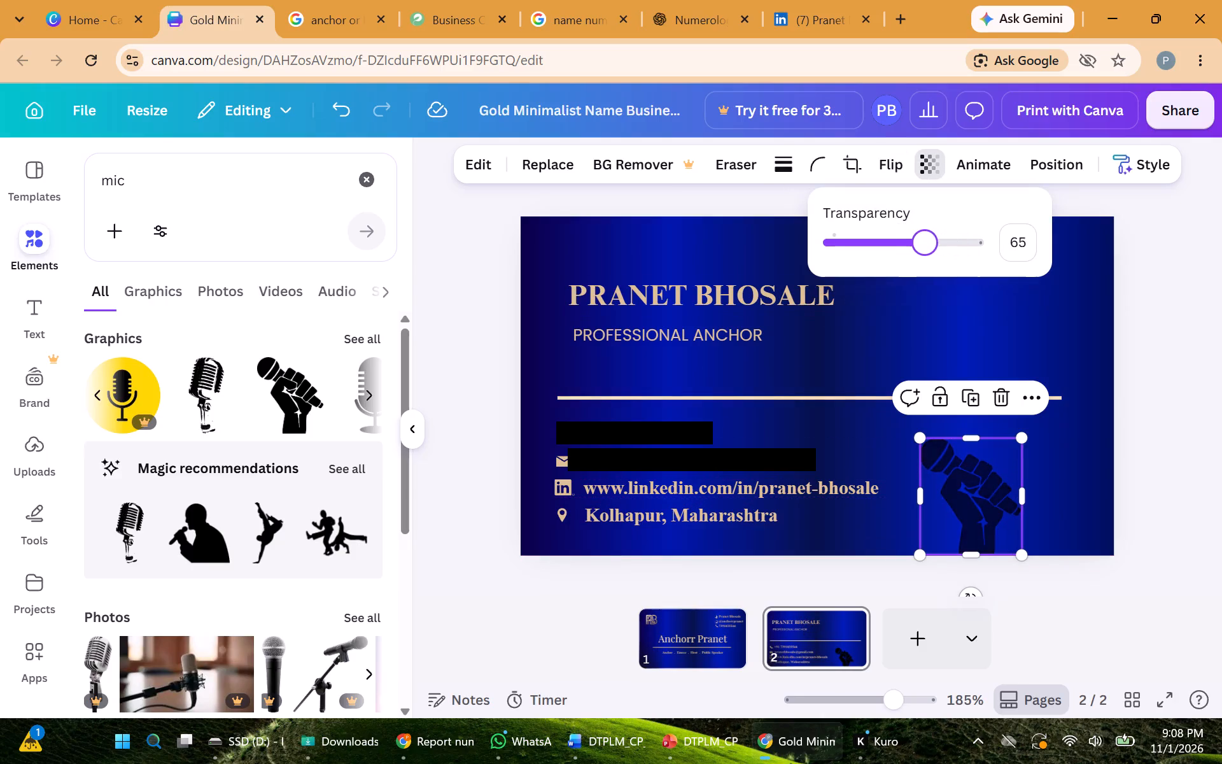
{"action": "left_click_drag", "start_coordinate": [923, 253], "coordinate": [911, 256]}
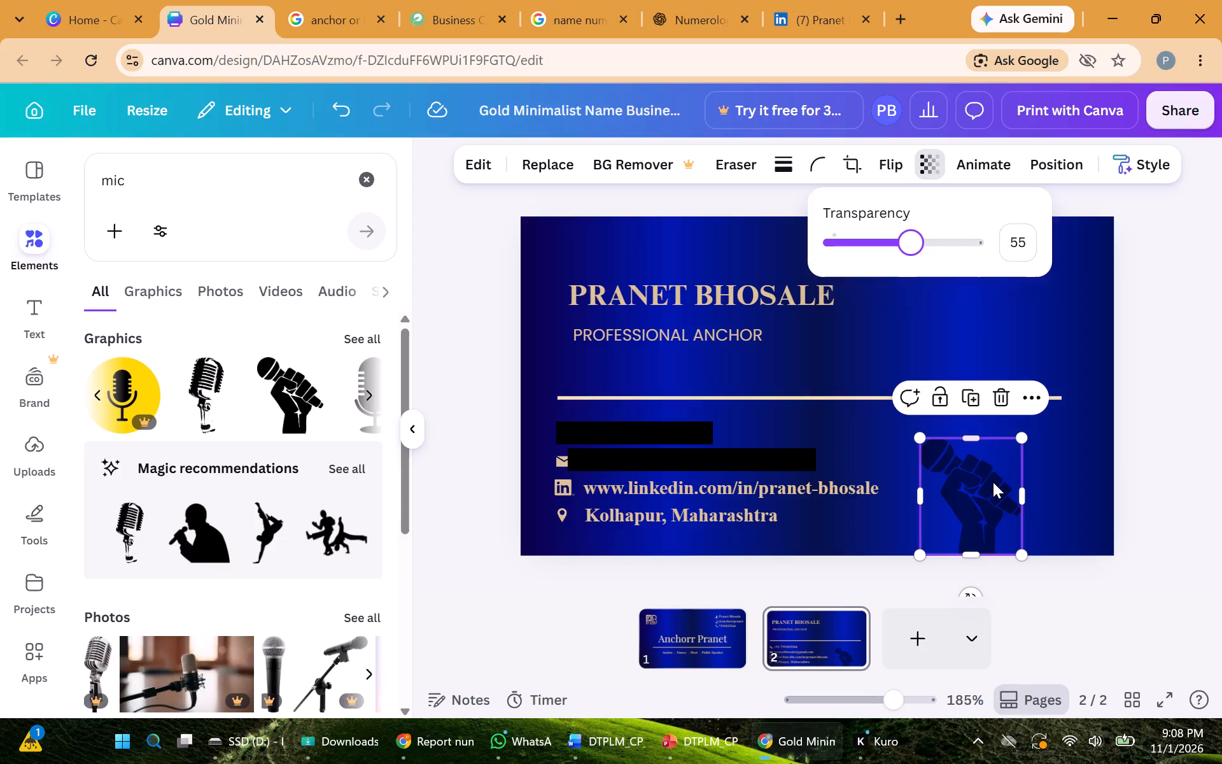
{"action": "left_click", "coordinate": [993, 482]}
{"action": "left_click", "coordinate": [1170, 425]}
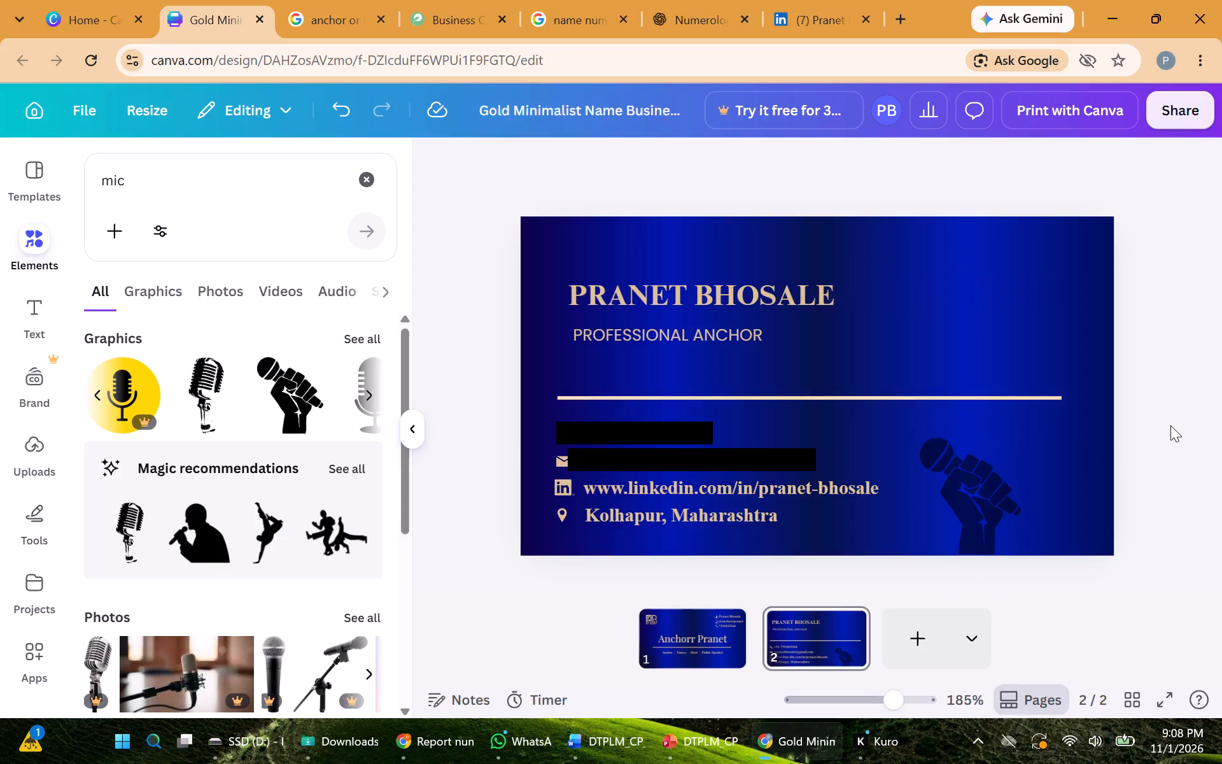
Move the fist-and-microphone graphic slightly up from the card's bottom edge.
{"action": "left_click", "coordinate": [1014, 472]}
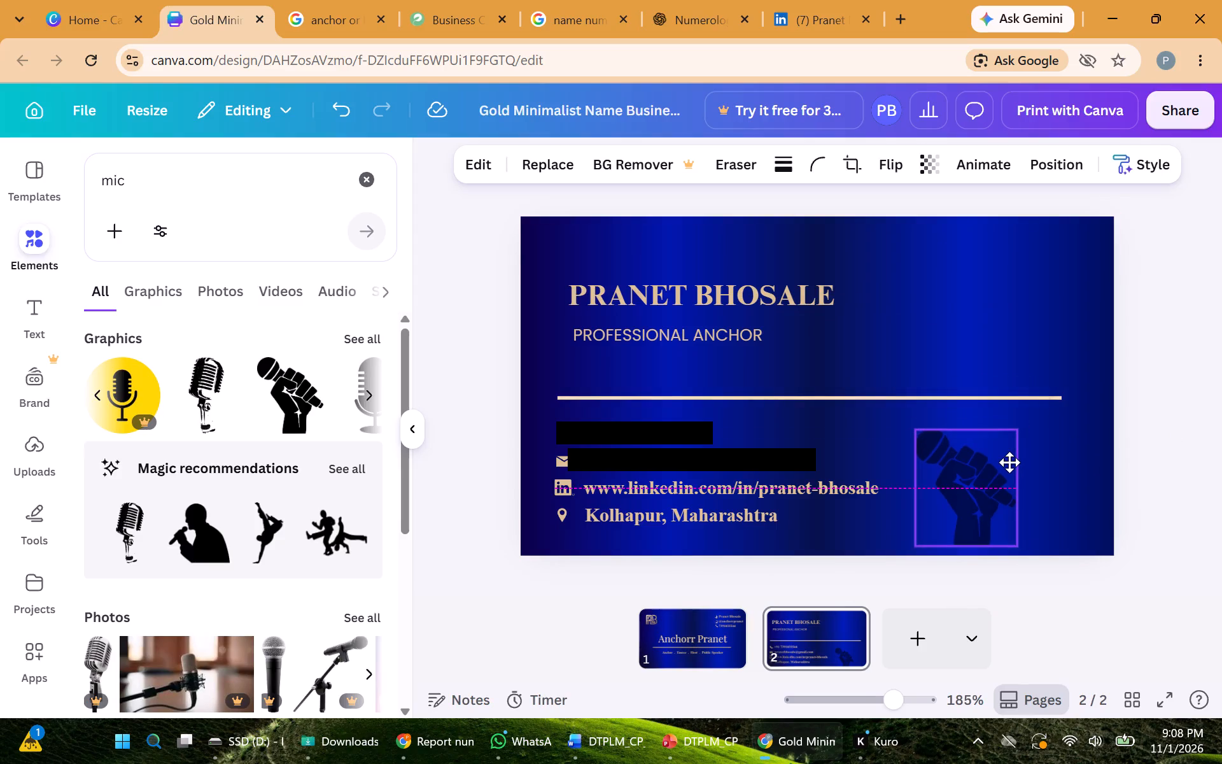
{"action": "left_click", "coordinate": [1199, 447]}
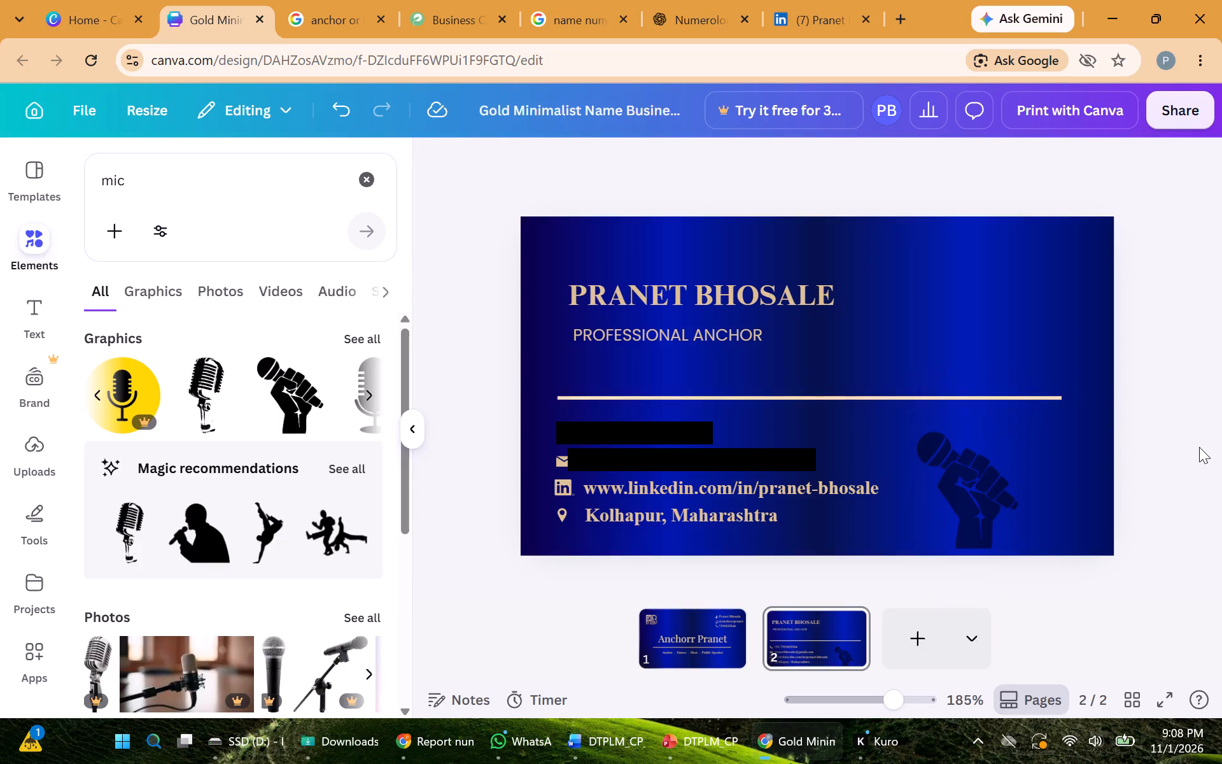
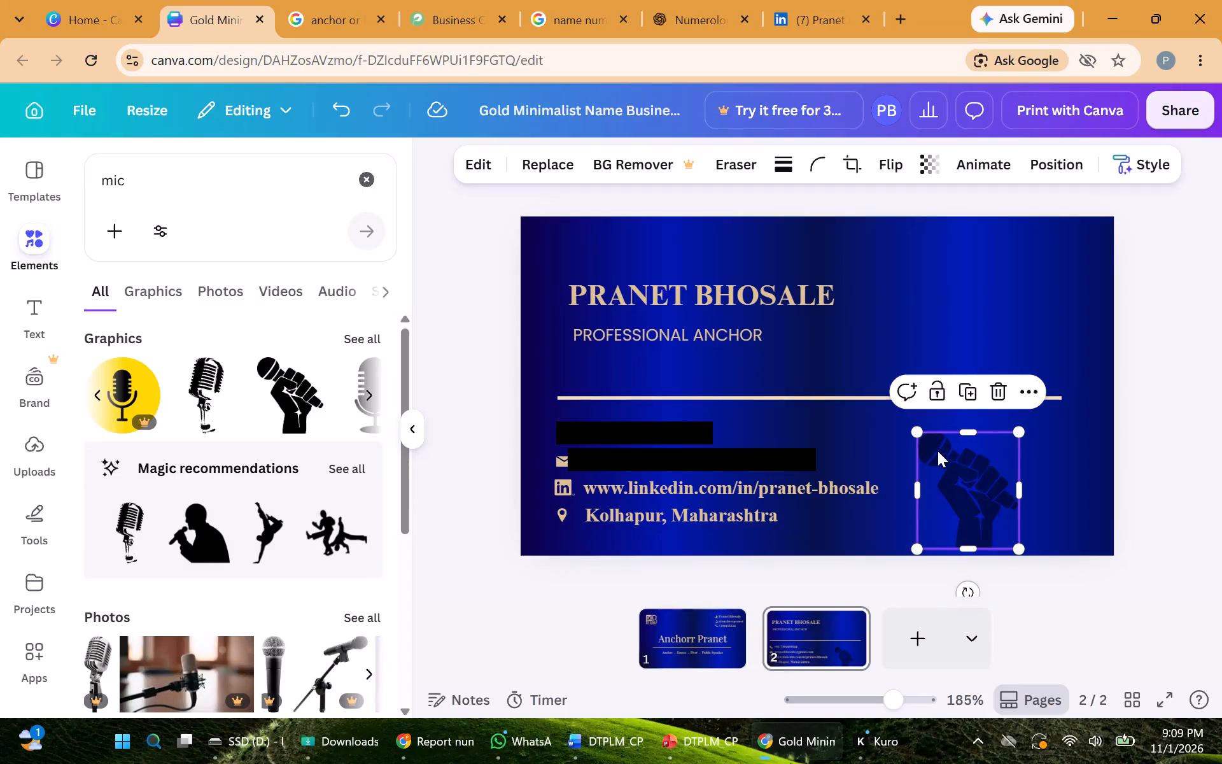
Enlarge the hand-holding-microphone graphic slightly and place it flush against the card's bottom edge.
{"action": "left_click_drag", "start_coordinate": [915, 434], "coordinate": [901, 430]}
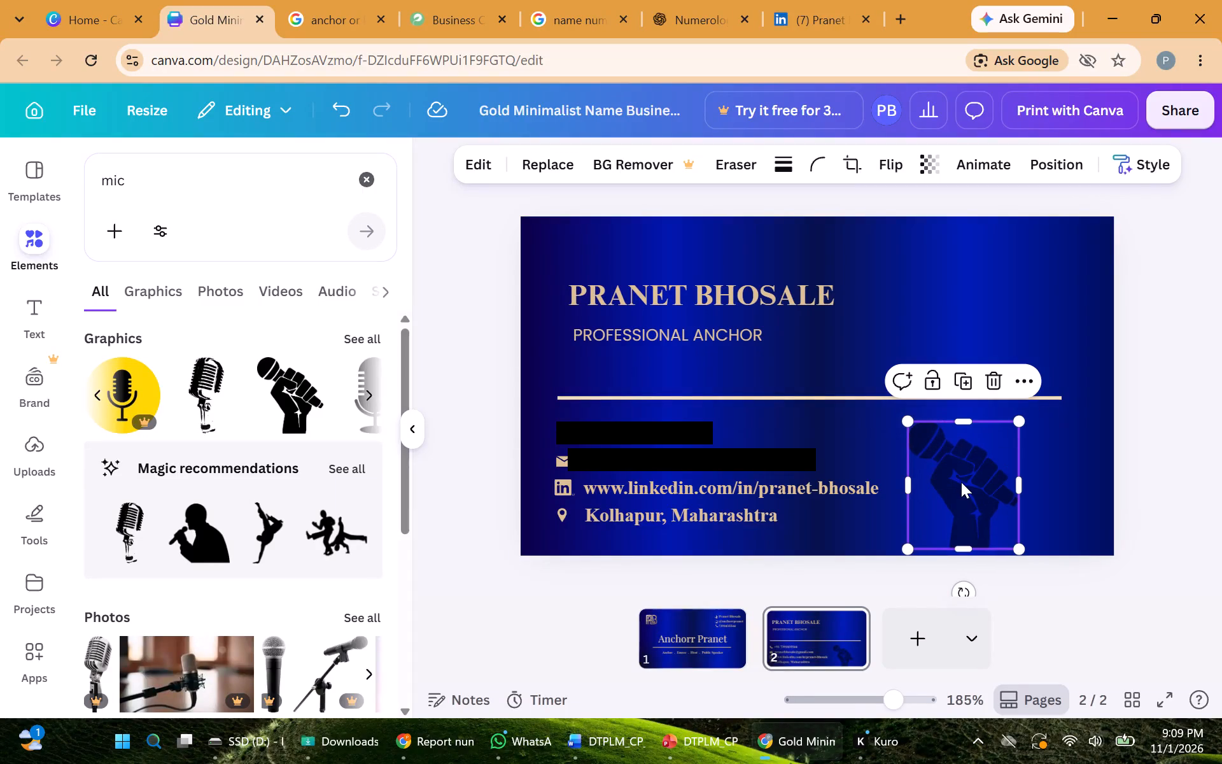
{"action": "left_click_drag", "start_coordinate": [961, 482], "coordinate": [962, 489]}
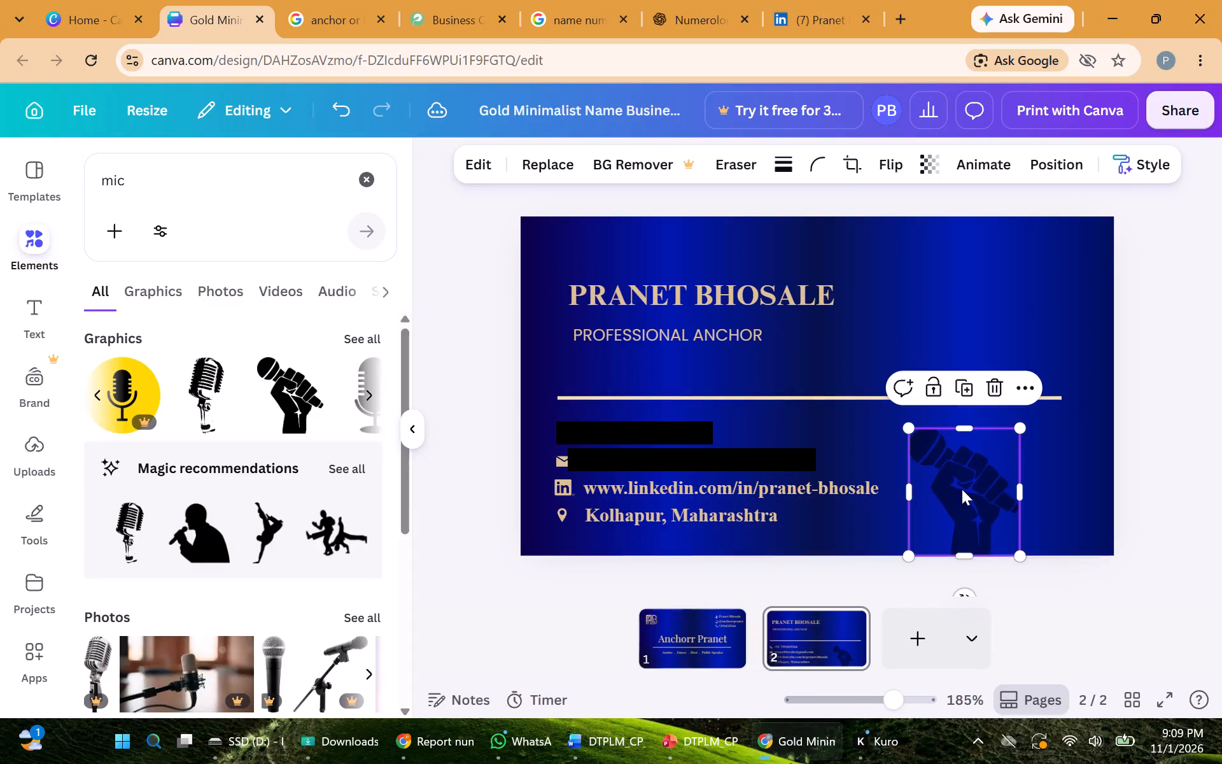
{"action": "left_click", "coordinate": [1221, 465]}
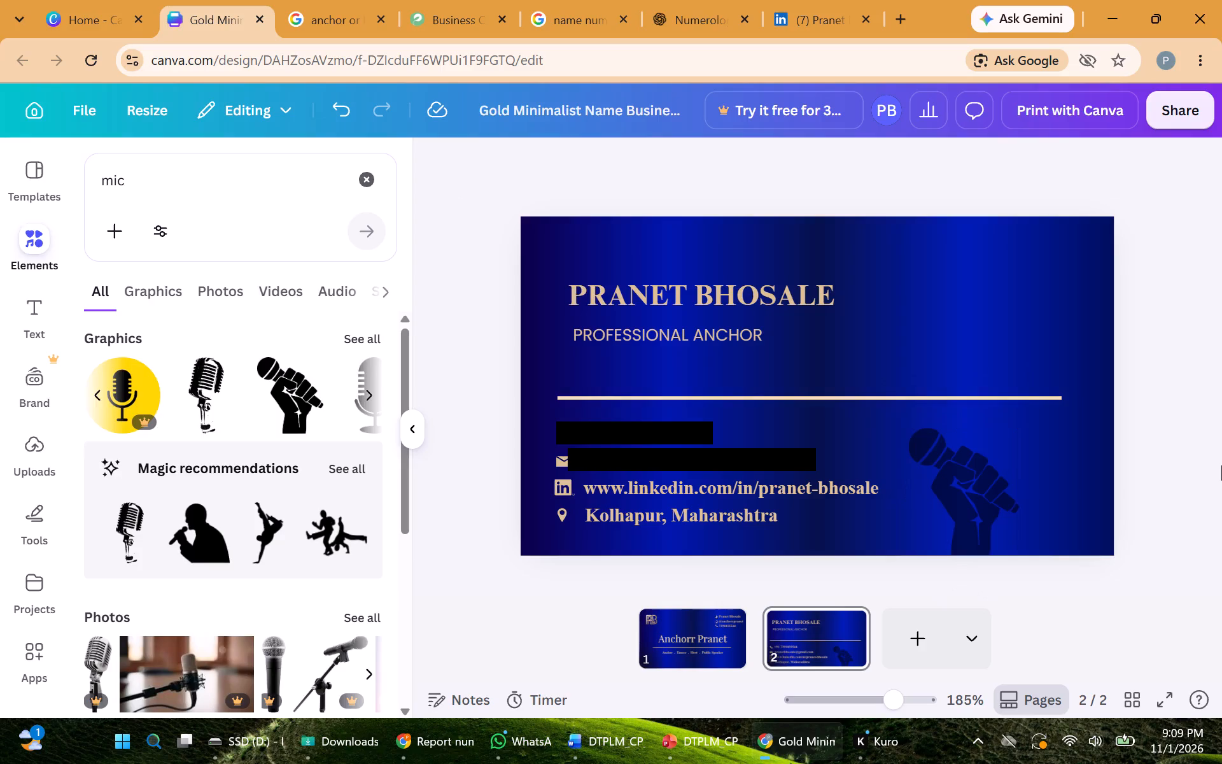
Recolour the large name heading on page 2 with the lighter cream shade already used in the design's text colours.
{"action": "left_click", "coordinate": [706, 658]}
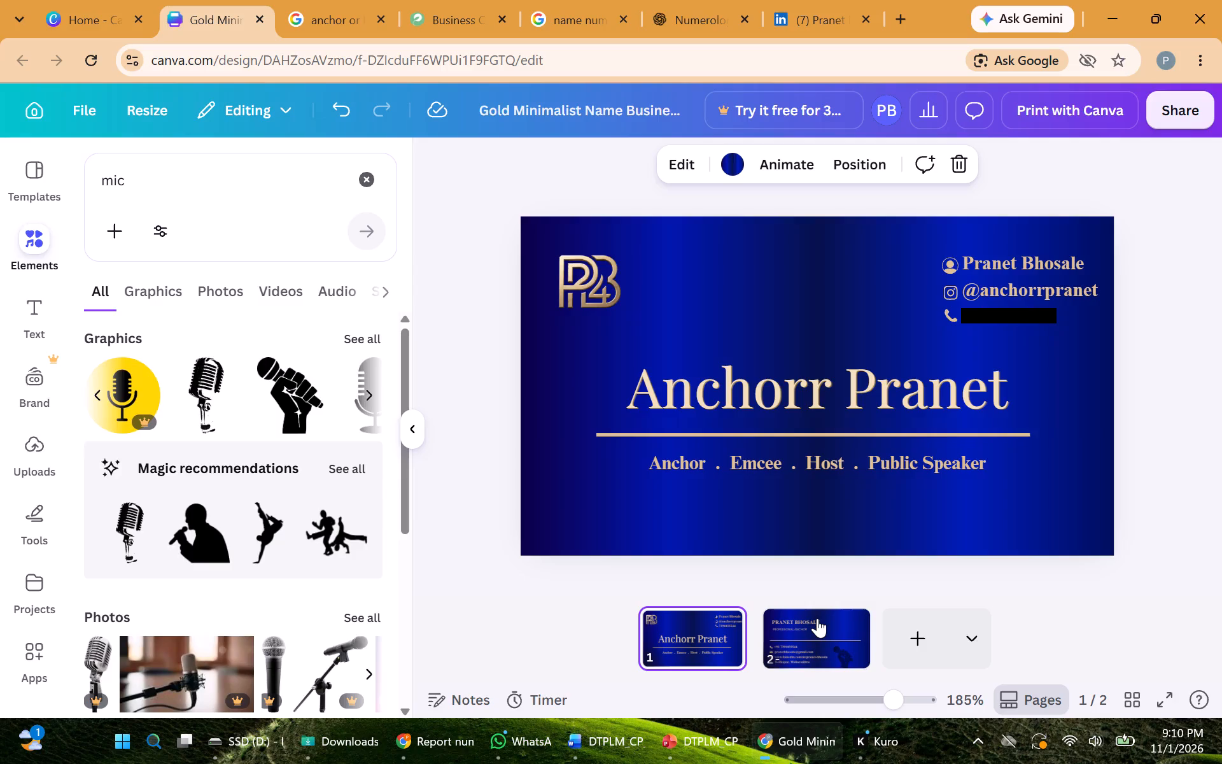
{"action": "left_click", "coordinate": [817, 618]}
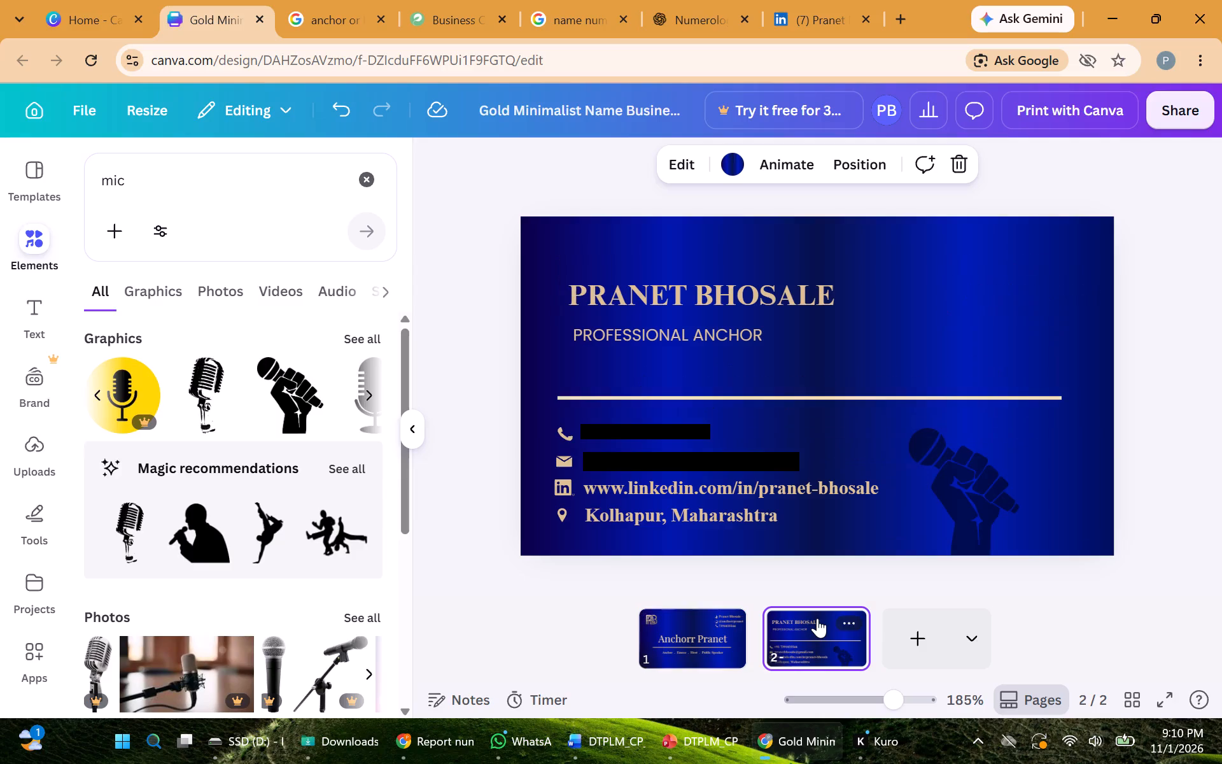
{"action": "left_click", "coordinate": [710, 288]}
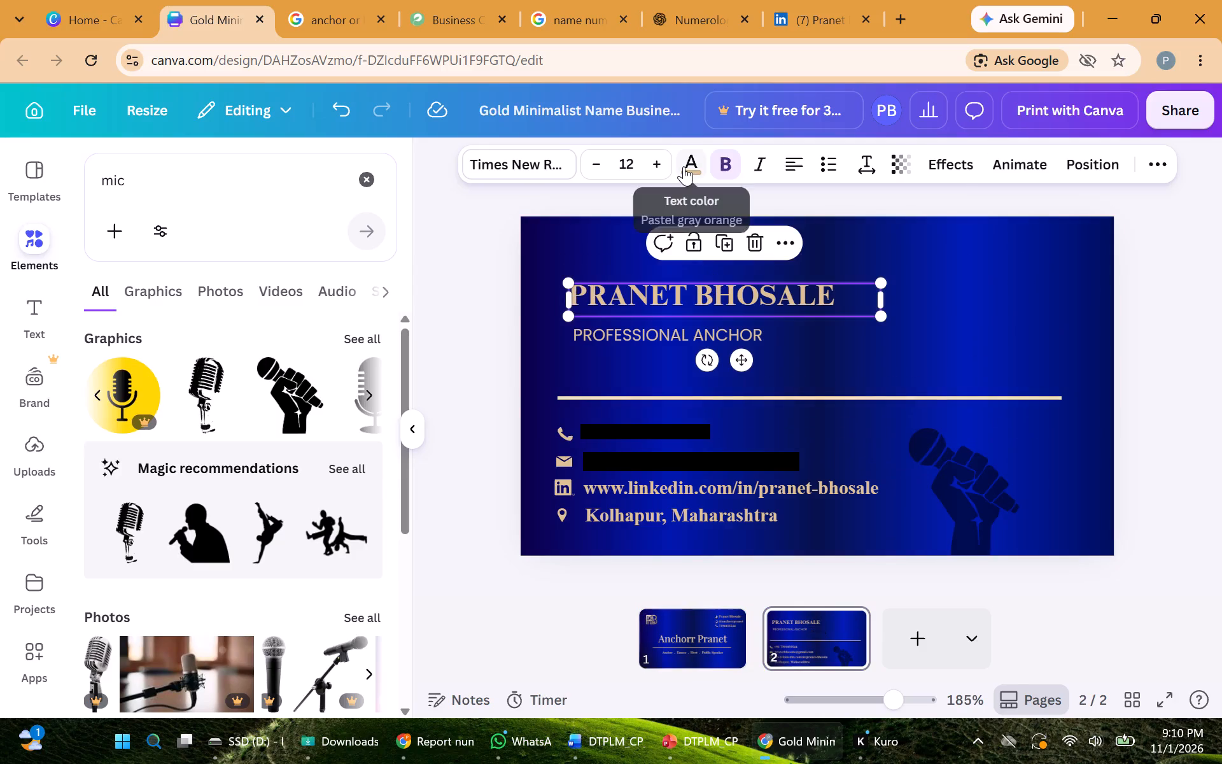
{"action": "left_click", "coordinate": [684, 166]}
{"action": "left_click", "coordinate": [234, 306]}
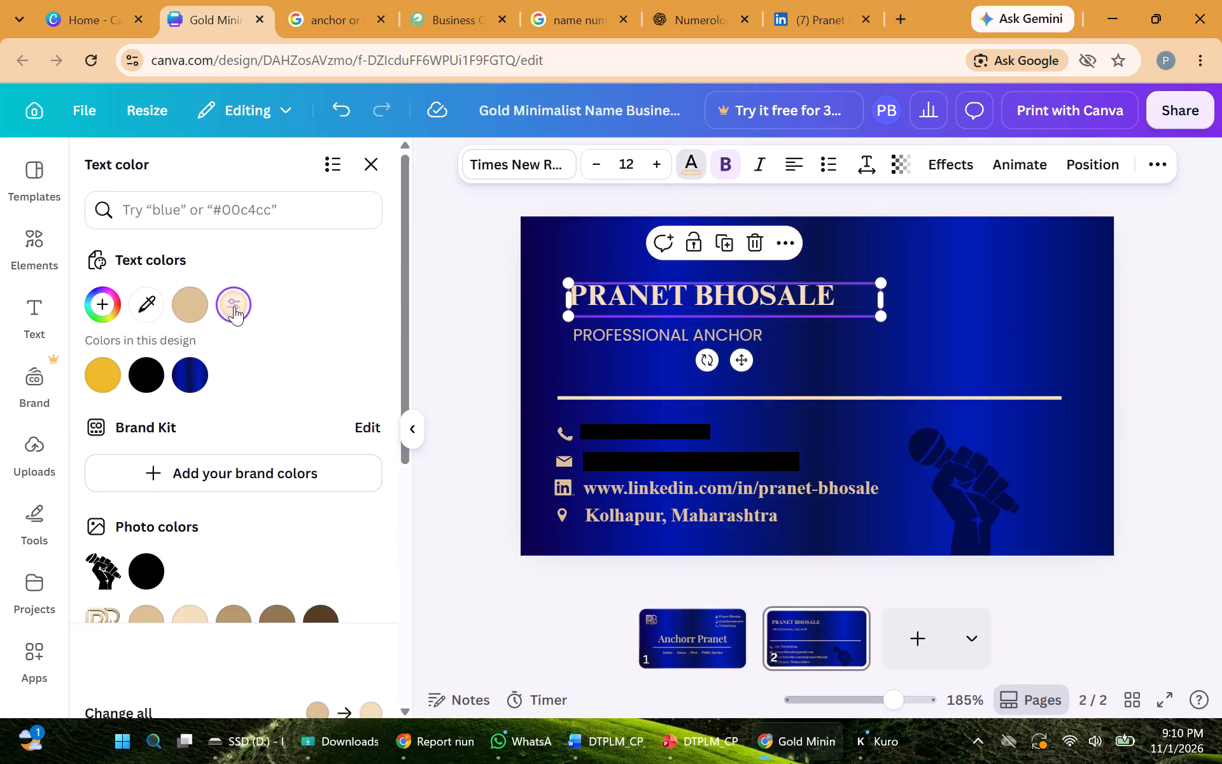
{"action": "left_click", "coordinate": [1221, 288]}
{"action": "left_click", "coordinate": [1221, 288]}
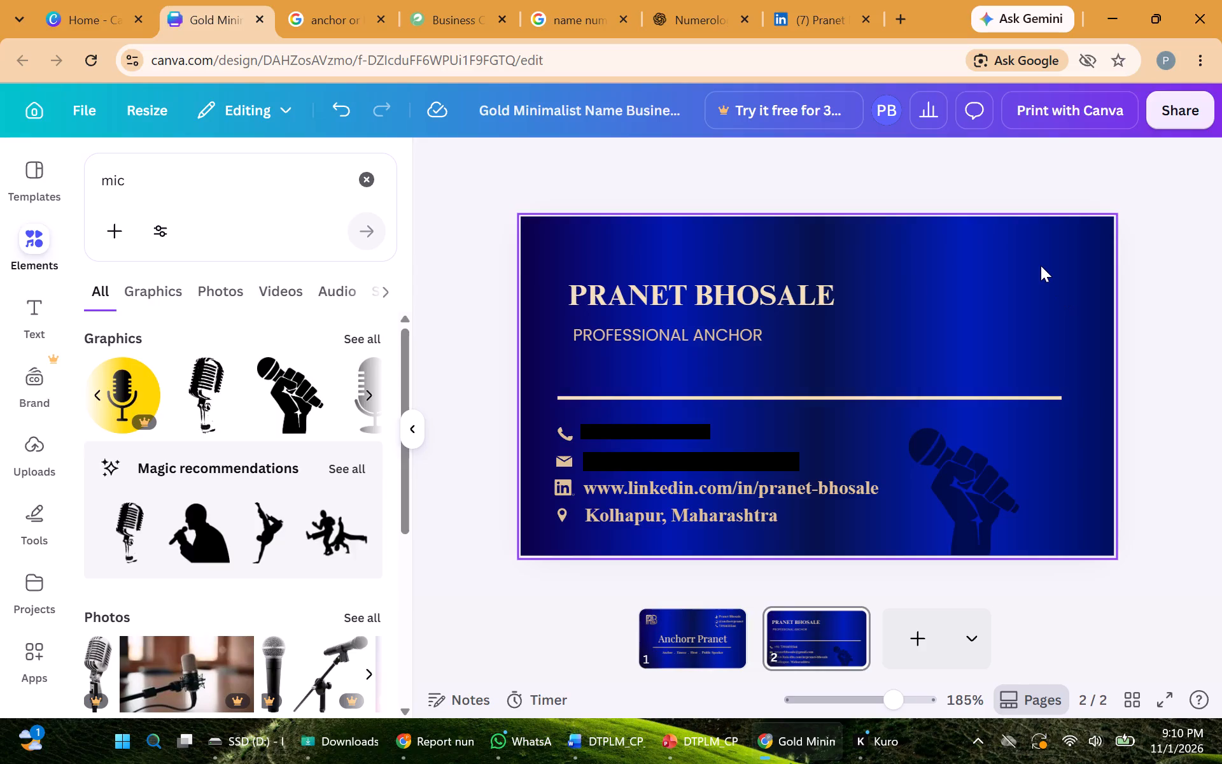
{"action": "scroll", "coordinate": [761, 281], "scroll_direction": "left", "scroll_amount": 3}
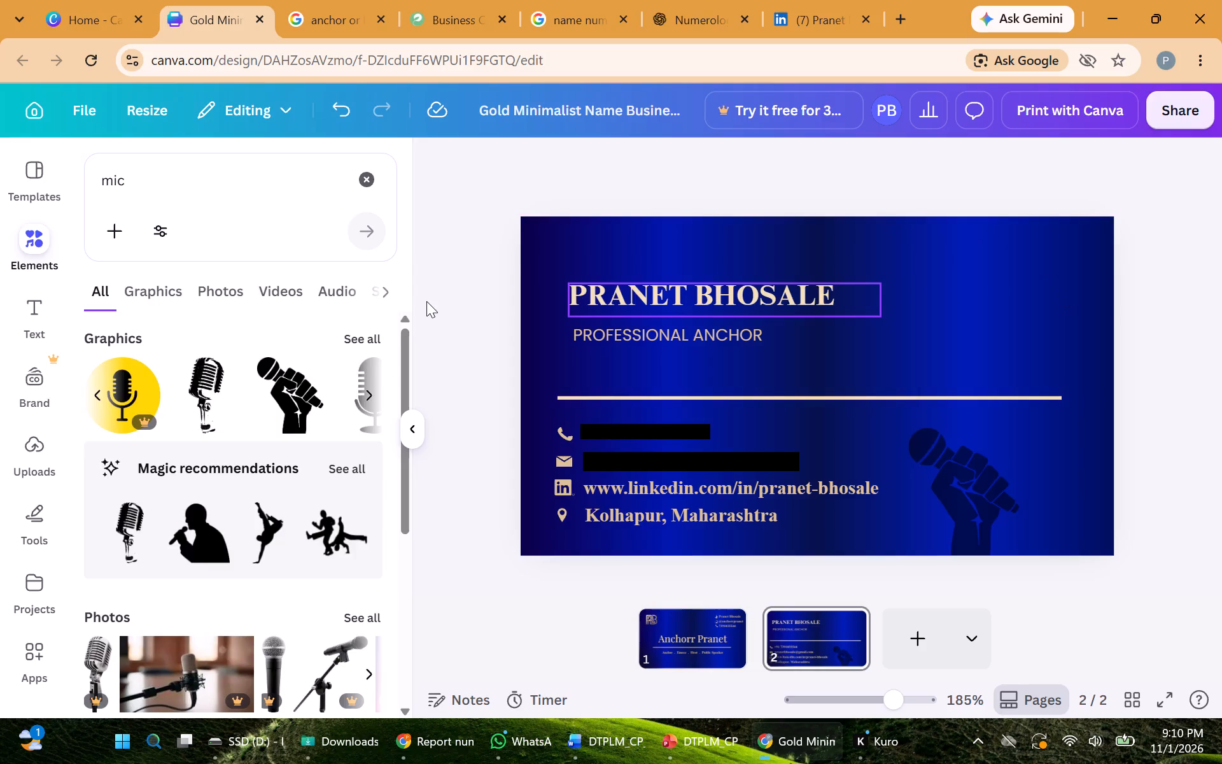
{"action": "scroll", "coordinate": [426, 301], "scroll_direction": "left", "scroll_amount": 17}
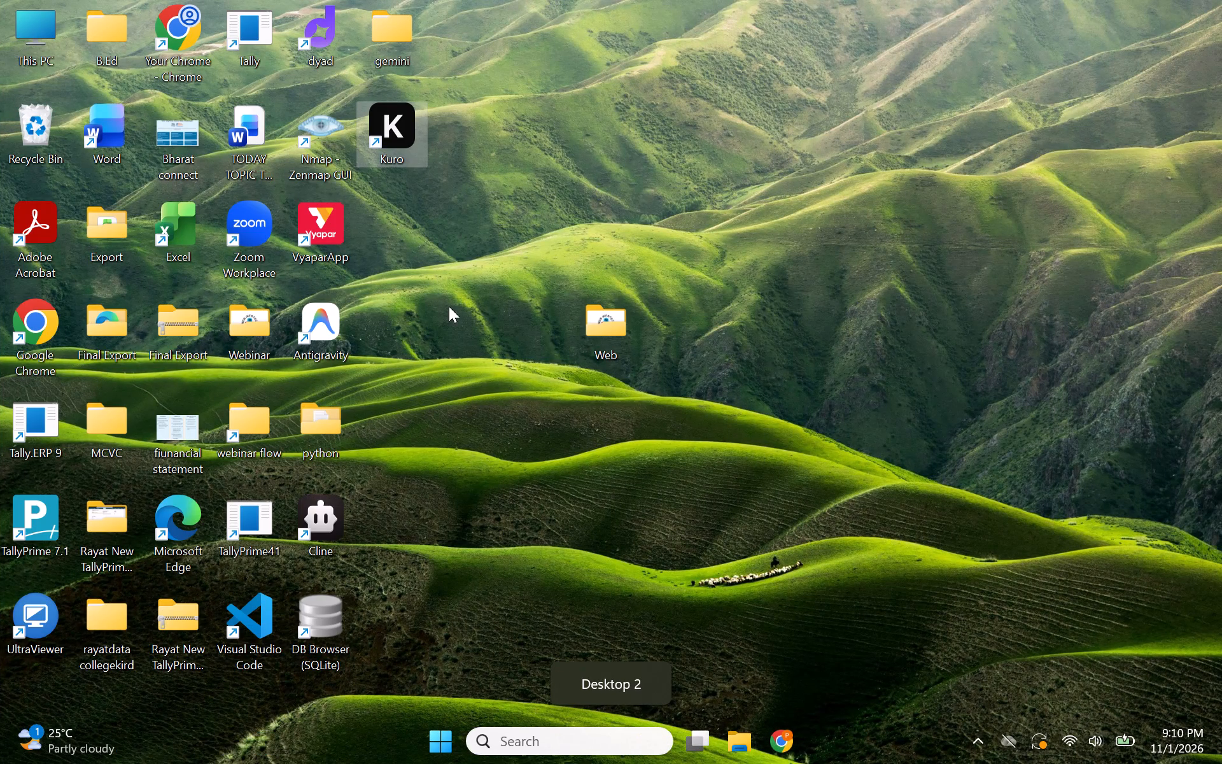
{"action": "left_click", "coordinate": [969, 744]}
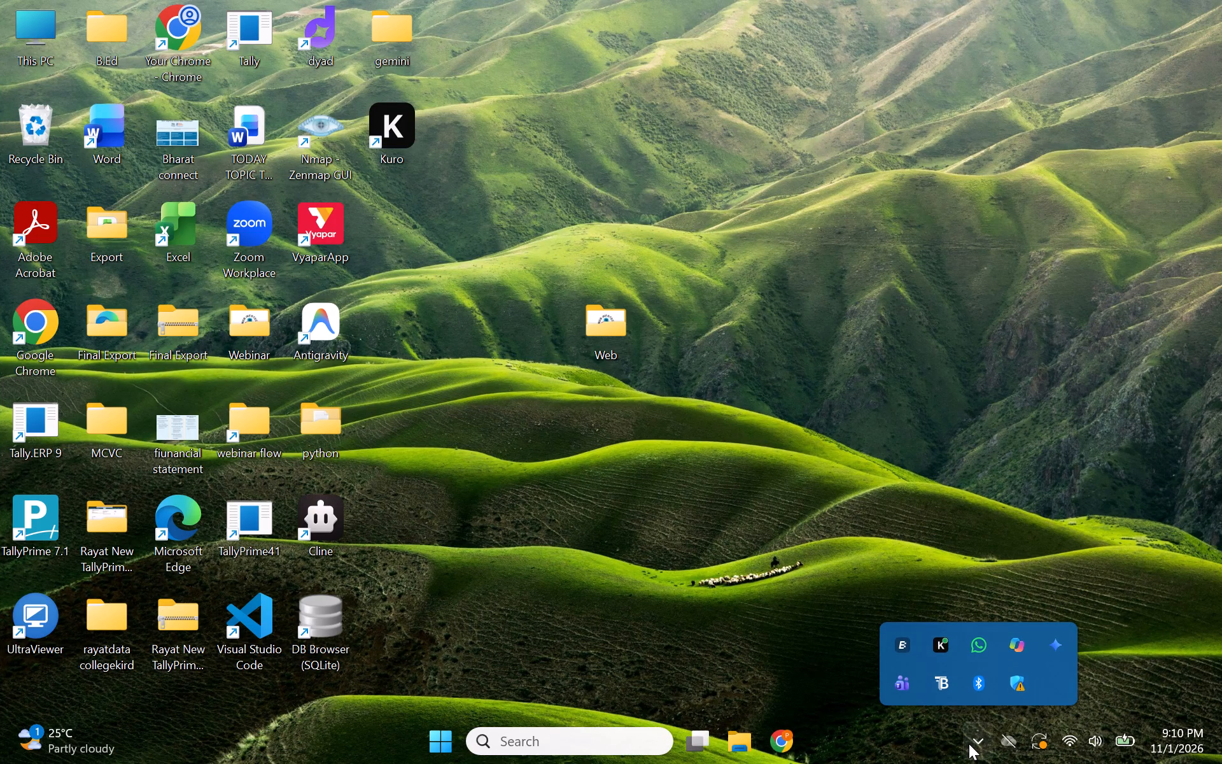